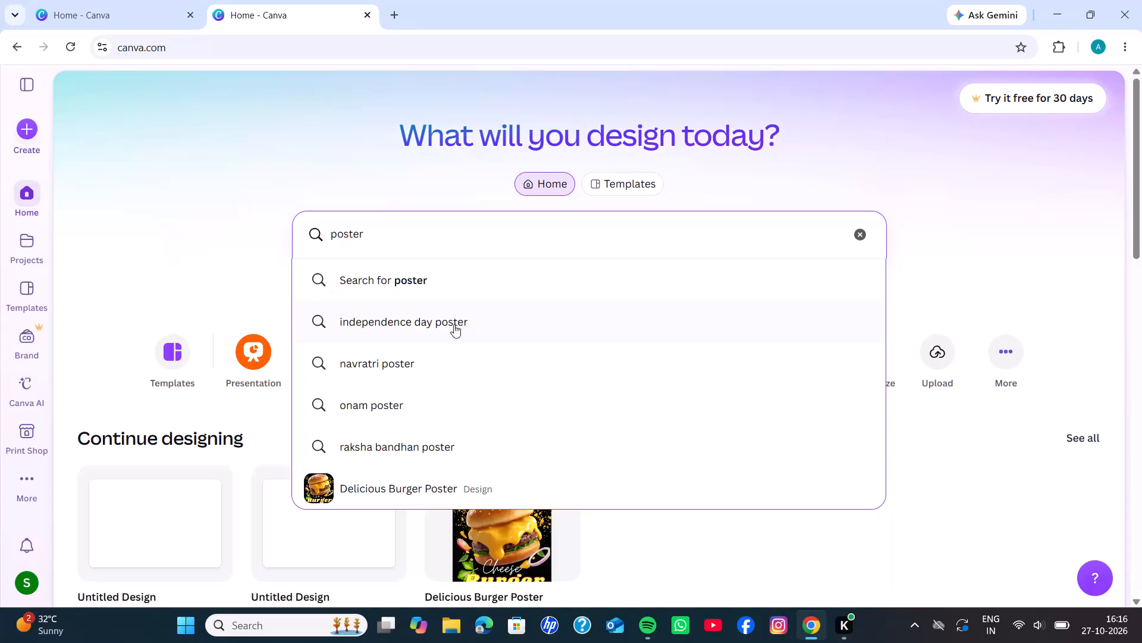
# Search for "poster" and look through the burger, pizza and menu poster templates and existing designs.
pyautogui.click(464, 290)
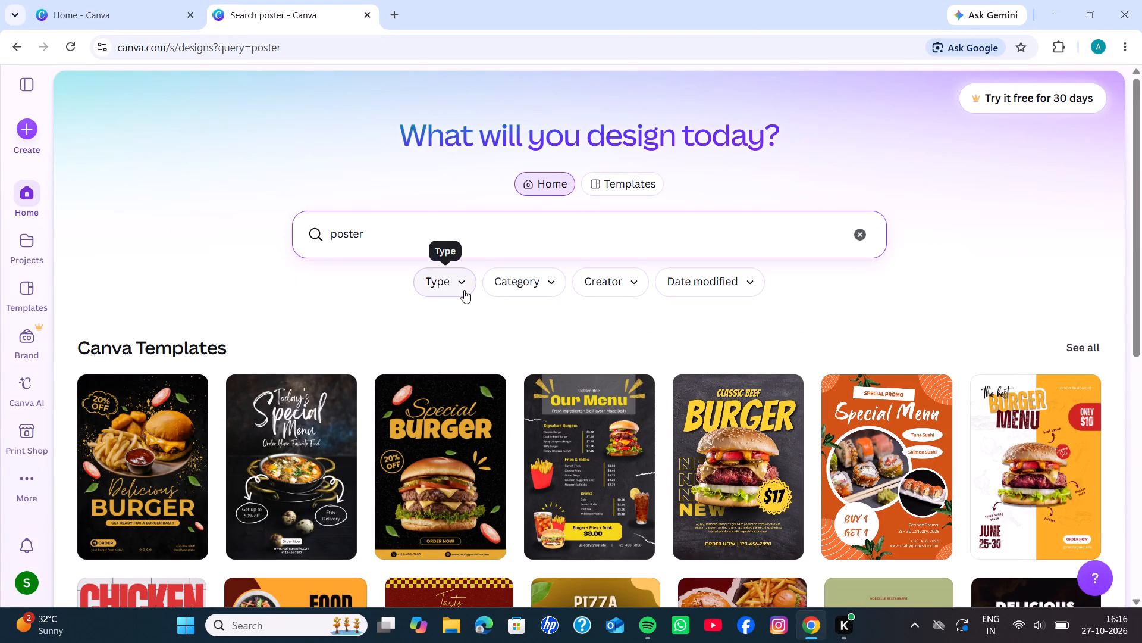
pyautogui.scroll(-2, 479, 391)
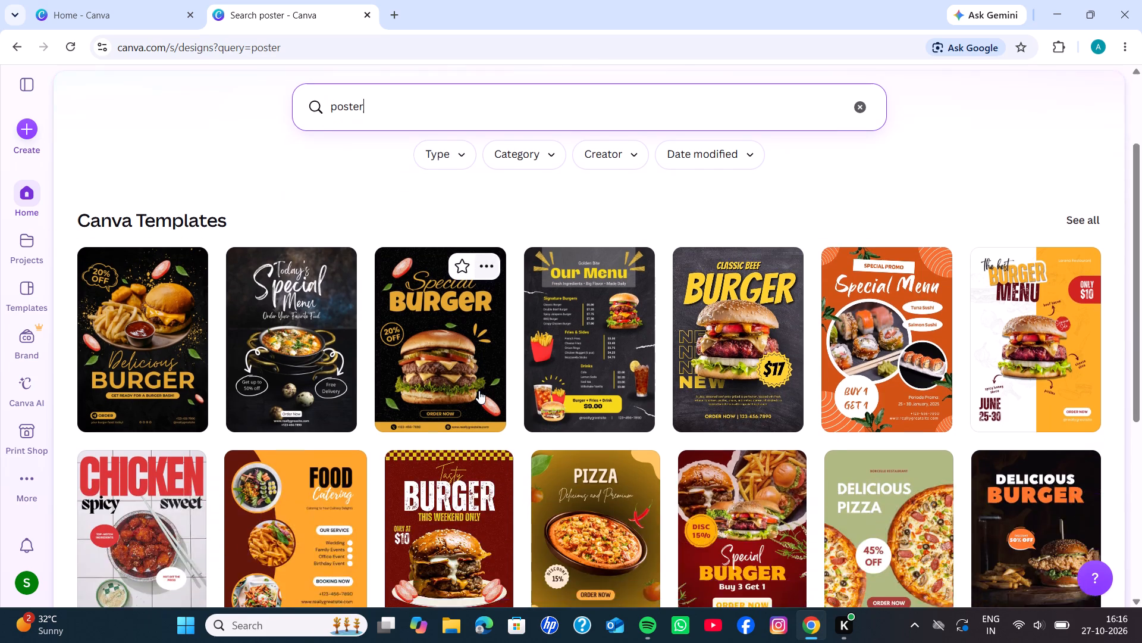
pyautogui.scroll(-3, 479, 391)
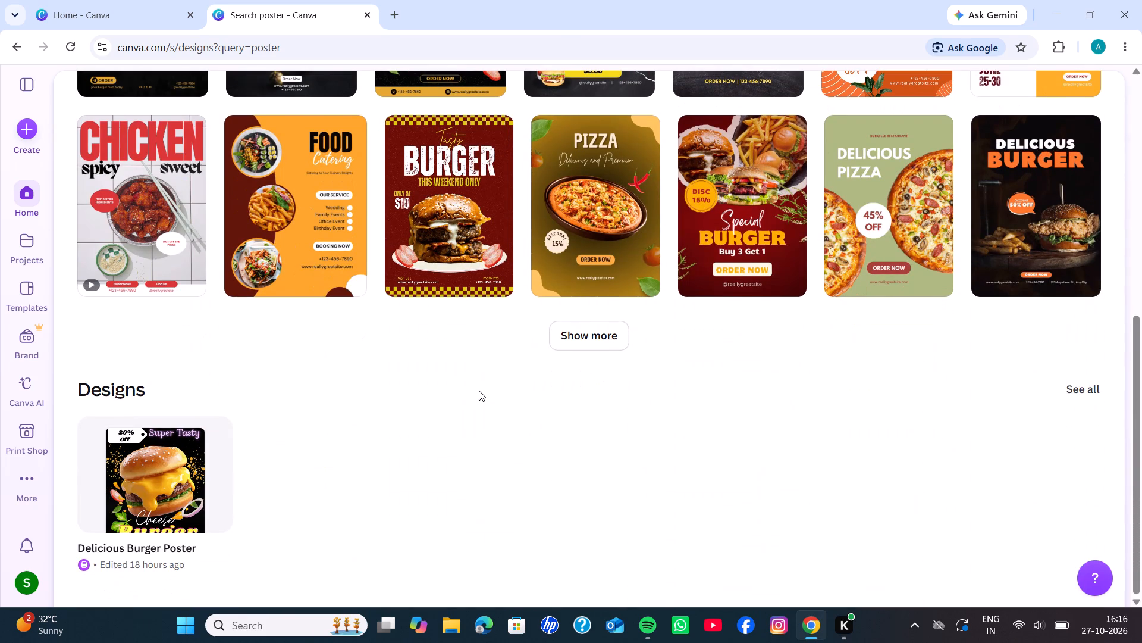
pyautogui.scroll(-2, 479, 391)
pyautogui.scroll(3, 479, 391)
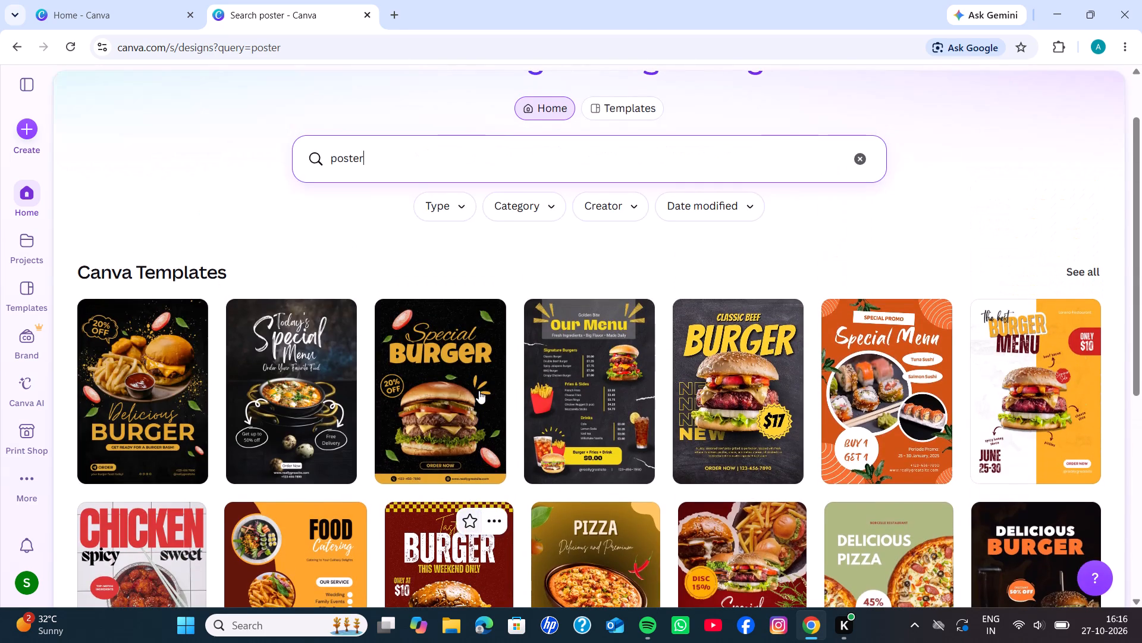
pyautogui.scroll(3, 479, 391)
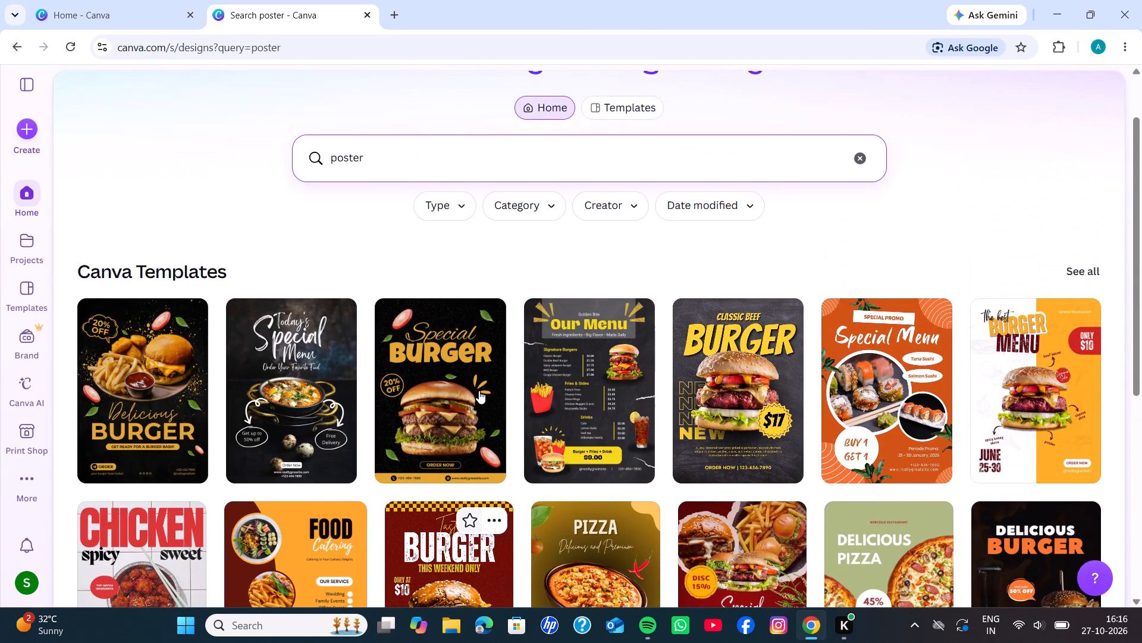
pyautogui.scroll(2, 479, 391)
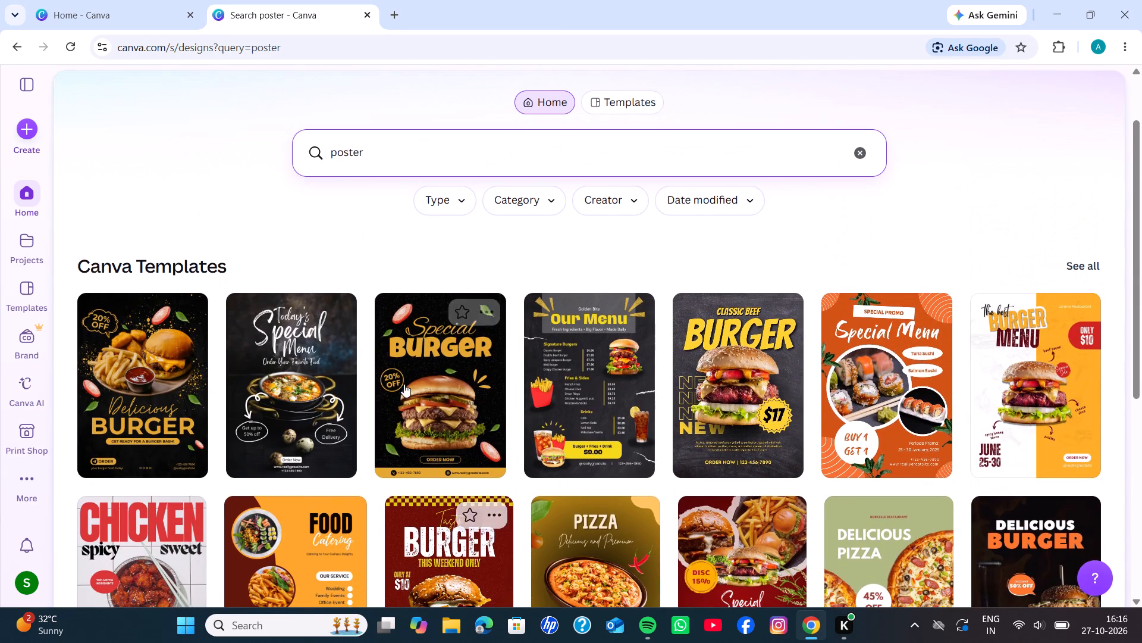
# Create a new blank design in the Poster (A2, Portrait) format, 42 × 59.4 cm.
pyautogui.click(31, 81)
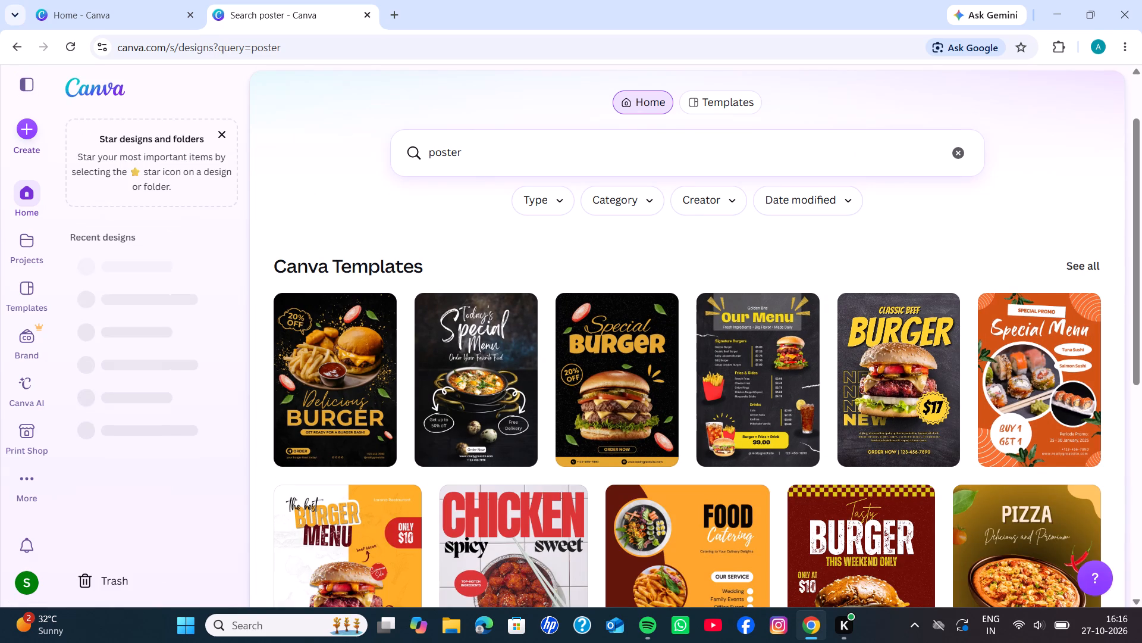
pyautogui.click(27, 192)
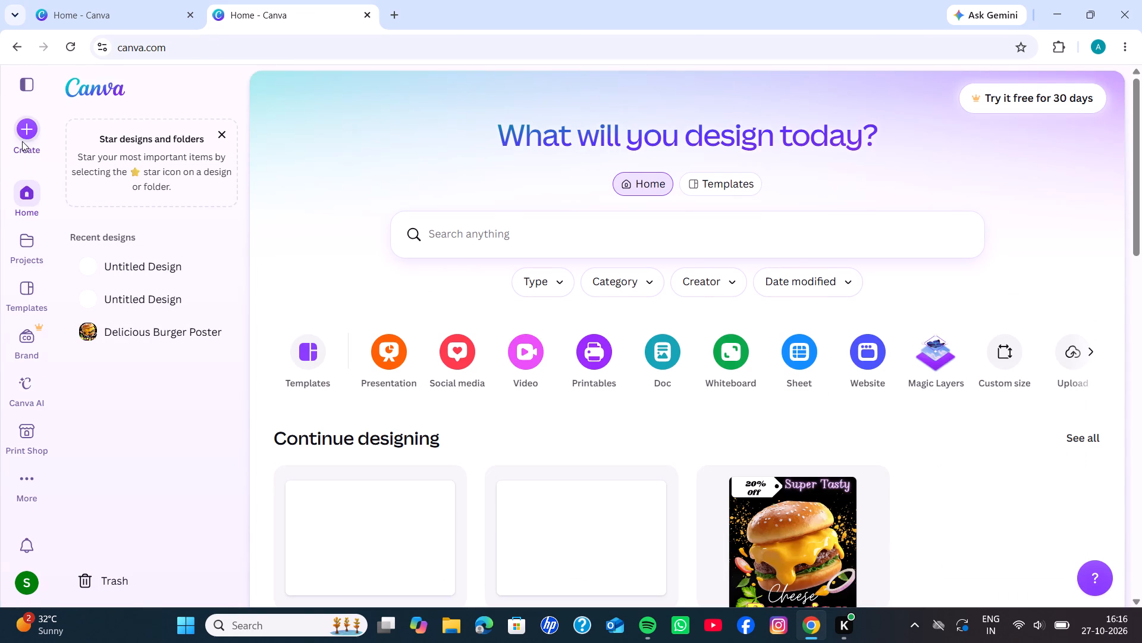
pyautogui.click(26, 127)
pyautogui.click(410, 123)
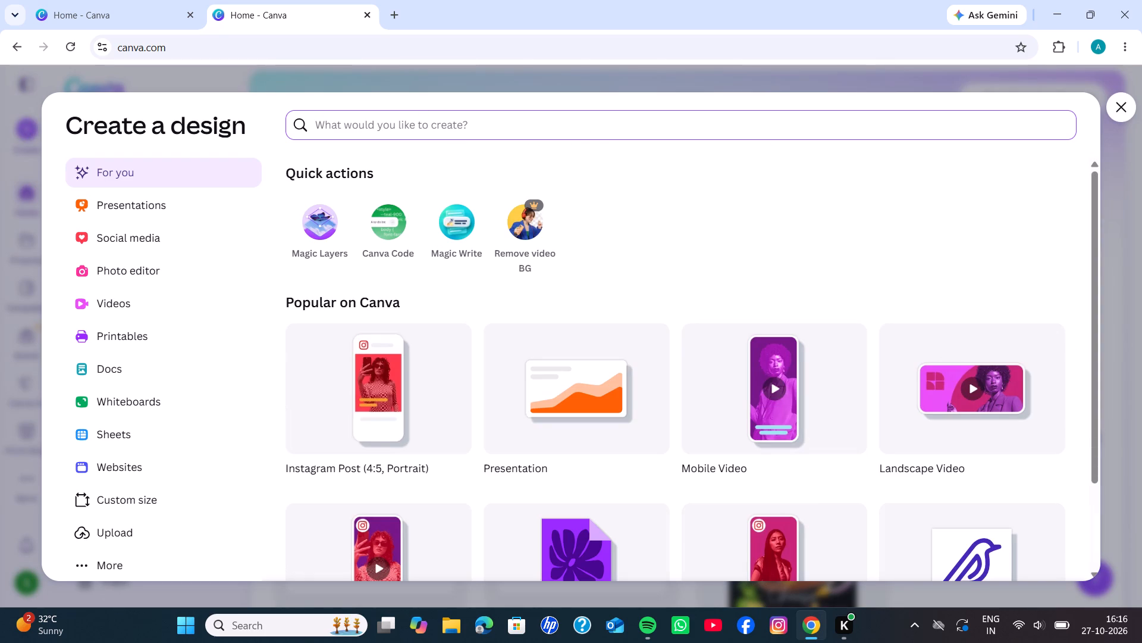
pyautogui.write('poster')
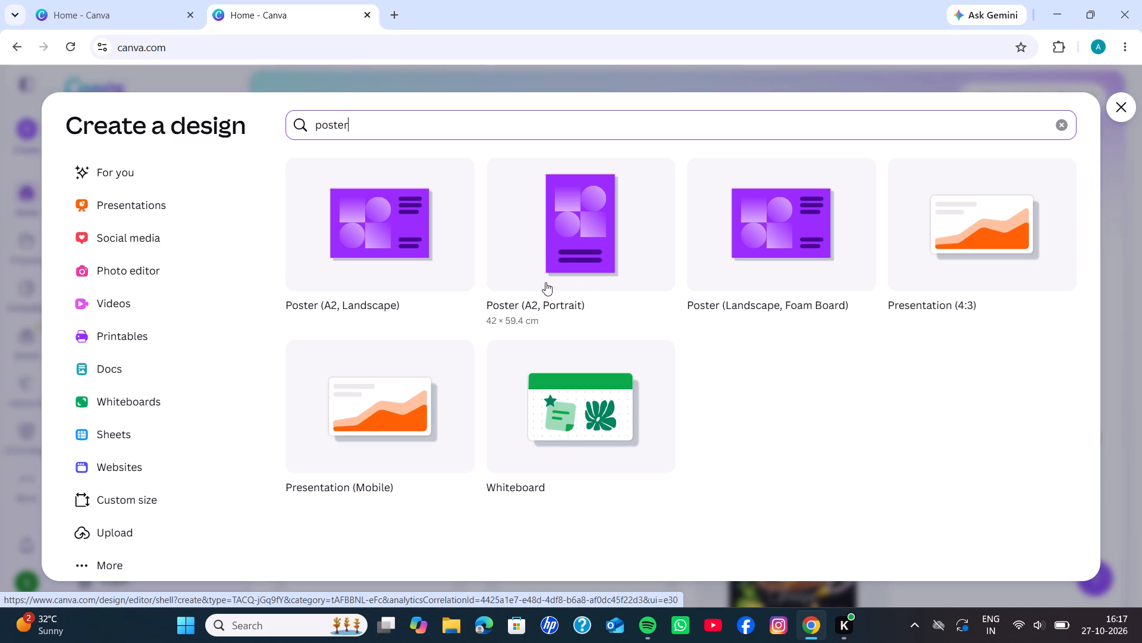
pyautogui.click(581, 255)
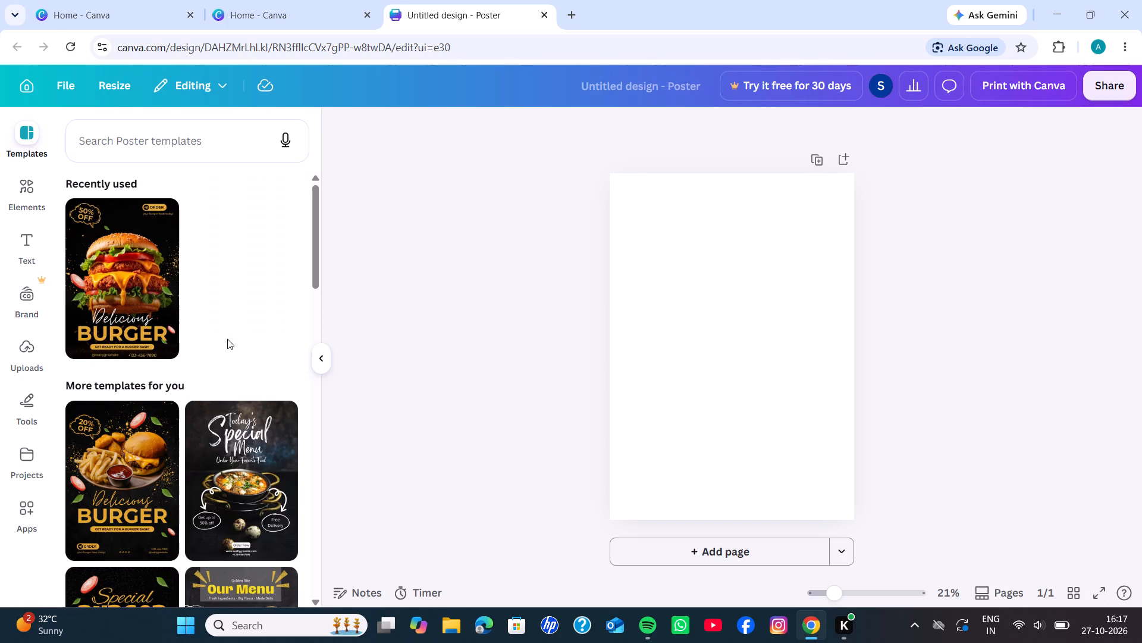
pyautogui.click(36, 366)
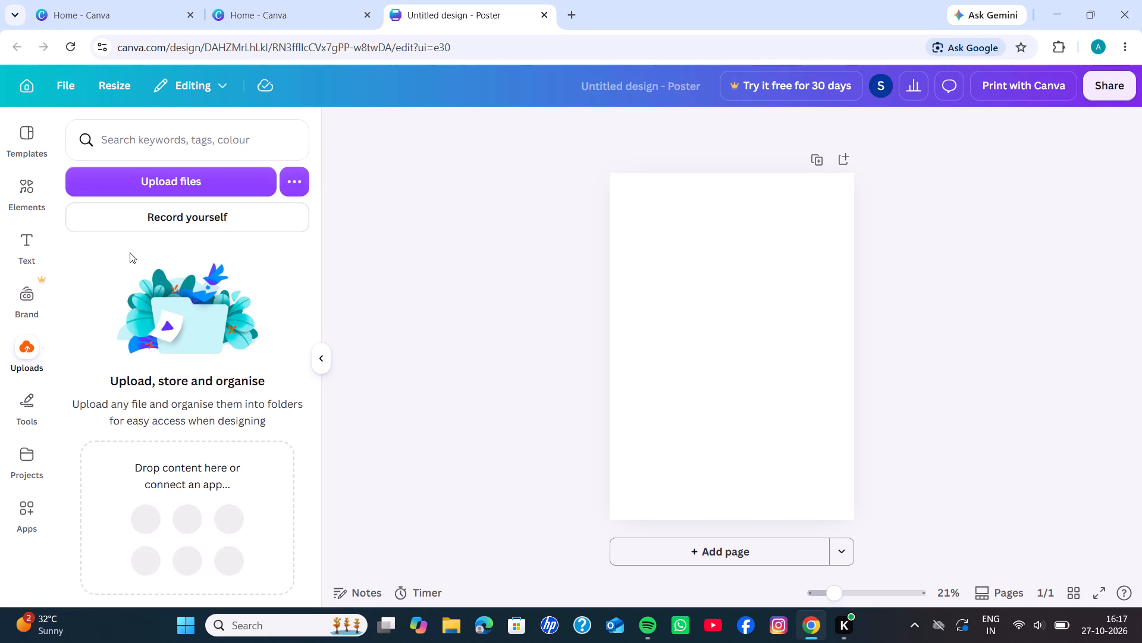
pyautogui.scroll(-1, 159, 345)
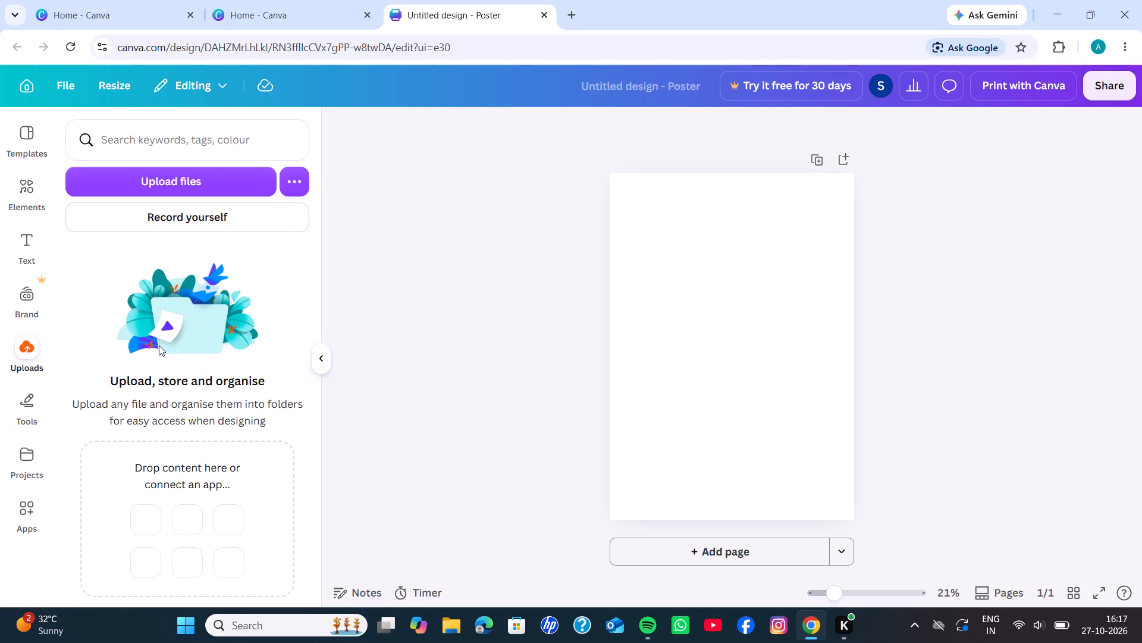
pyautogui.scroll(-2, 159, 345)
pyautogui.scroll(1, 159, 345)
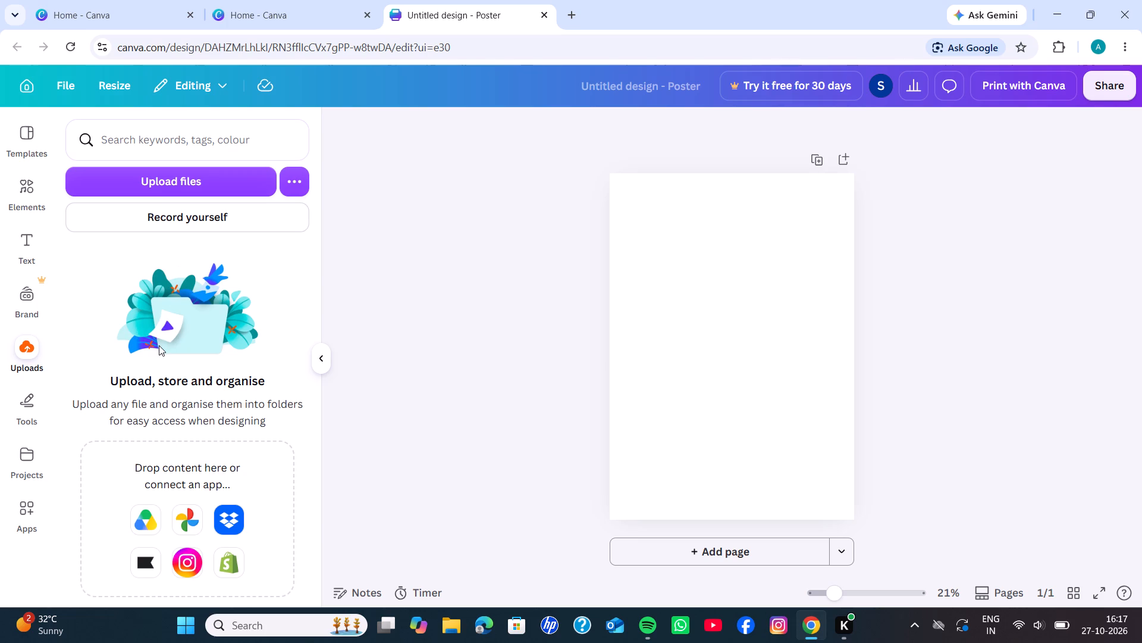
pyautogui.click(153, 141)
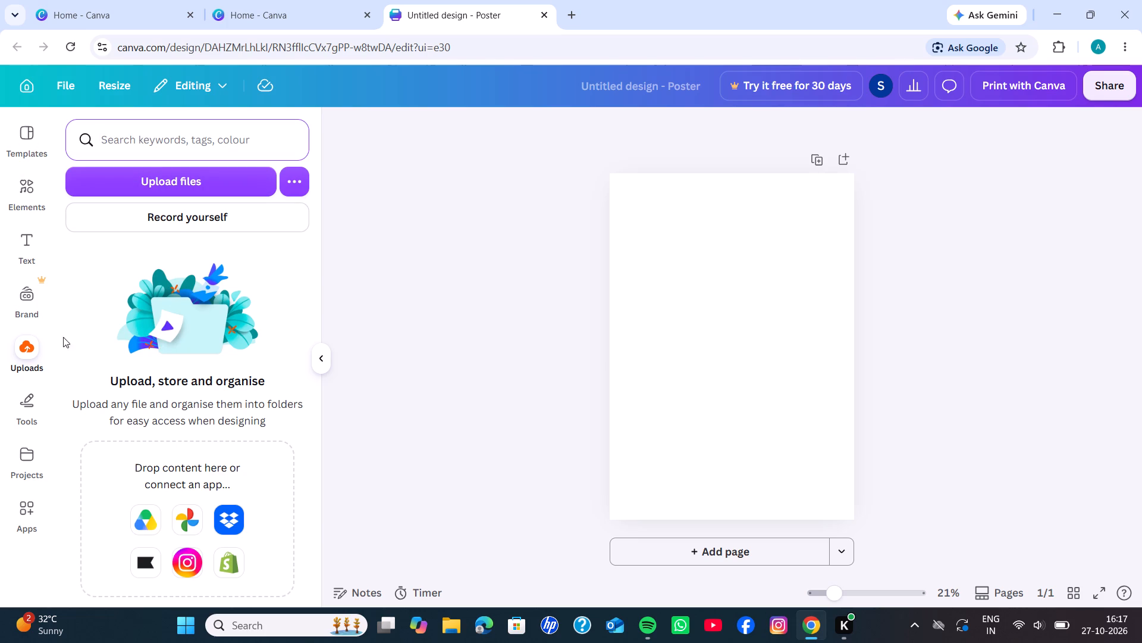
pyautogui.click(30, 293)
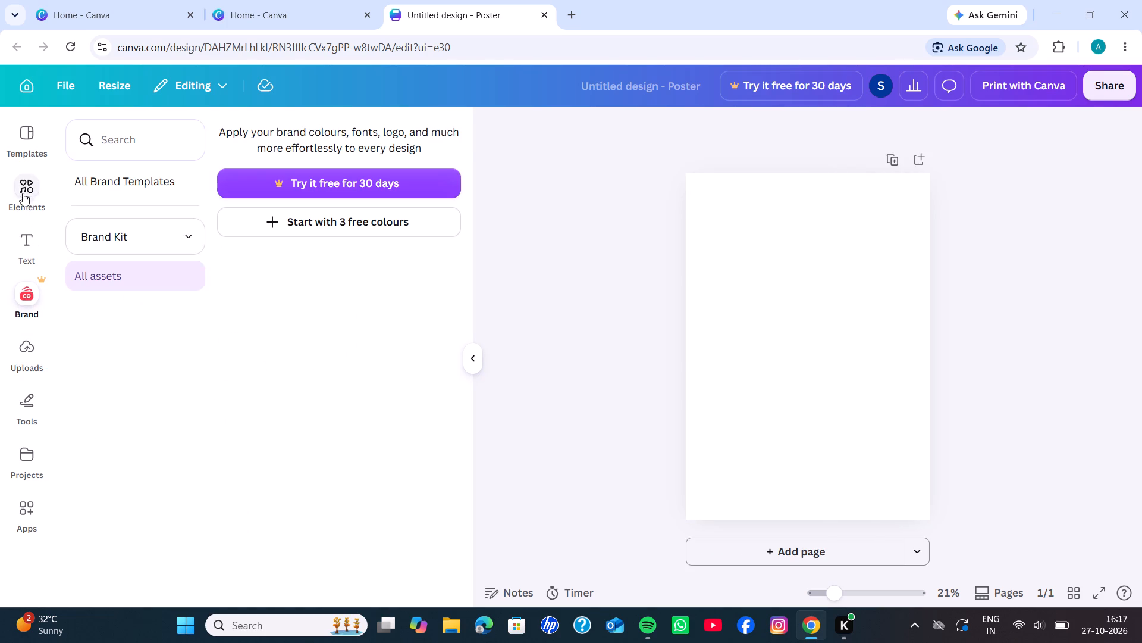
# Search the elements for "headfones" and add the white headphones photo with red-ringed ear cups to the page.
pyautogui.click(20, 199)
pyautogui.click(193, 136)
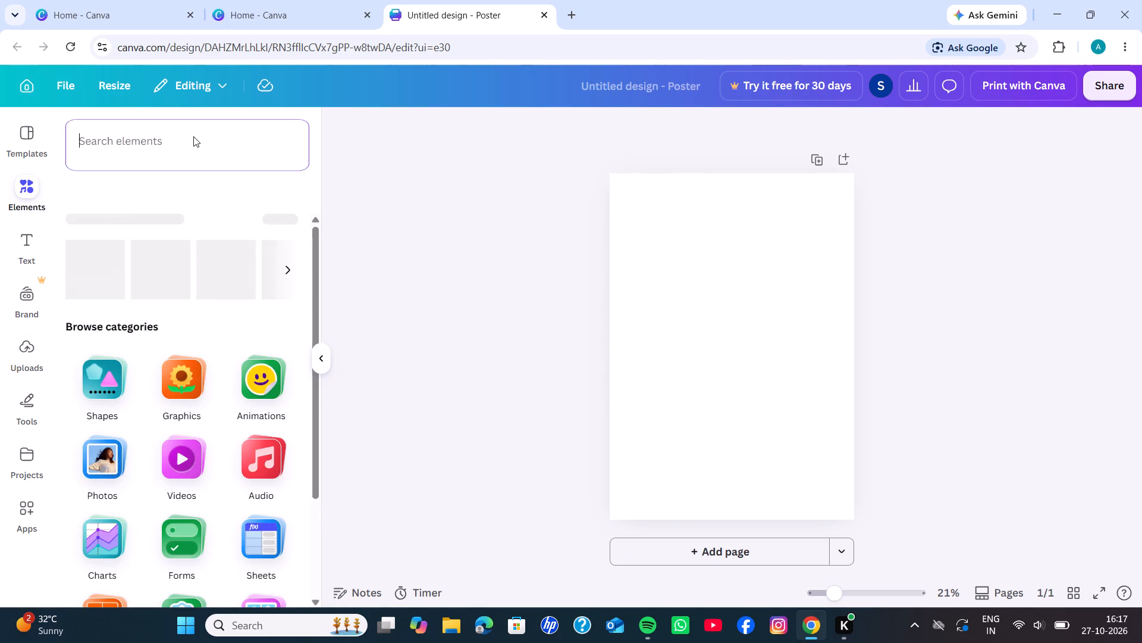
pyautogui.write('head')
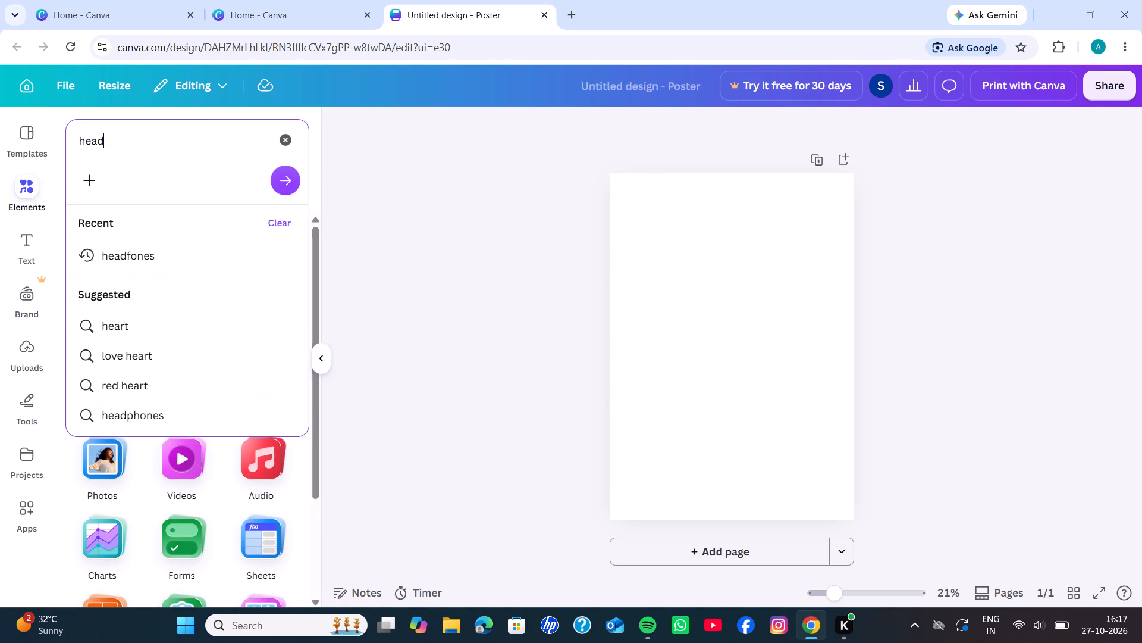
pyautogui.write('fo')
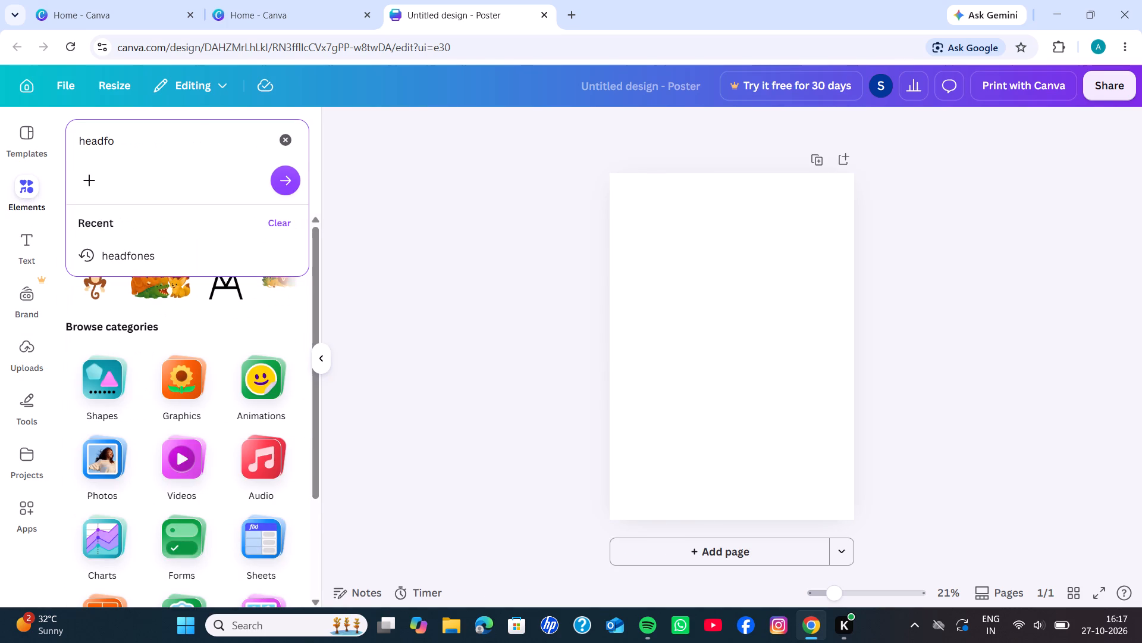
pyautogui.click(162, 261)
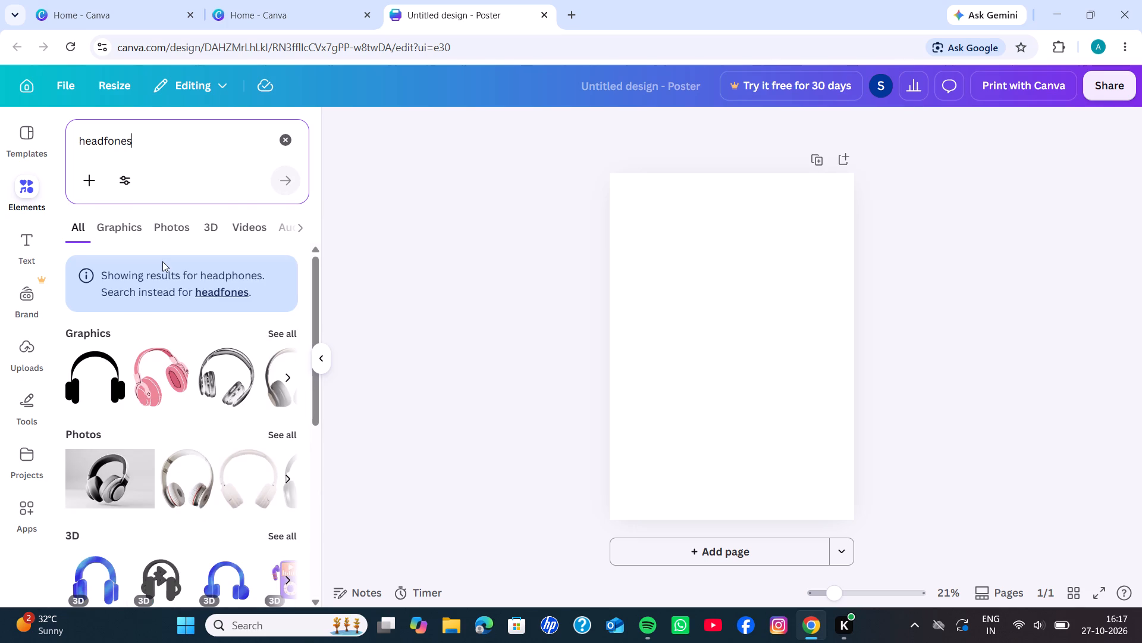
pyautogui.scroll(-1, 124, 396)
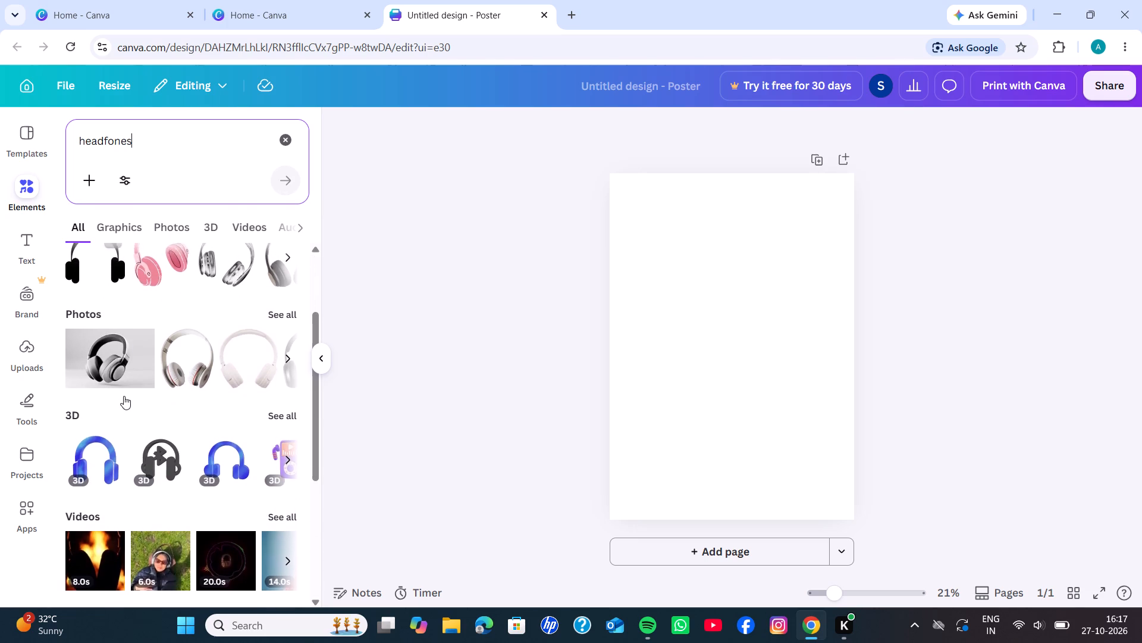
pyautogui.scroll(-1, 124, 396)
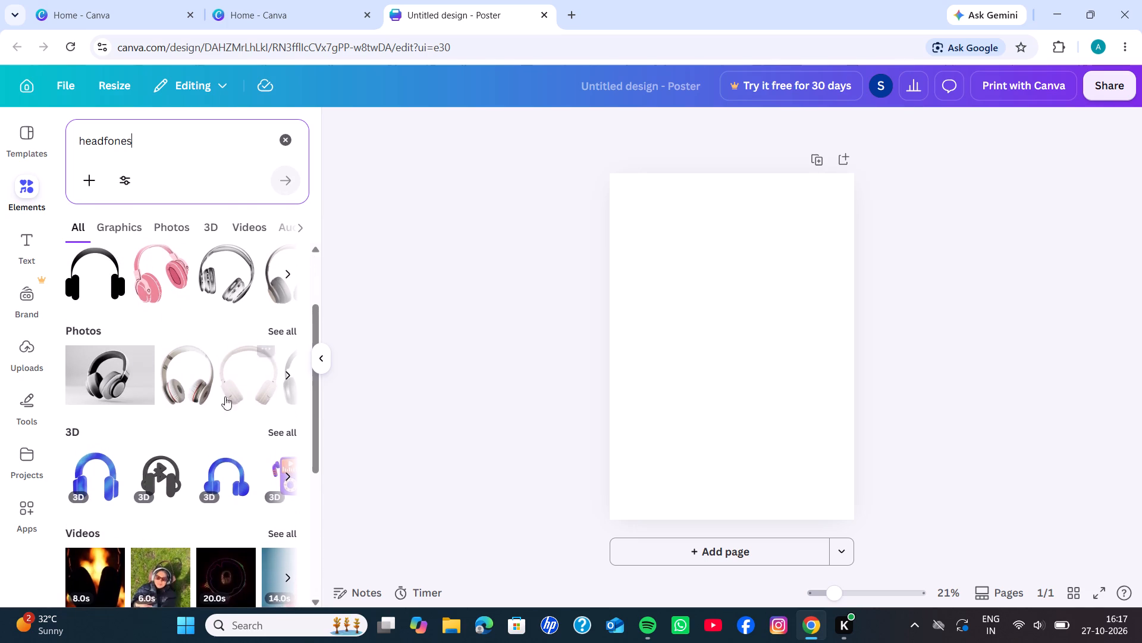
pyautogui.click(196, 381)
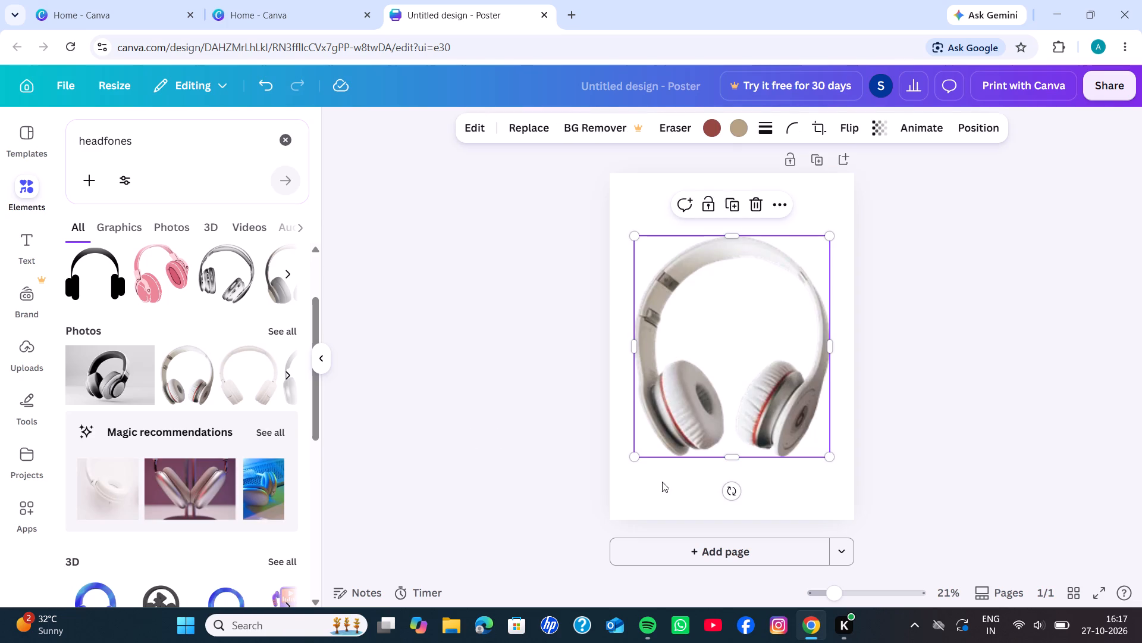
# Shrink the headphones photo proportionally and centre it horizontally on the page, slightly above the middle.
pyautogui.moveTo(827, 461); pyautogui.dragTo(775, 405)
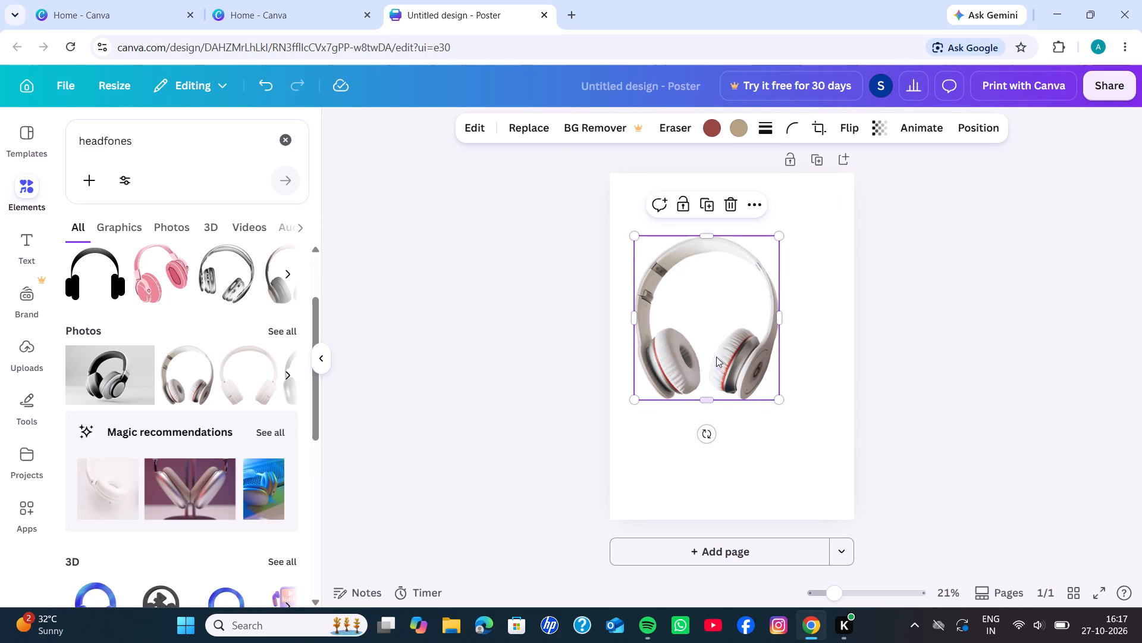
pyautogui.moveTo(715, 359); pyautogui.dragTo(743, 359)
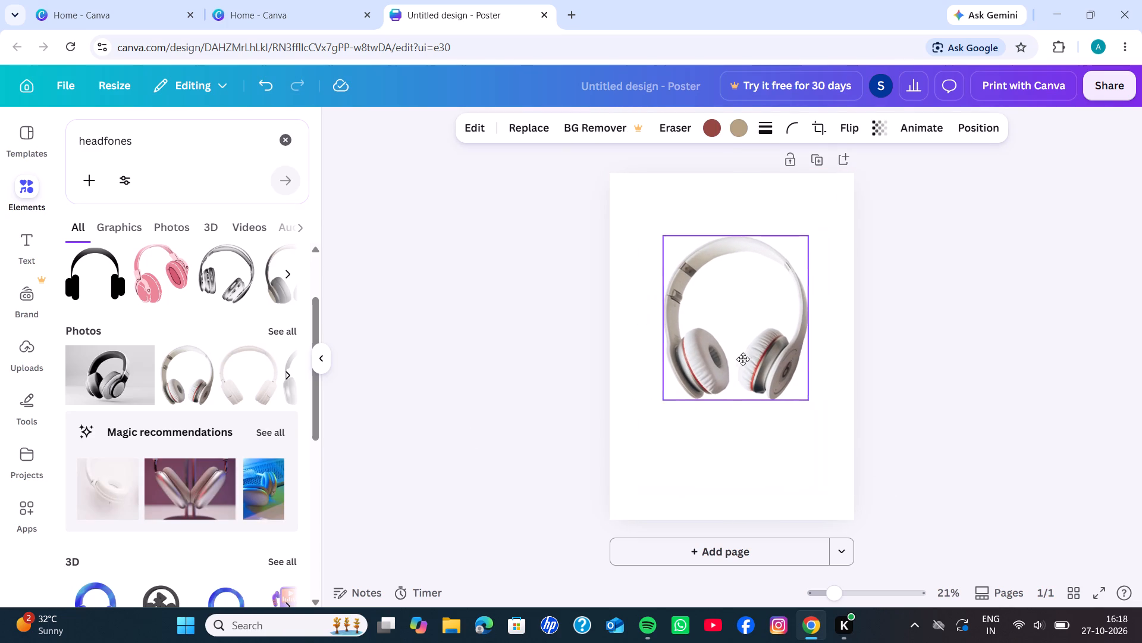
pyautogui.moveTo(743, 359); pyautogui.dragTo(734, 361)
pyautogui.moveTo(732, 362); pyautogui.dragTo(726, 351)
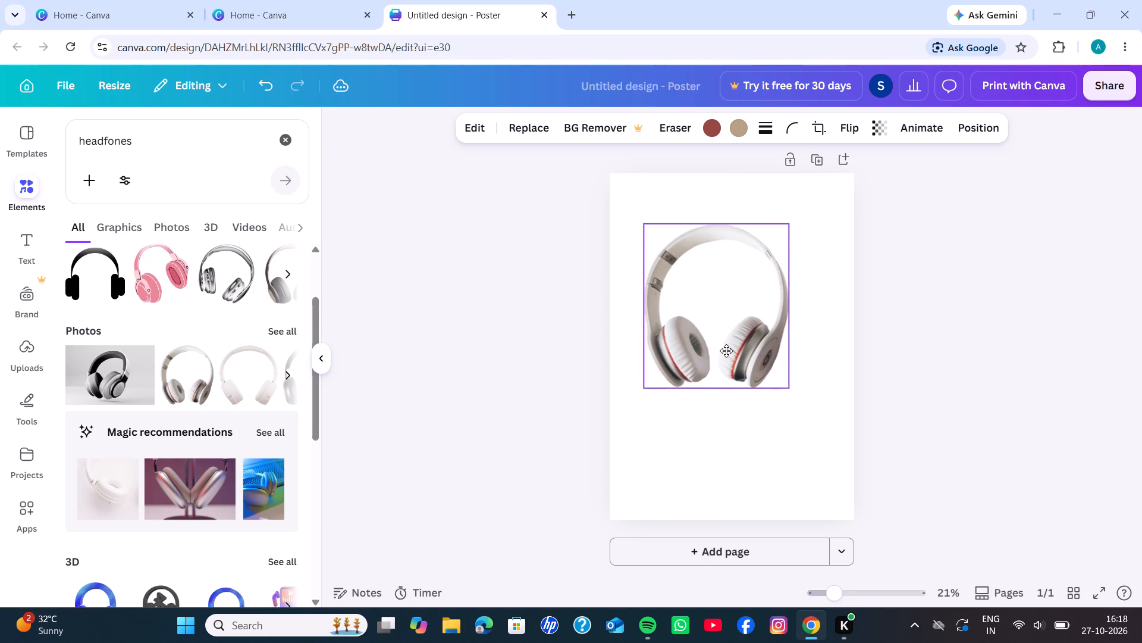
pyautogui.moveTo(726, 351); pyautogui.dragTo(723, 352)
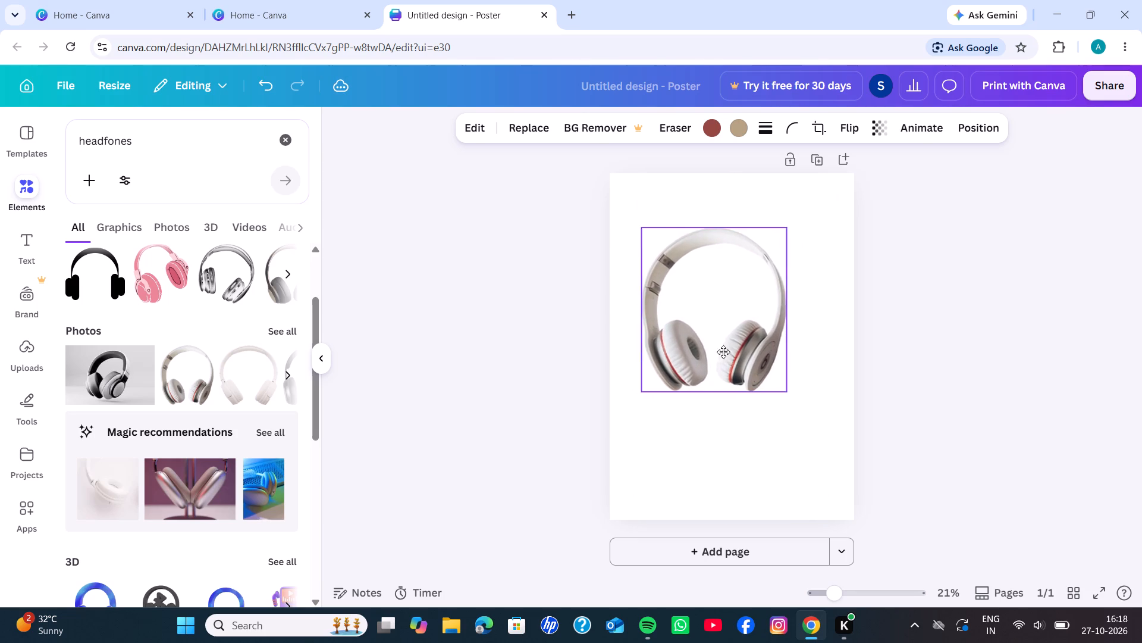
pyautogui.moveTo(723, 352); pyautogui.dragTo(705, 341)
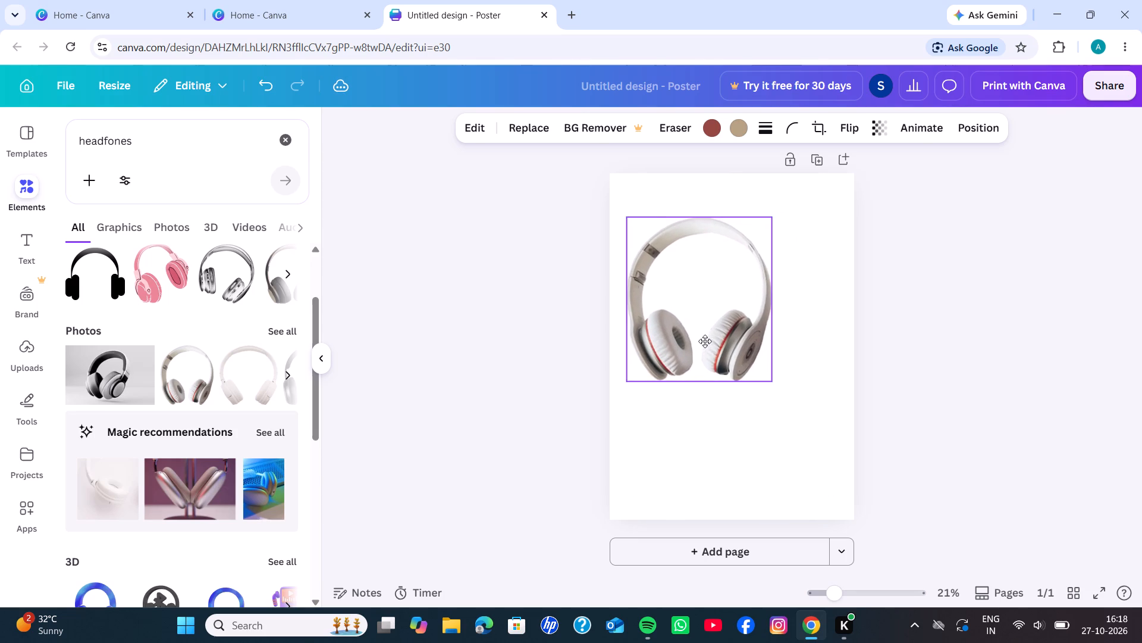
pyautogui.moveTo(705, 341); pyautogui.dragTo(726, 360)
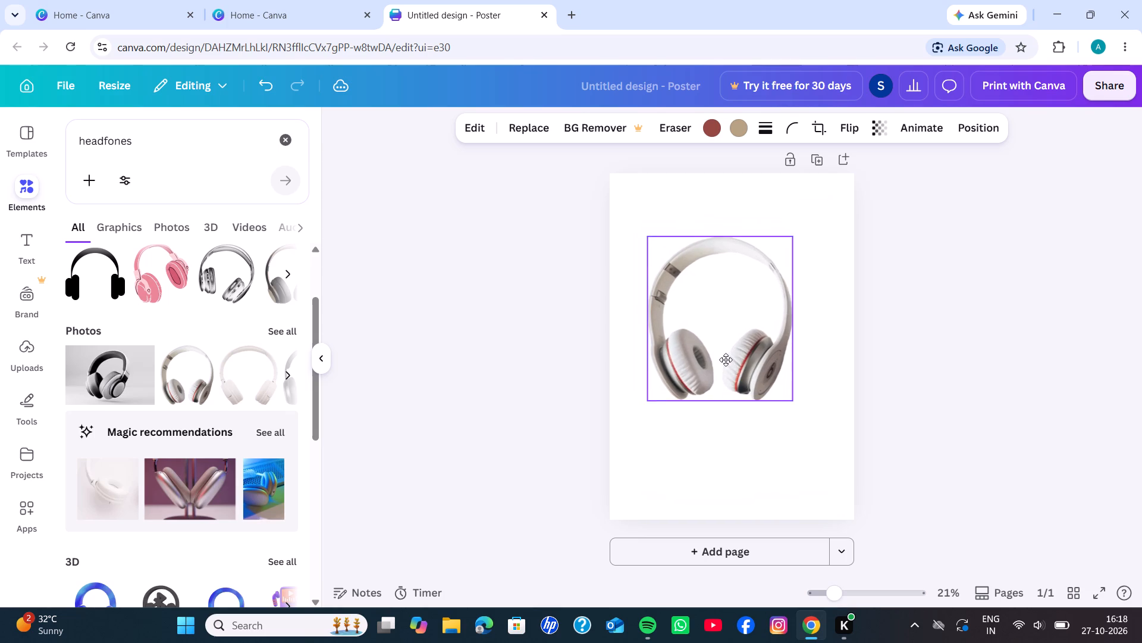
pyautogui.moveTo(726, 360); pyautogui.dragTo(725, 345)
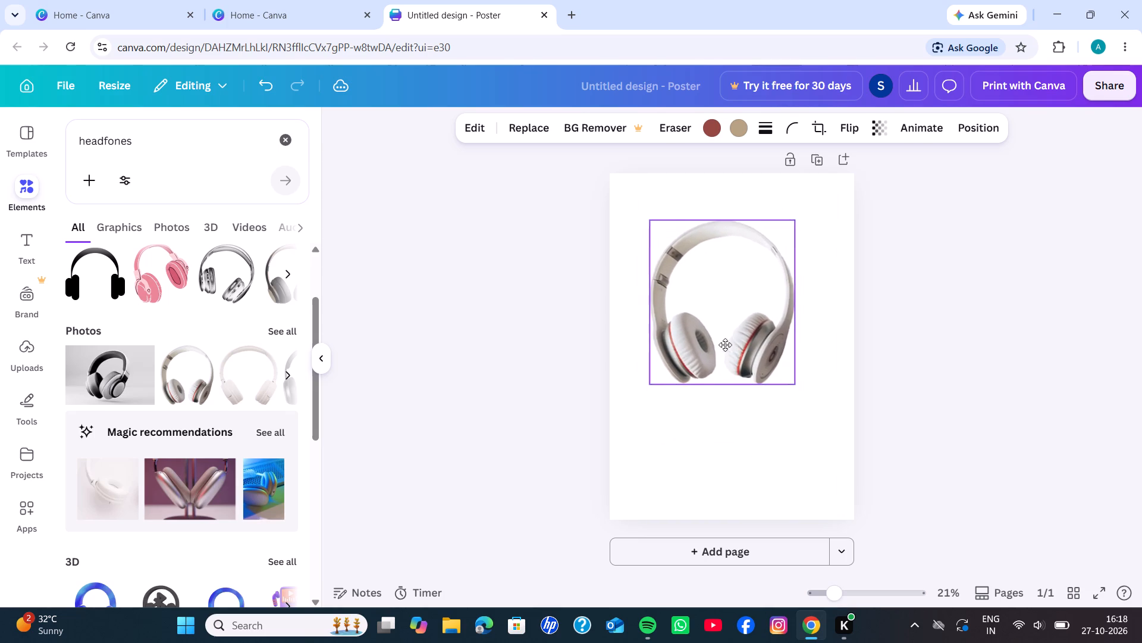
pyautogui.moveTo(725, 345); pyautogui.dragTo(734, 352)
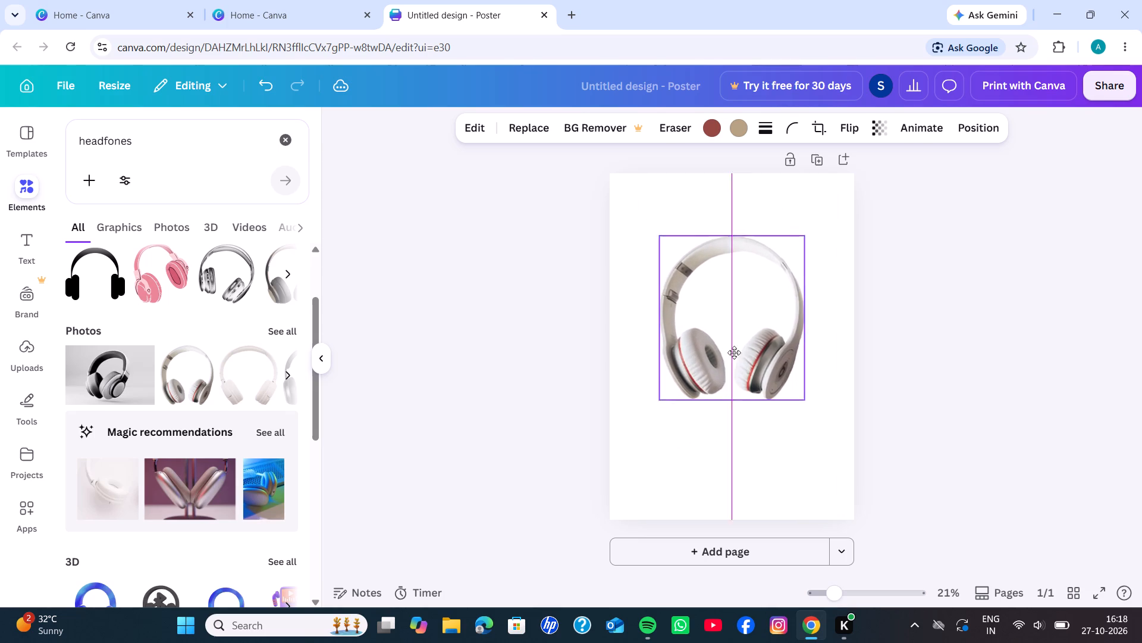
pyautogui.moveTo(734, 352); pyautogui.dragTo(733, 357)
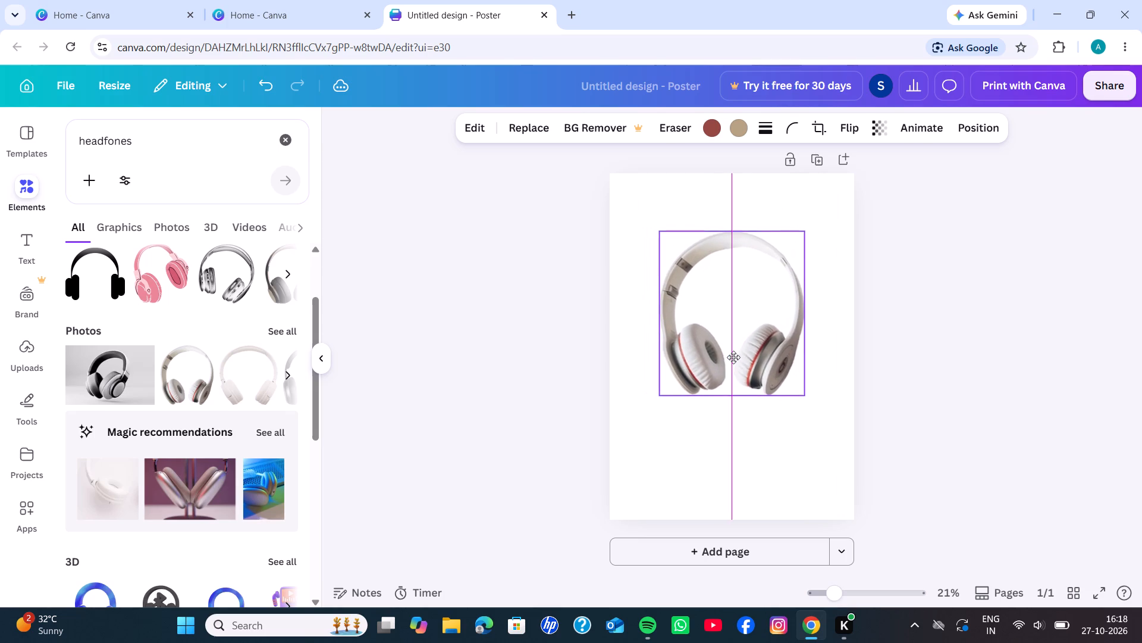
pyautogui.moveTo(733, 357); pyautogui.dragTo(733, 347)
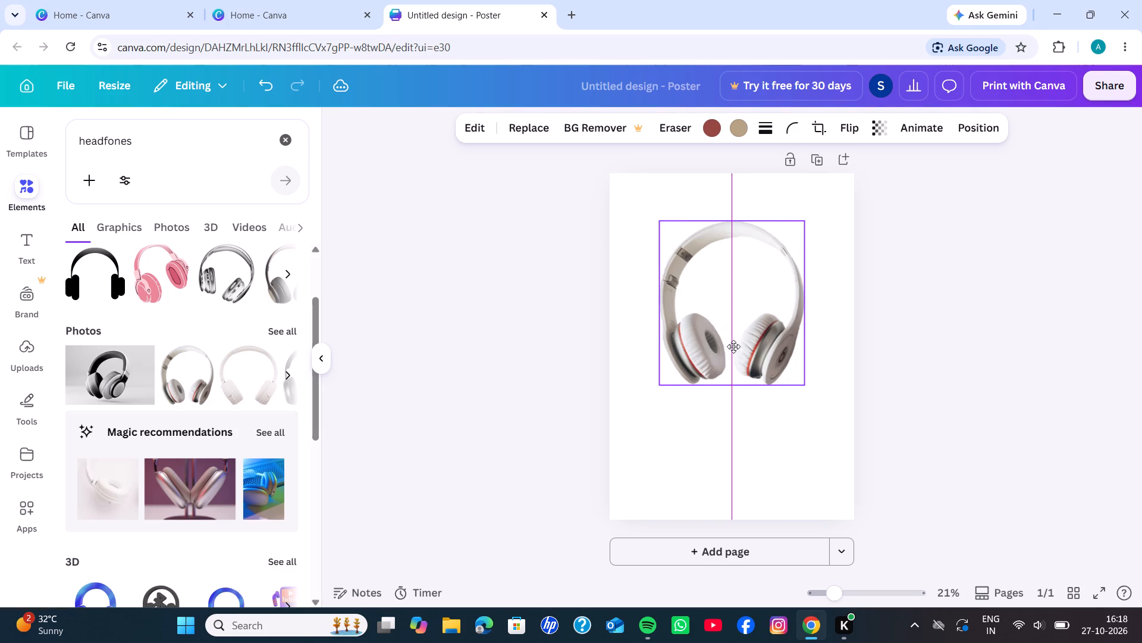
pyautogui.moveTo(733, 347); pyautogui.dragTo(733, 346)
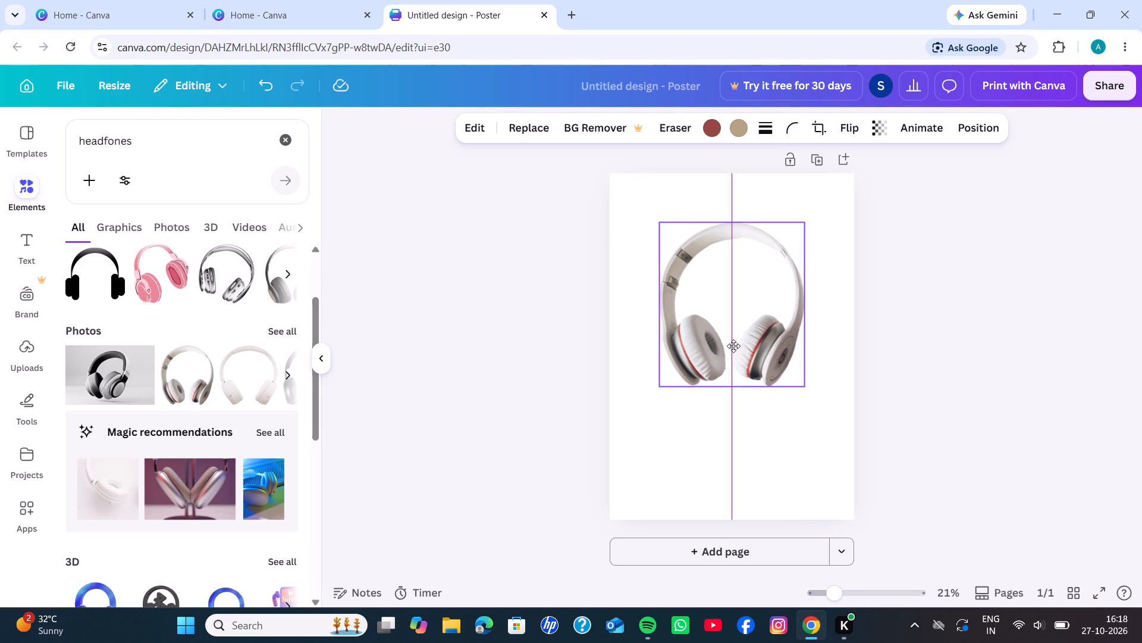
pyautogui.moveTo(733, 346); pyautogui.dragTo(729, 379)
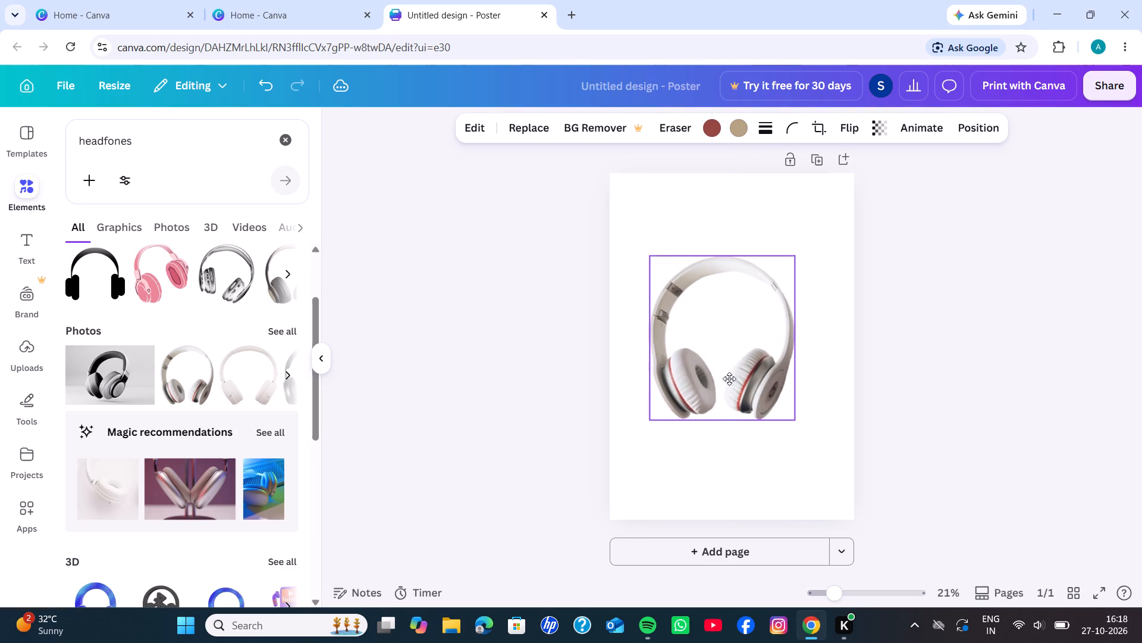
pyautogui.moveTo(729, 379); pyautogui.dragTo(738, 380)
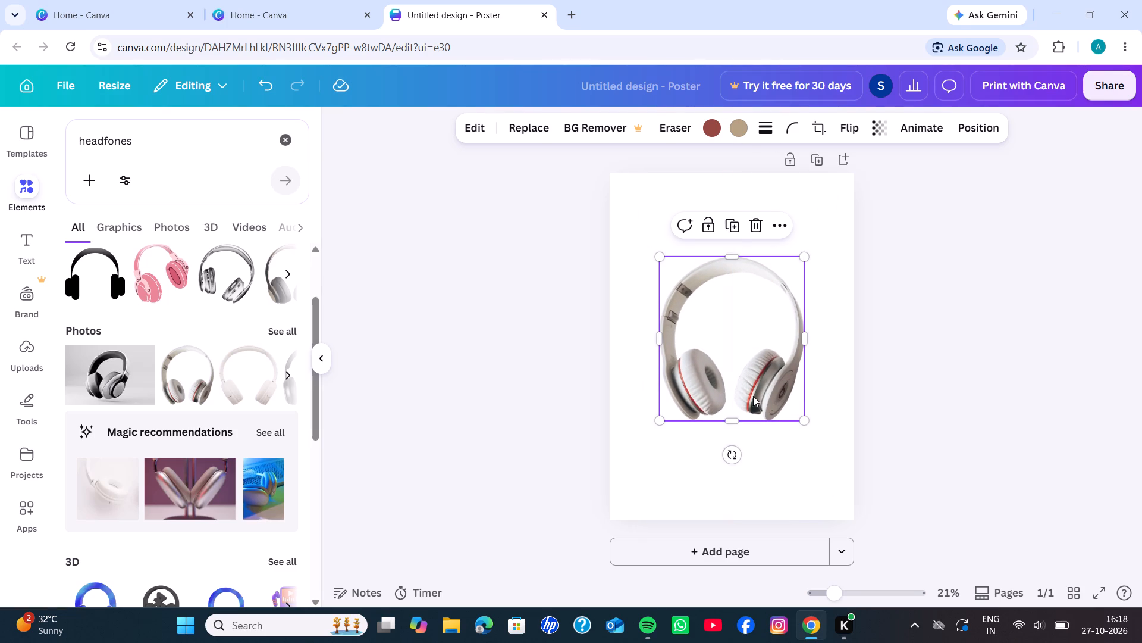
pyautogui.click(895, 370)
pyautogui.tripleClick(894, 370)
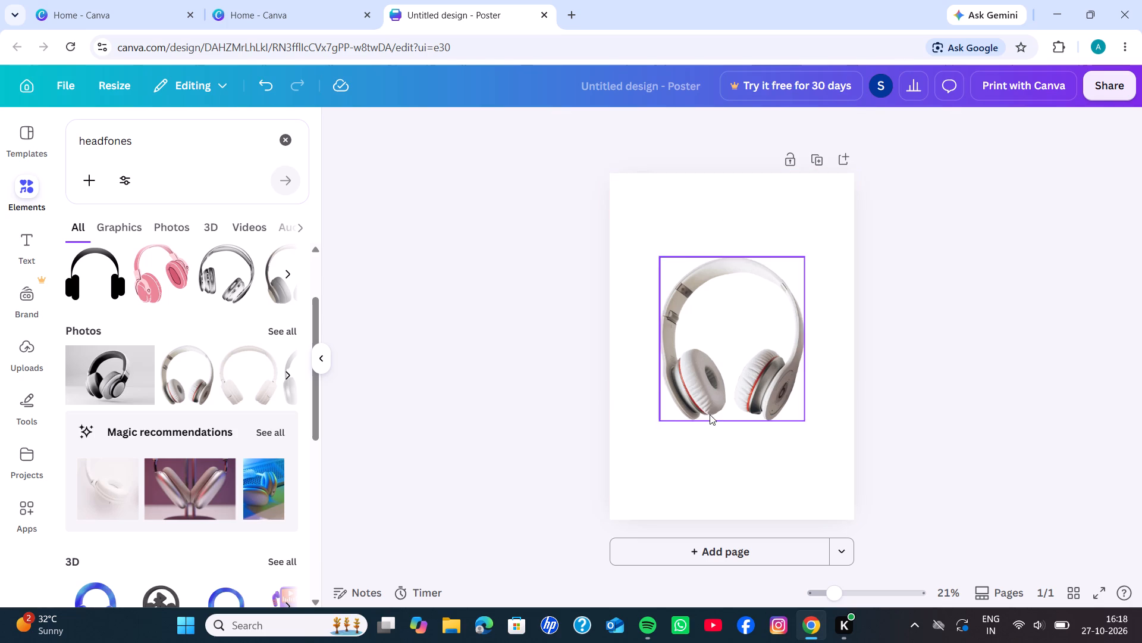
pyautogui.click(511, 347)
pyautogui.click(504, 288)
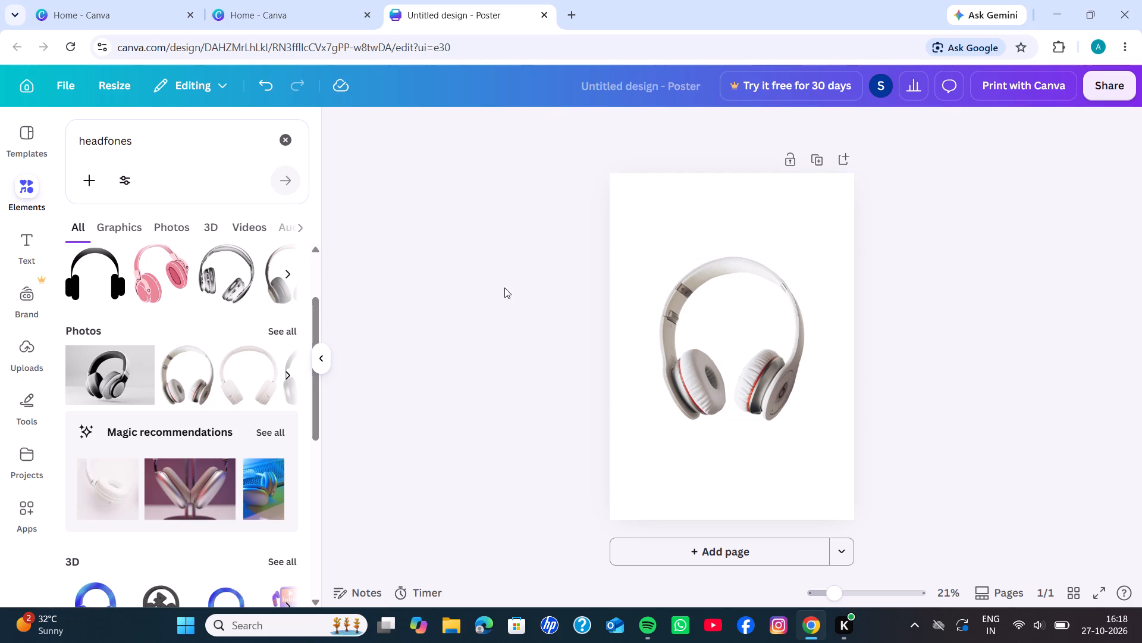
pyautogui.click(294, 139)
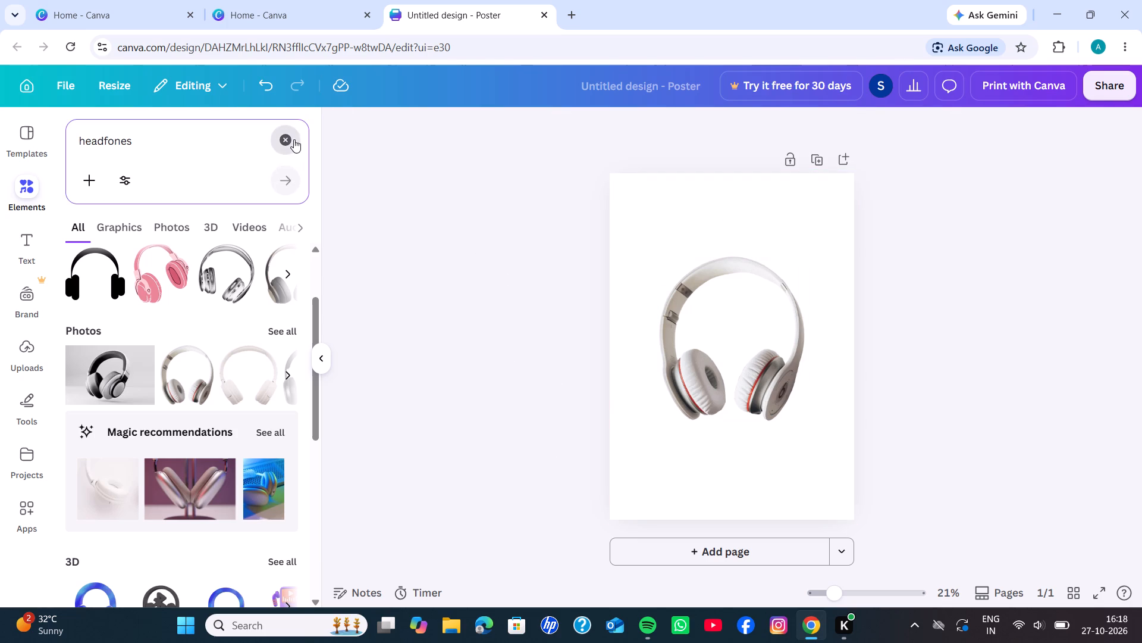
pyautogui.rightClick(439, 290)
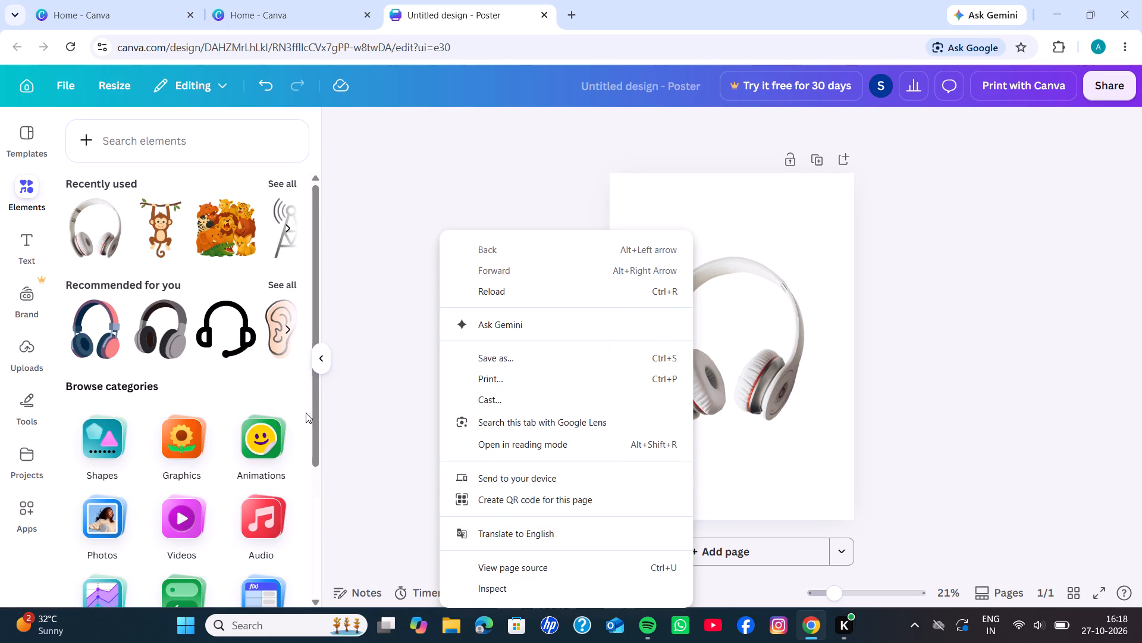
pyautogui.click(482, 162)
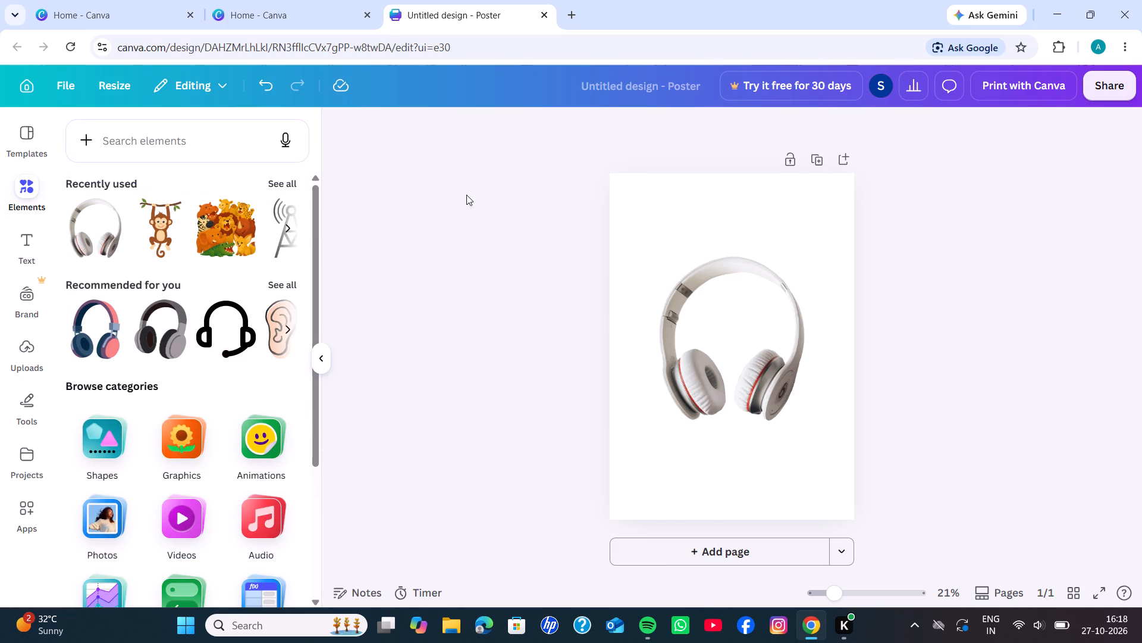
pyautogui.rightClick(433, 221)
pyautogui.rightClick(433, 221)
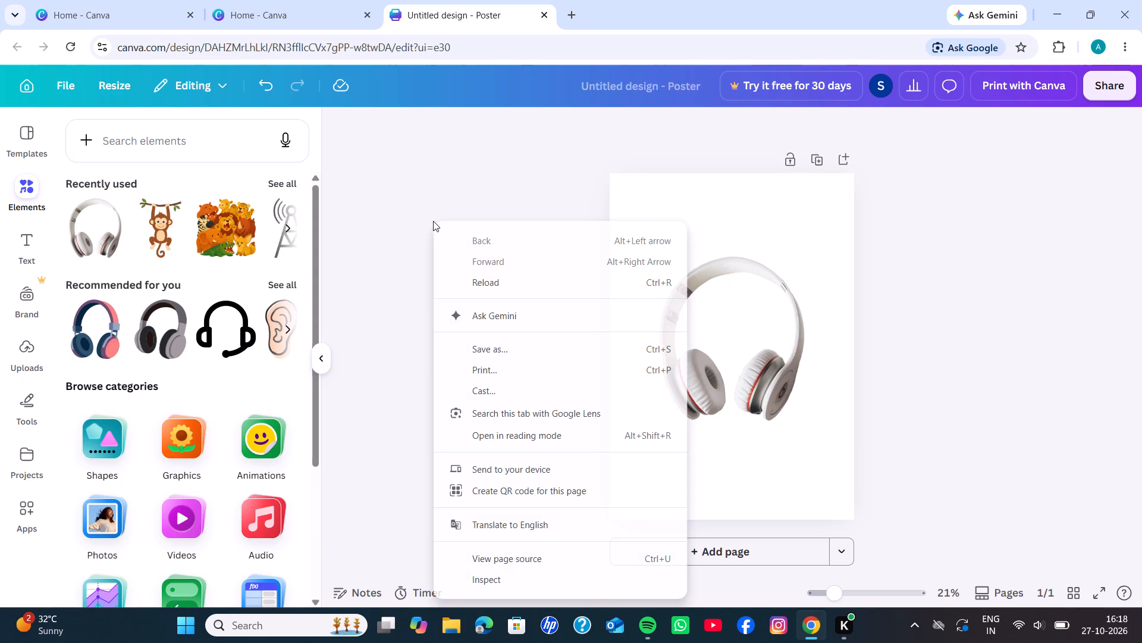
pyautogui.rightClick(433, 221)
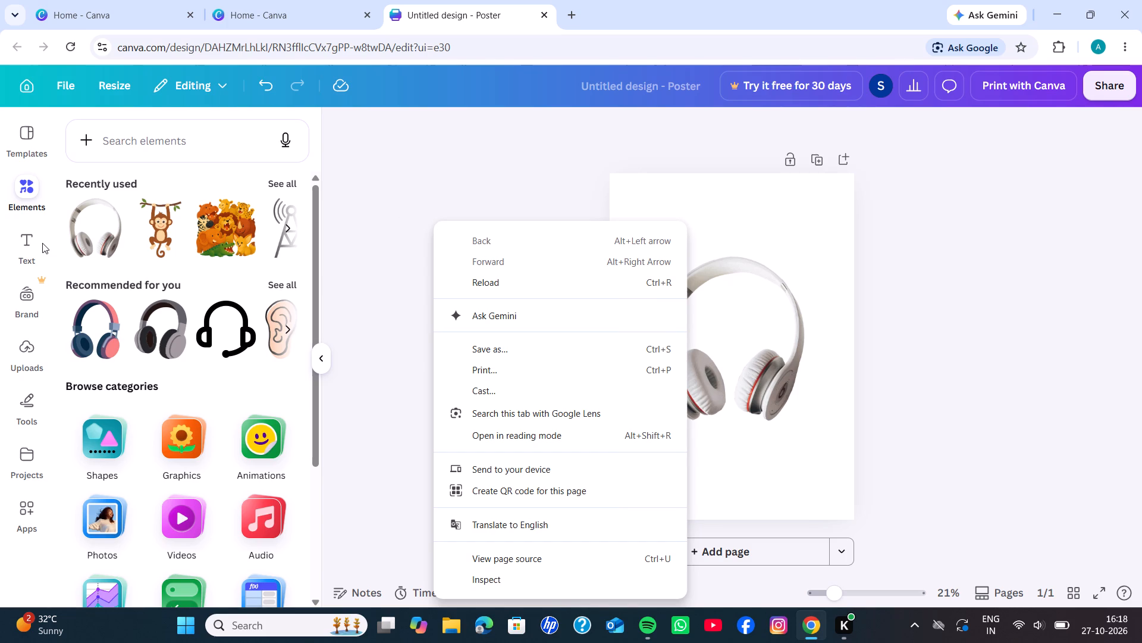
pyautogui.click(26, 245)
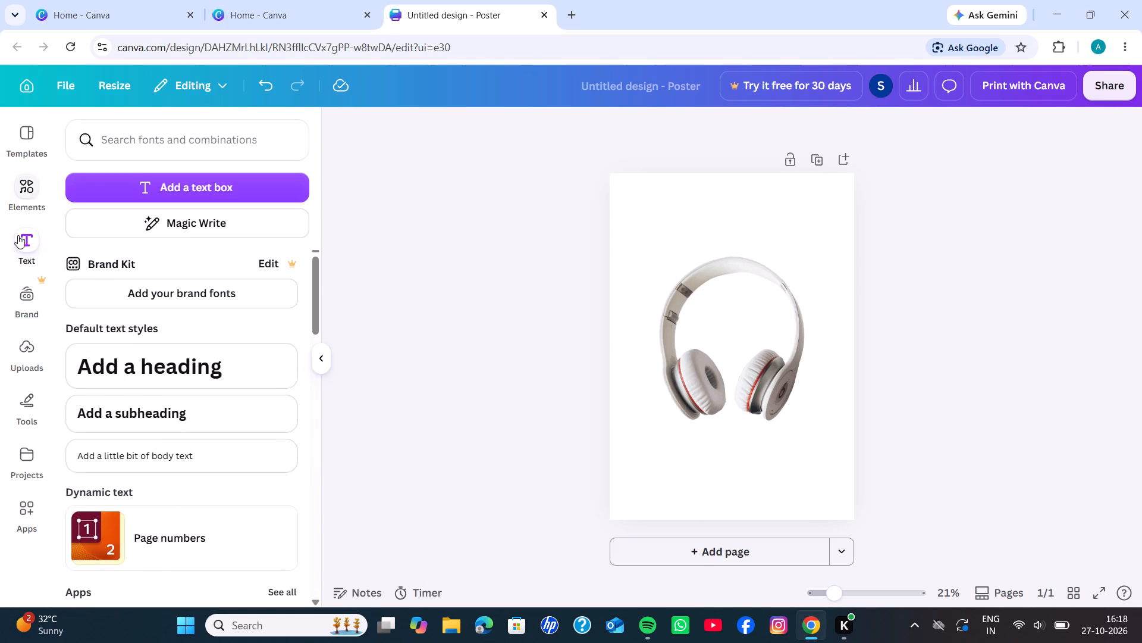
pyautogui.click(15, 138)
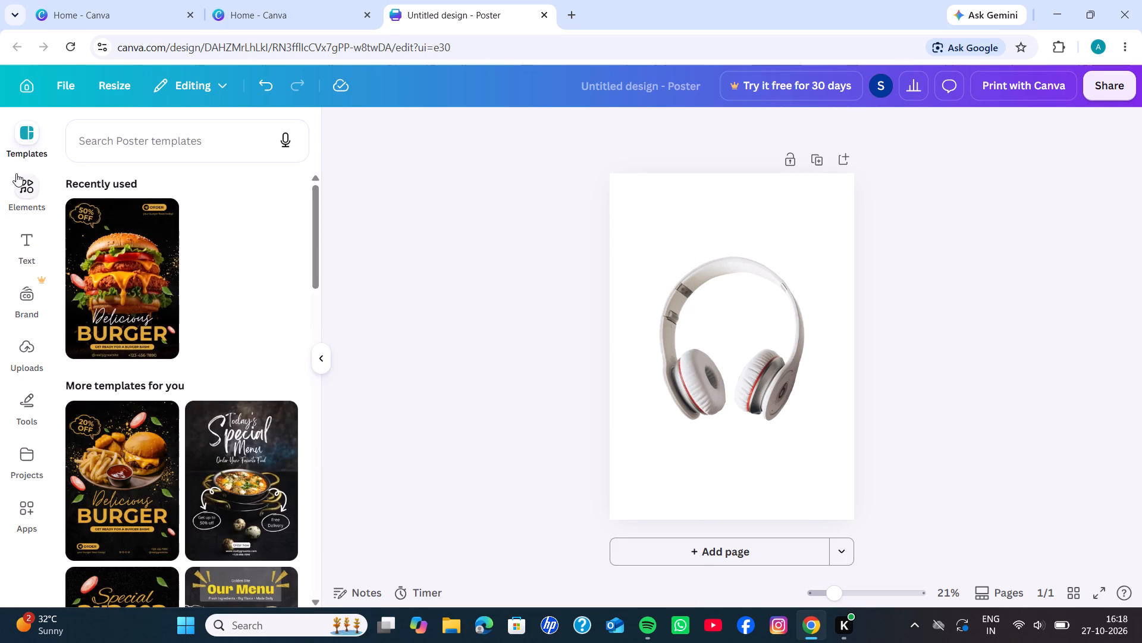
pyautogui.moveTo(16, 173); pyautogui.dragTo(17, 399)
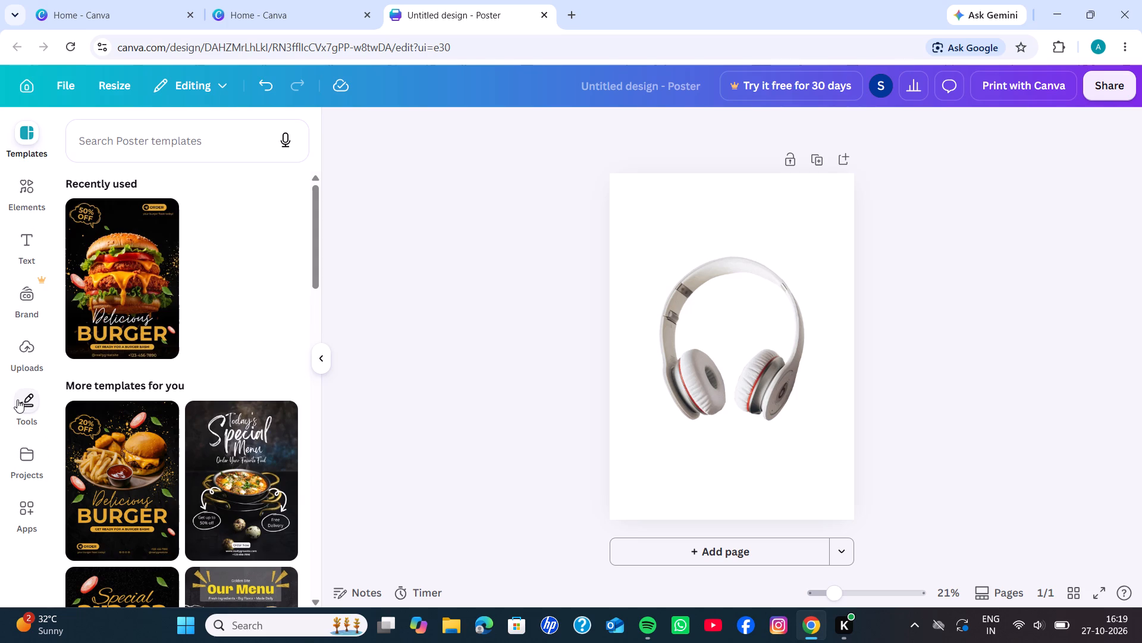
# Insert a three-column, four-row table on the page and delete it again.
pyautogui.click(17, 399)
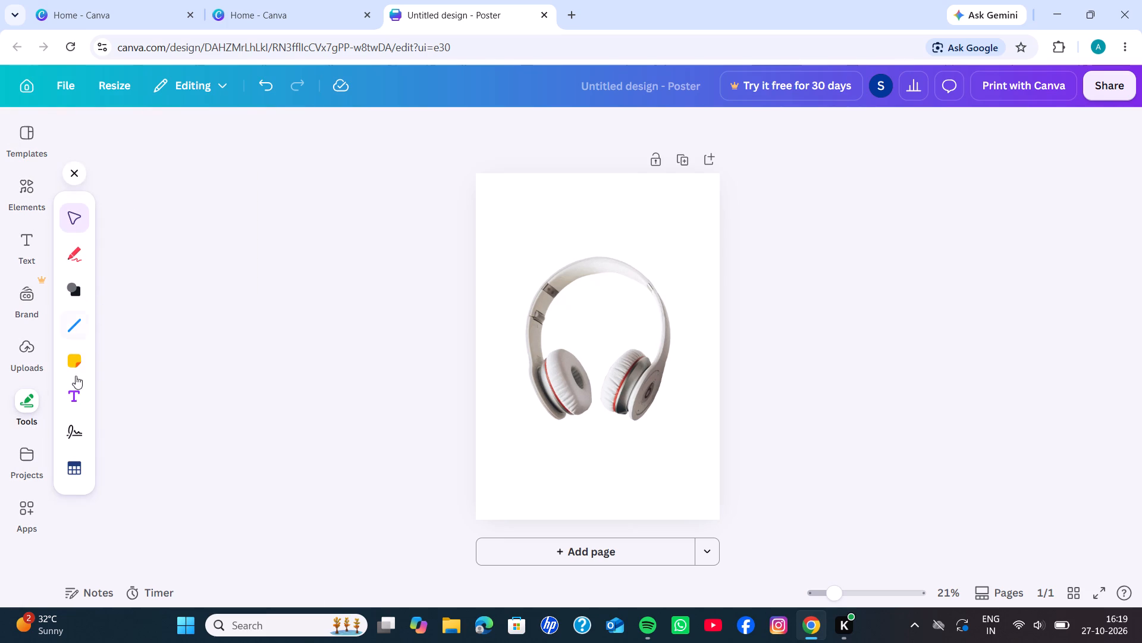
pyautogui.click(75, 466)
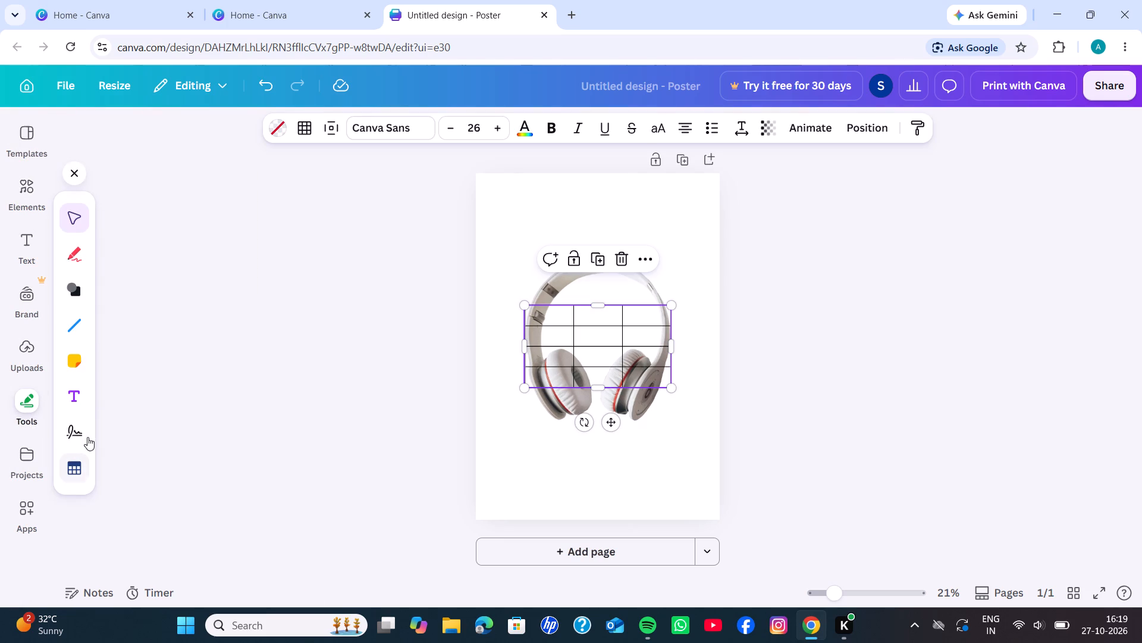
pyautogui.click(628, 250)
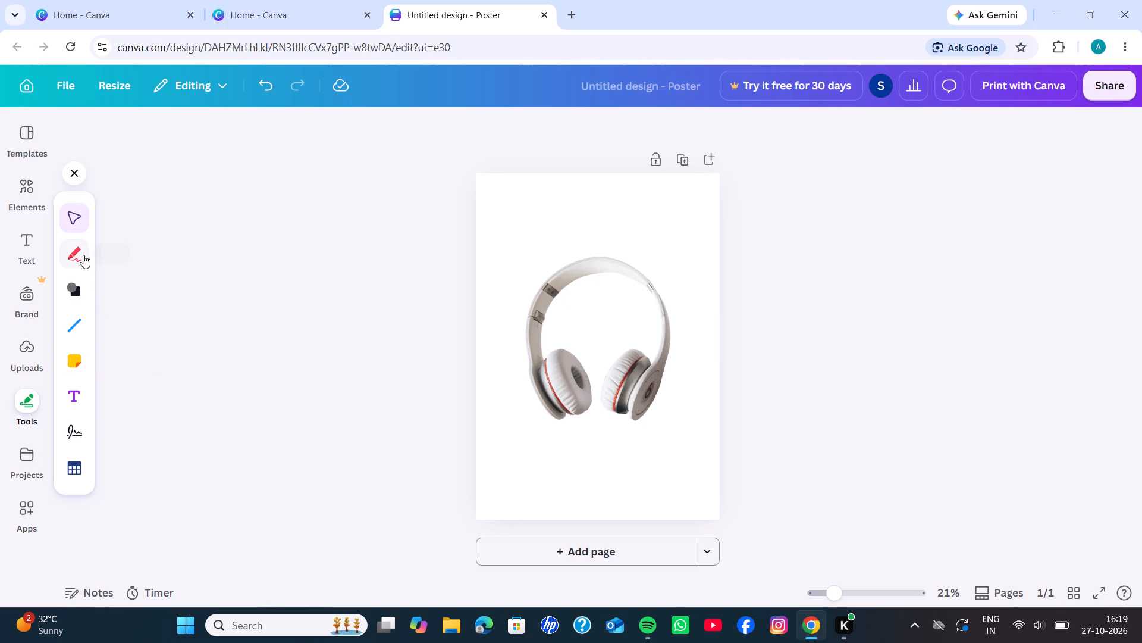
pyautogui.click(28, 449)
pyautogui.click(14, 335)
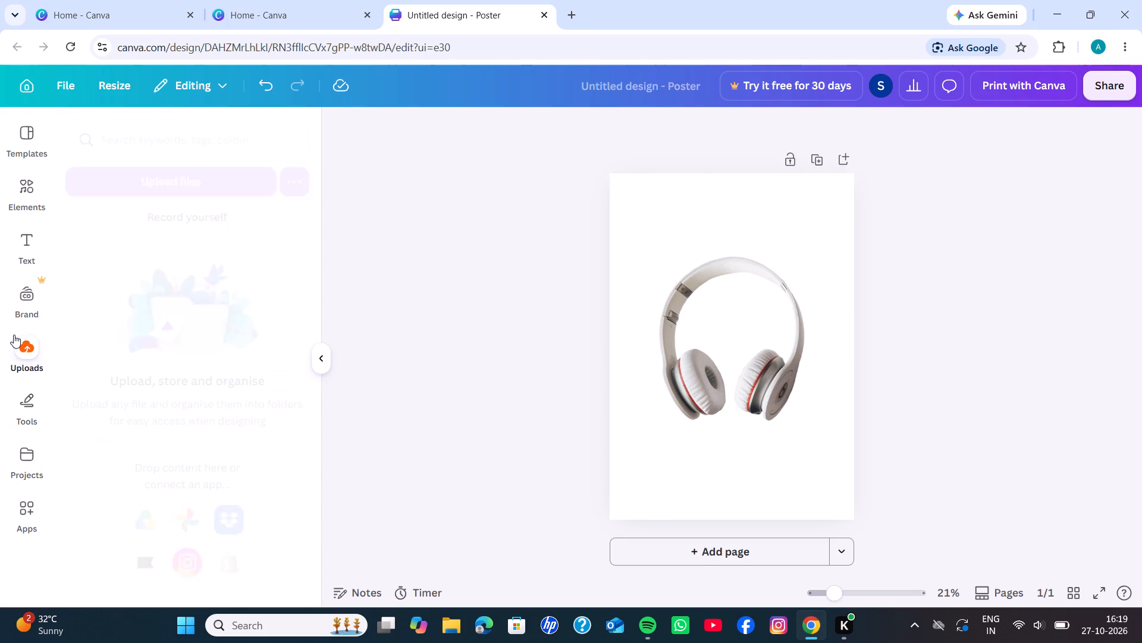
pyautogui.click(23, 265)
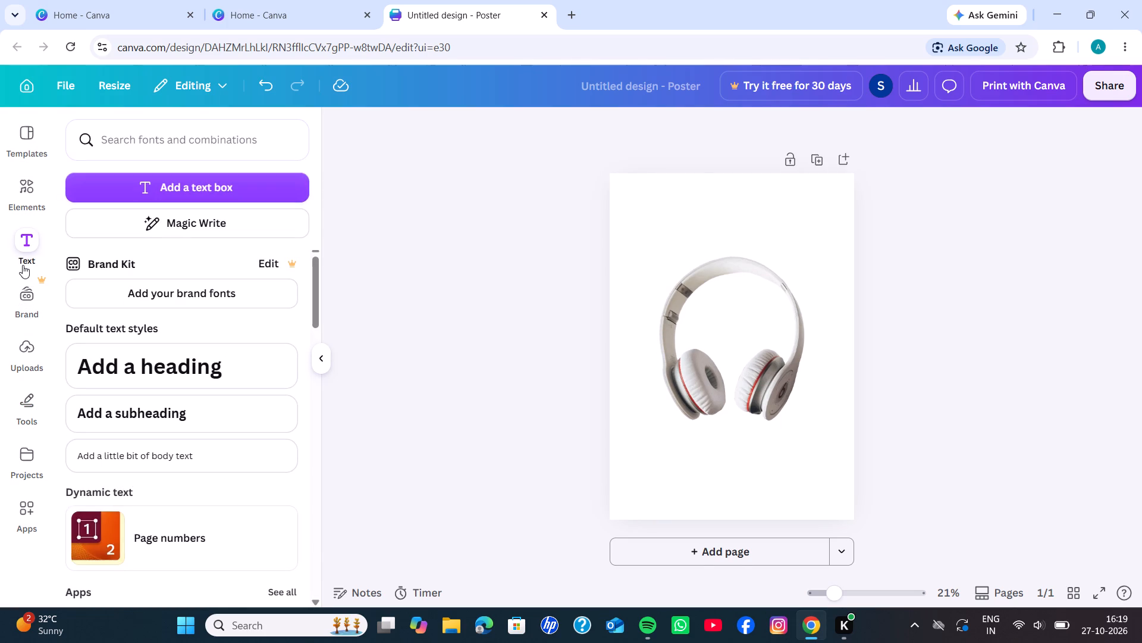
# Search the elements for "gradient black" and add the square graphic fading from transparent to black to the page.
pyautogui.click(37, 201)
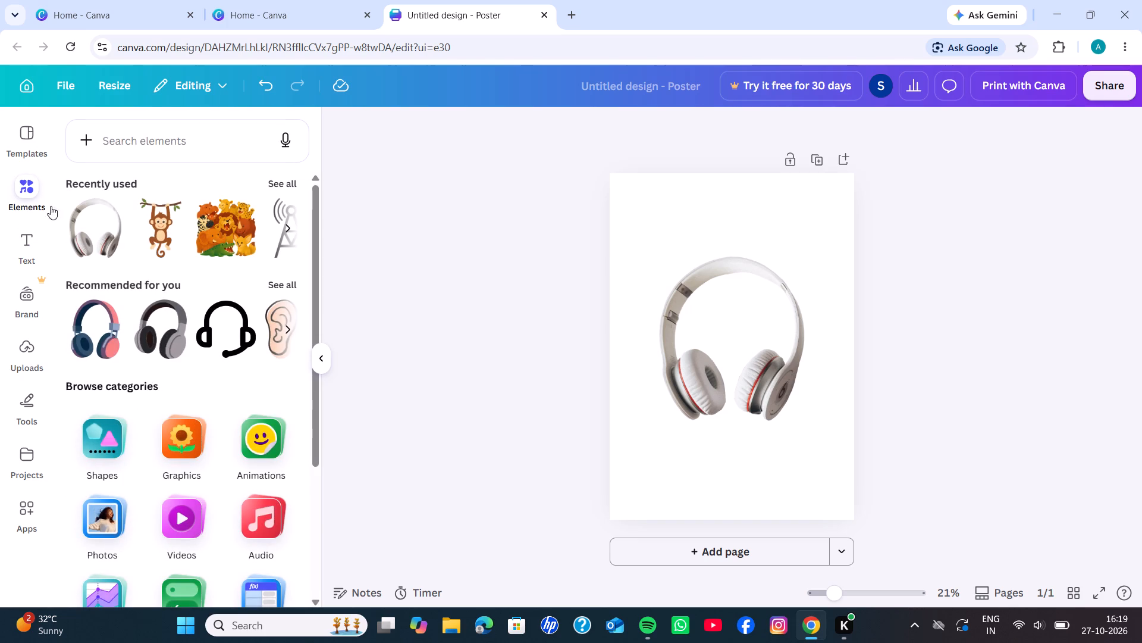
pyautogui.click(179, 140)
pyautogui.write('grad')
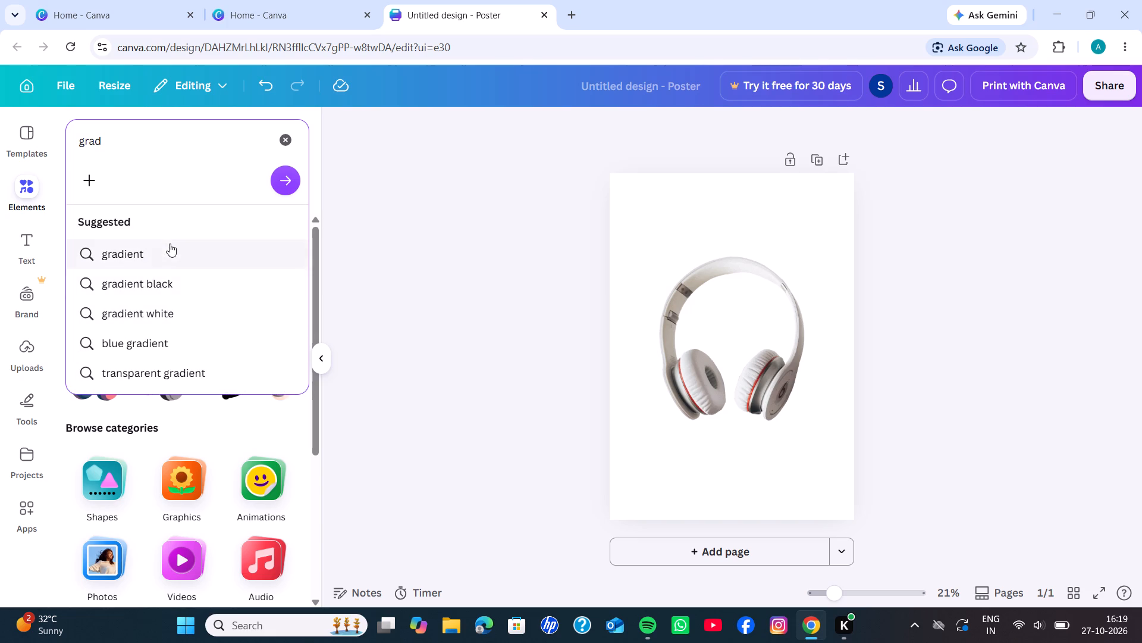
pyautogui.click(171, 276)
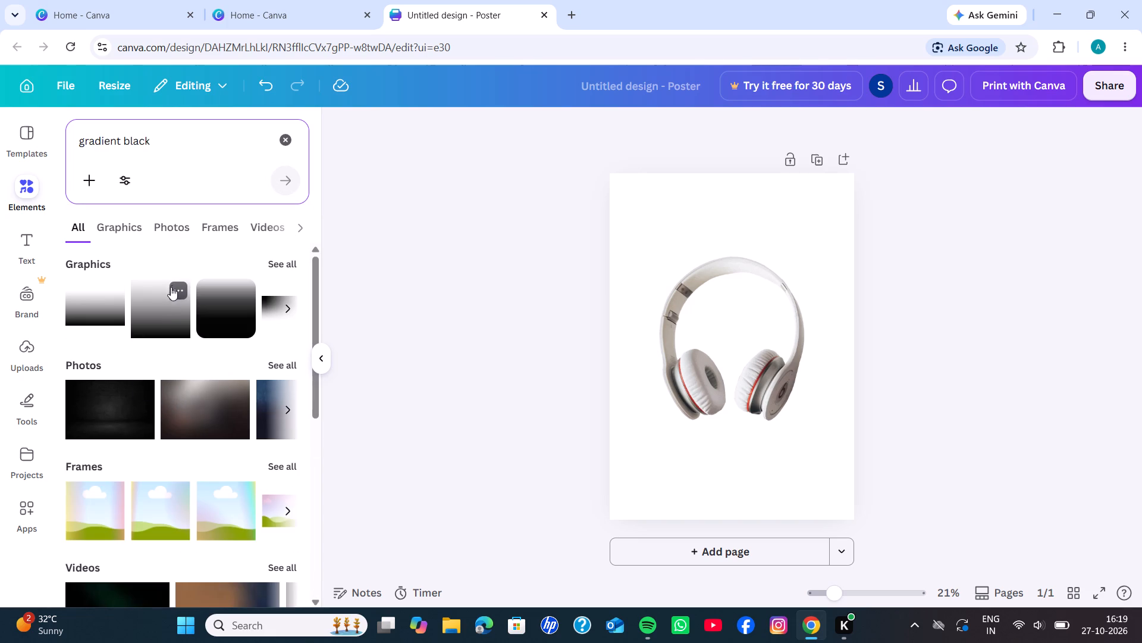
pyautogui.click(163, 311)
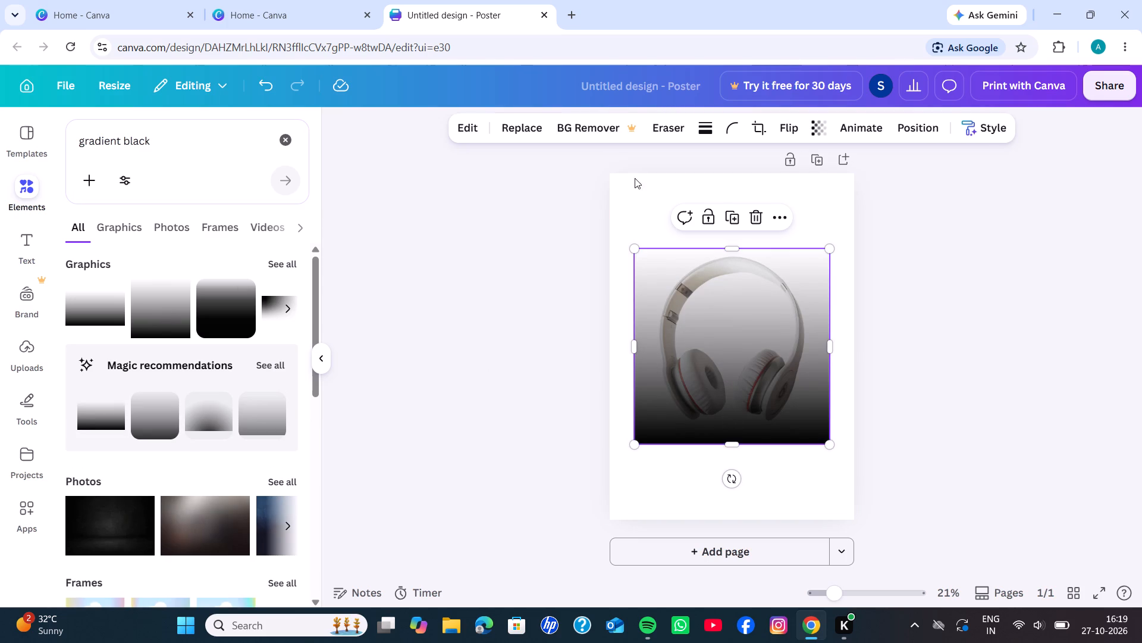
# Enlarge and stretch the black gradient graphic until it covers the whole page, extending slightly past the bottom edge.
pyautogui.moveTo(635, 249); pyautogui.dragTo(633, 236)
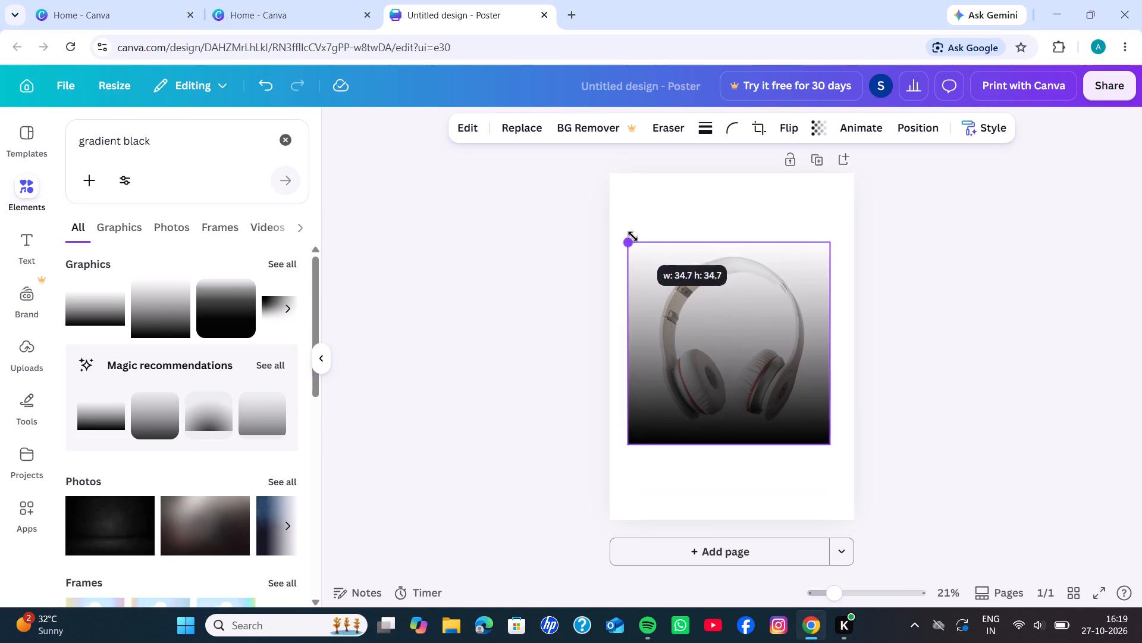
pyautogui.moveTo(633, 236); pyautogui.dragTo(627, 211)
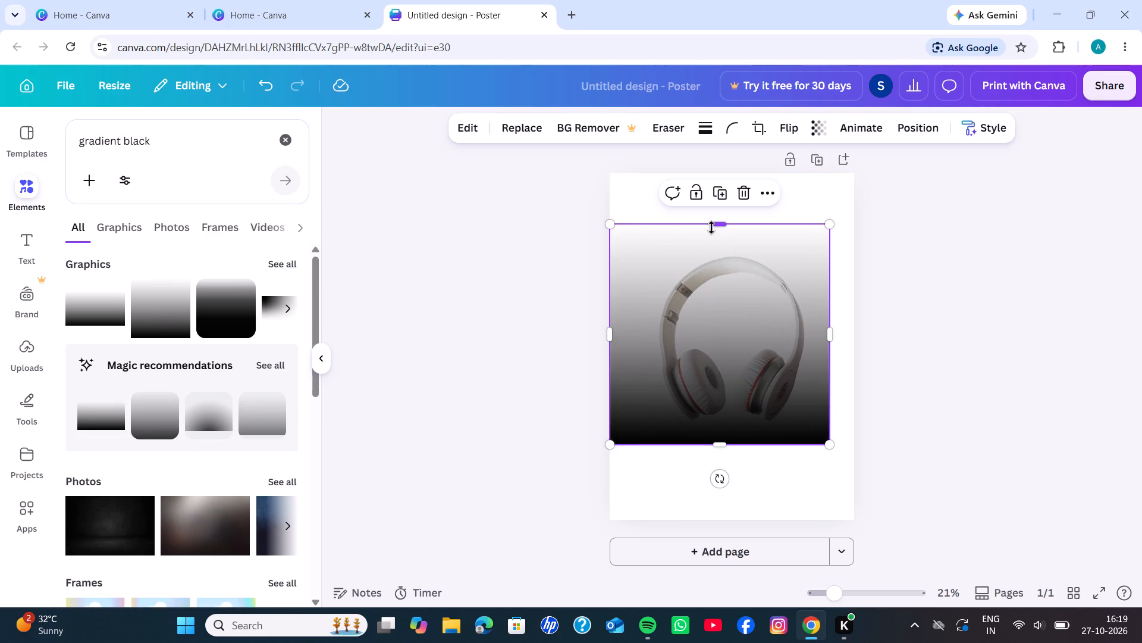
pyautogui.moveTo(711, 226); pyautogui.dragTo(708, 174)
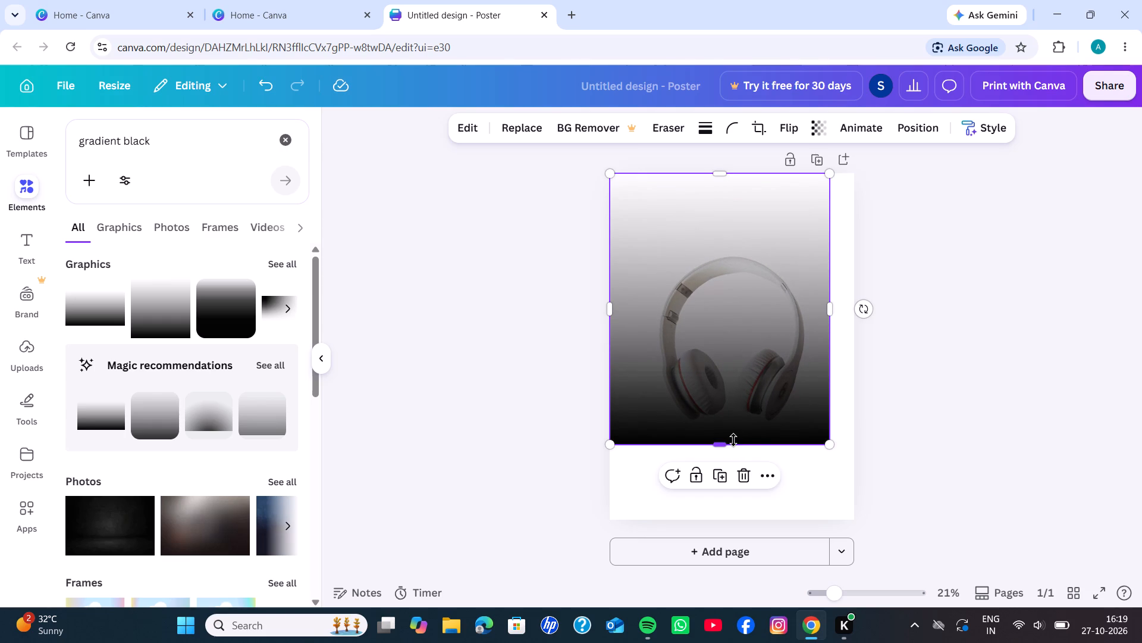
pyautogui.moveTo(733, 440); pyautogui.dragTo(746, 544)
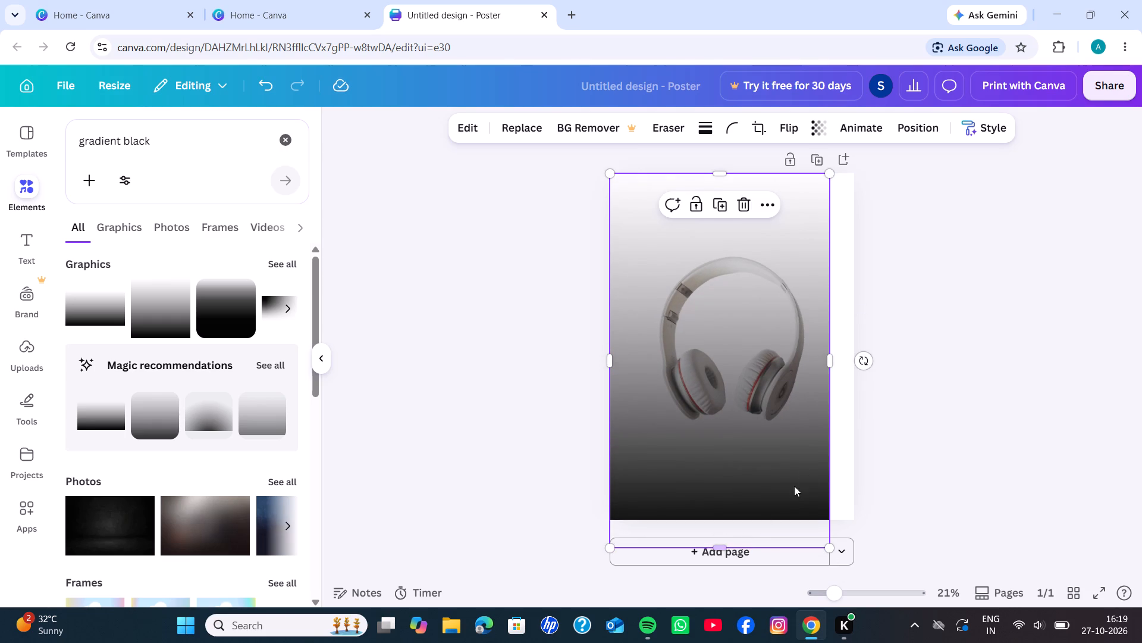
pyautogui.click(826, 357)
pyautogui.moveTo(829, 356); pyautogui.dragTo(836, 356)
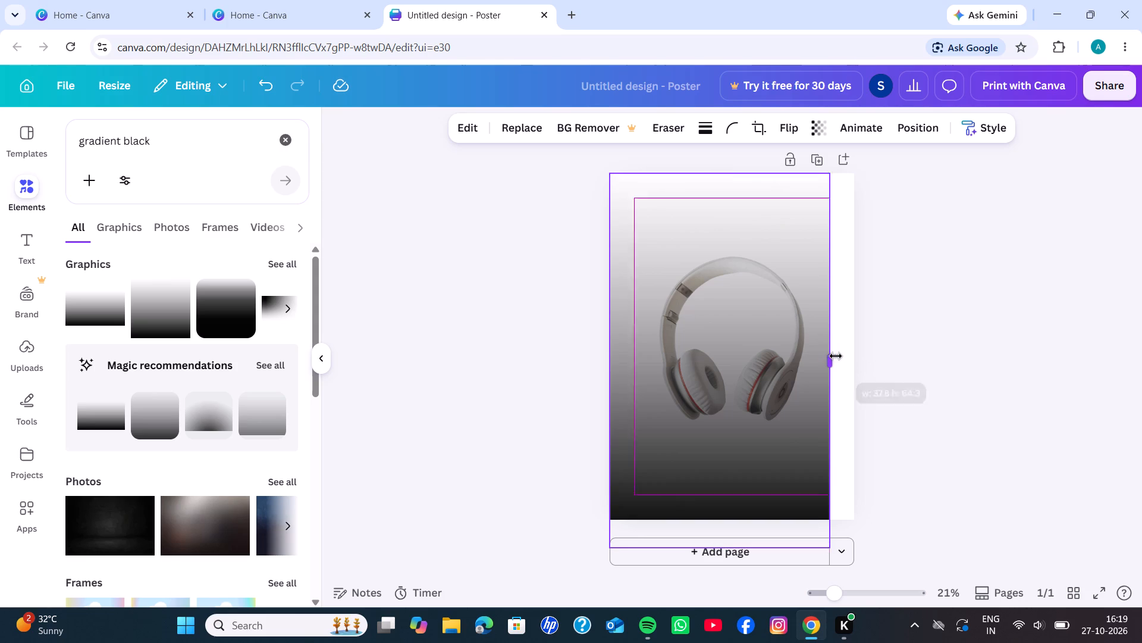
pyautogui.moveTo(836, 356); pyautogui.dragTo(858, 357)
pyautogui.click(852, 357)
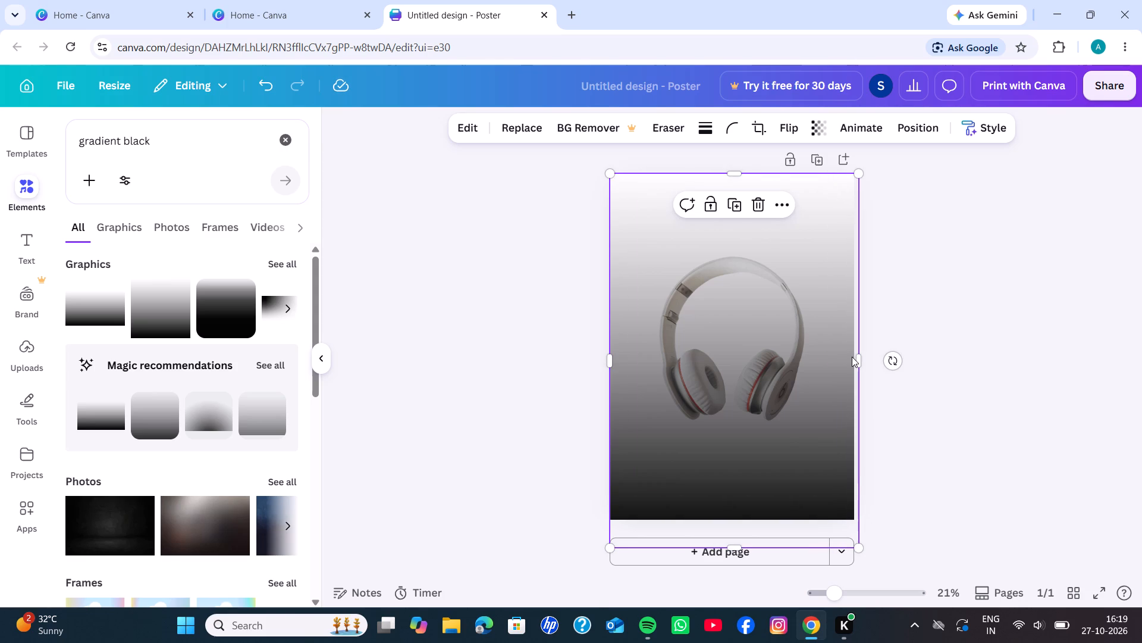
pyautogui.click(776, 369)
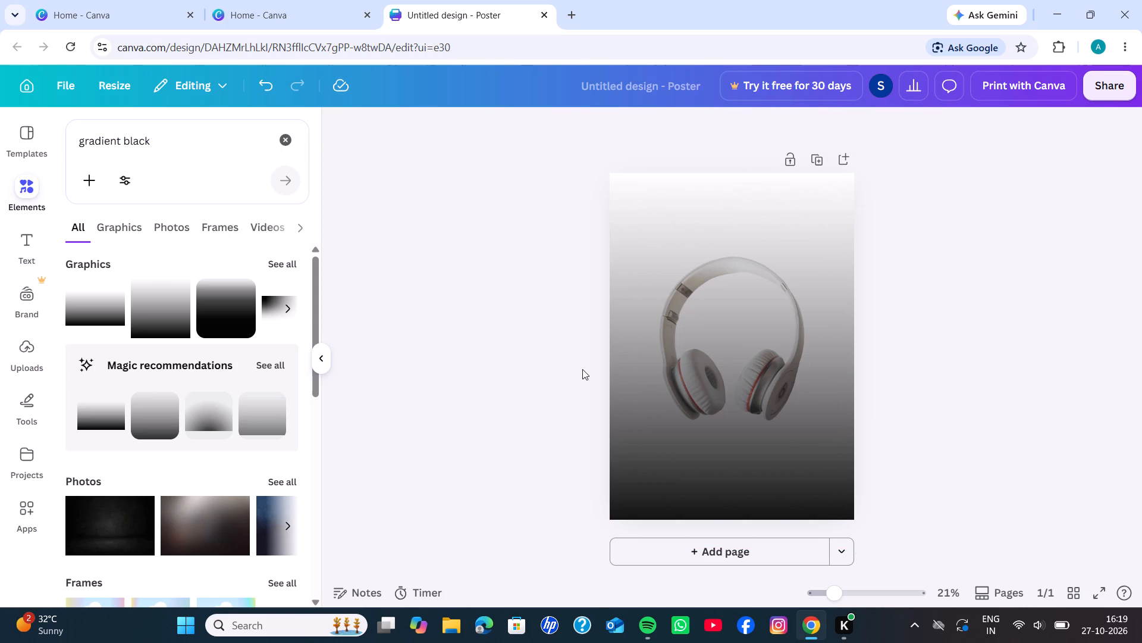
pyautogui.click(582, 369)
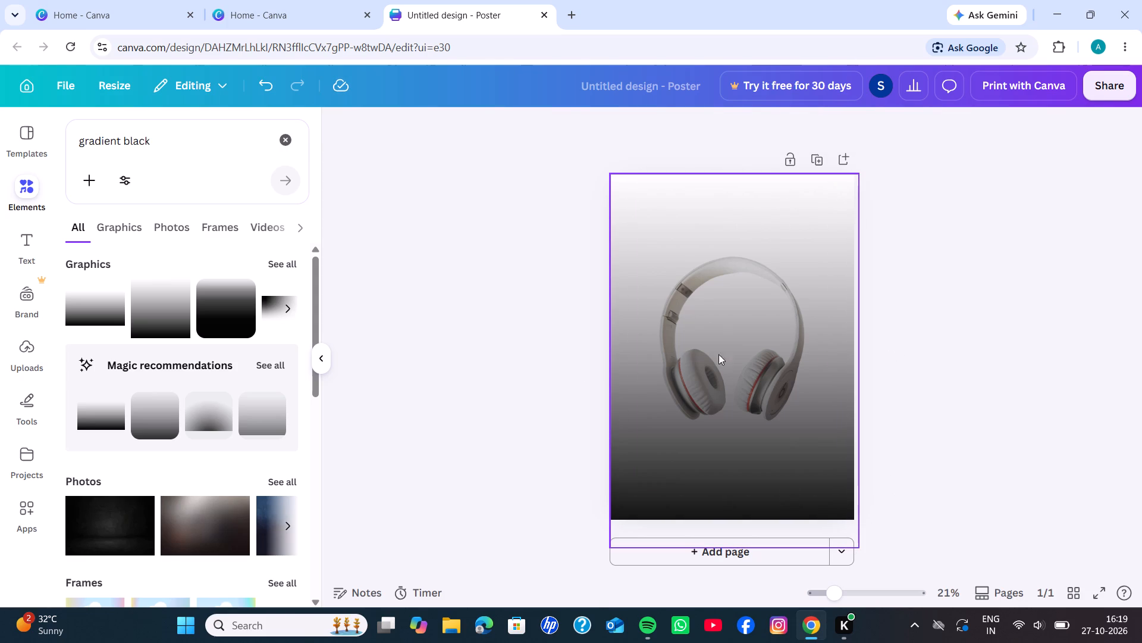
# Reorder the layers so the black gradient sits beneath the headphones photo and above the page background.
pyautogui.rightClick(675, 339)
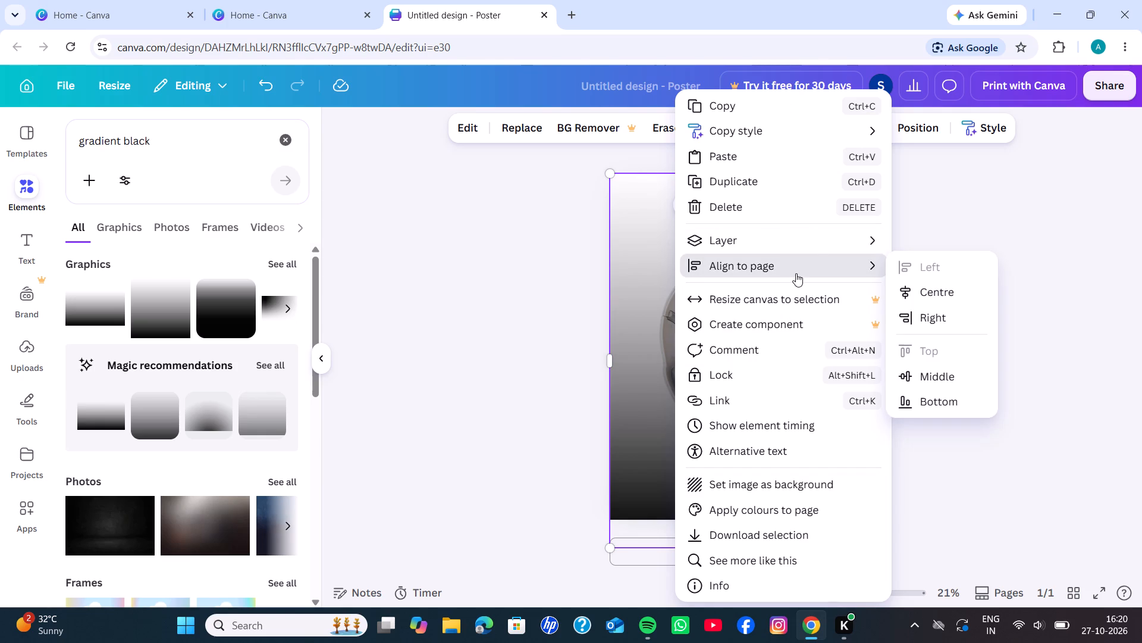
pyautogui.click(813, 233)
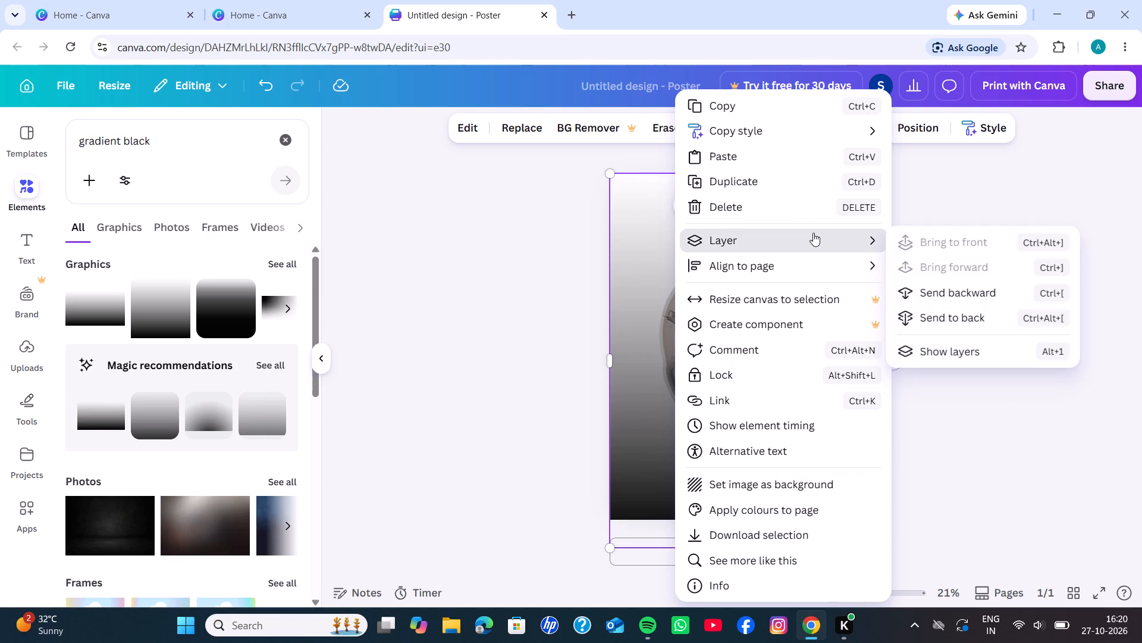
pyautogui.click(813, 233)
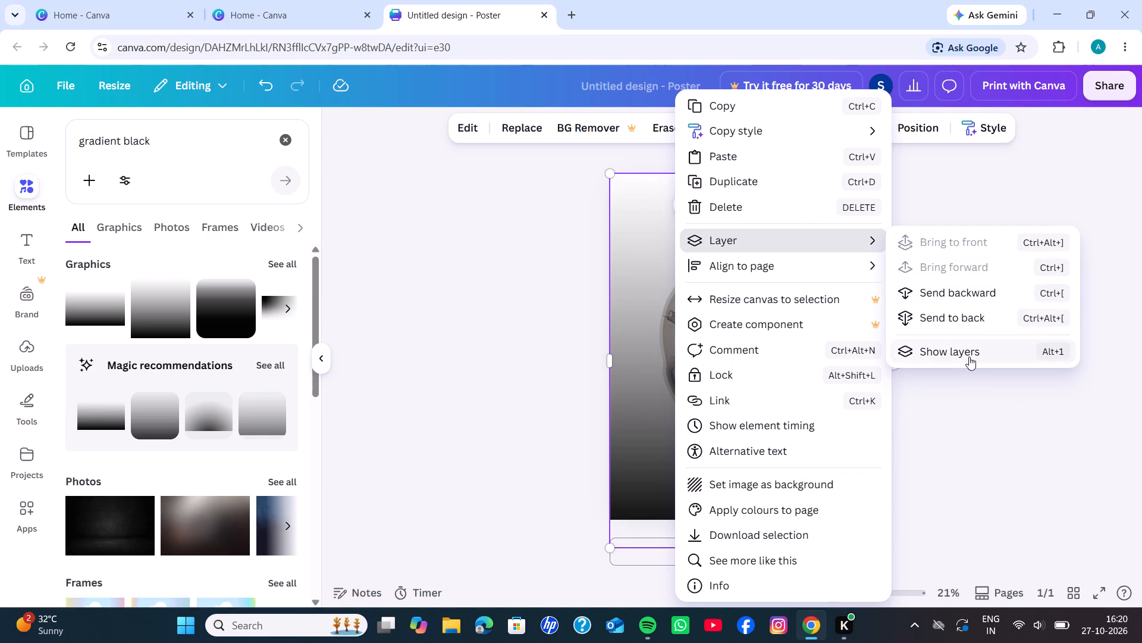
pyautogui.click(969, 357)
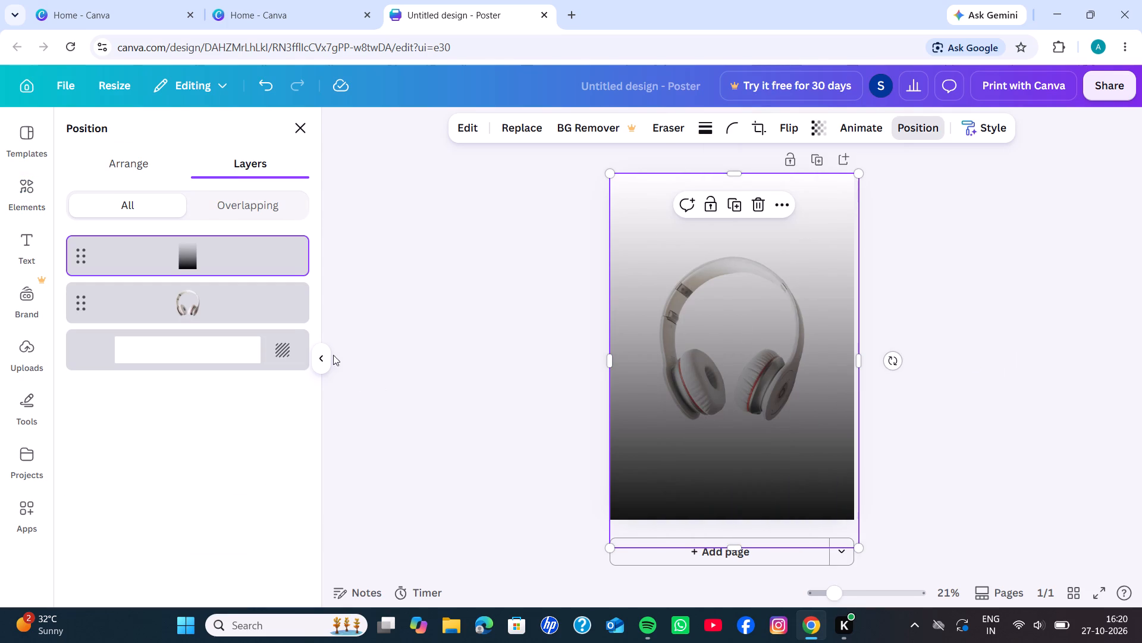
pyautogui.moveTo(258, 268); pyautogui.dragTo(264, 321)
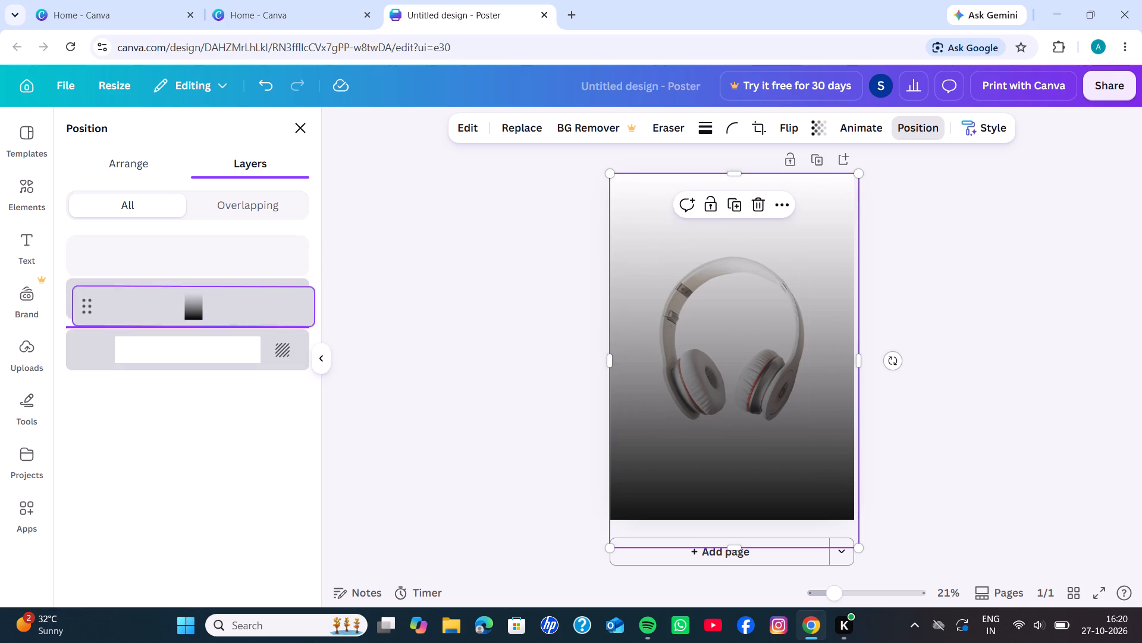
pyautogui.moveTo(264, 321); pyautogui.dragTo(259, 328)
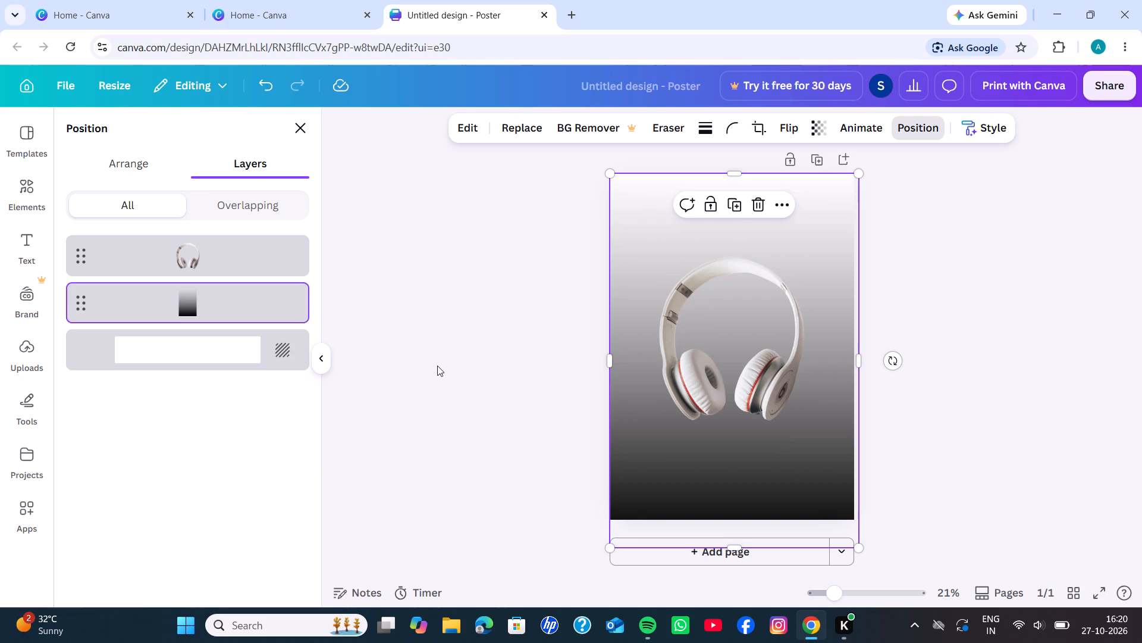
pyautogui.rightClick(500, 371)
pyautogui.click(410, 314)
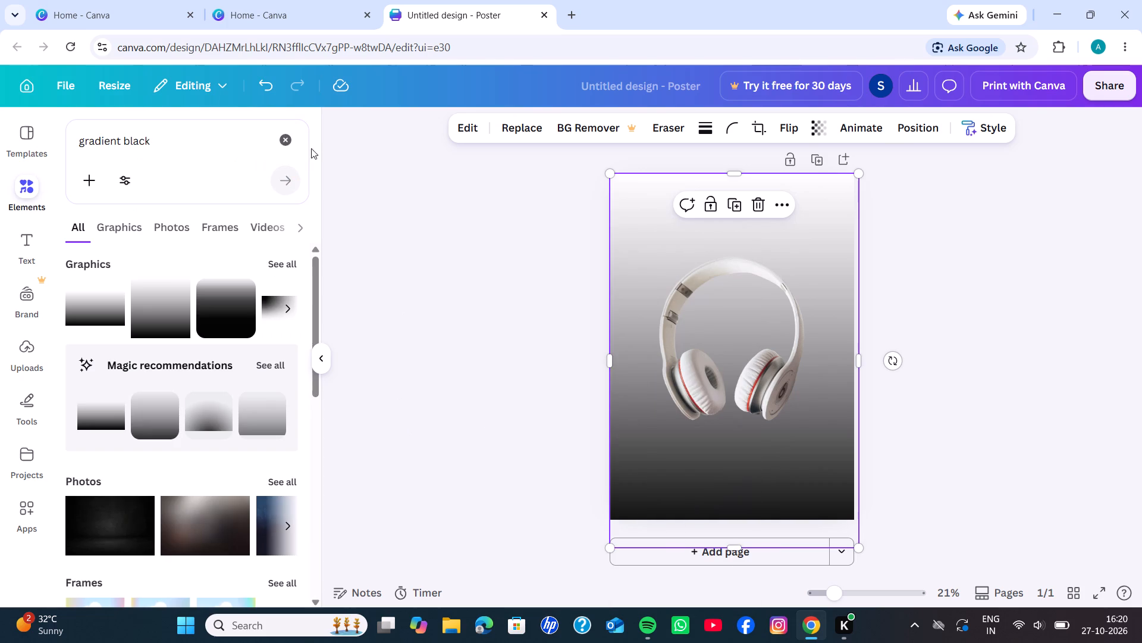
# Replace the element search with the suggested term "gradient half circle".
pyautogui.click(282, 142)
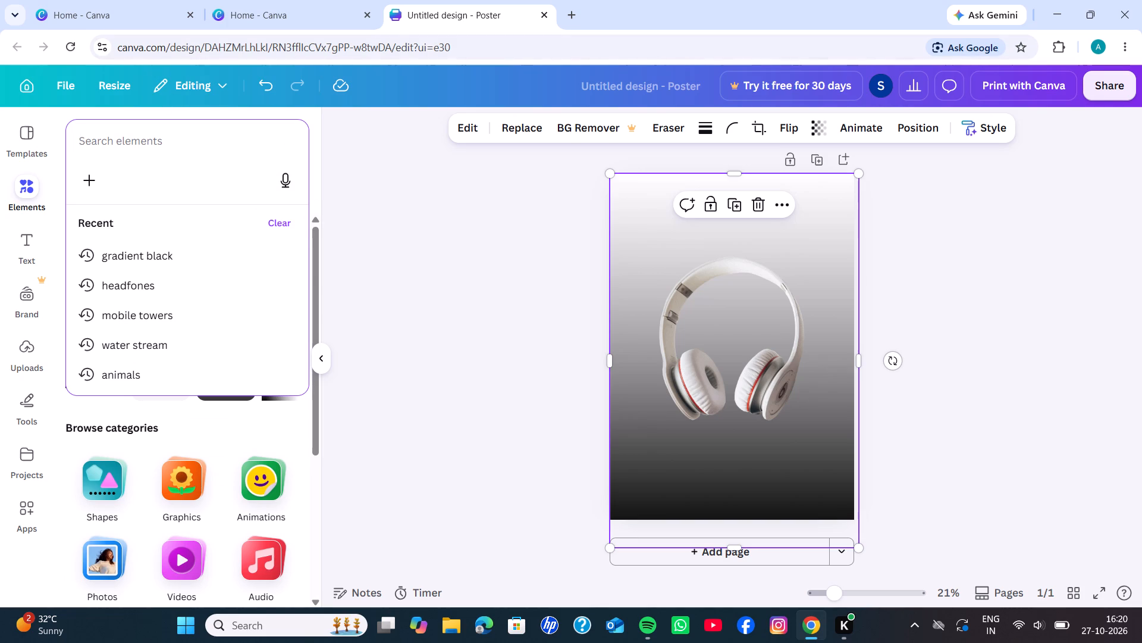
pyautogui.click(146, 137)
pyautogui.write('gradi')
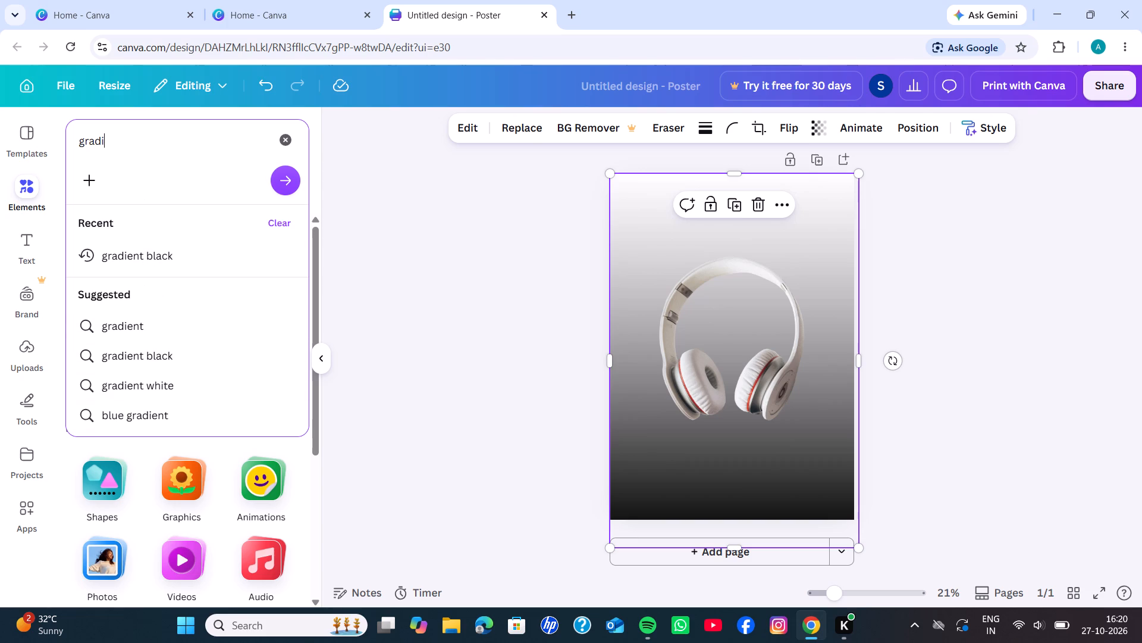
pyautogui.press('e')
pyautogui.press('m')
pyautogui.press('BackSpace')
pyautogui.write('nt')
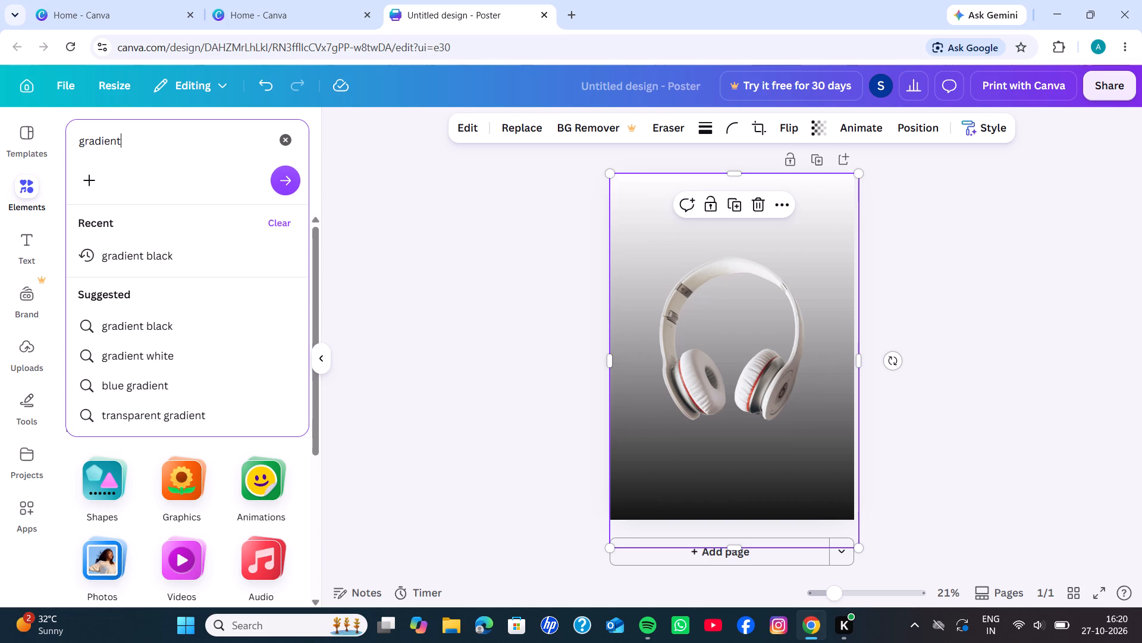
pyautogui.press('space')
pyautogui.write('half')
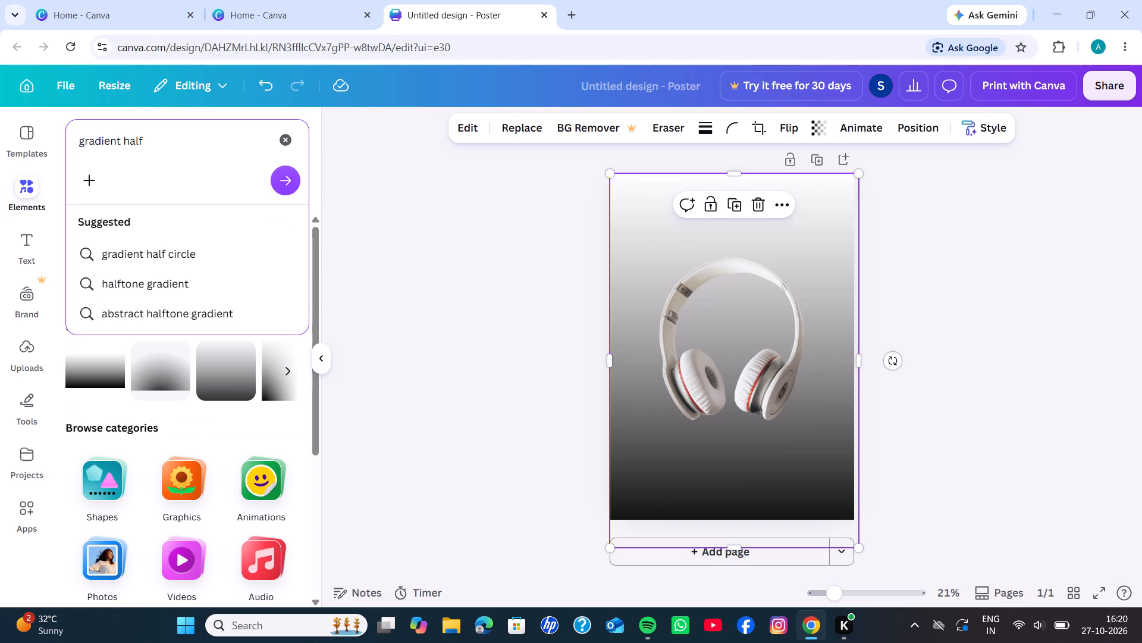
pyautogui.press('space')
pyautogui.click(158, 257)
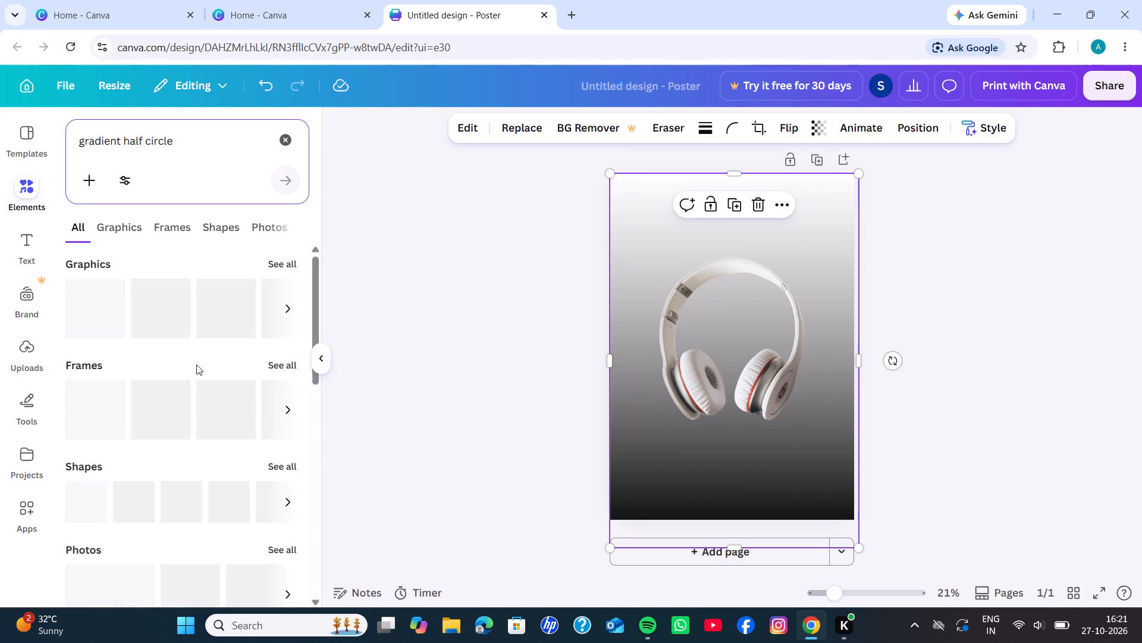
# Browse the graphics results and add the thin ring with a pink, purple and light blue gradient to the page.
pyautogui.scroll(1, 197, 365)
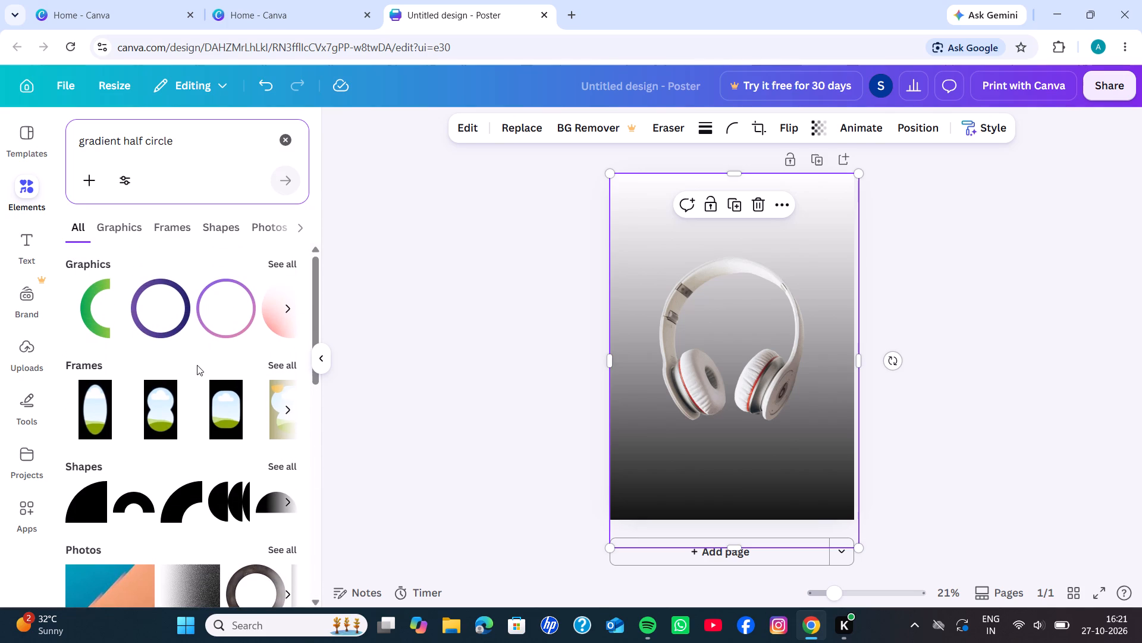
pyautogui.scroll(-4, 206, 335)
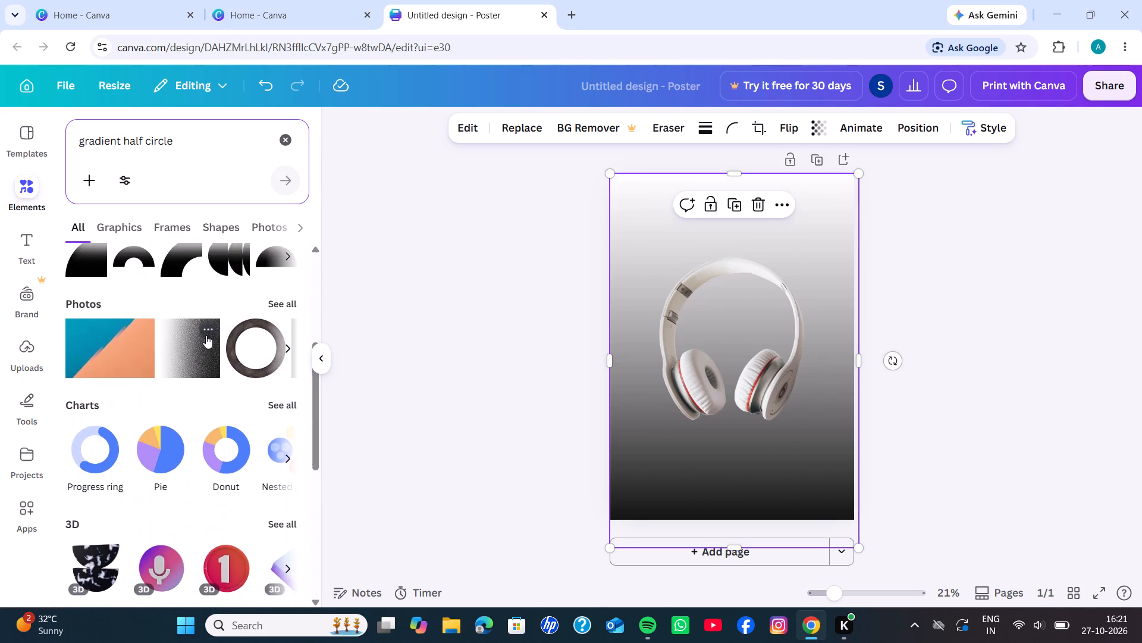
pyautogui.scroll(-4, 206, 335)
pyautogui.scroll(3, 206, 335)
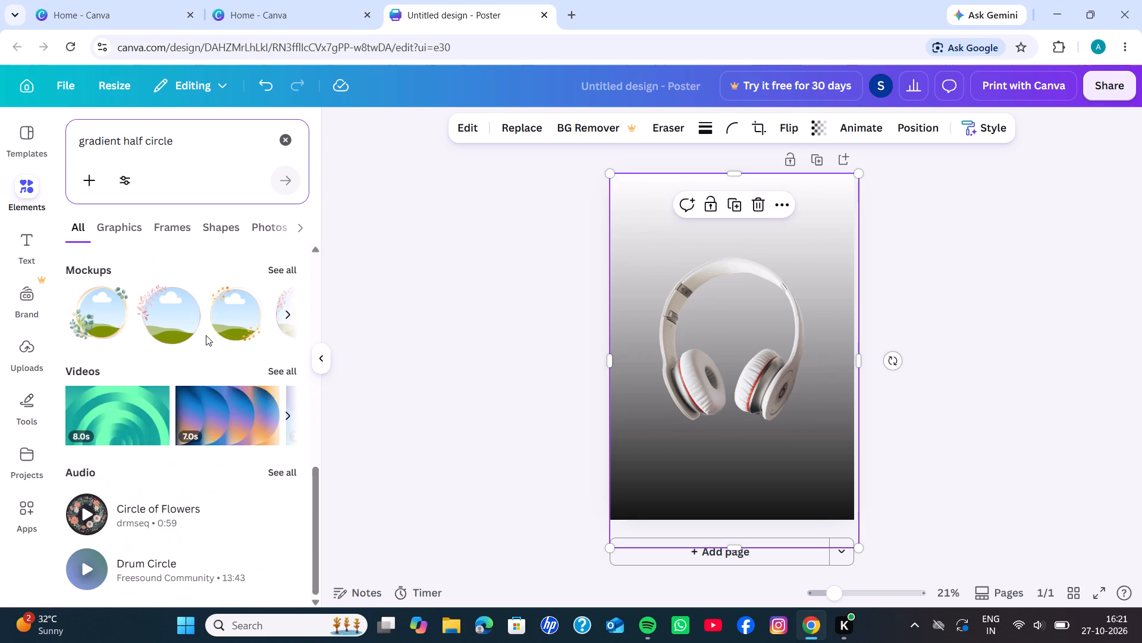
pyautogui.scroll(2, 206, 335)
pyautogui.click(284, 262)
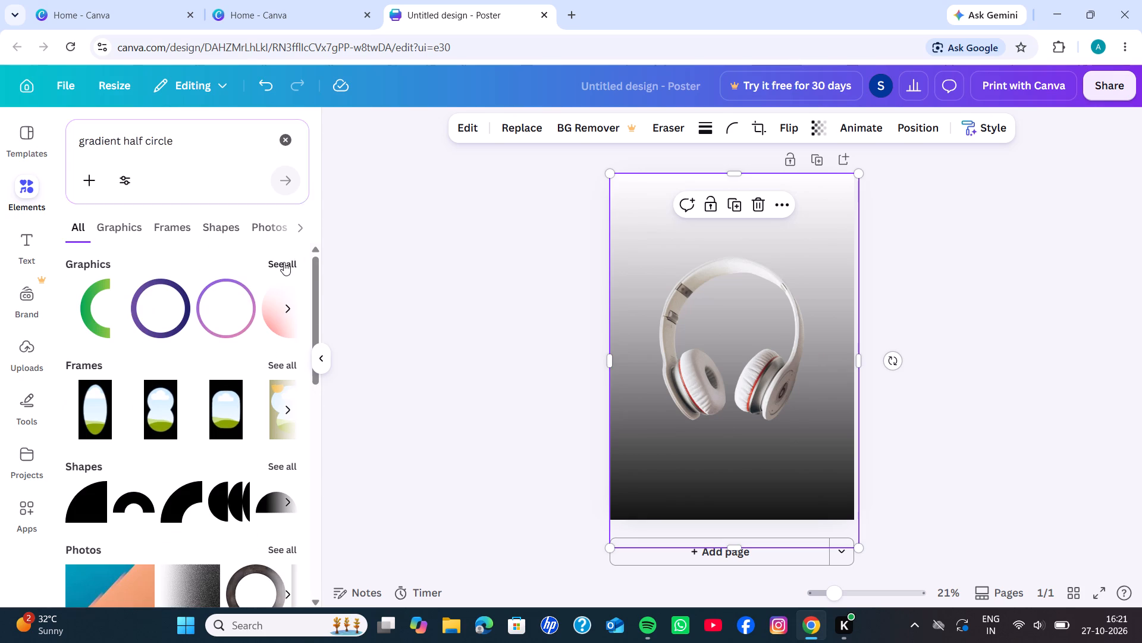
pyautogui.click(176, 229)
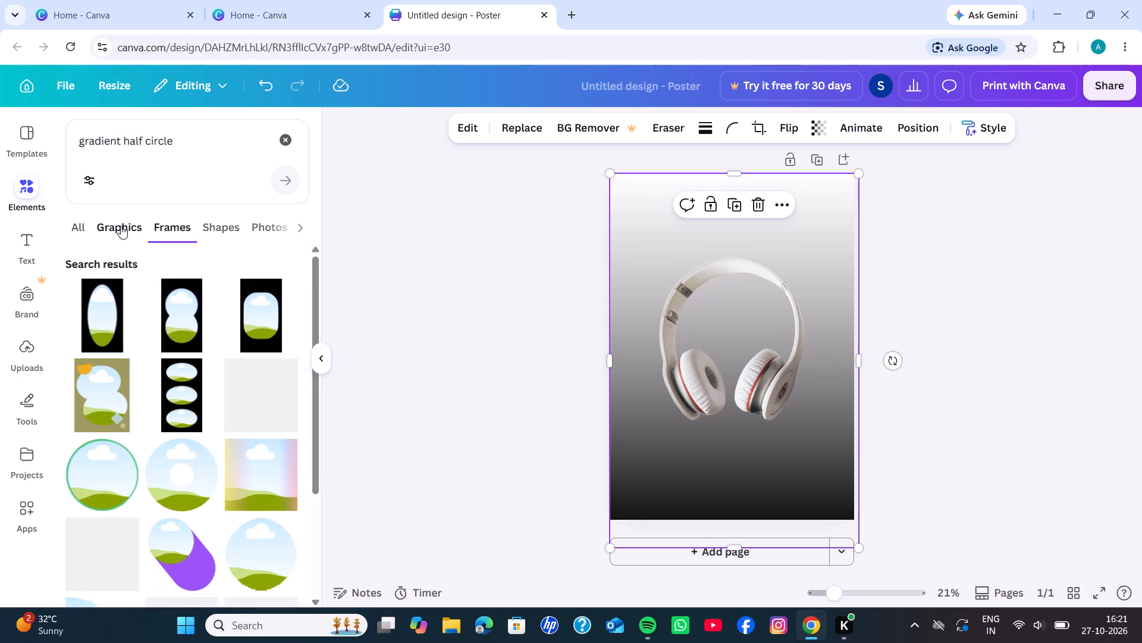
pyautogui.click(121, 226)
pyautogui.scroll(-2, 180, 366)
pyautogui.scroll(2, 180, 366)
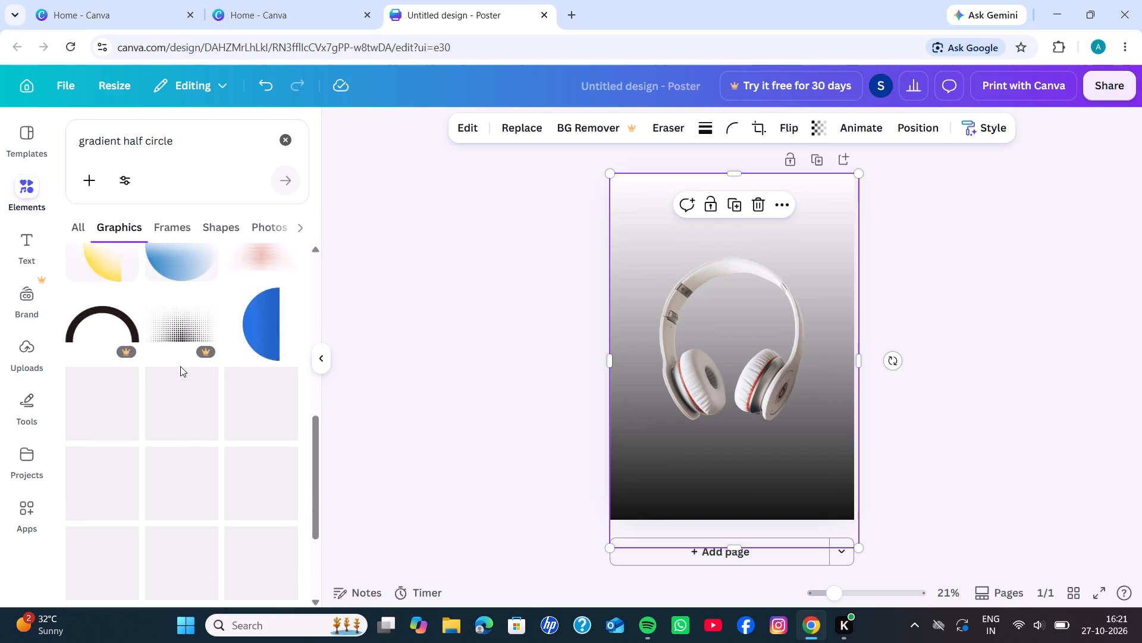
pyautogui.scroll(1, 180, 366)
pyautogui.click(121, 397)
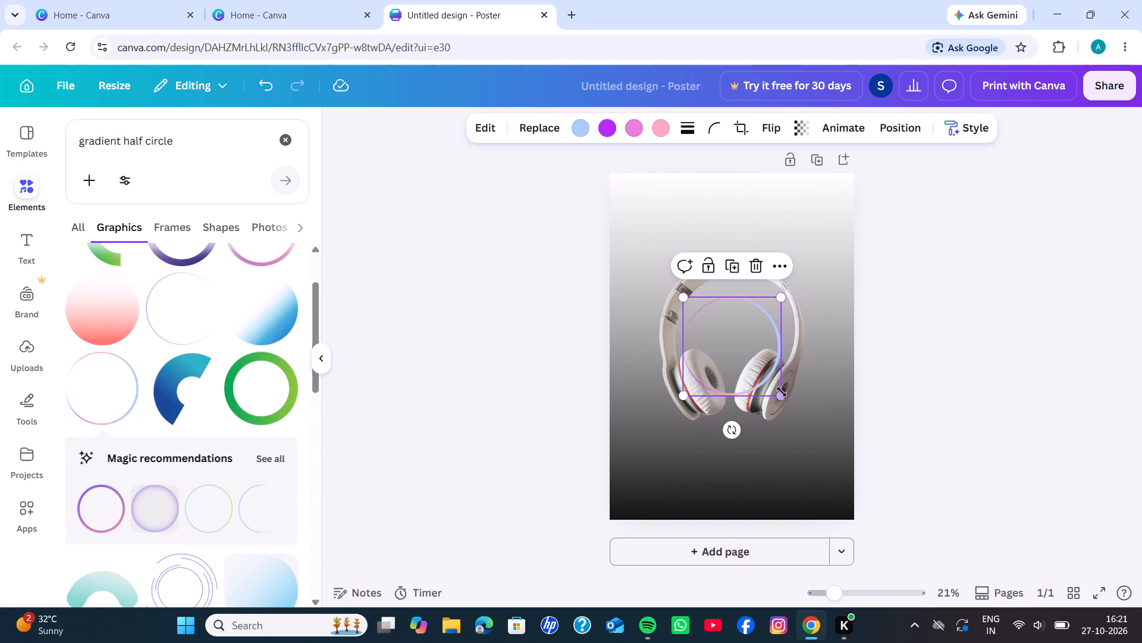
# Enlarge the gradient ring to roughly 70% of the page width and position it around the headphones' upper part.
pyautogui.moveTo(781, 392); pyautogui.dragTo(842, 484)
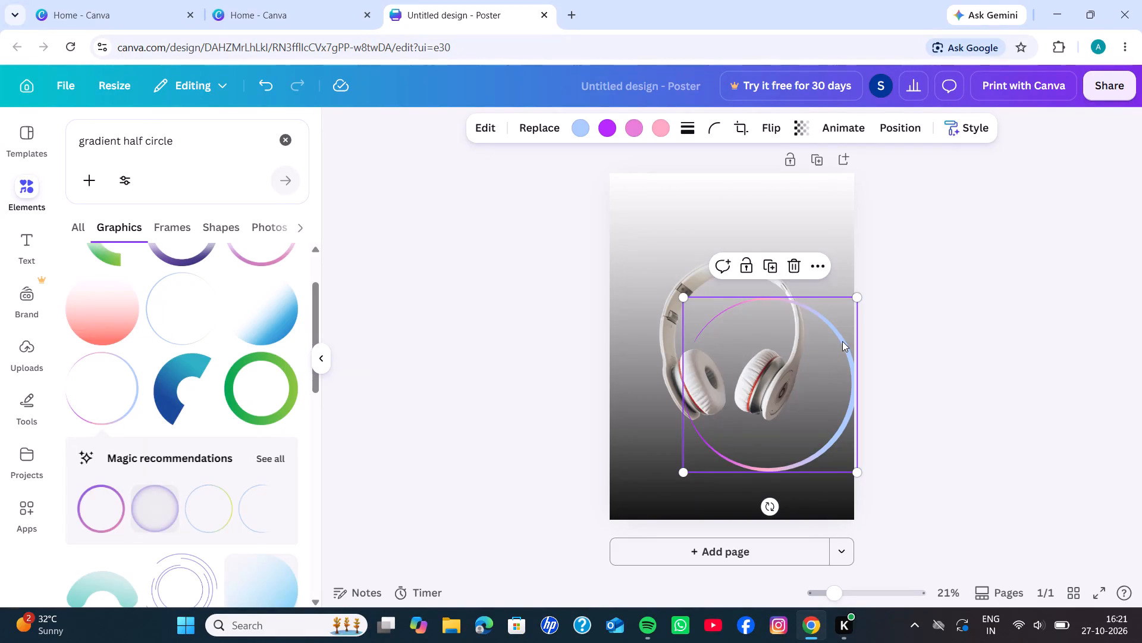
pyautogui.moveTo(836, 341); pyautogui.dragTo(793, 276)
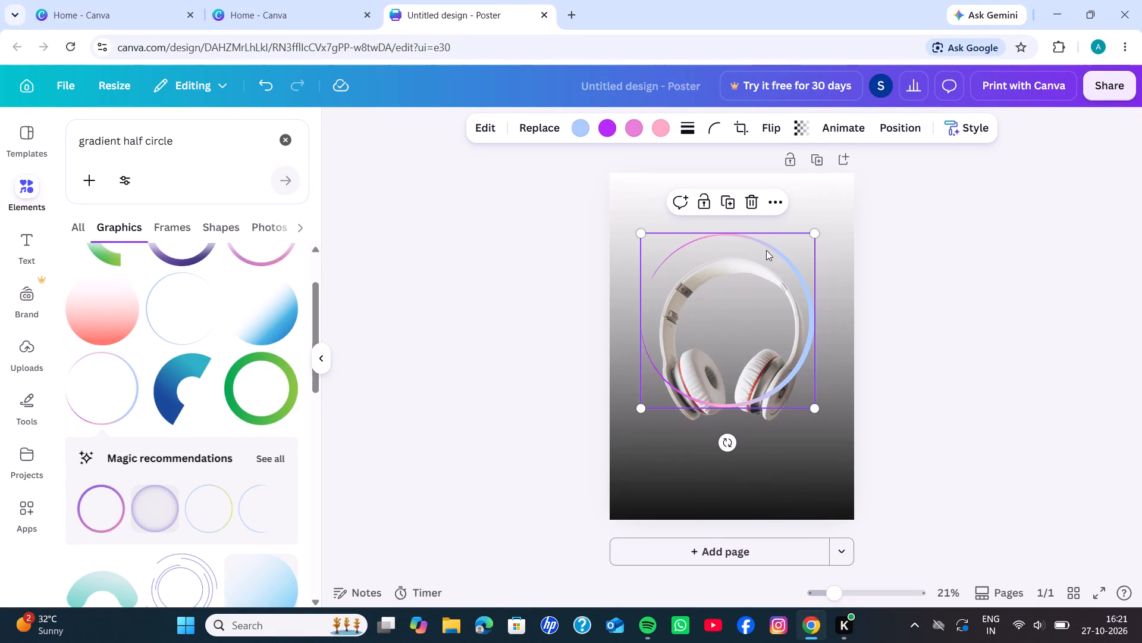
pyautogui.moveTo(770, 240); pyautogui.dragTo(753, 223)
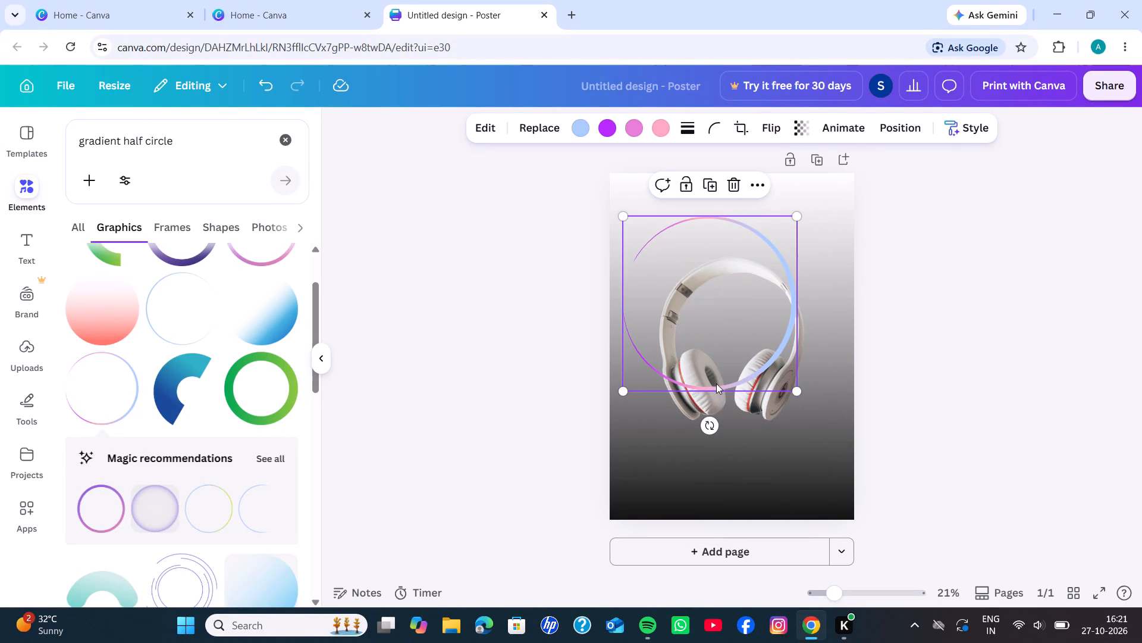
# Move the gradient ring to the page's upper-left corner, slightly past the top and left edges and overlapping the headphones' band.
pyautogui.moveTo(716, 383); pyautogui.dragTo(714, 286)
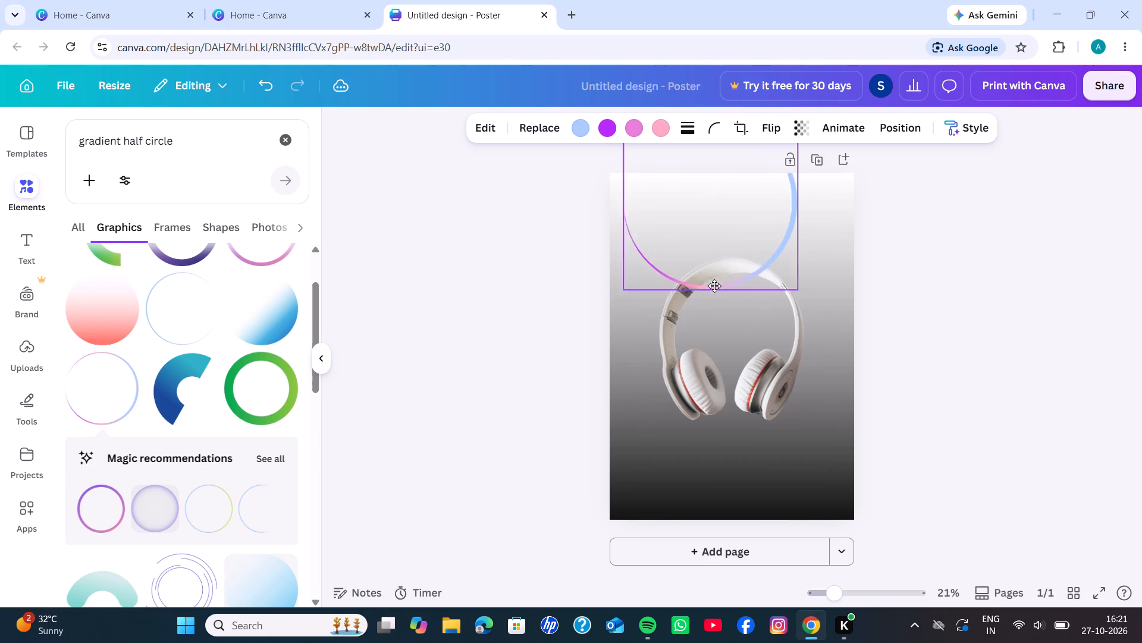
pyautogui.moveTo(714, 286); pyautogui.dragTo(693, 294)
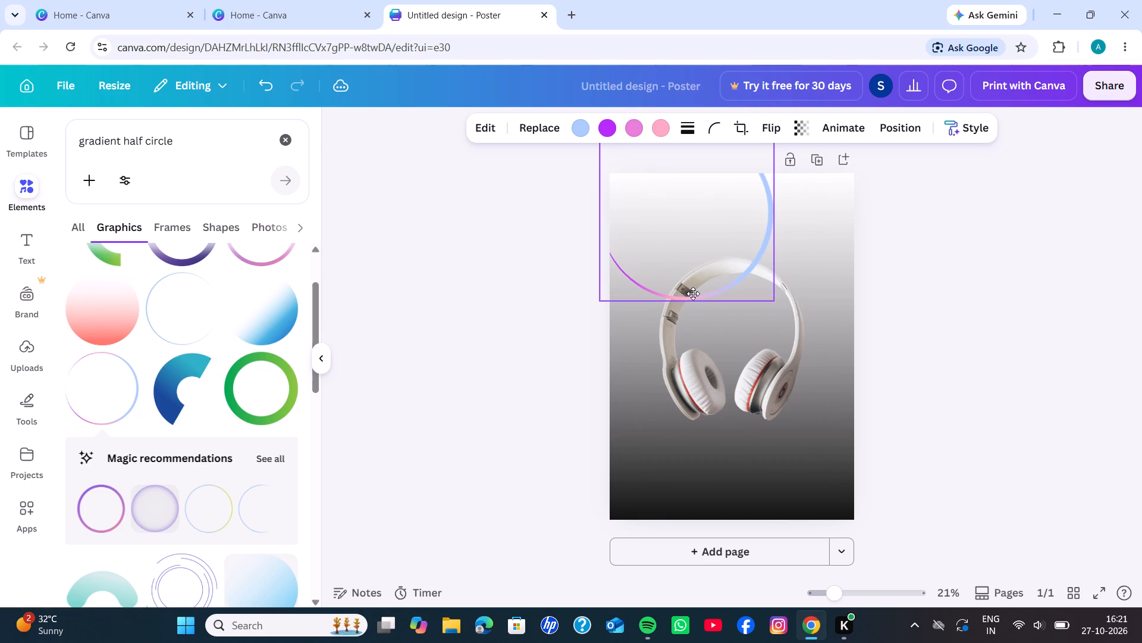
pyautogui.moveTo(693, 294); pyautogui.dragTo(693, 295)
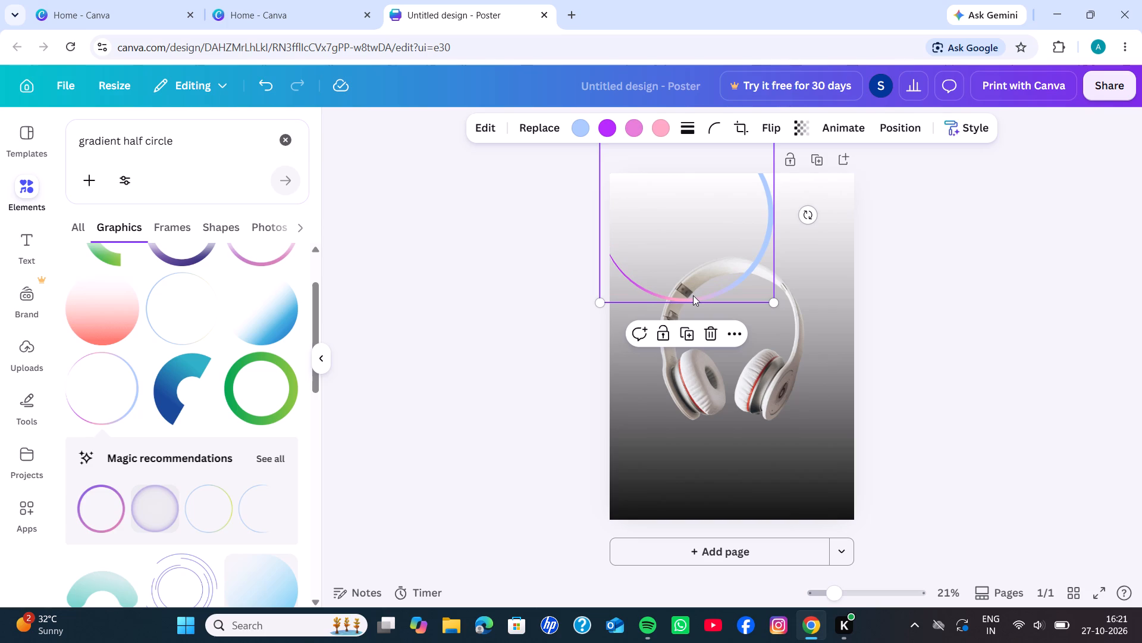
pyautogui.scroll(2, 693, 295)
pyautogui.moveTo(693, 295); pyautogui.dragTo(696, 292)
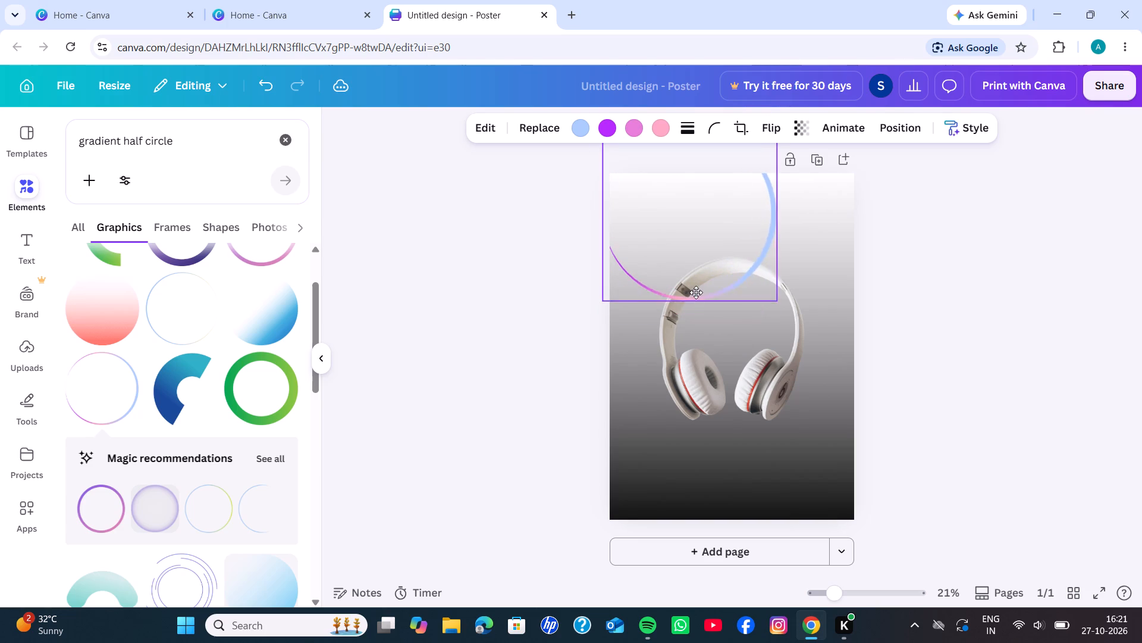
pyautogui.moveTo(696, 292); pyautogui.dragTo(689, 291)
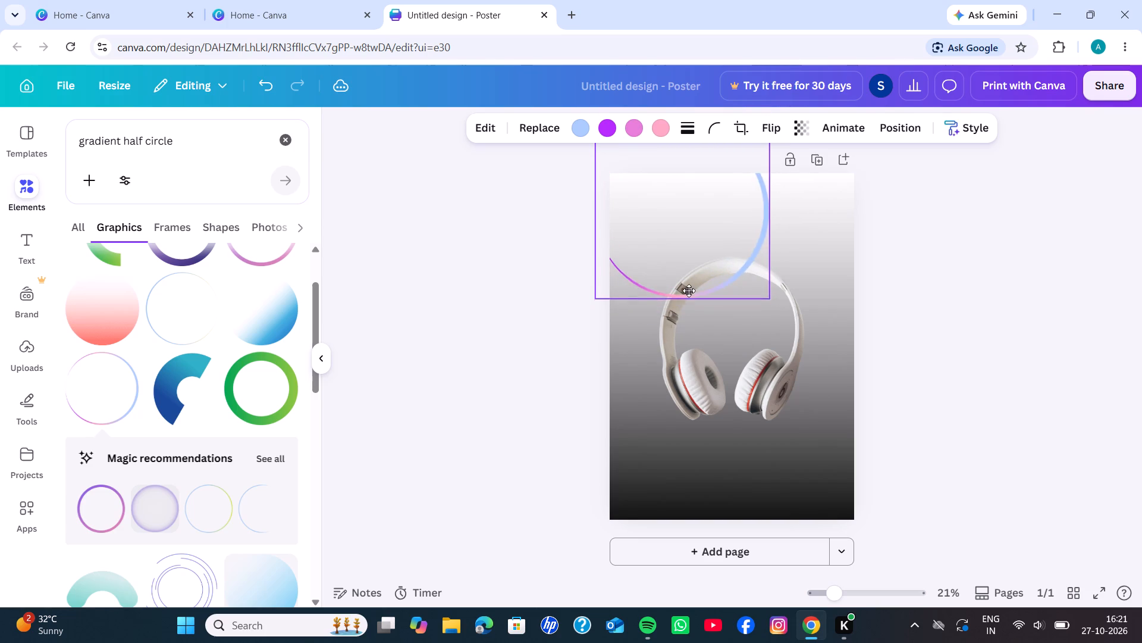
pyautogui.moveTo(689, 291); pyautogui.dragTo(687, 285)
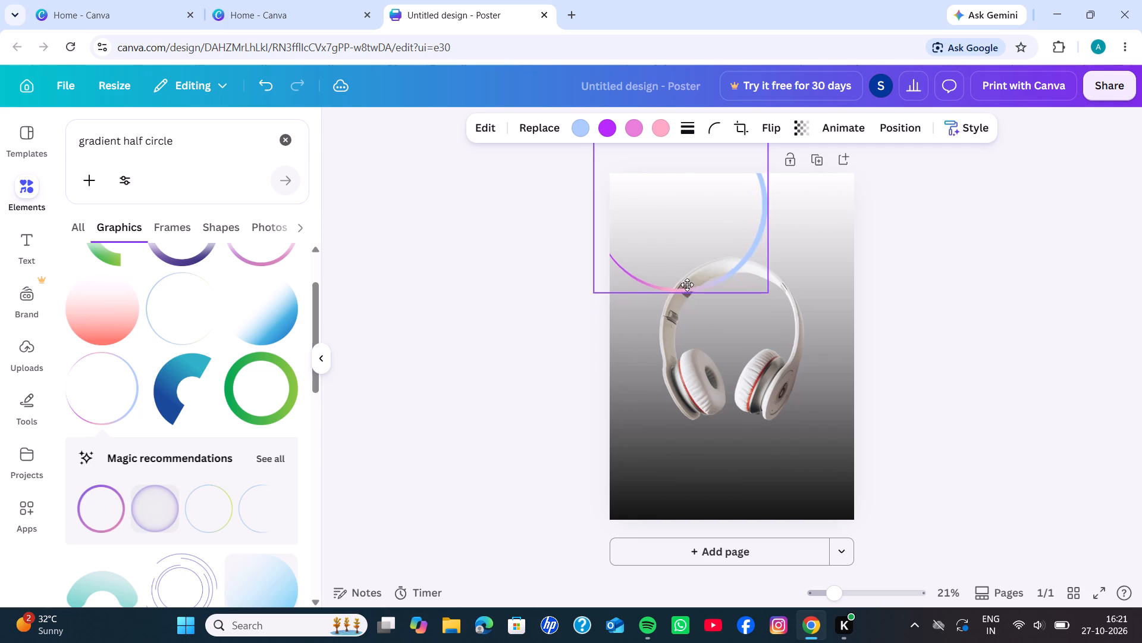
pyautogui.moveTo(687, 285); pyautogui.dragTo(685, 291)
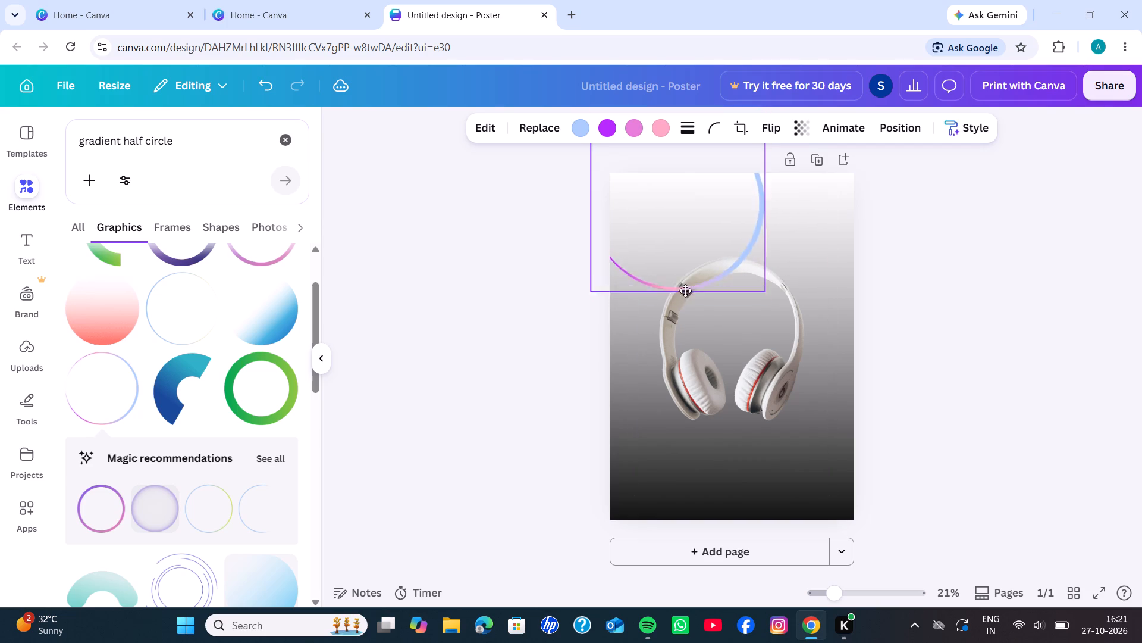
pyautogui.moveTo(685, 291); pyautogui.dragTo(685, 279)
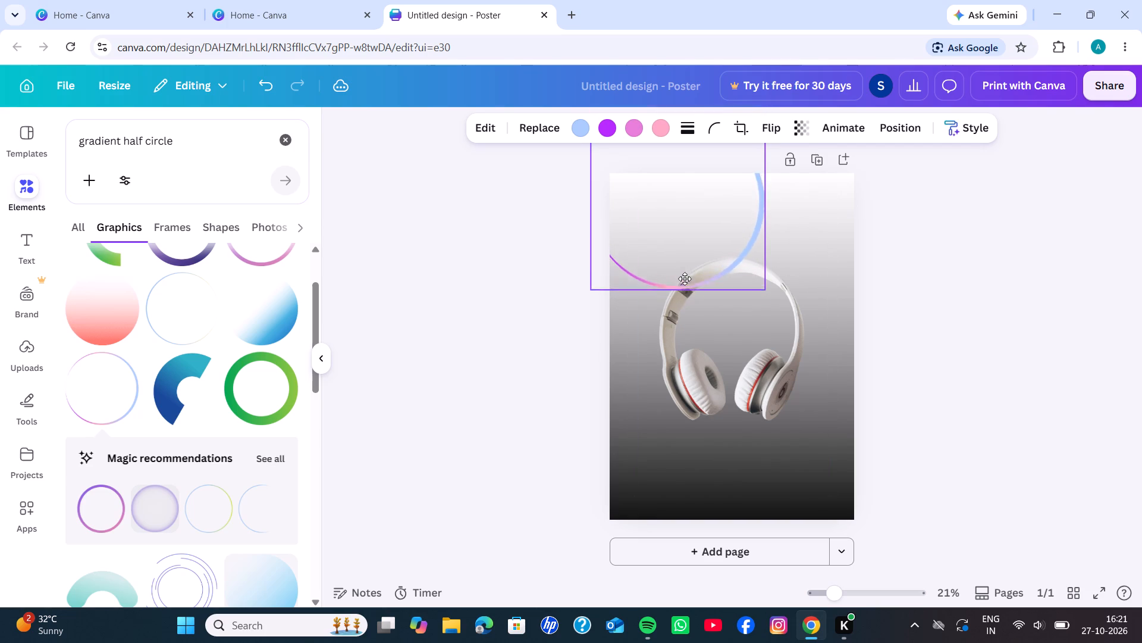
pyautogui.moveTo(685, 279); pyautogui.dragTo(683, 266)
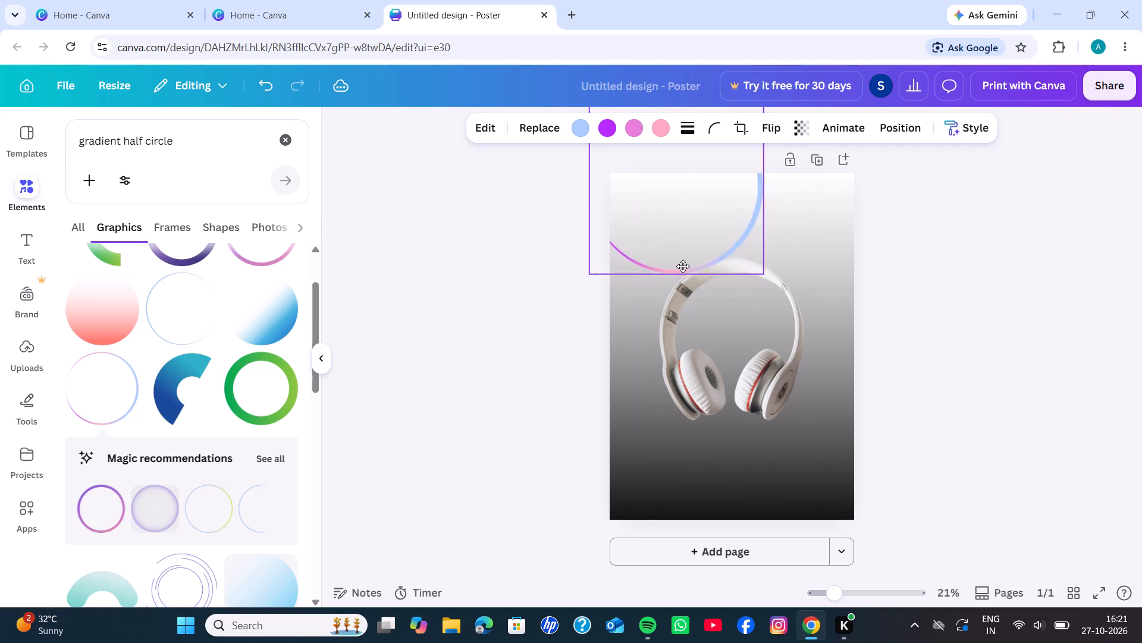
pyautogui.moveTo(683, 266); pyautogui.dragTo(682, 263)
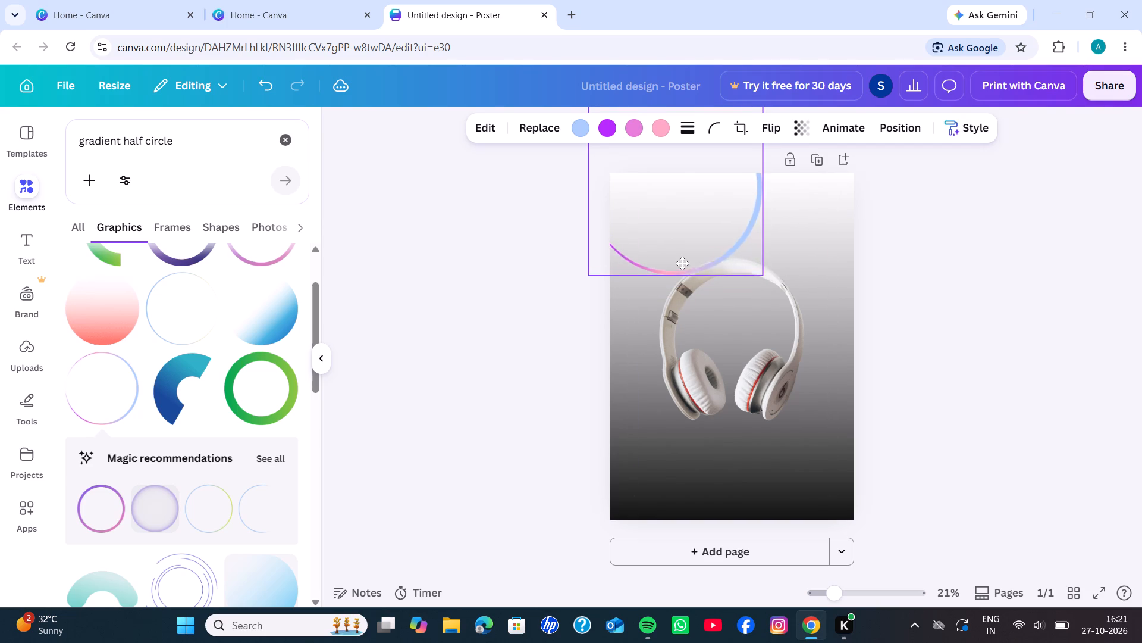
pyautogui.moveTo(682, 263); pyautogui.dragTo(682, 261)
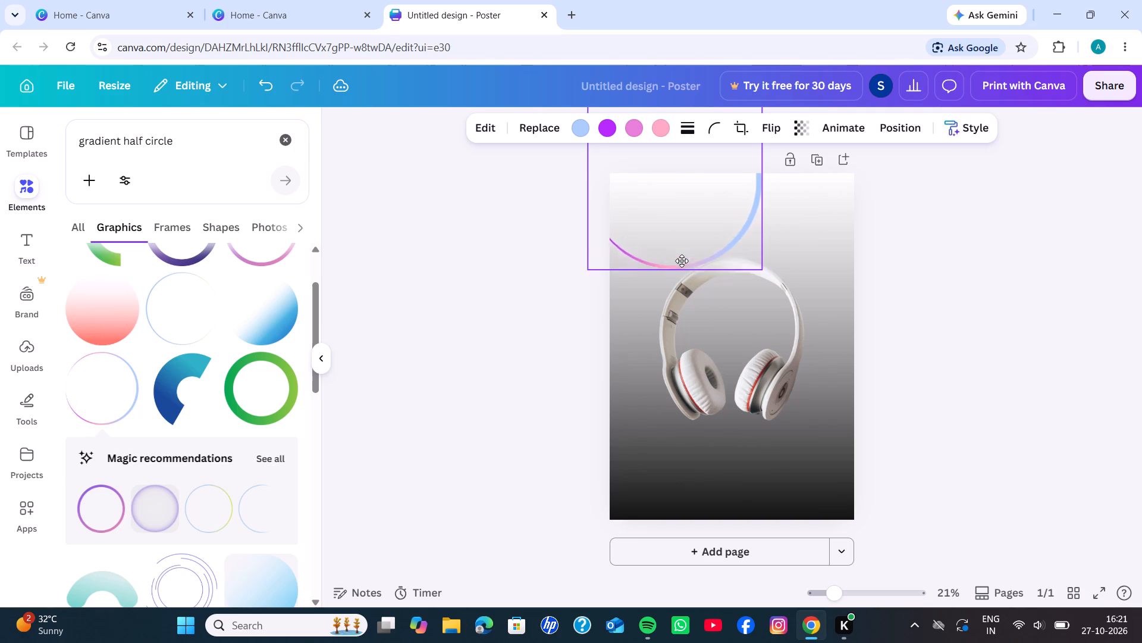
pyautogui.moveTo(682, 261); pyautogui.dragTo(681, 253)
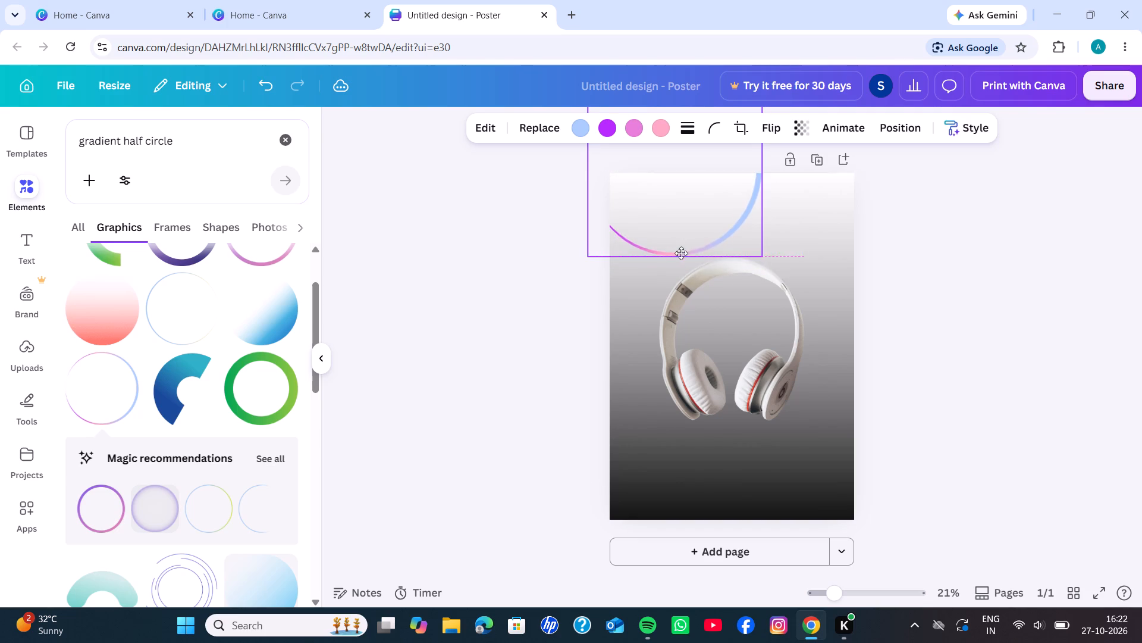
pyautogui.moveTo(681, 253); pyautogui.dragTo(681, 244)
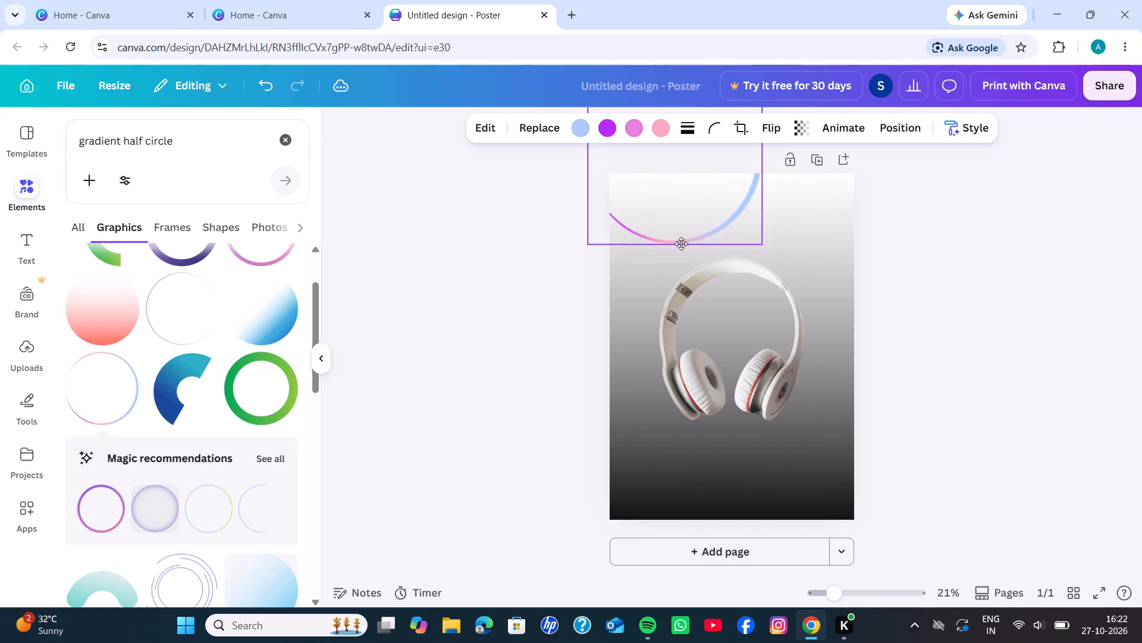
pyautogui.moveTo(681, 244); pyautogui.dragTo(687, 330)
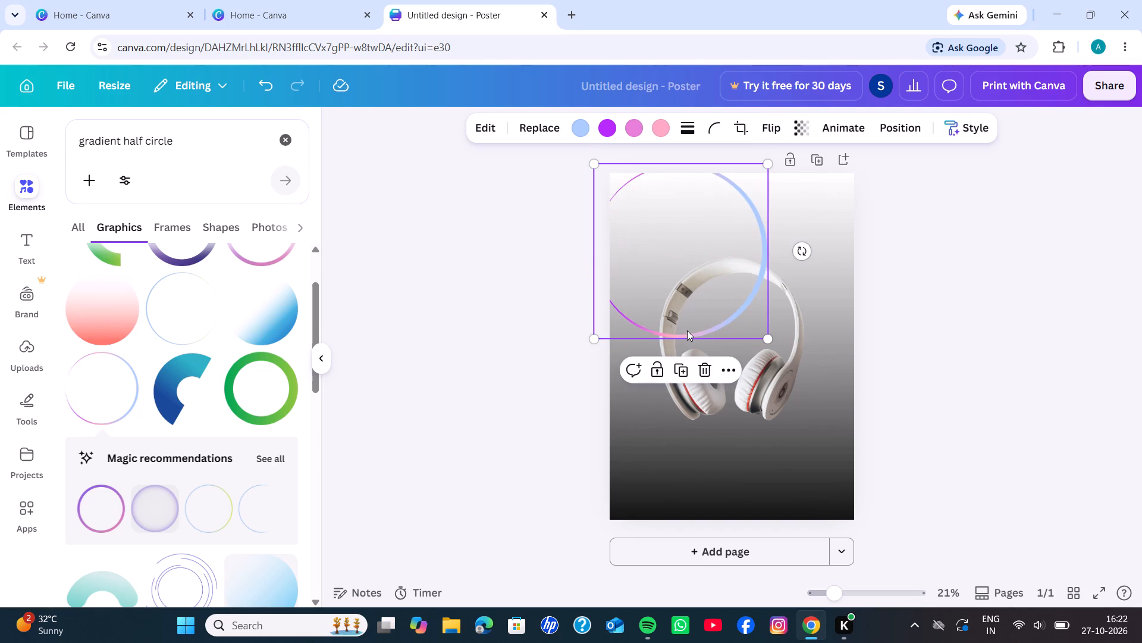
# Duplicate the headphones photo and widen the copy slightly from its left side.
pyautogui.moveTo(510, 355); pyautogui.dragTo(693, 381)
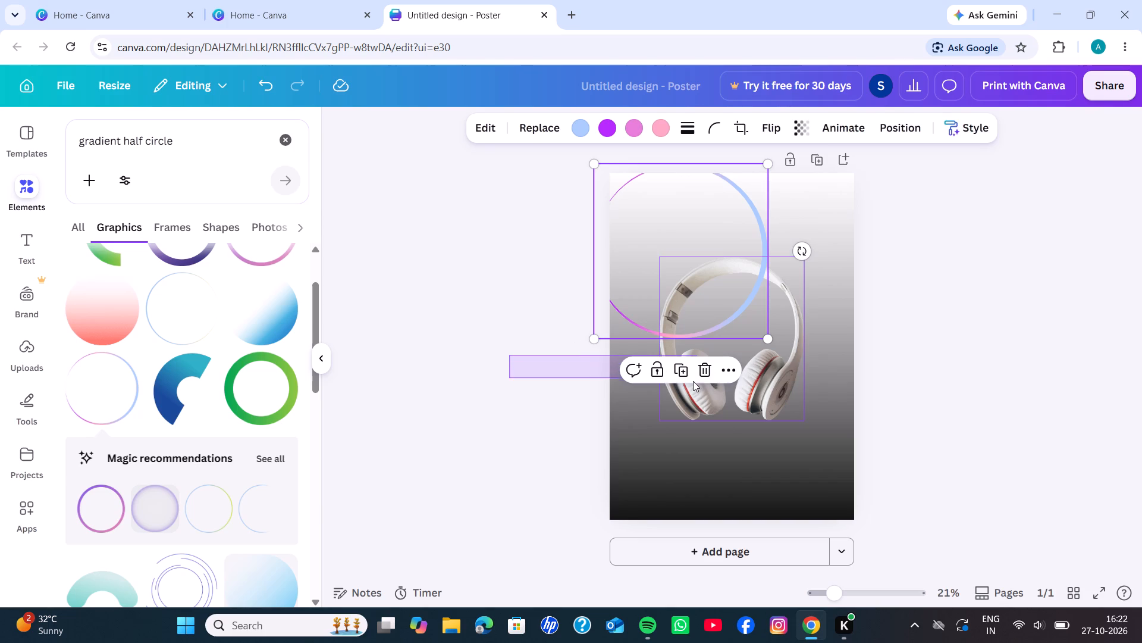
pyautogui.moveTo(693, 381); pyautogui.dragTo(463, 433)
pyautogui.click(463, 433)
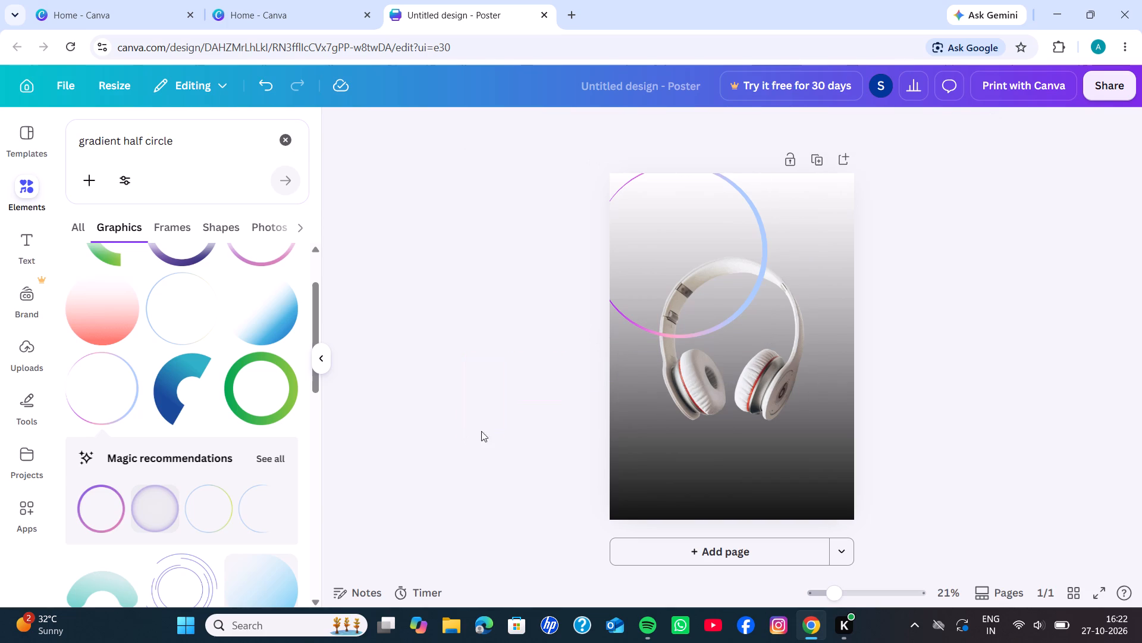
pyautogui.click(707, 389)
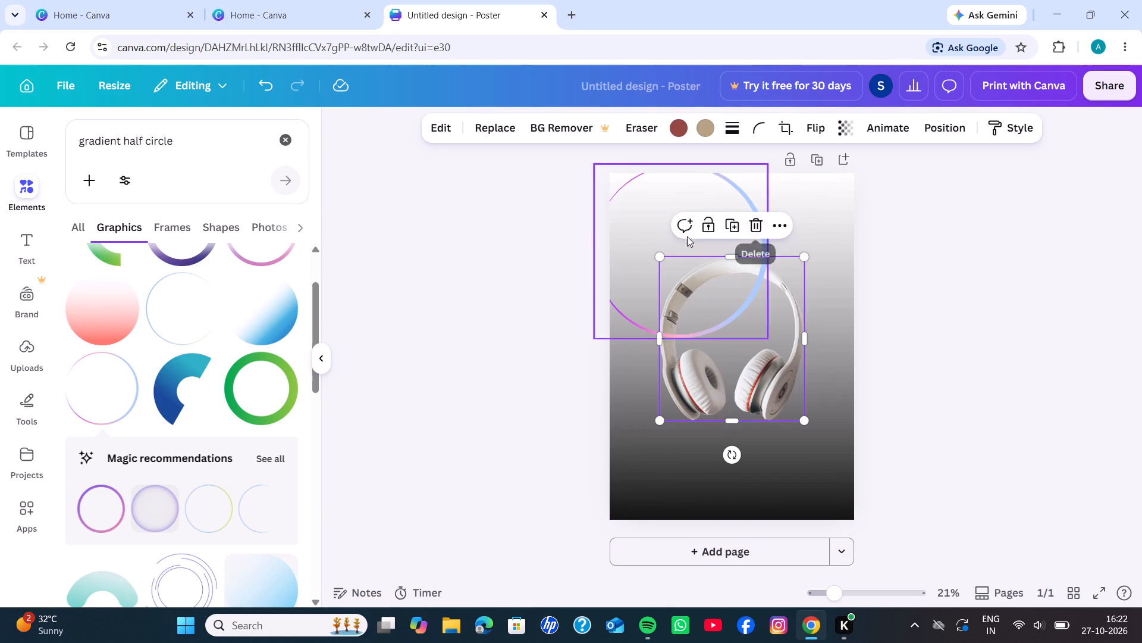
pyautogui.click(732, 220)
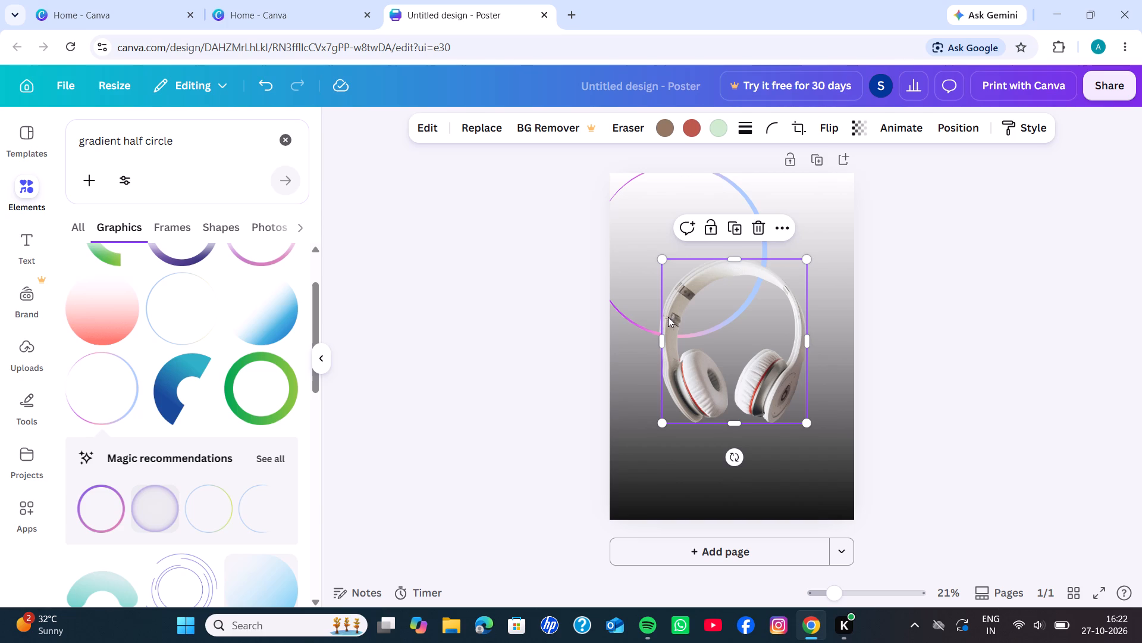
pyautogui.moveTo(667, 317); pyautogui.dragTo(655, 303)
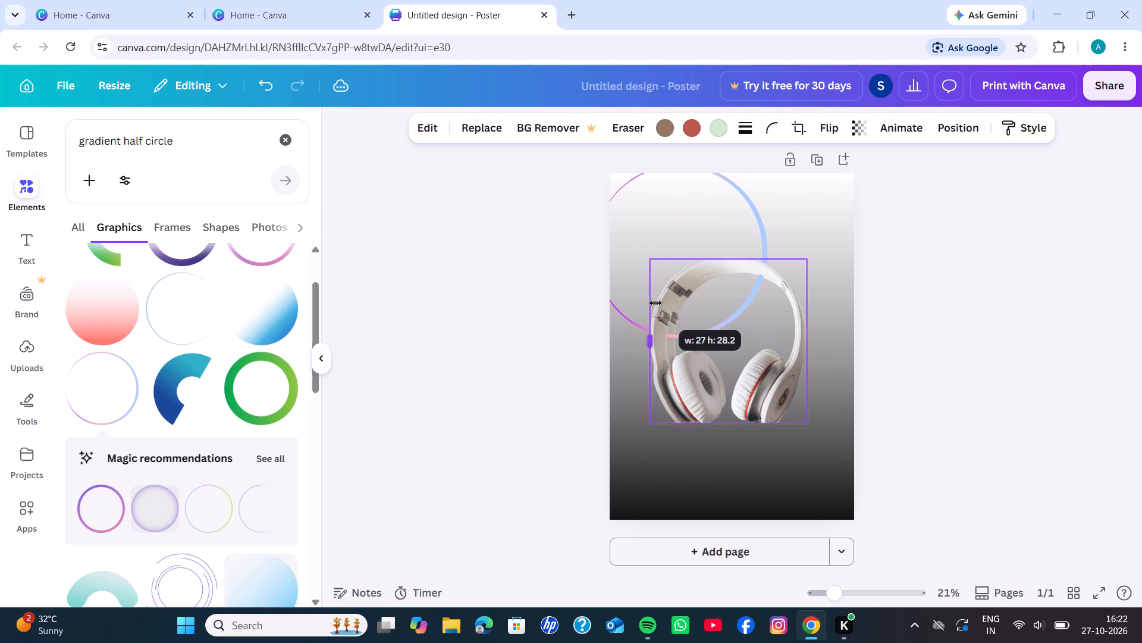
pyautogui.moveTo(655, 303); pyautogui.dragTo(663, 301)
pyautogui.click(532, 330)
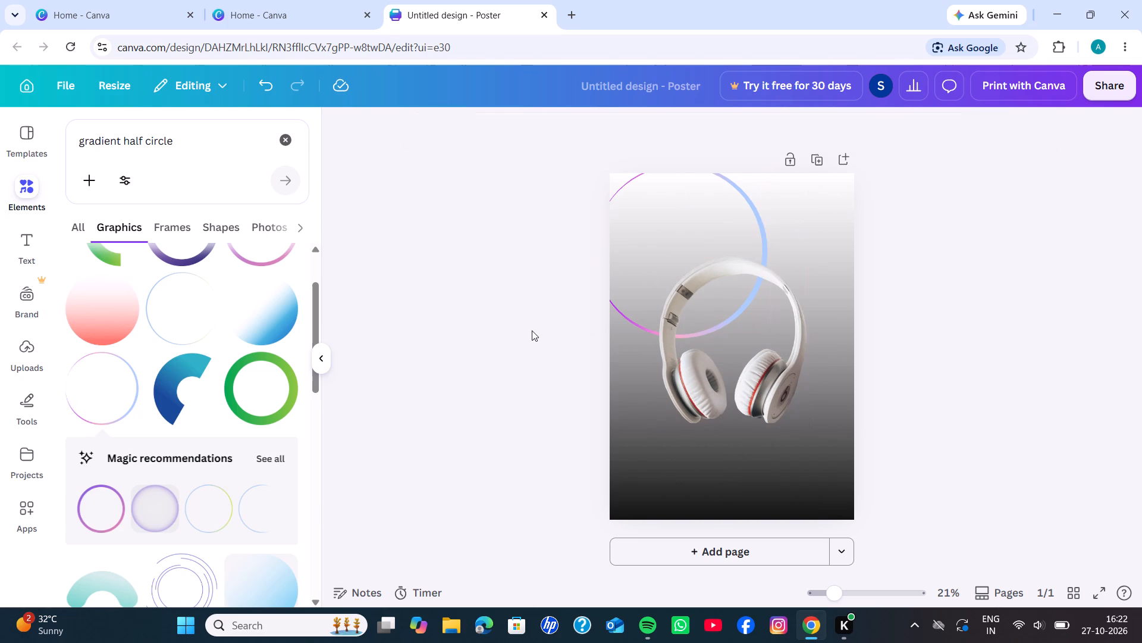
# Erase the upper-left section of the headband on the duplicated headphones with the Pixel Eraser at size 20, where the ring crosses it.
pyautogui.click(696, 295)
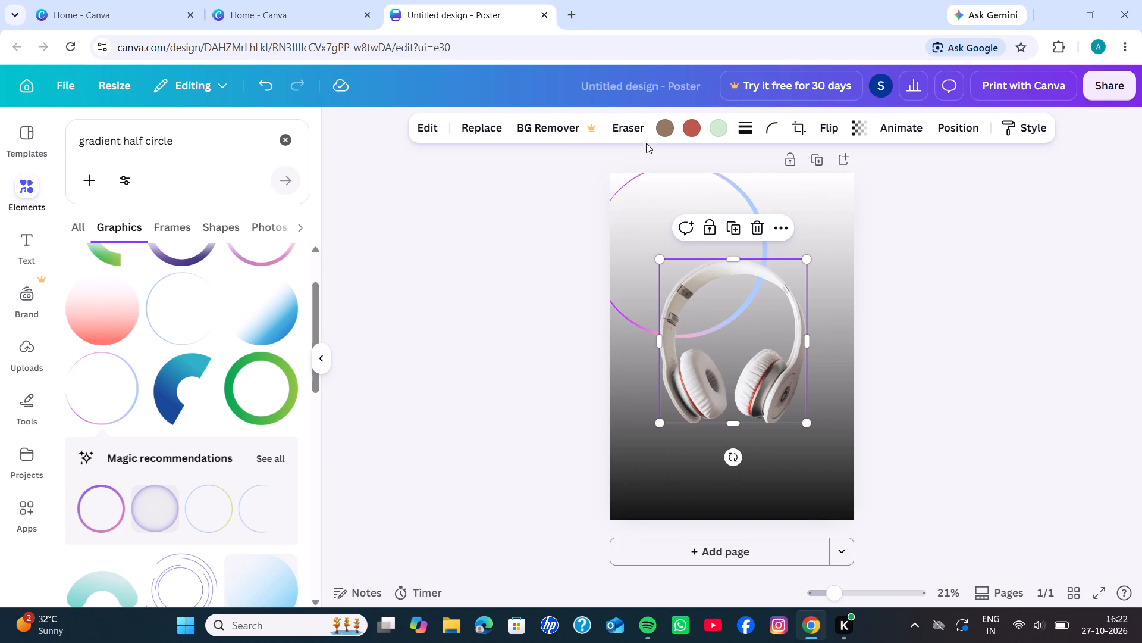
pyautogui.click(626, 124)
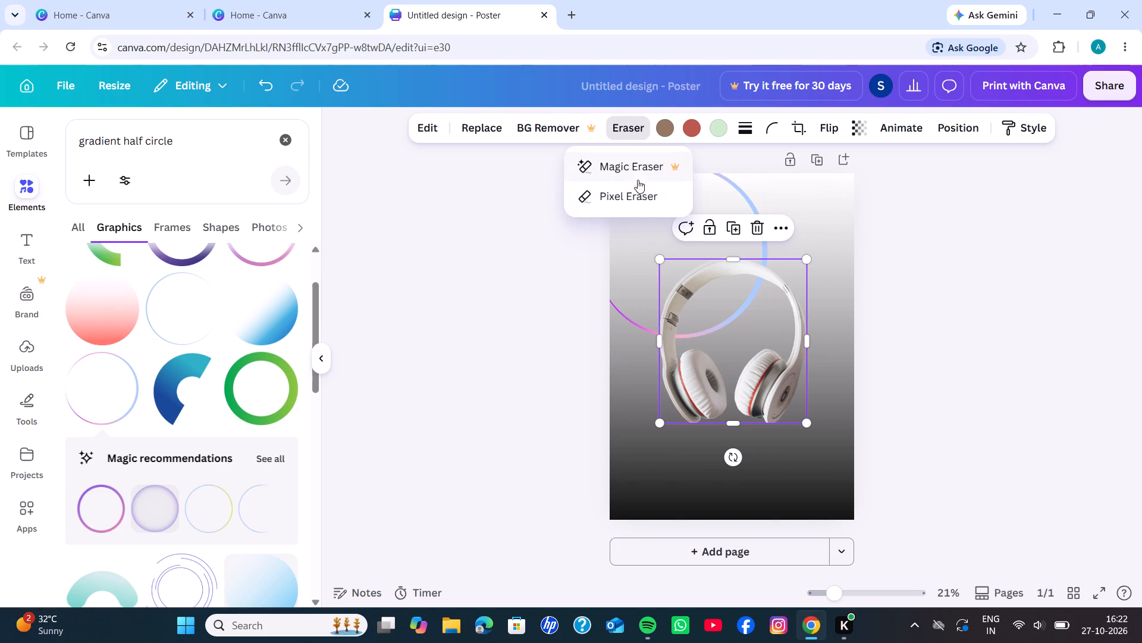
pyautogui.click(528, 254)
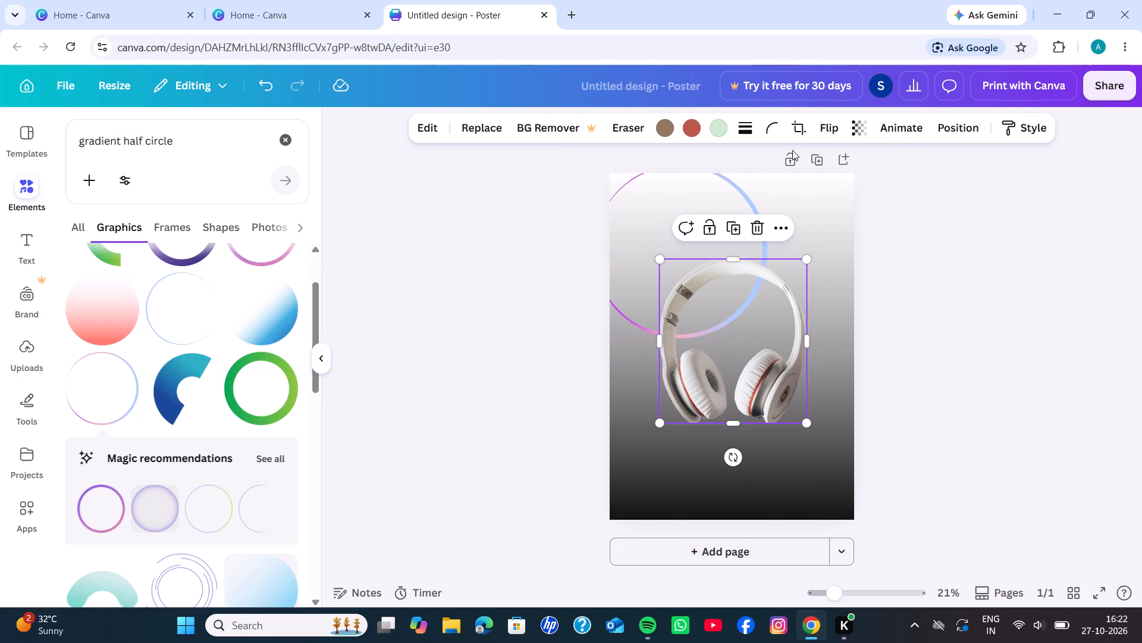
pyautogui.click(632, 121)
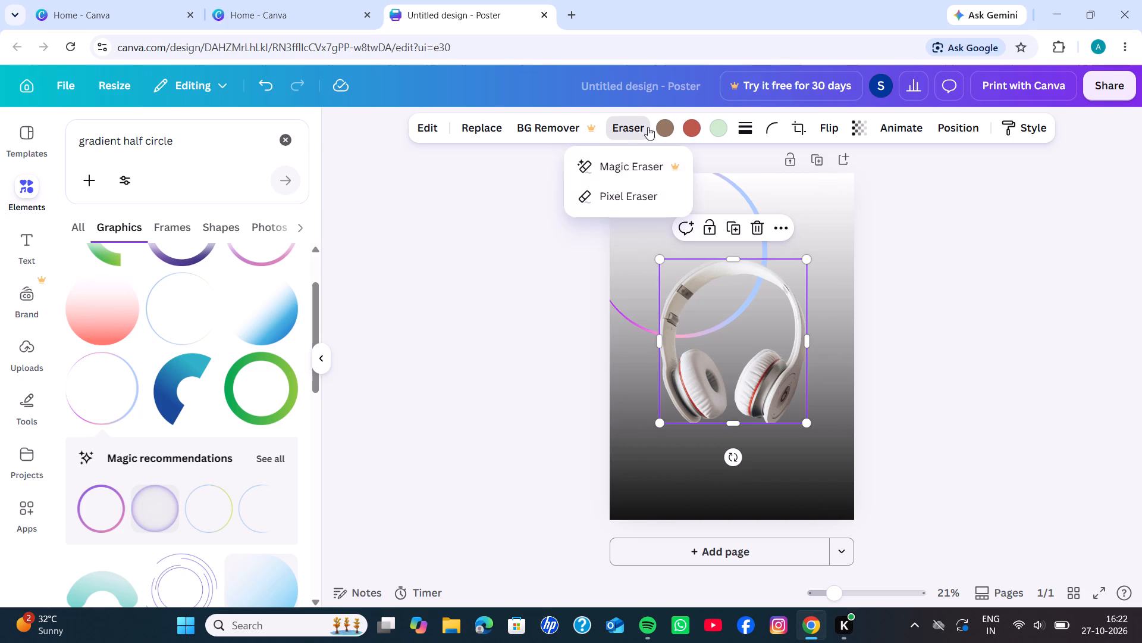
pyautogui.click(642, 199)
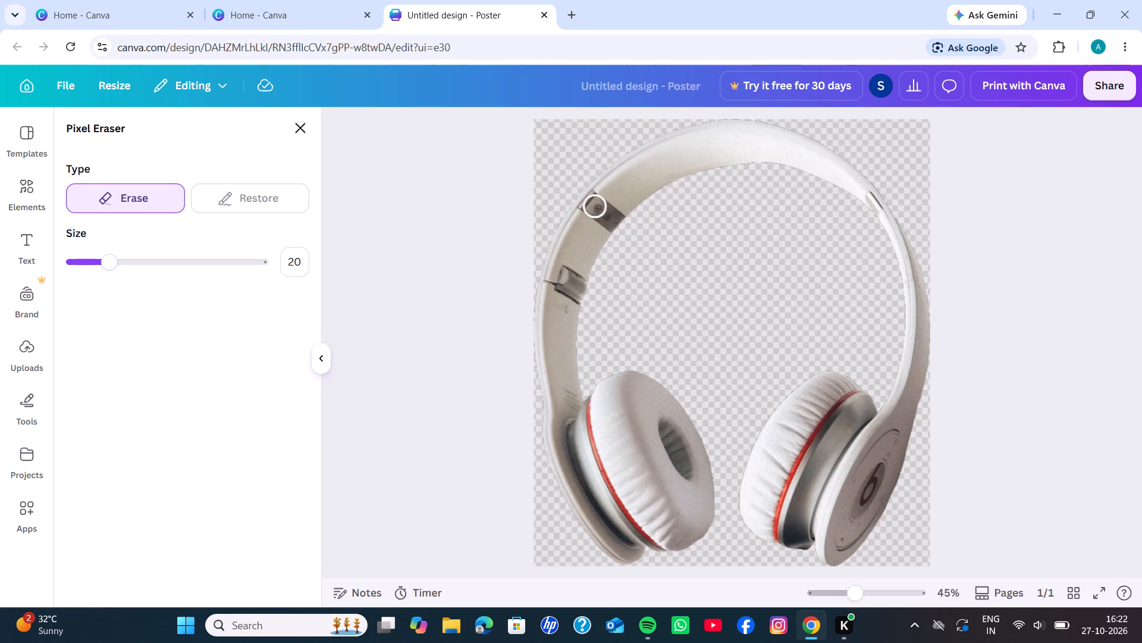
pyautogui.moveTo(563, 269); pyautogui.dragTo(586, 199)
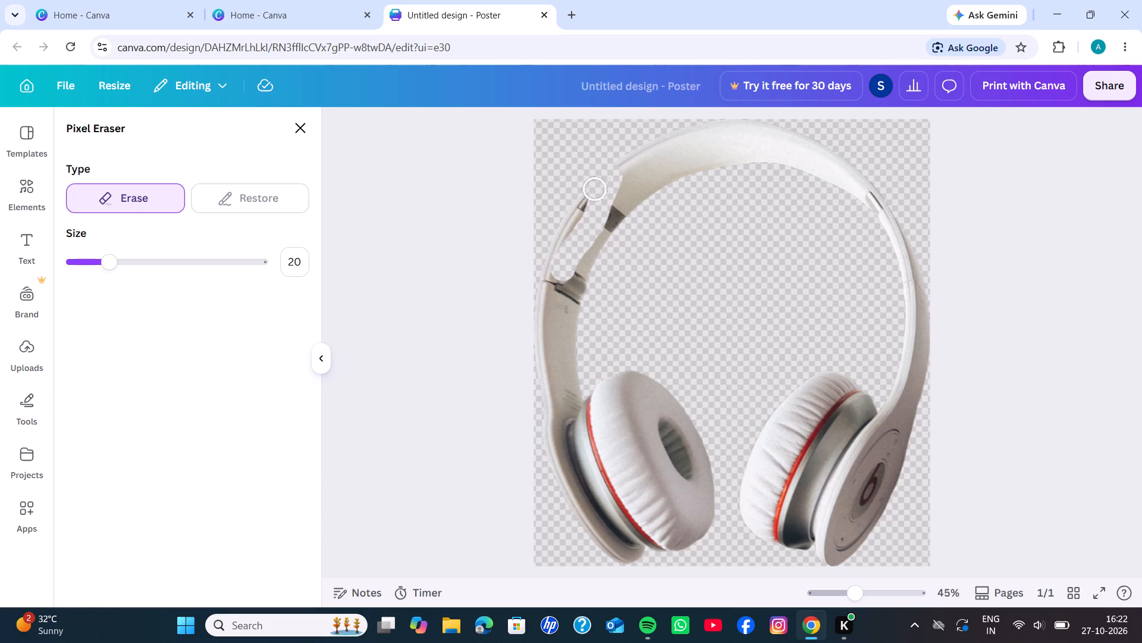
pyautogui.moveTo(586, 199); pyautogui.dragTo(562, 270)
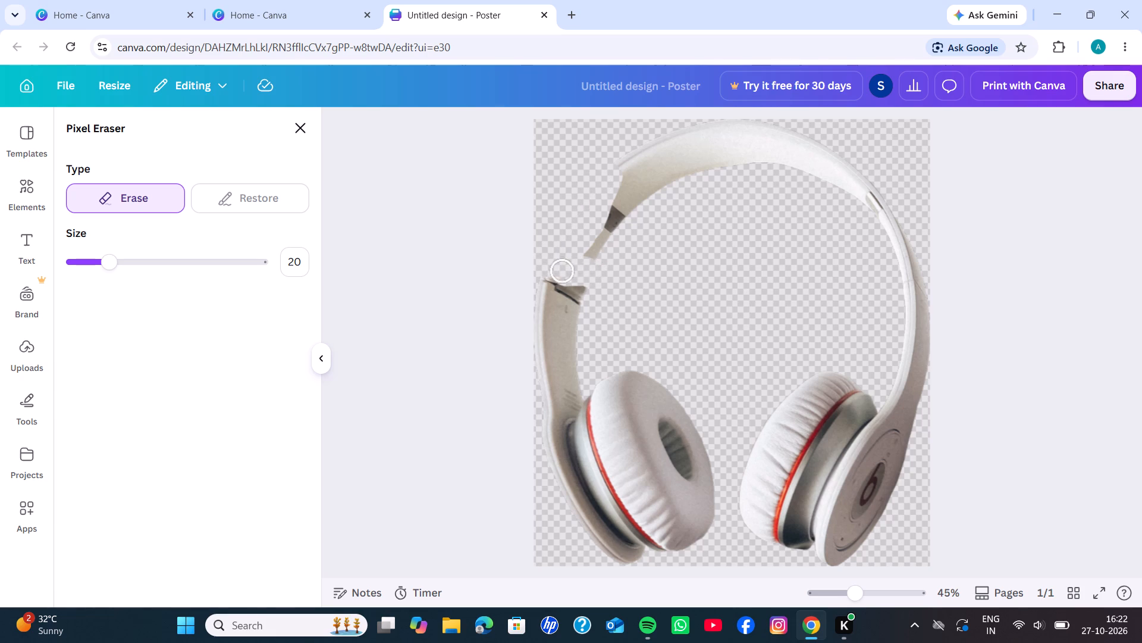
pyautogui.moveTo(562, 270); pyautogui.dragTo(596, 245)
pyautogui.click(603, 239)
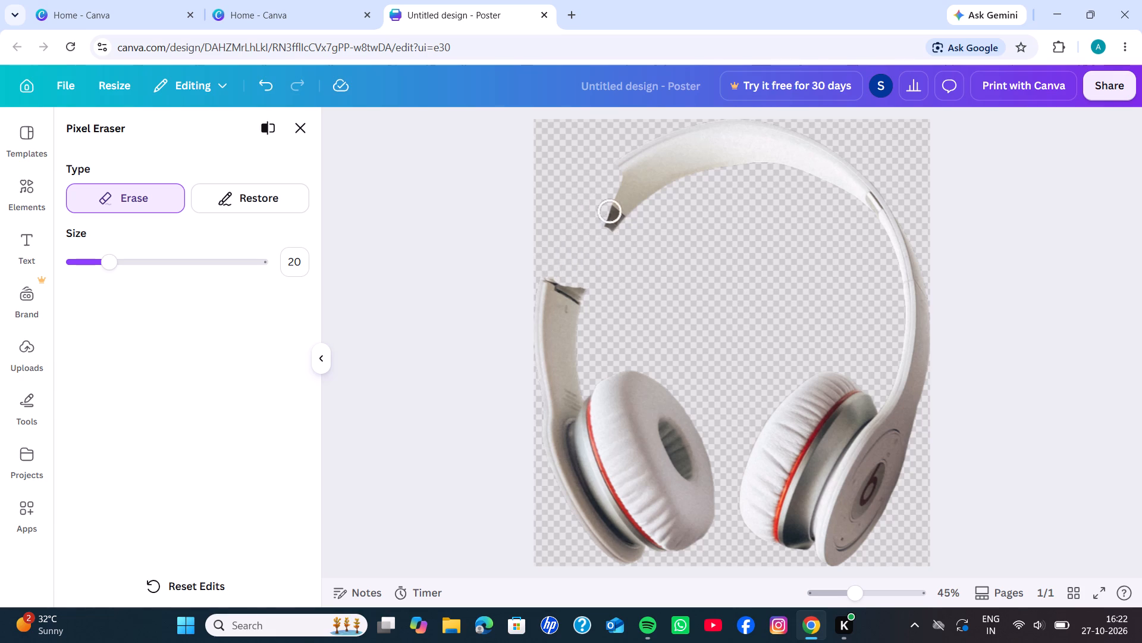
pyautogui.moveTo(620, 150); pyautogui.dragTo(622, 198)
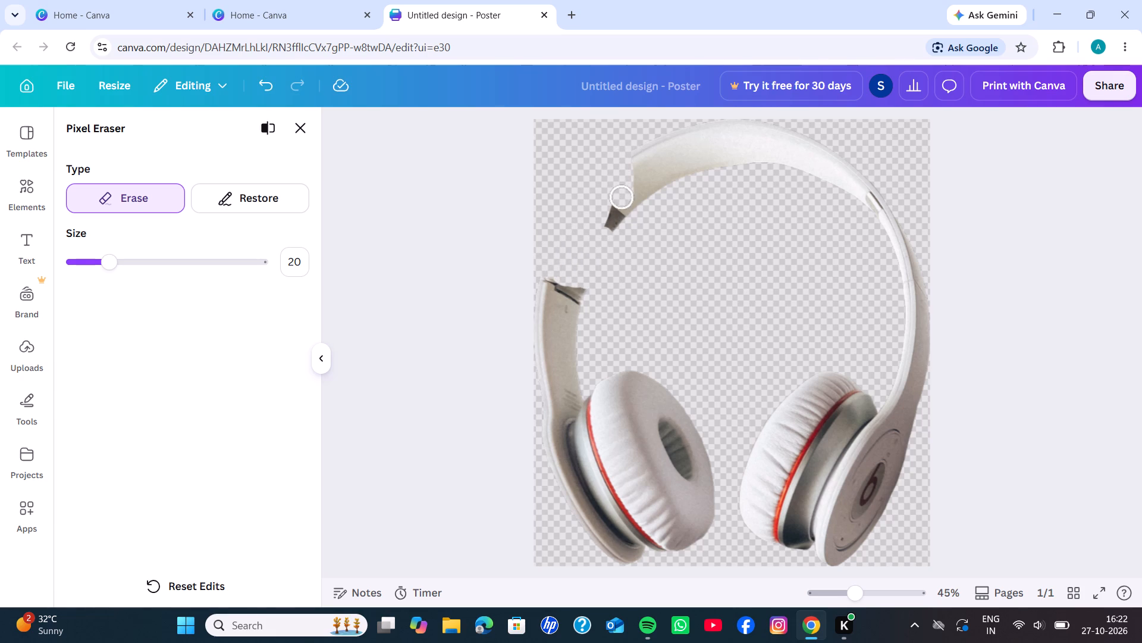
pyautogui.moveTo(622, 198); pyautogui.dragTo(583, 199)
pyautogui.click(339, 91)
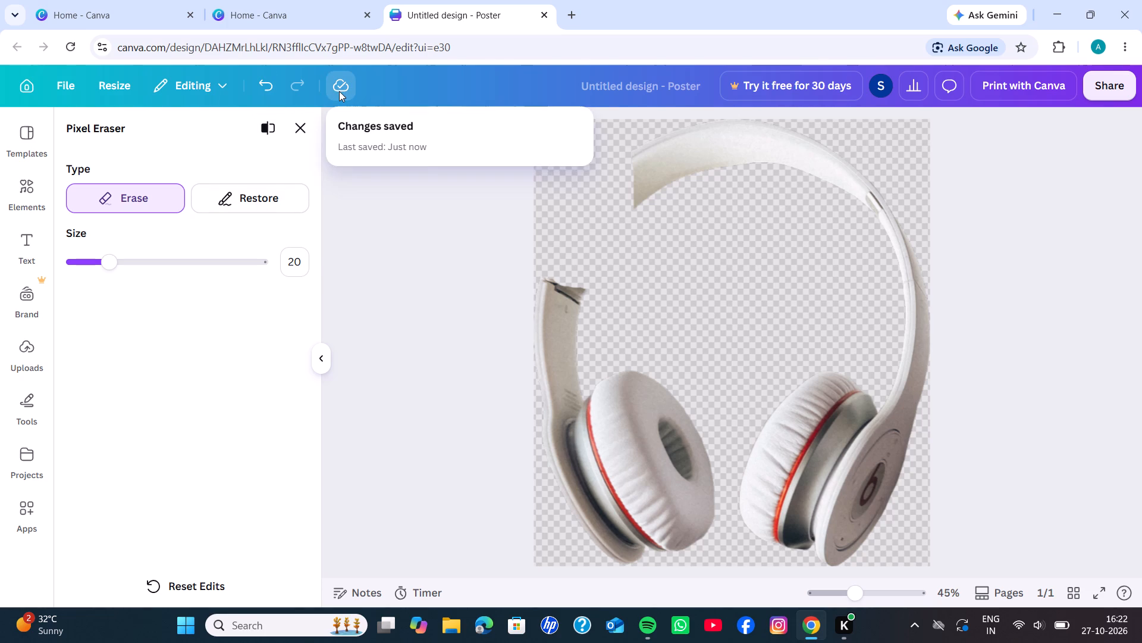
pyautogui.click(404, 433)
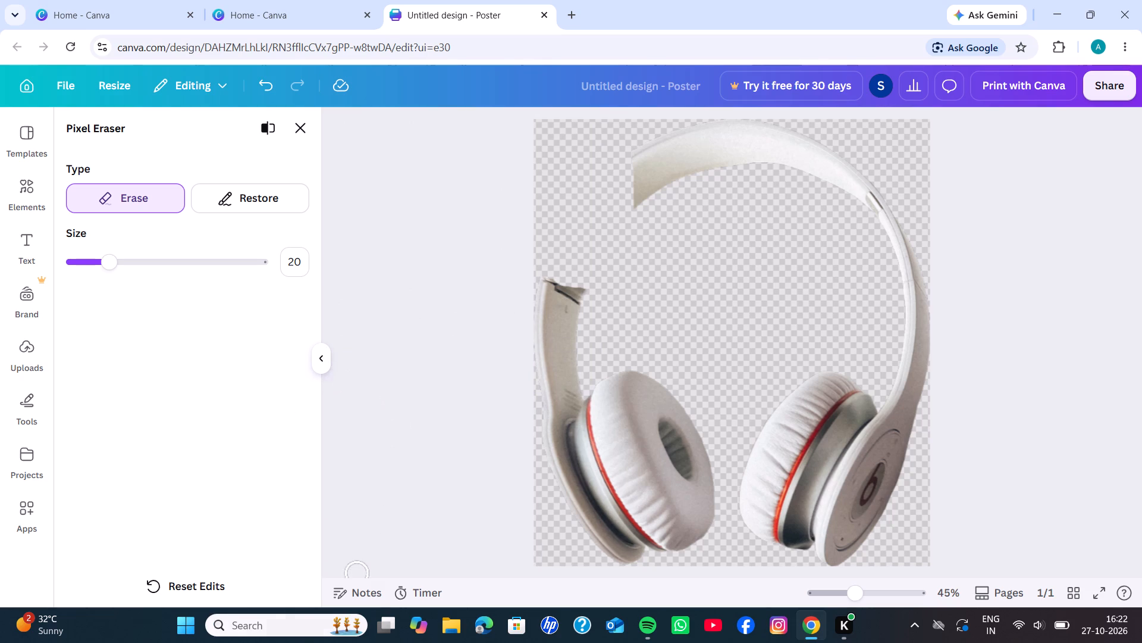
pyautogui.click(305, 127)
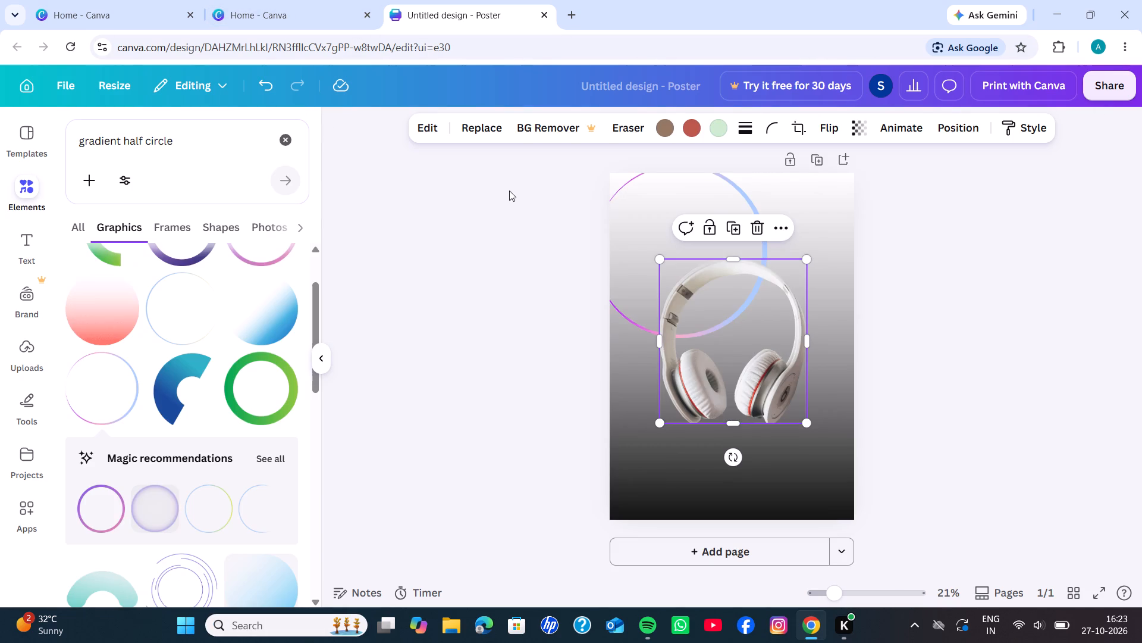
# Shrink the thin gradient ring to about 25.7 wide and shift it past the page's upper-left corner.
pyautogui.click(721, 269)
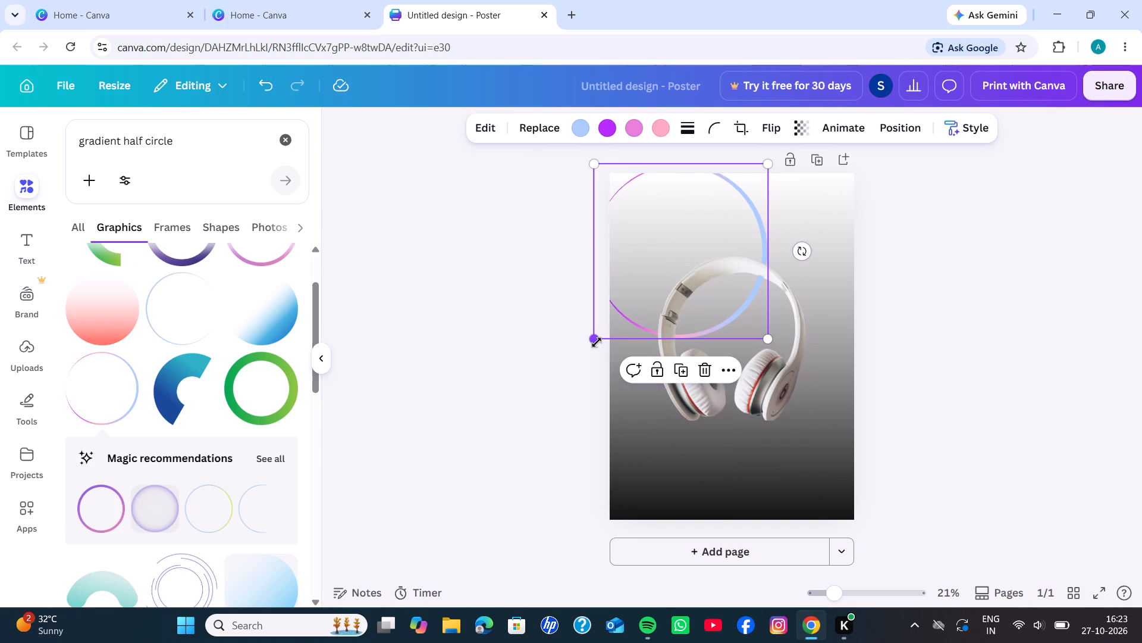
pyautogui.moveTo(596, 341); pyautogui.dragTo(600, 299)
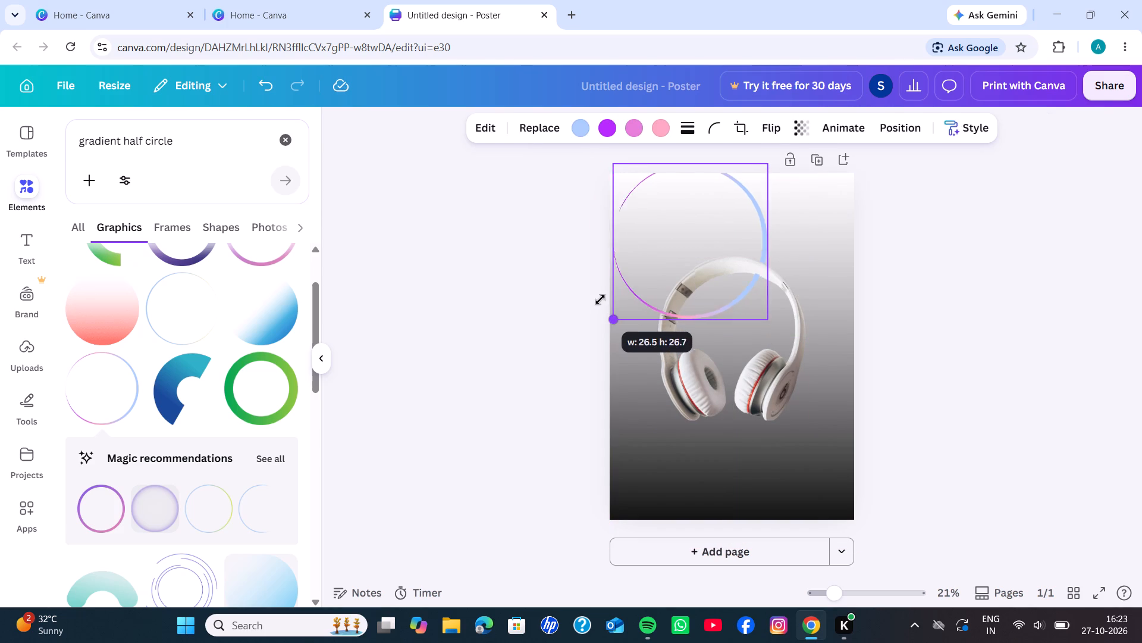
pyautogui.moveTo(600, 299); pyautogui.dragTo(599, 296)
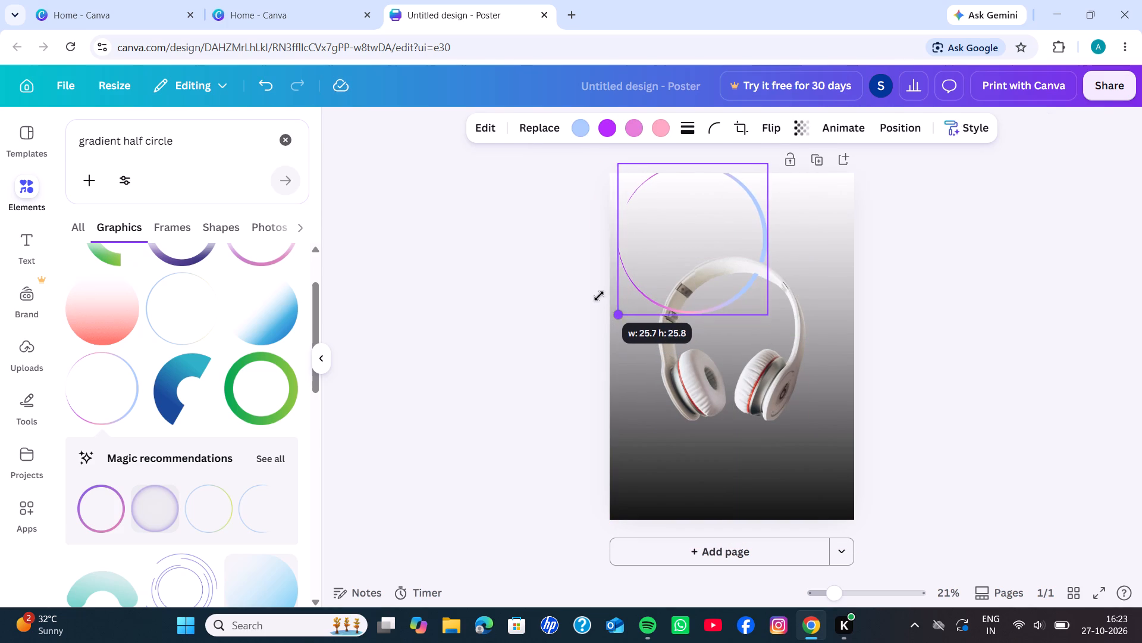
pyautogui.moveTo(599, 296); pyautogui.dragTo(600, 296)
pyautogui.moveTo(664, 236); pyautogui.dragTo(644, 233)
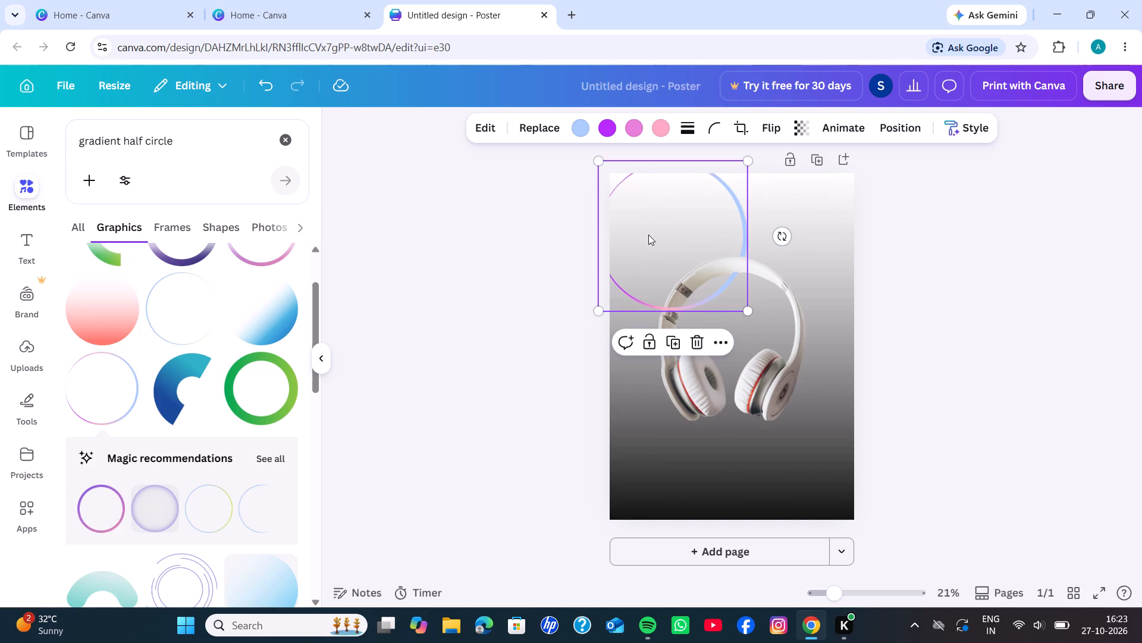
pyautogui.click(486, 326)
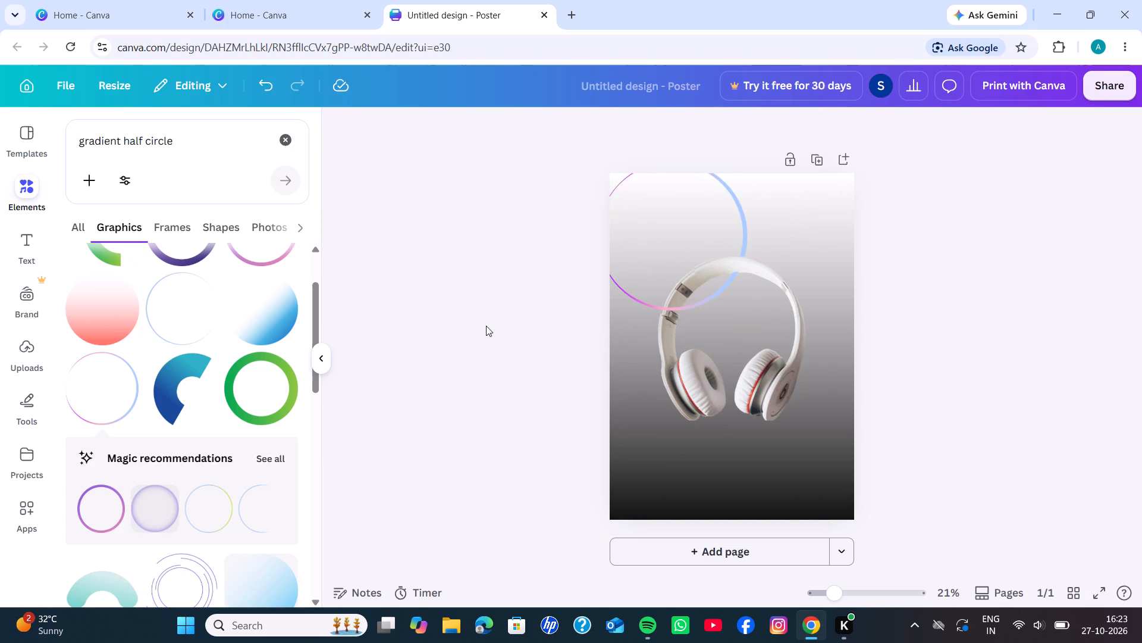
# Nudge the front headphones copy slightly to the left over the original.
pyautogui.click(666, 346)
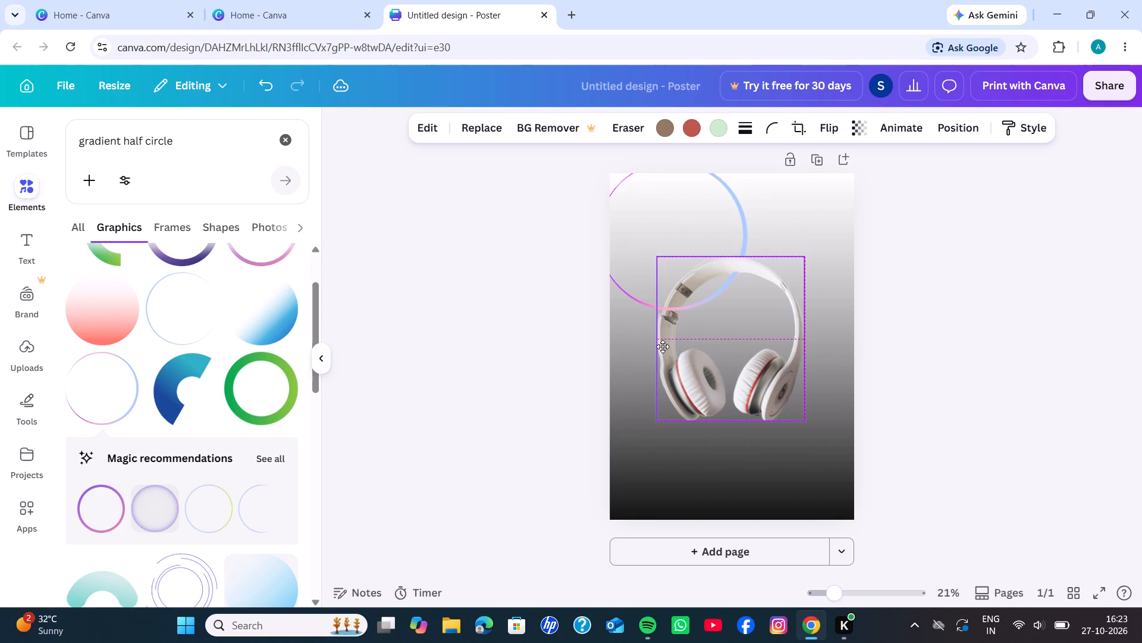
pyautogui.click(544, 410)
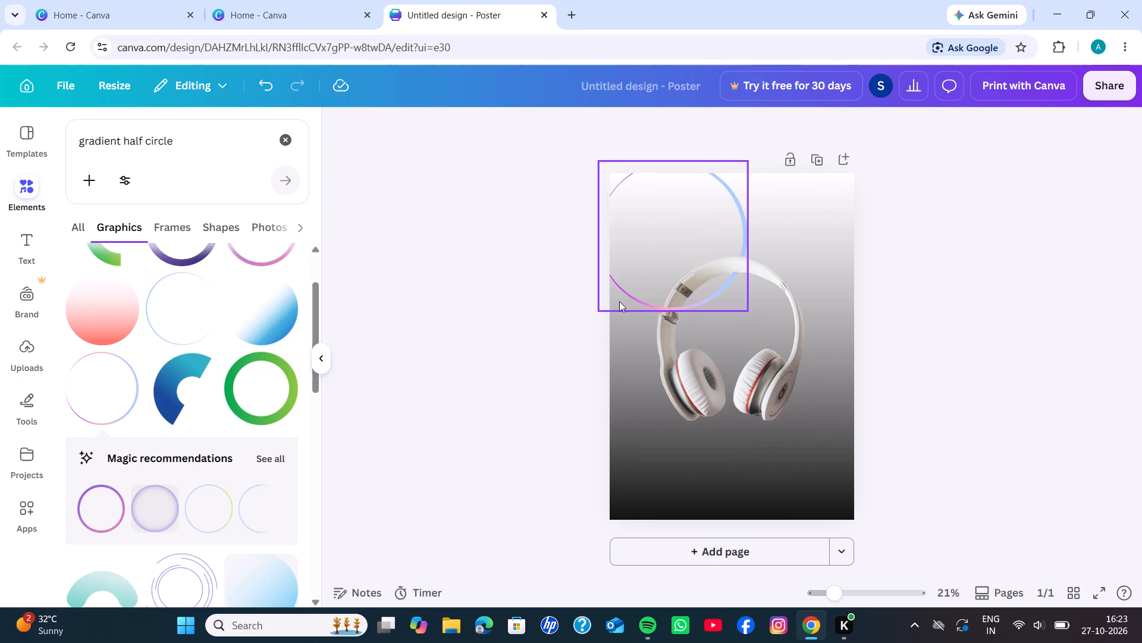
# Add the thick ring graphic with the purple-to-navy gradient to the page.
pyautogui.scroll(3, 158, 405)
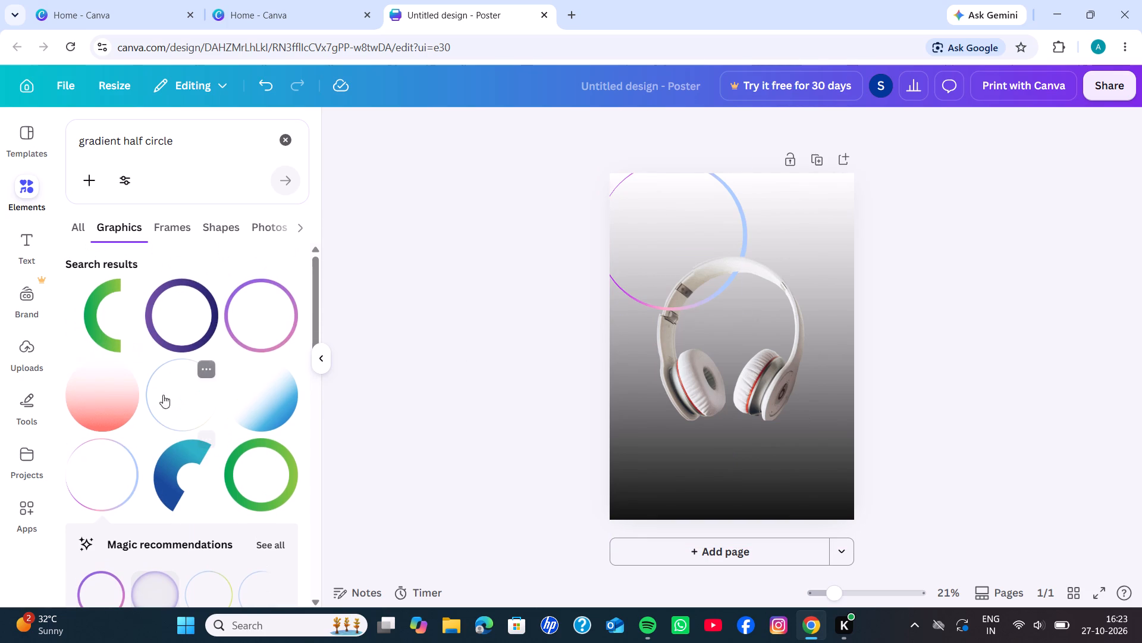
pyautogui.click(180, 323)
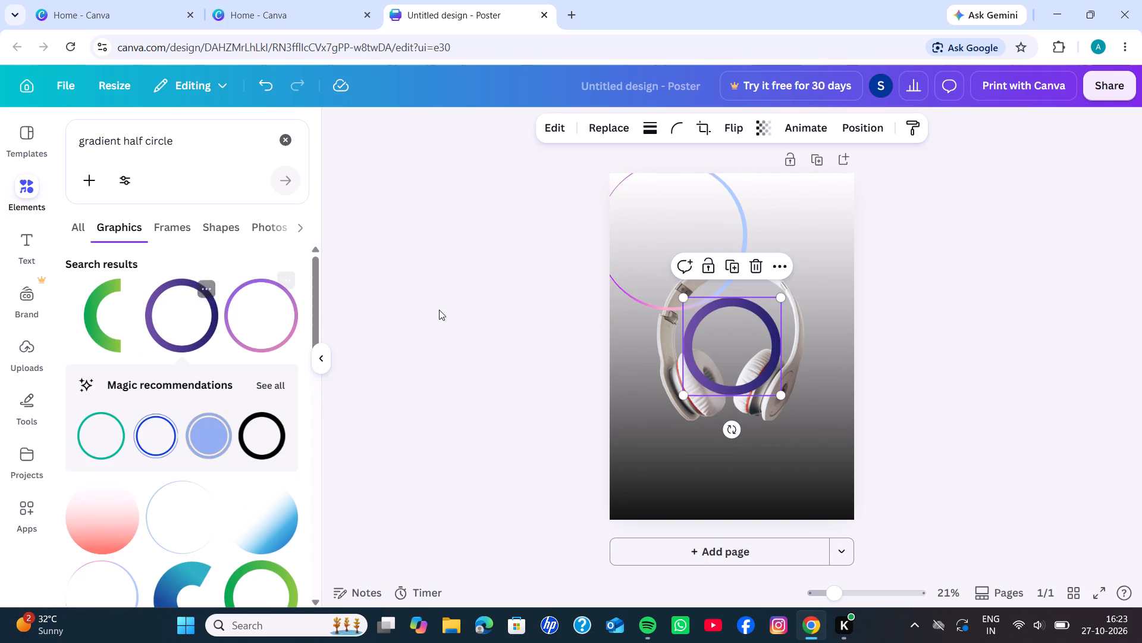
# Delete the thin pink, purple and light blue gradient ring from the page's upper-left corner.
pyautogui.click(633, 289)
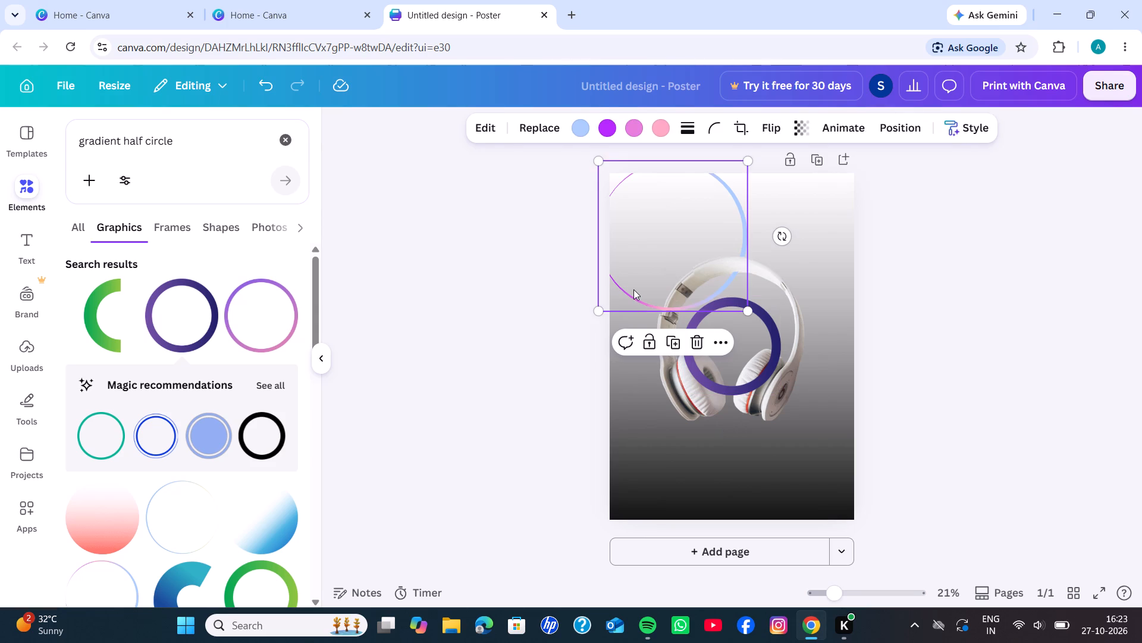
pyautogui.rightClick(633, 289)
pyautogui.click(726, 249)
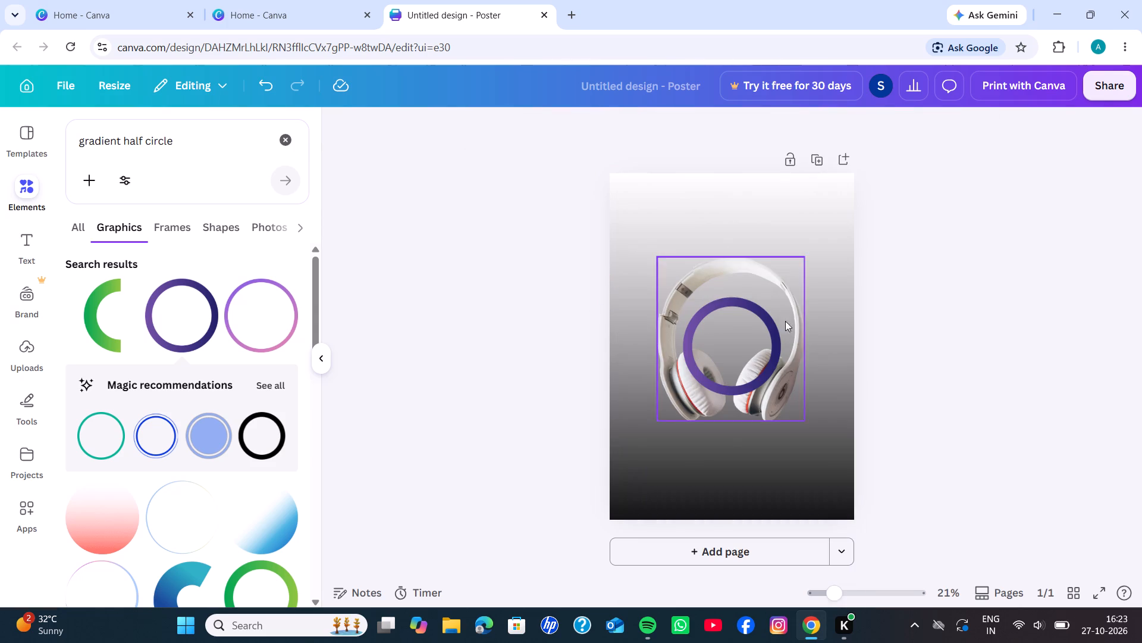
# Move the purple-to-navy ring to the page's upper-left corner and enlarge it to roughly 65% of the page width, overlapping the headband.
pyautogui.moveTo(759, 370); pyautogui.dragTo(712, 289)
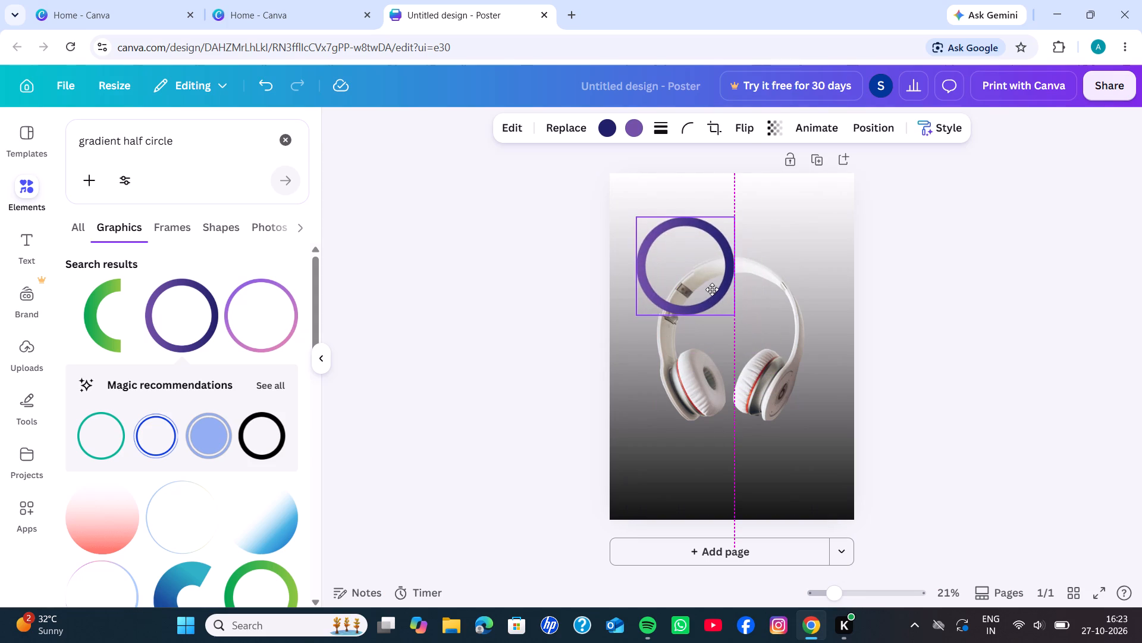
pyautogui.moveTo(712, 289); pyautogui.dragTo(728, 274)
pyautogui.moveTo(728, 274); pyautogui.dragTo(717, 273)
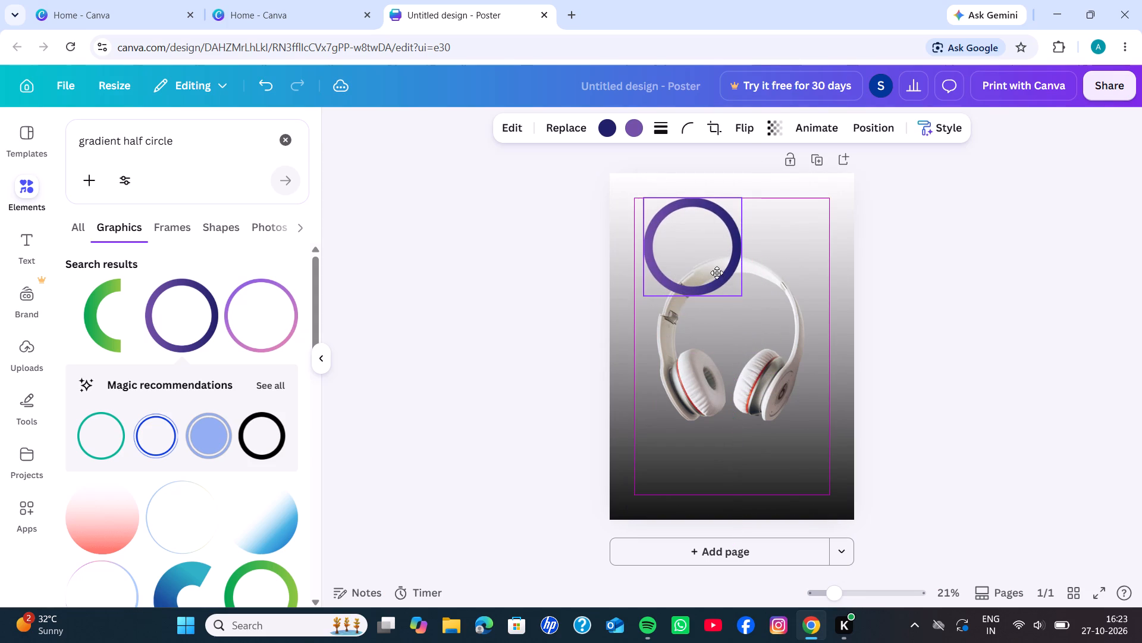
pyautogui.moveTo(717, 273); pyautogui.dragTo(717, 273)
pyautogui.moveTo(739, 296); pyautogui.dragTo(768, 329)
pyautogui.moveTo(692, 223); pyautogui.dragTo(682, 212)
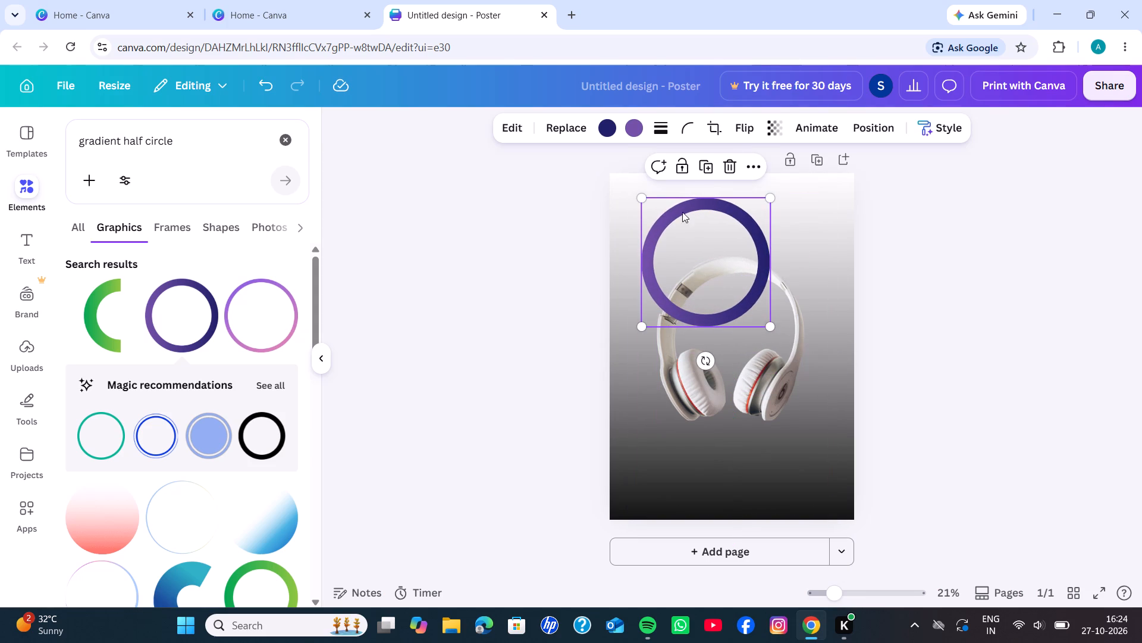
pyautogui.moveTo(682, 212); pyautogui.dragTo(657, 191)
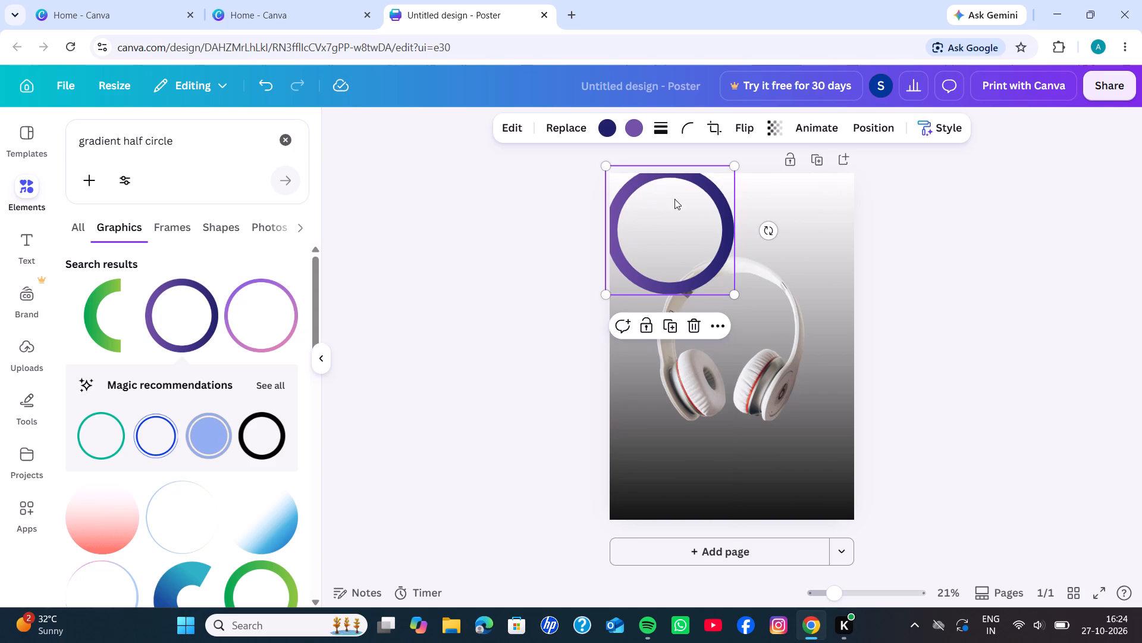
pyautogui.moveTo(737, 292); pyautogui.dragTo(754, 314)
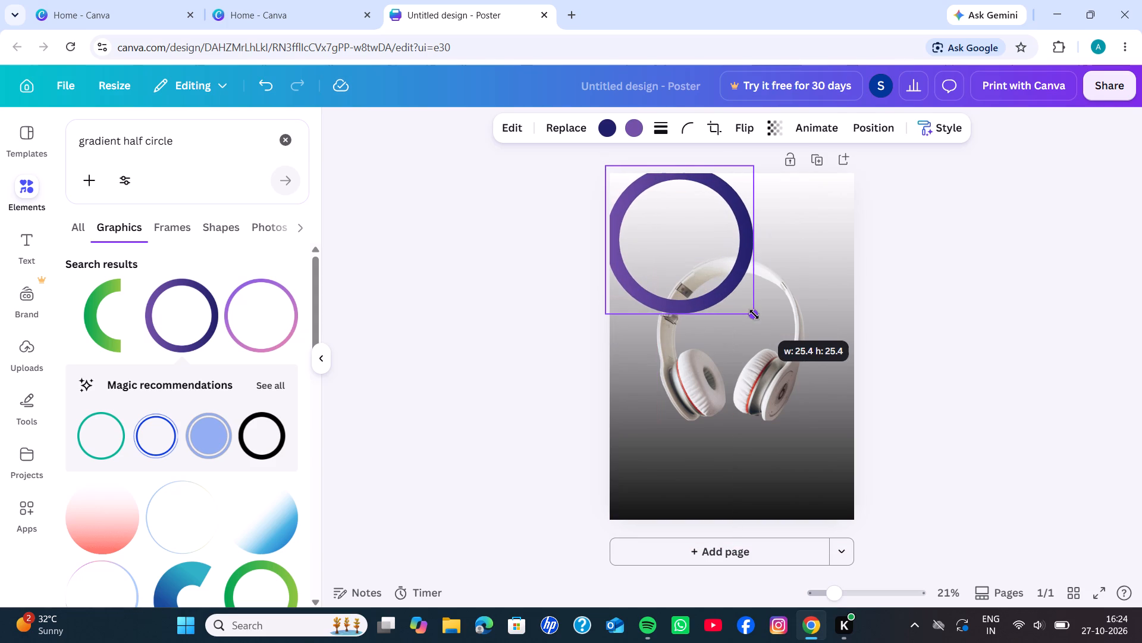
pyautogui.moveTo(754, 314); pyautogui.dragTo(767, 323)
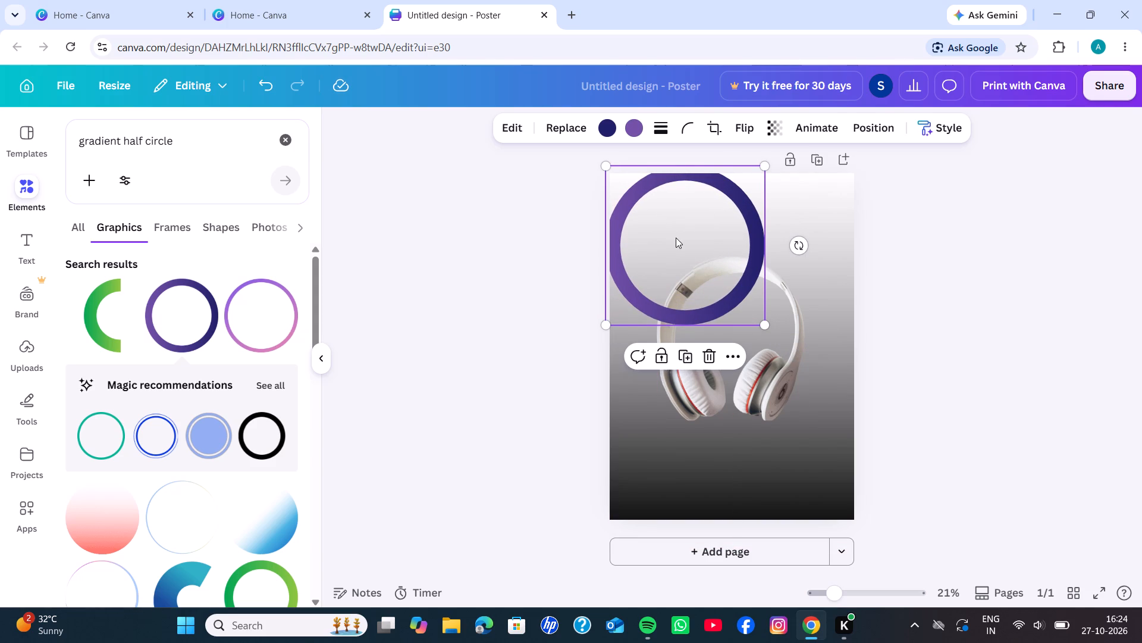
pyautogui.click(700, 282)
pyautogui.click(680, 296)
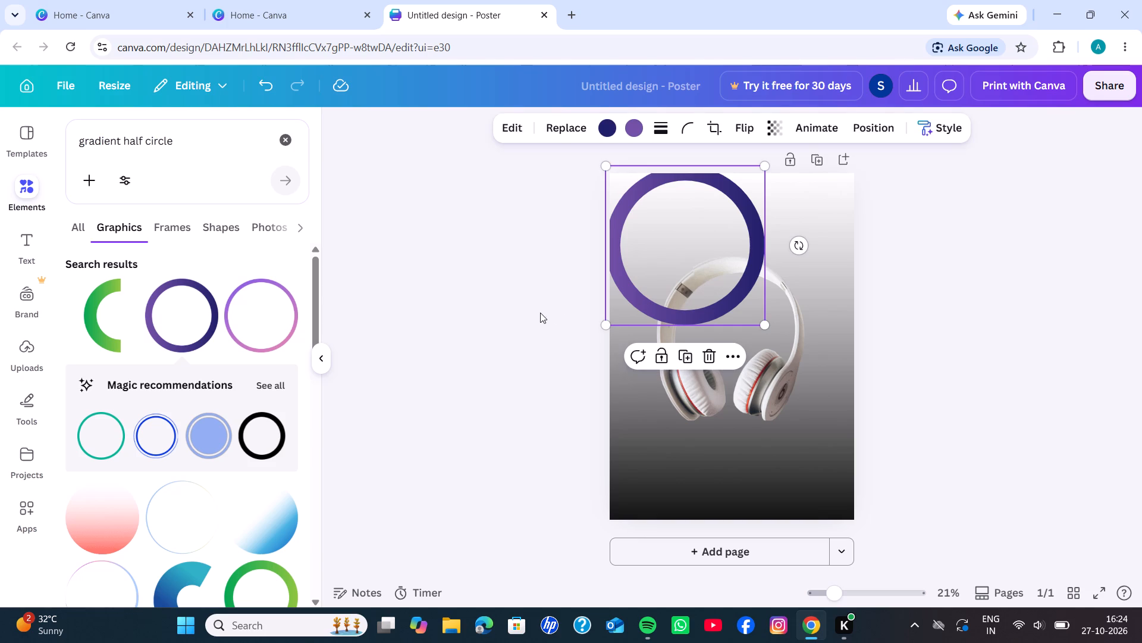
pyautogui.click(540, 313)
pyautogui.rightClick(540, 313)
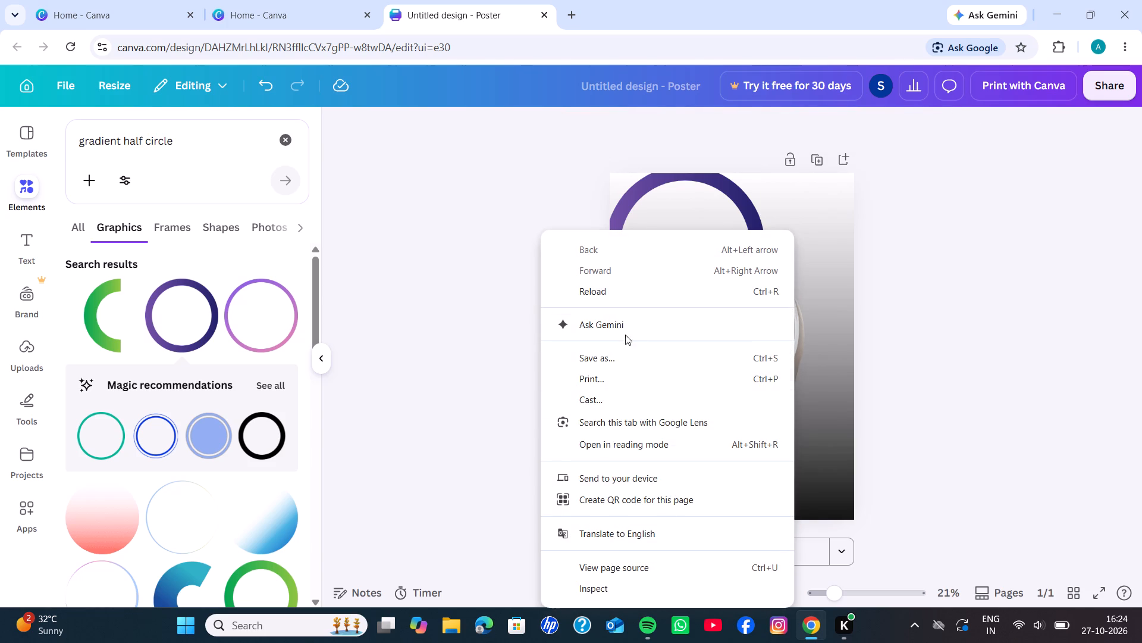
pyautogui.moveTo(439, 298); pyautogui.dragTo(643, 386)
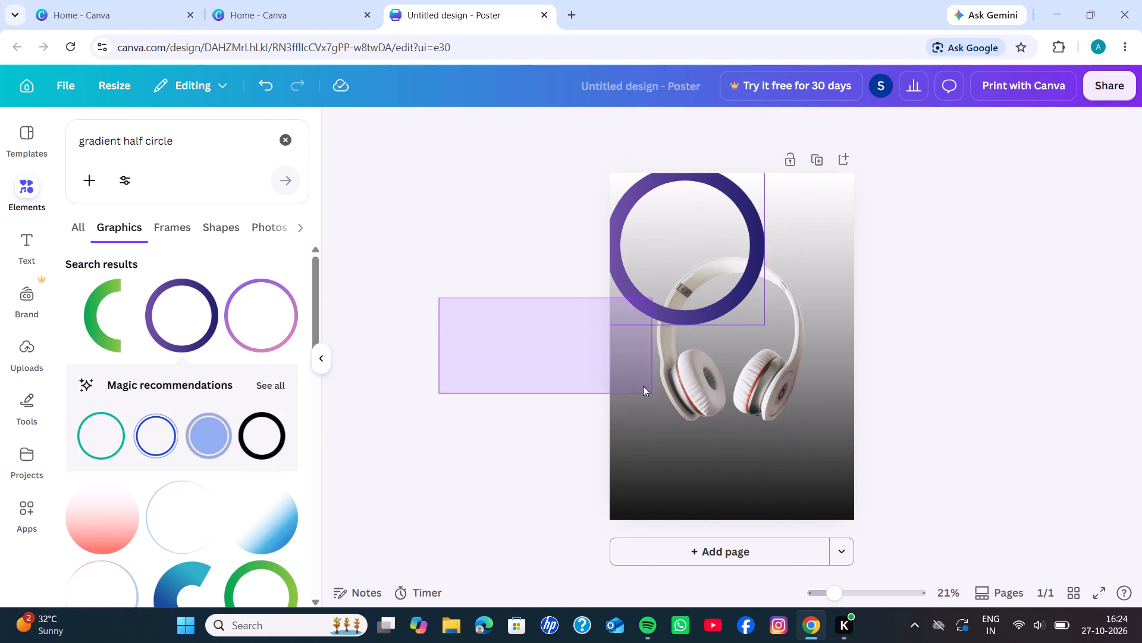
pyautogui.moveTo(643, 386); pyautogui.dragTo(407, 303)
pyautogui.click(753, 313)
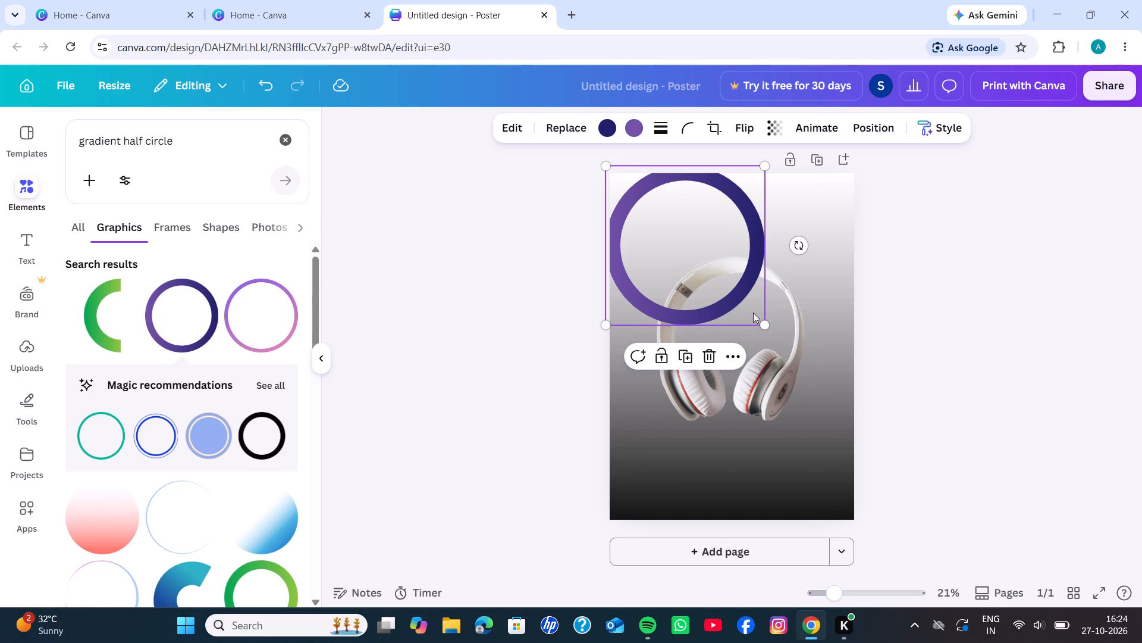
# Reorder the layers so the purple-to-navy ring sits between the front headphones copy and the original headphones.
pyautogui.rightClick(753, 313)
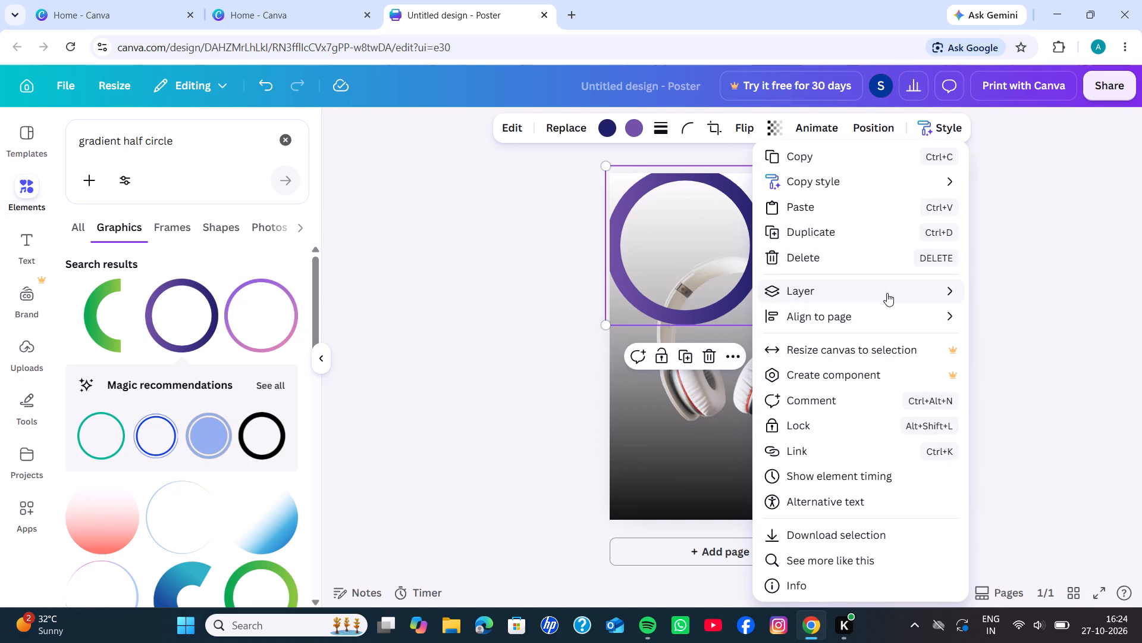
pyautogui.moveTo(886, 292); pyautogui.dragTo(686, 434)
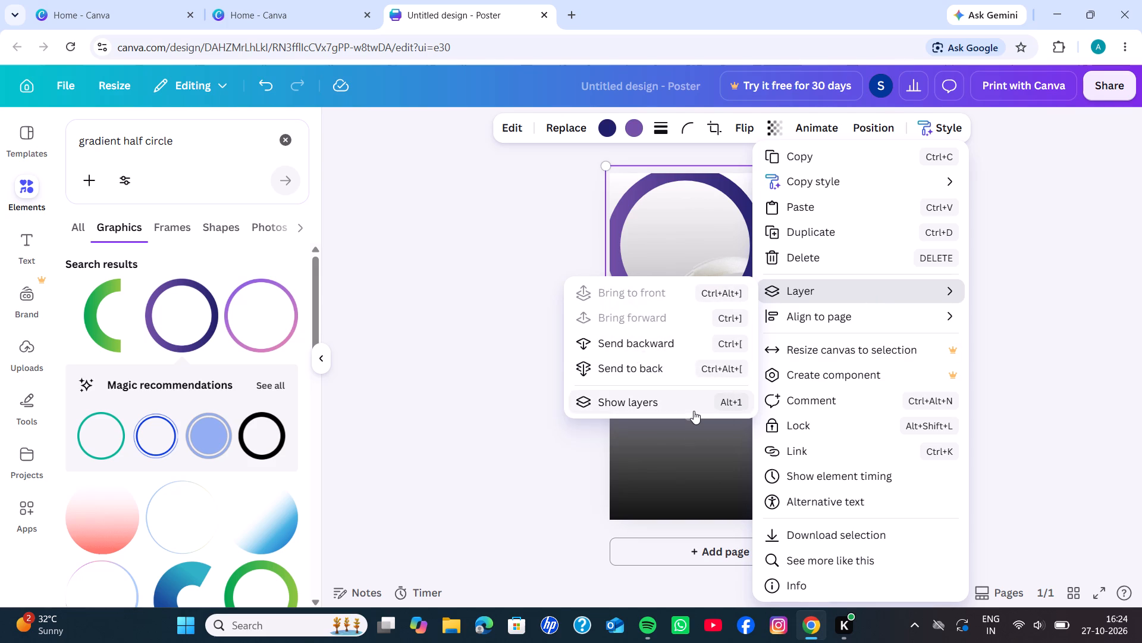
pyautogui.click(694, 411)
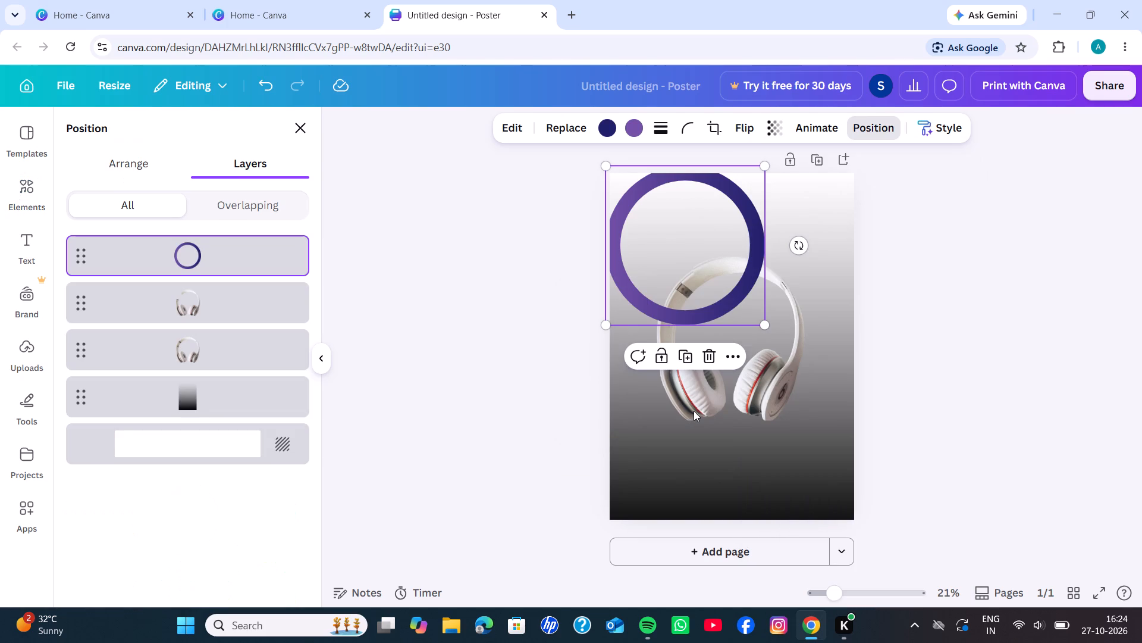
pyautogui.moveTo(212, 233); pyautogui.dragTo(220, 303)
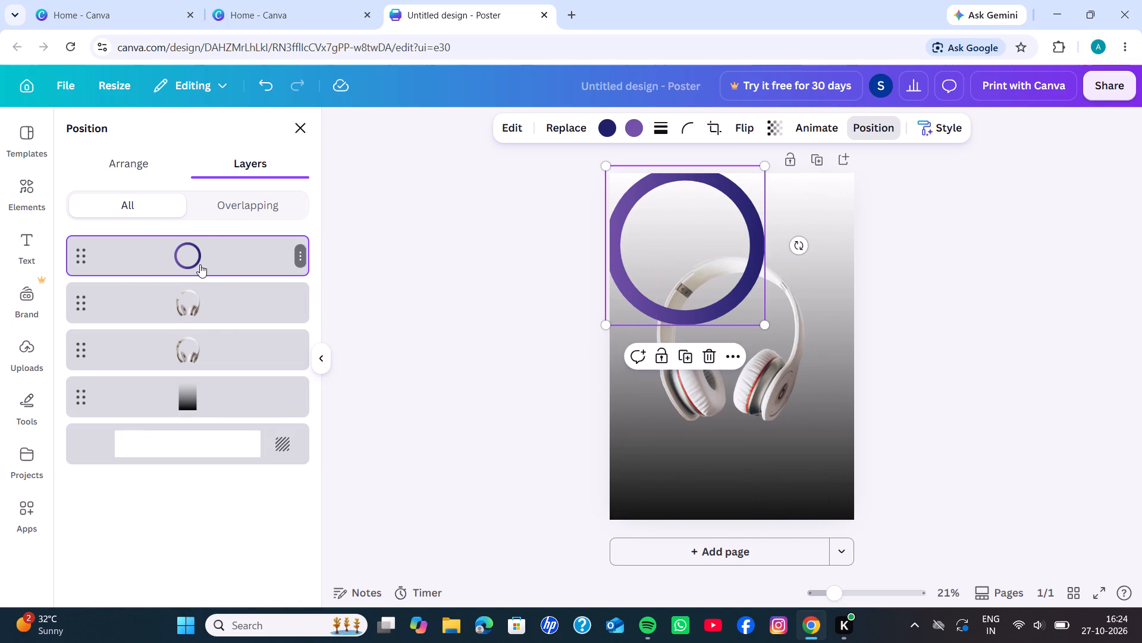
pyautogui.moveTo(84, 251); pyautogui.dragTo(87, 278)
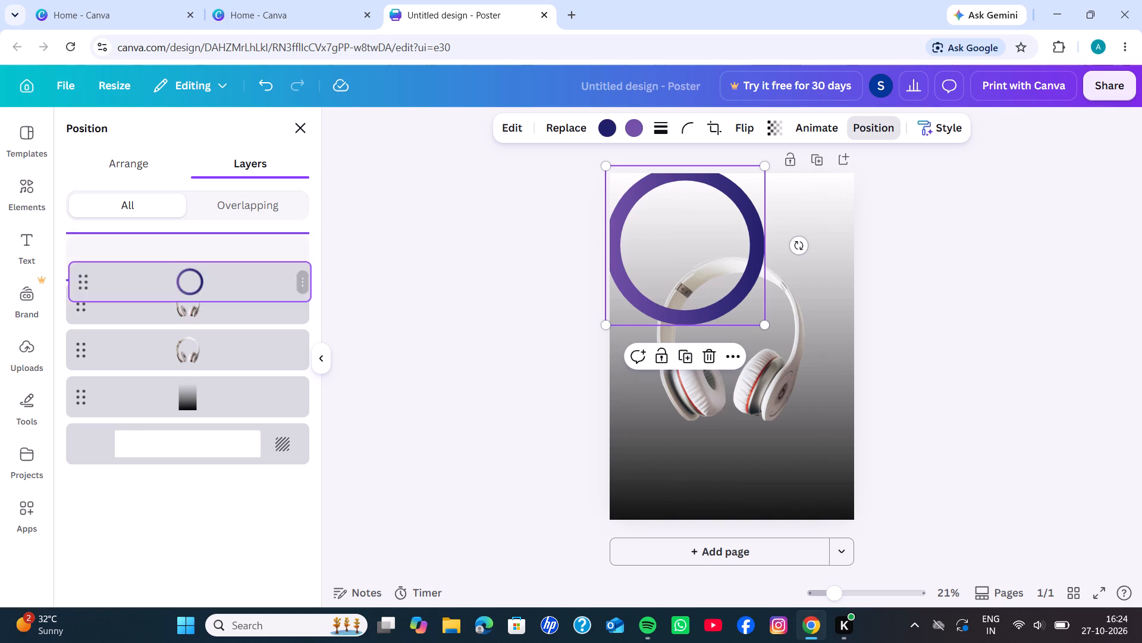
pyautogui.moveTo(87, 278); pyautogui.dragTo(90, 315)
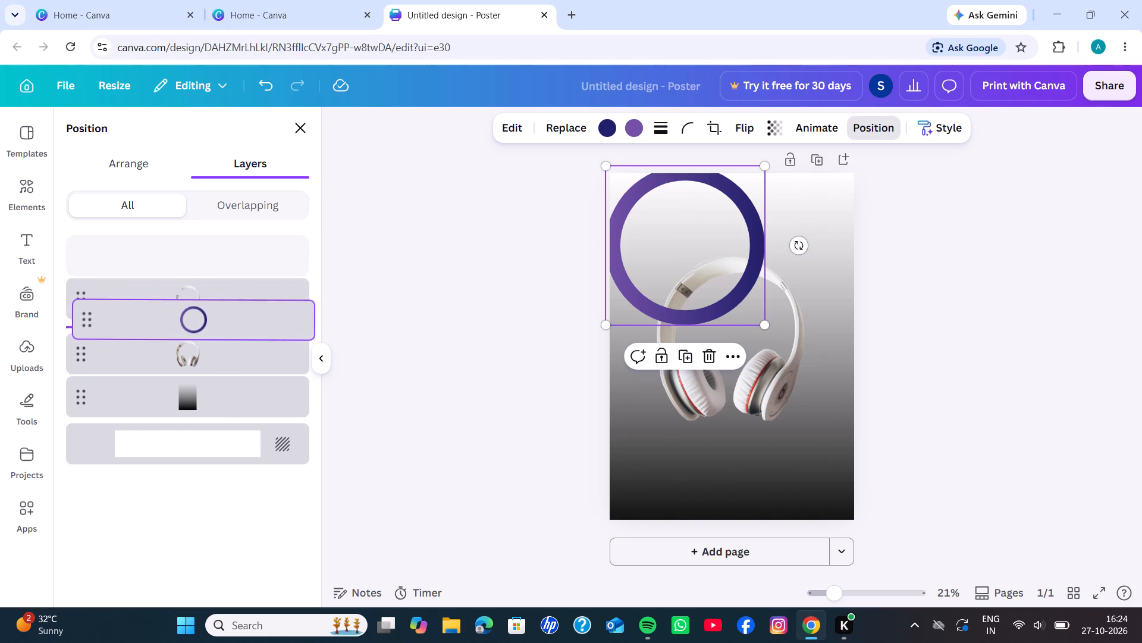
pyautogui.moveTo(90, 315); pyautogui.dragTo(89, 311)
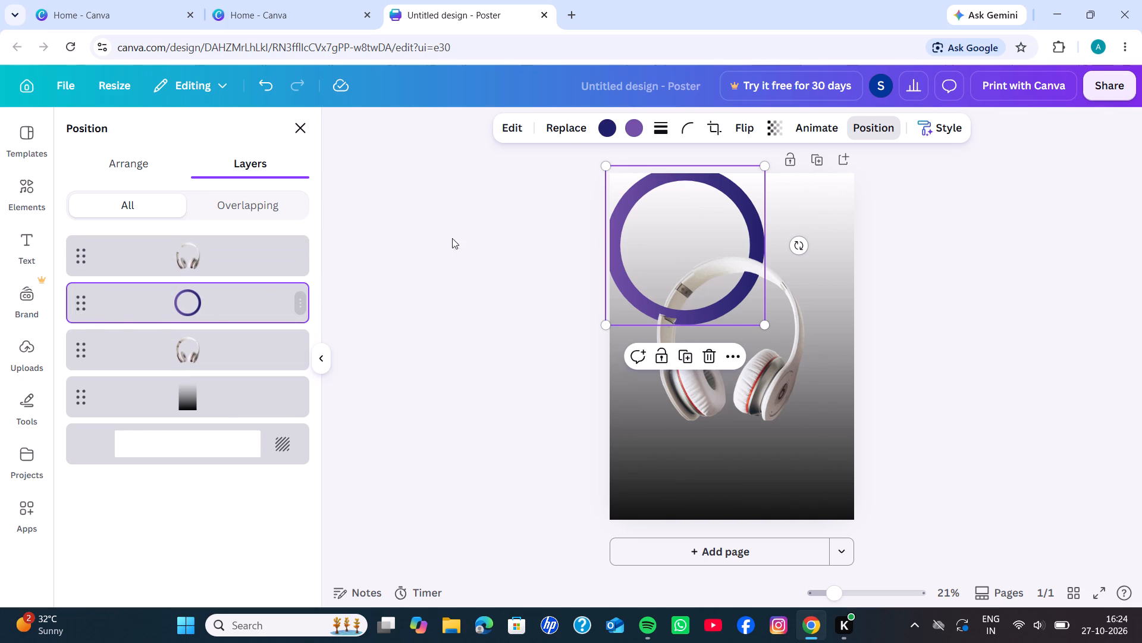
# Shift the purple-to-navy ring slightly right and up, so its top runs just past the page's top edge.
pyautogui.click(678, 193)
pyautogui.hscroll(1, 679, 197)
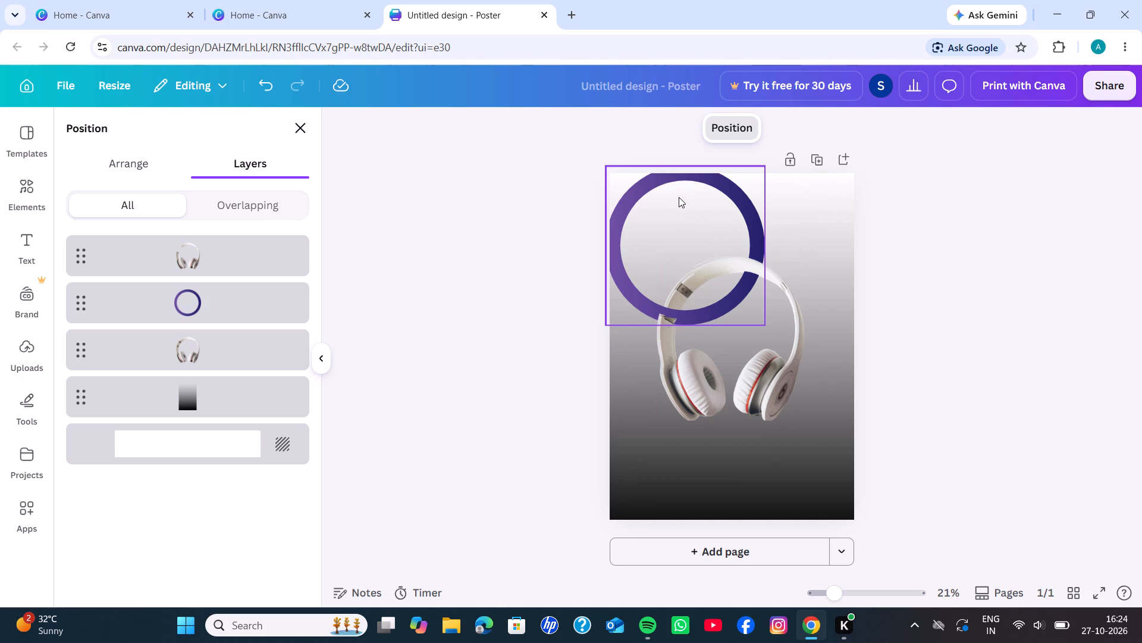
pyautogui.hscroll(1, 679, 197)
pyautogui.moveTo(679, 197); pyautogui.dragTo(698, 195)
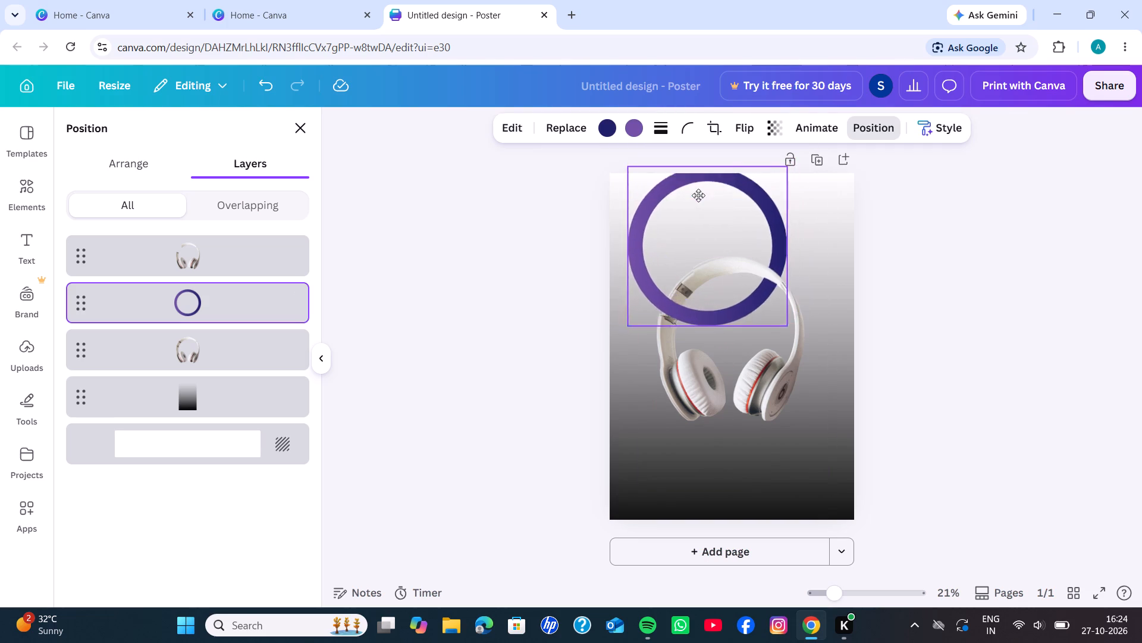
pyautogui.moveTo(698, 195); pyautogui.dragTo(687, 195)
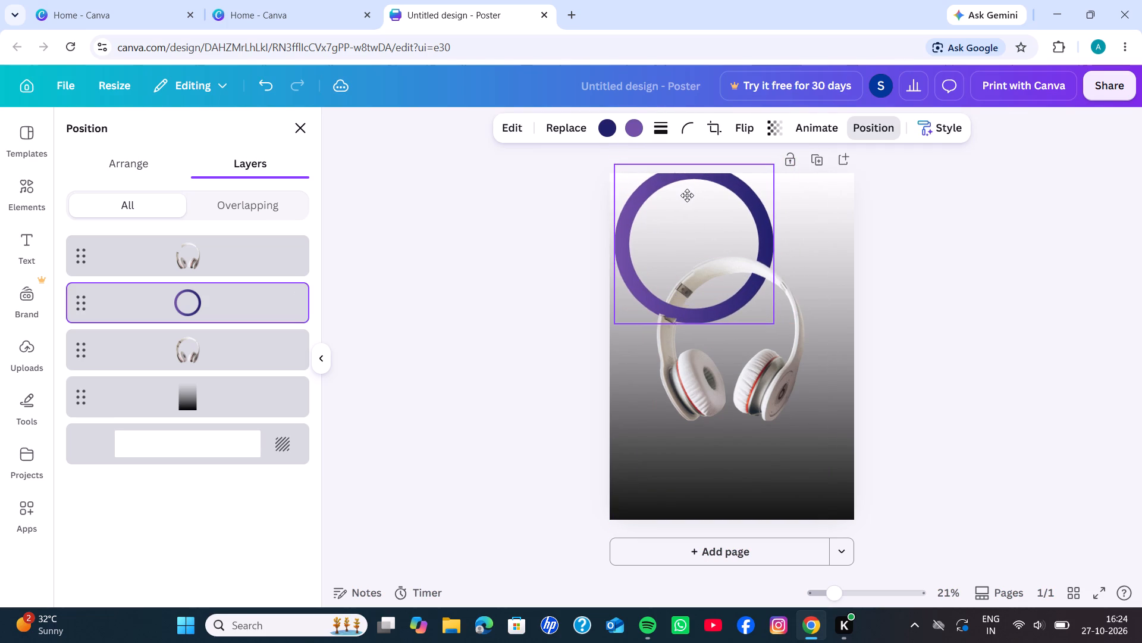
pyautogui.moveTo(687, 195); pyautogui.dragTo(691, 191)
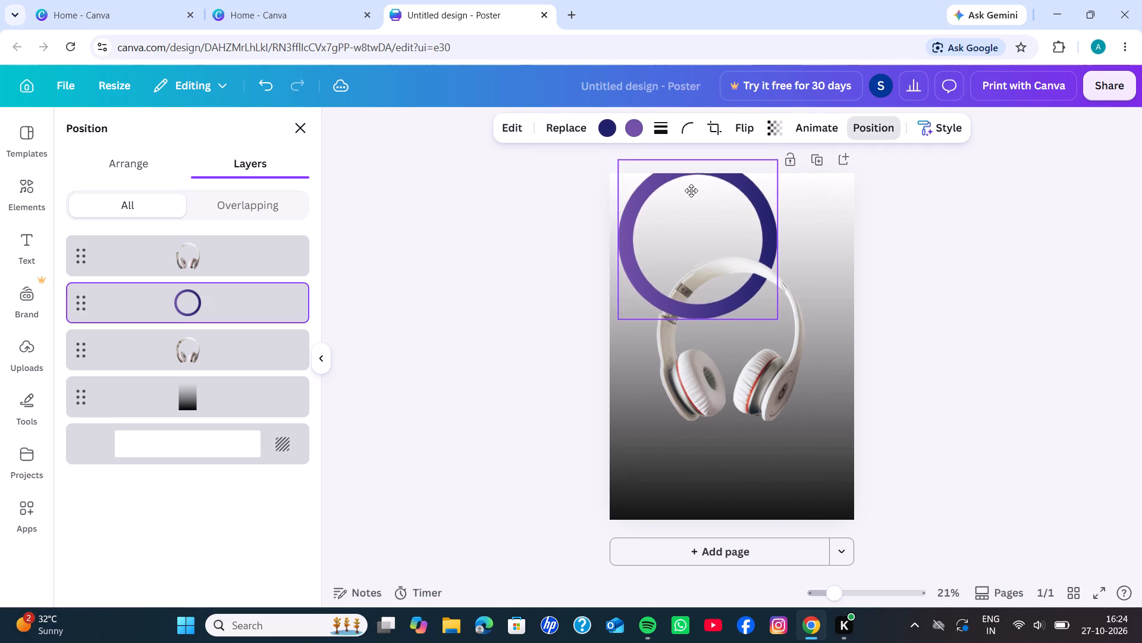
pyautogui.moveTo(691, 191); pyautogui.dragTo(694, 188)
pyautogui.click(520, 244)
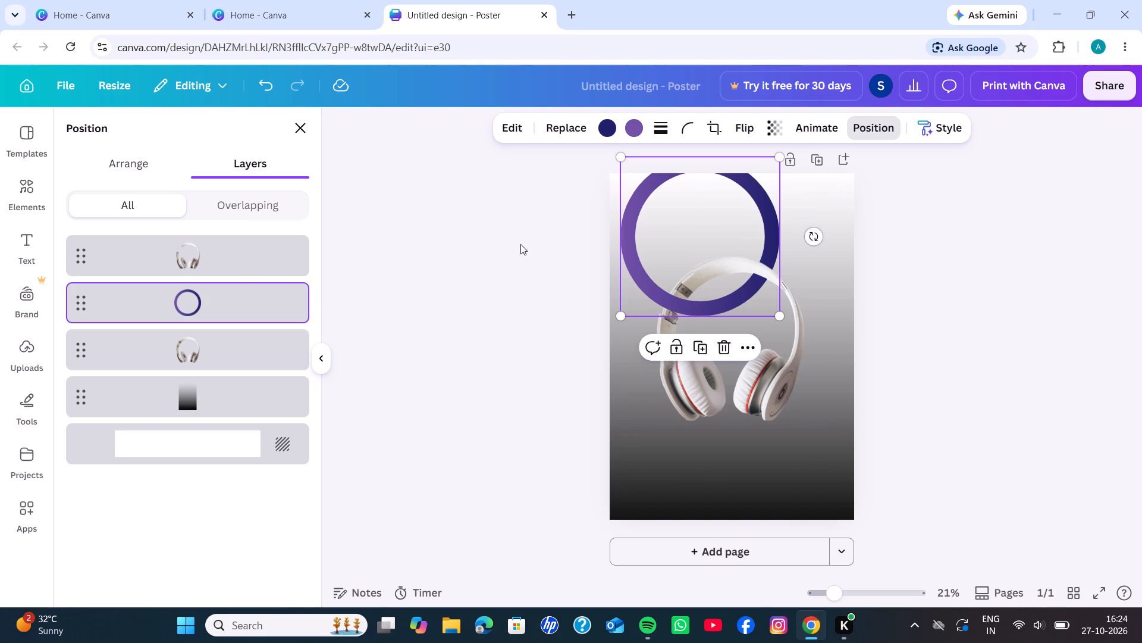
pyautogui.click(497, 407)
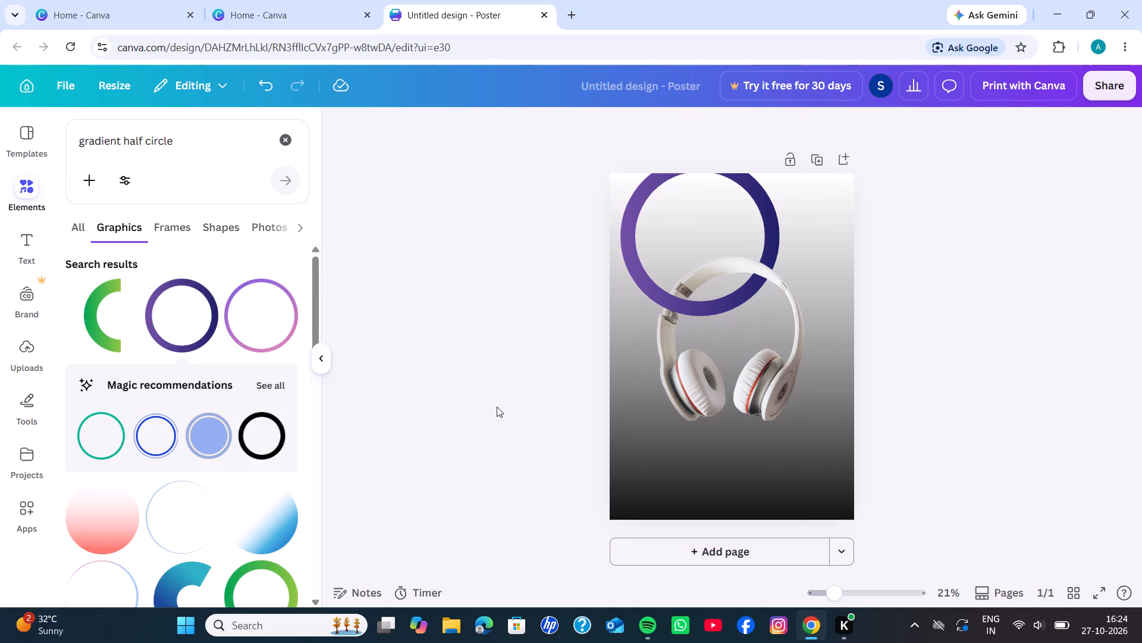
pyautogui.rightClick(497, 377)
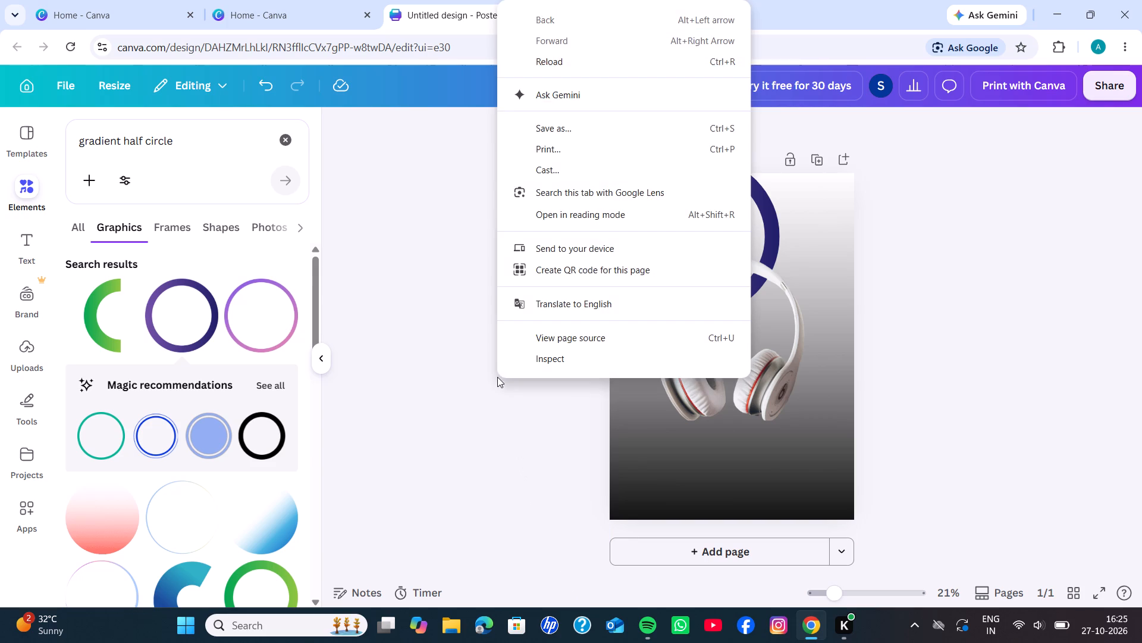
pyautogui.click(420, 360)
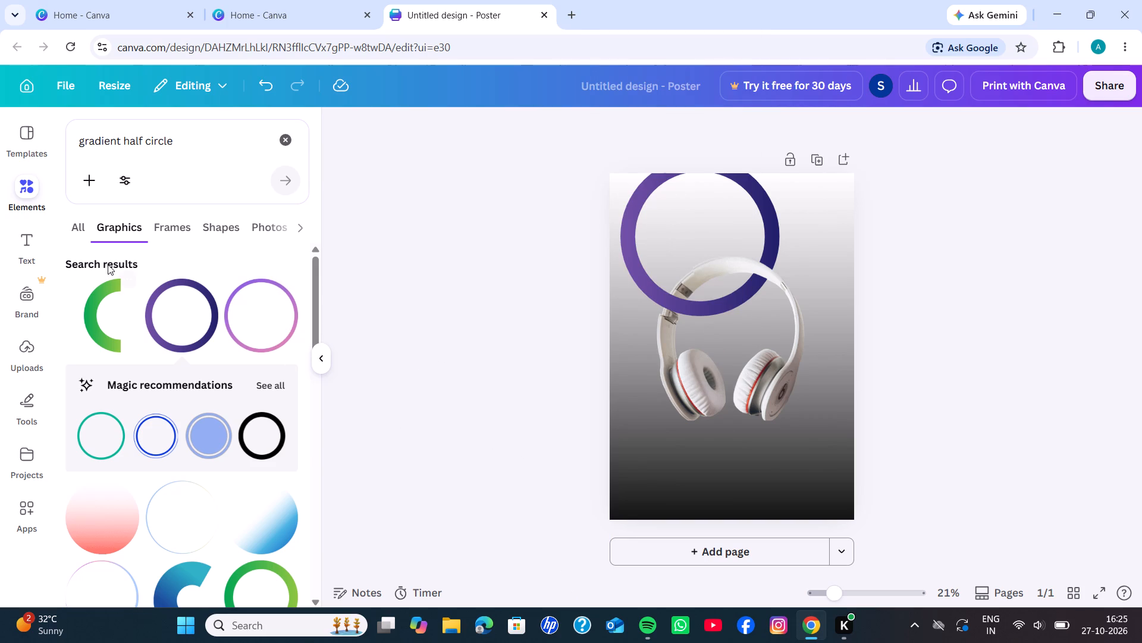
# Search the elements for "gradient black" and look through all the graphics results for a suitable black gradient.
pyautogui.click(288, 146)
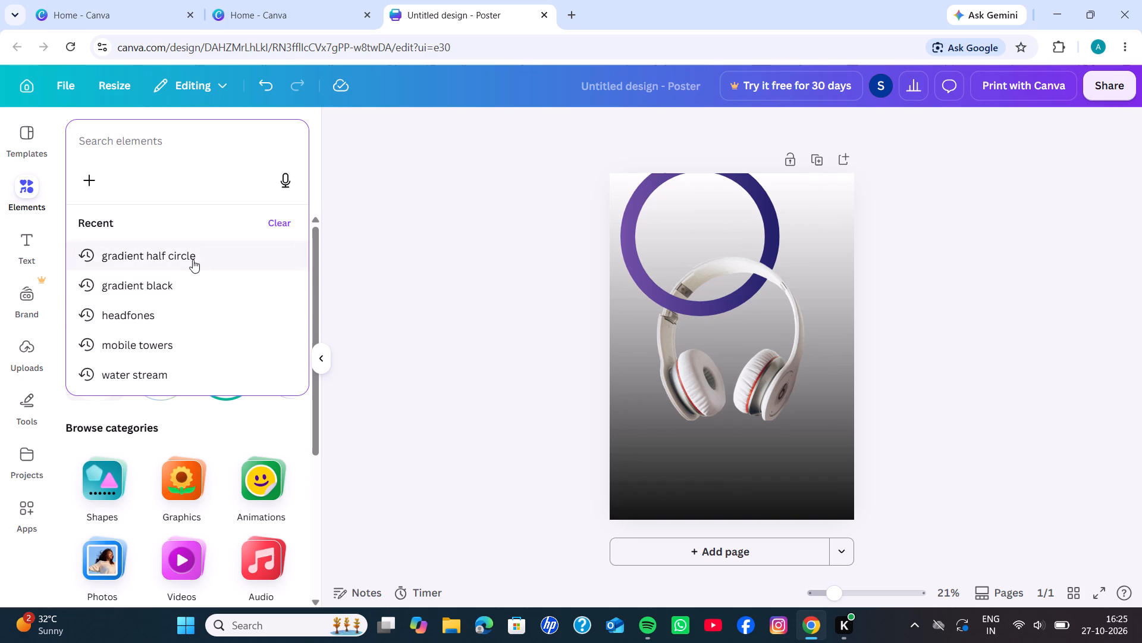
pyautogui.click(184, 283)
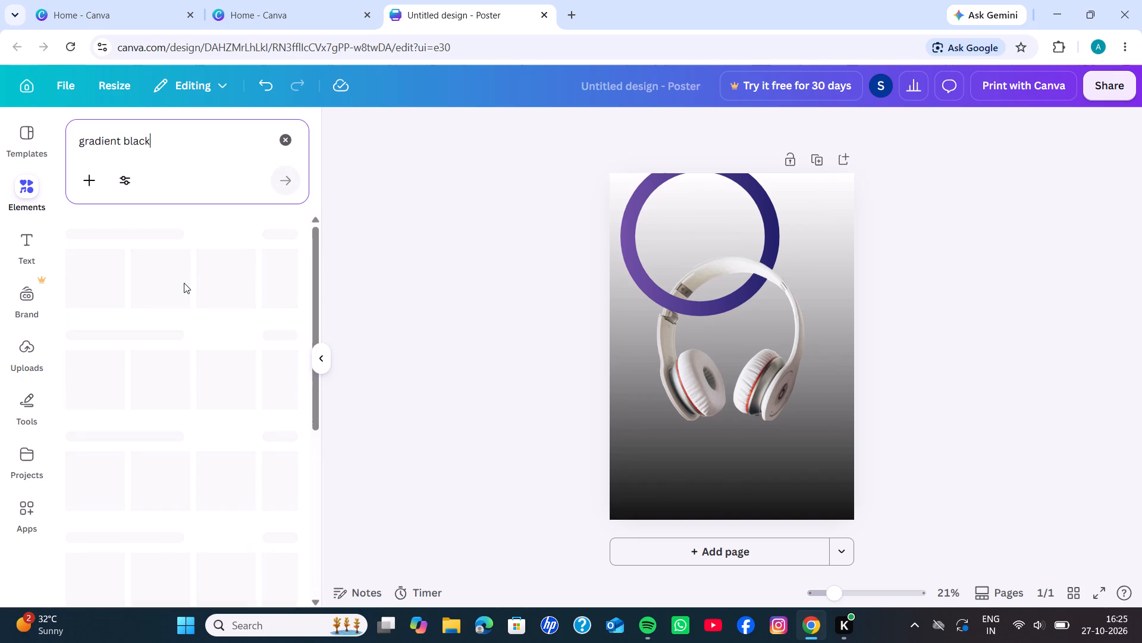
pyautogui.scroll(-2, 186, 385)
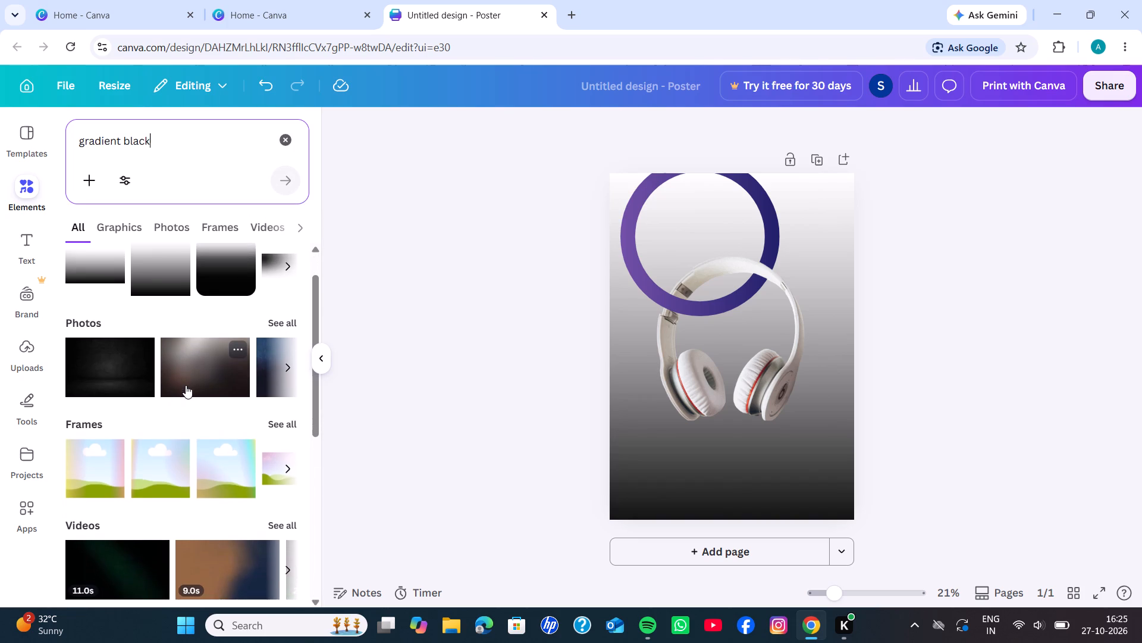
pyautogui.scroll(-5, 186, 385)
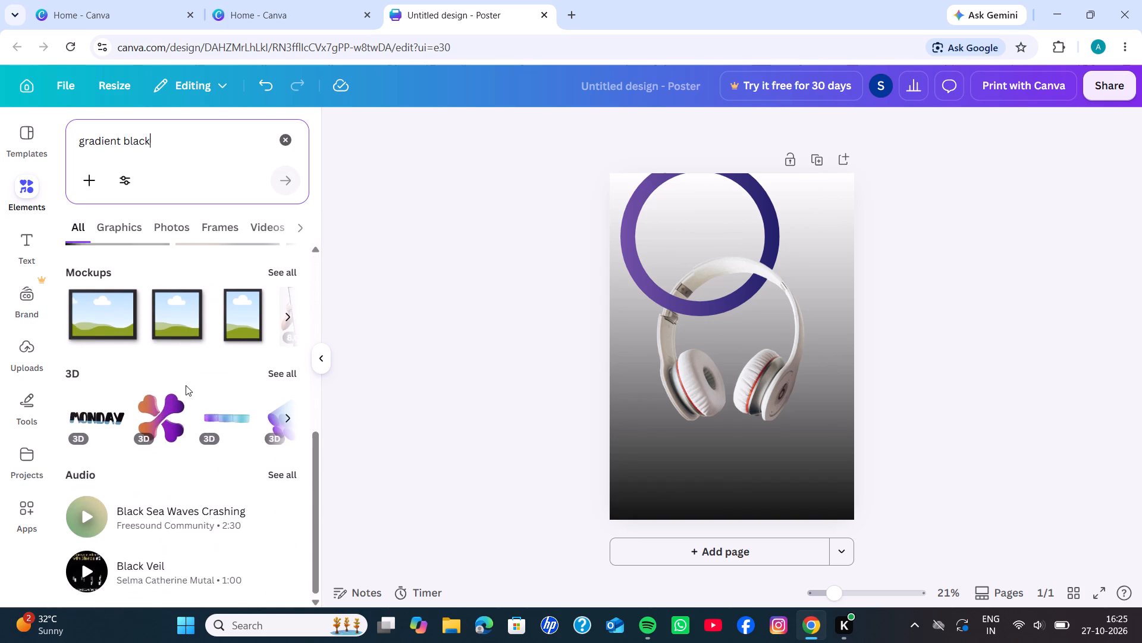
pyautogui.scroll(1, 186, 385)
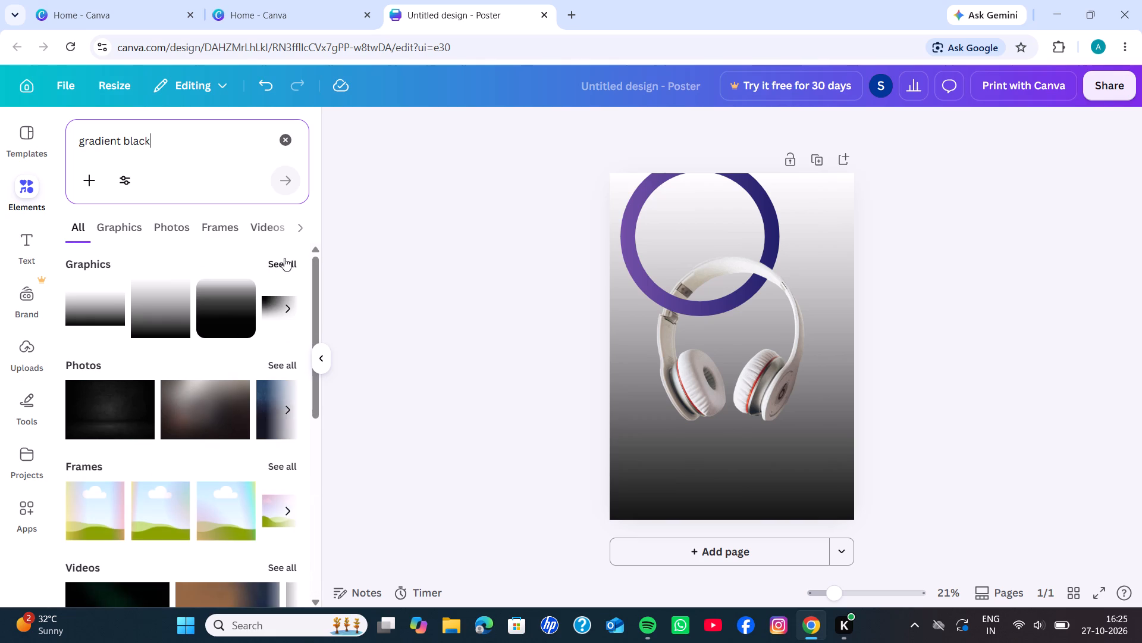
pyautogui.click(284, 258)
pyautogui.scroll(-1, 178, 401)
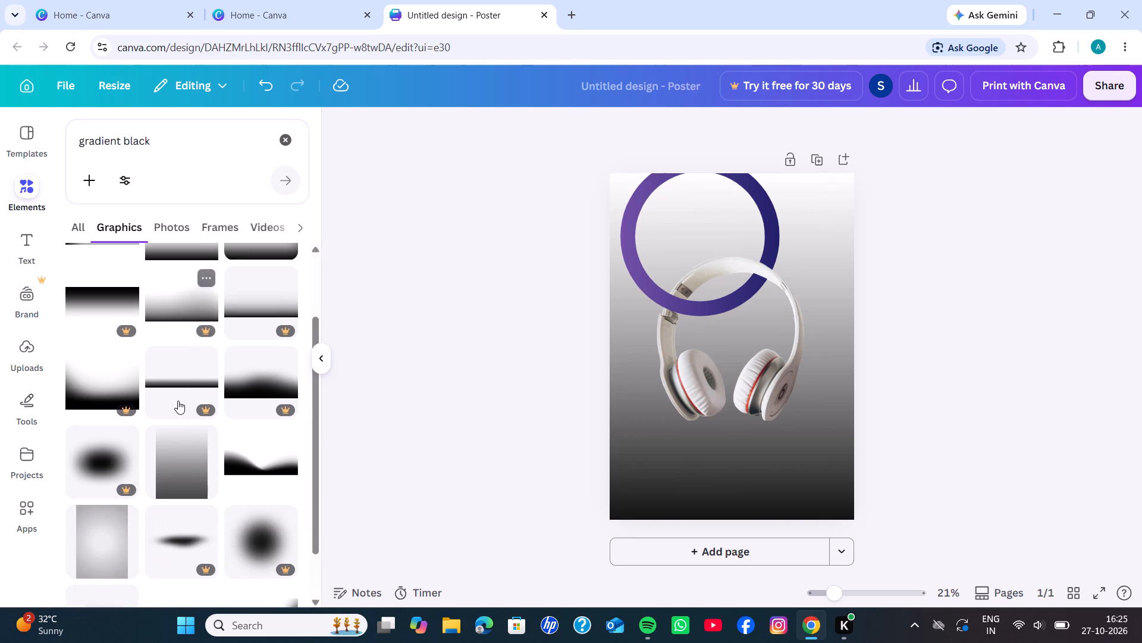
pyautogui.scroll(-2, 178, 401)
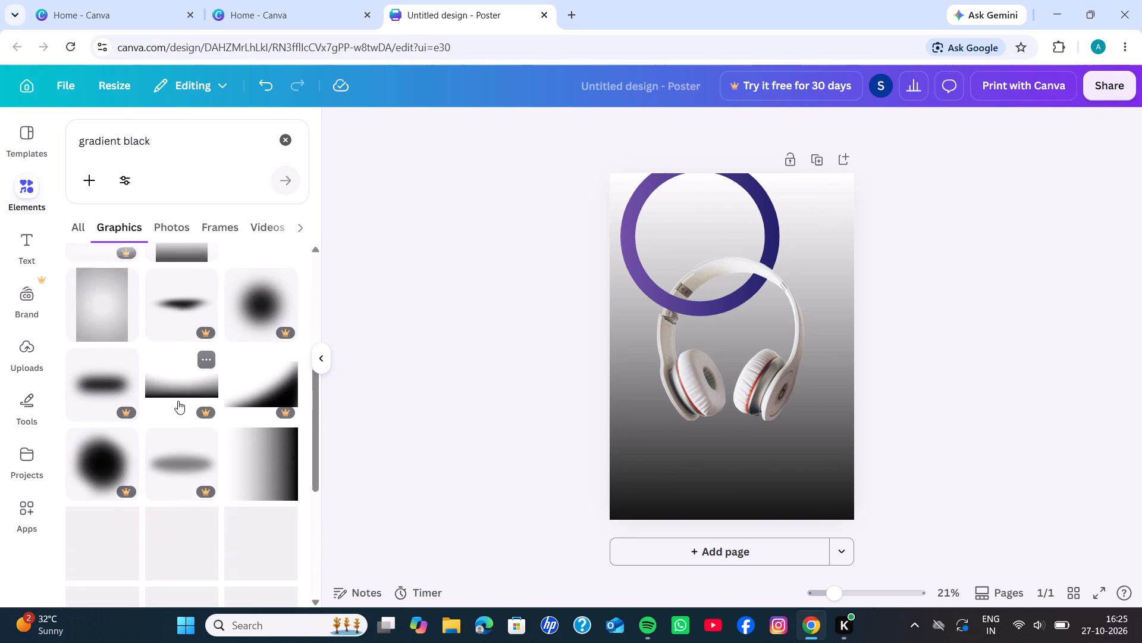
pyautogui.scroll(-2, 178, 401)
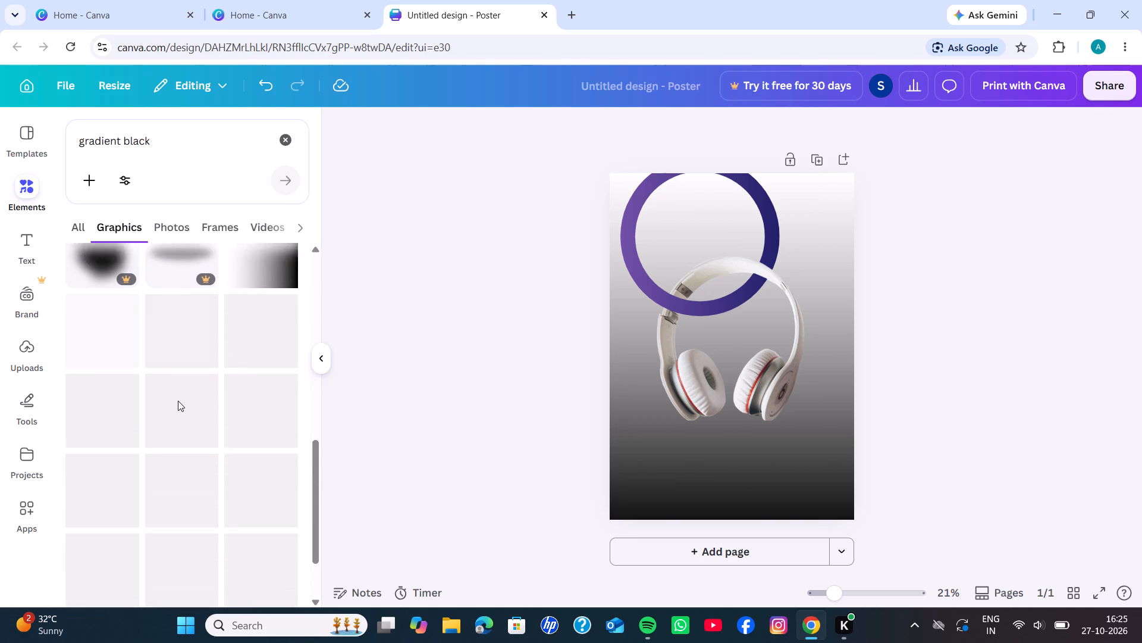
pyautogui.scroll(-2, 178, 401)
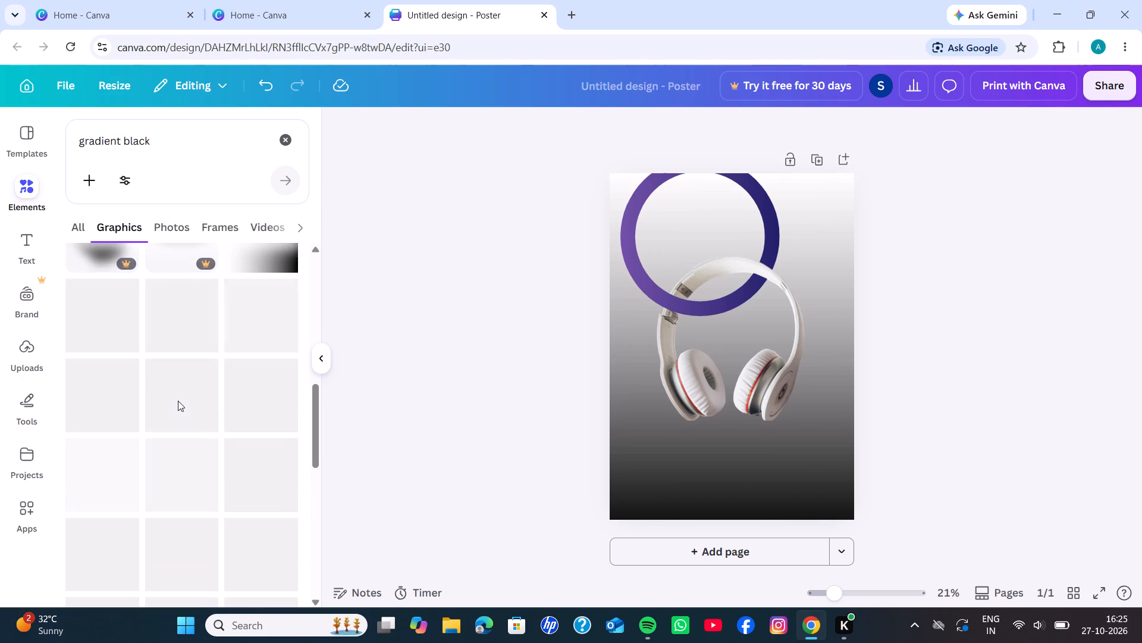
pyautogui.scroll(-2, 178, 401)
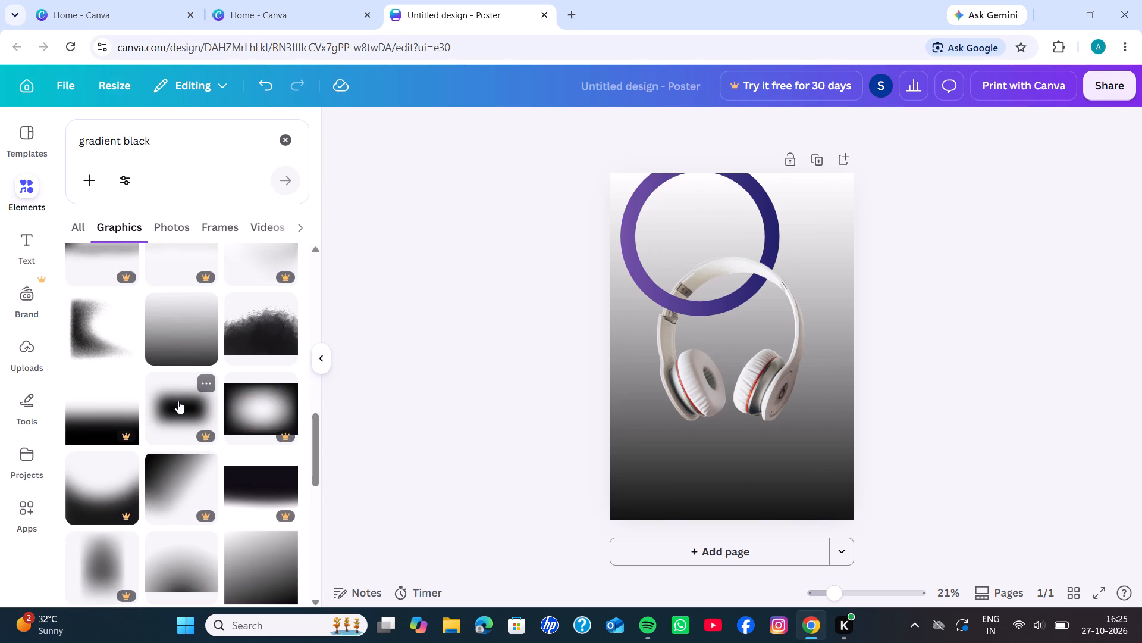
pyautogui.scroll(-4, 178, 401)
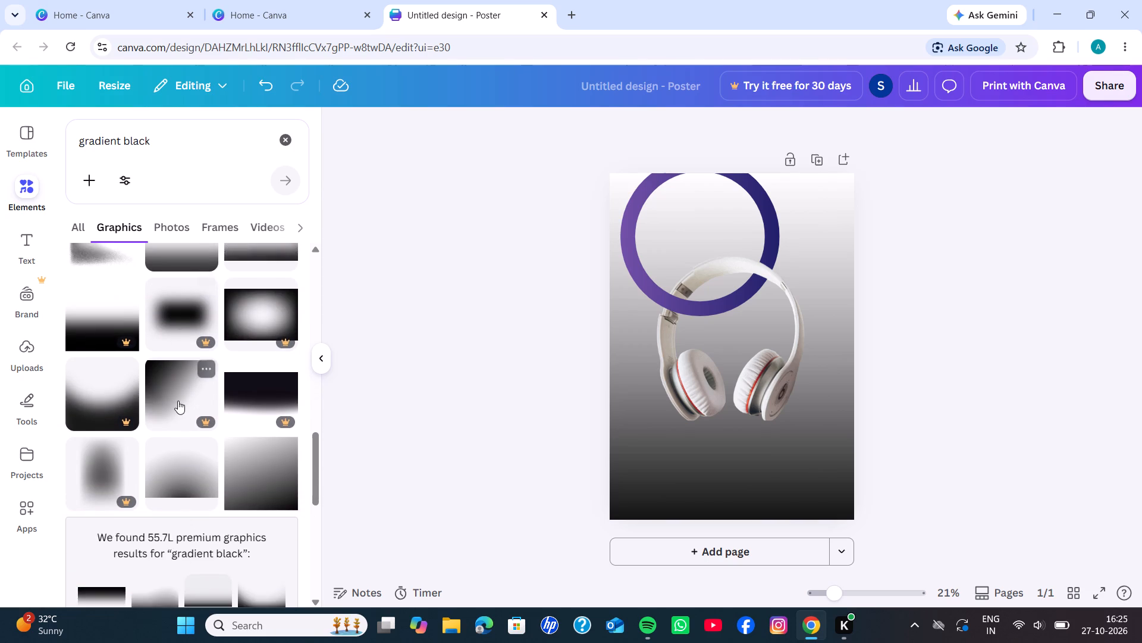
pyautogui.scroll(-5, 178, 401)
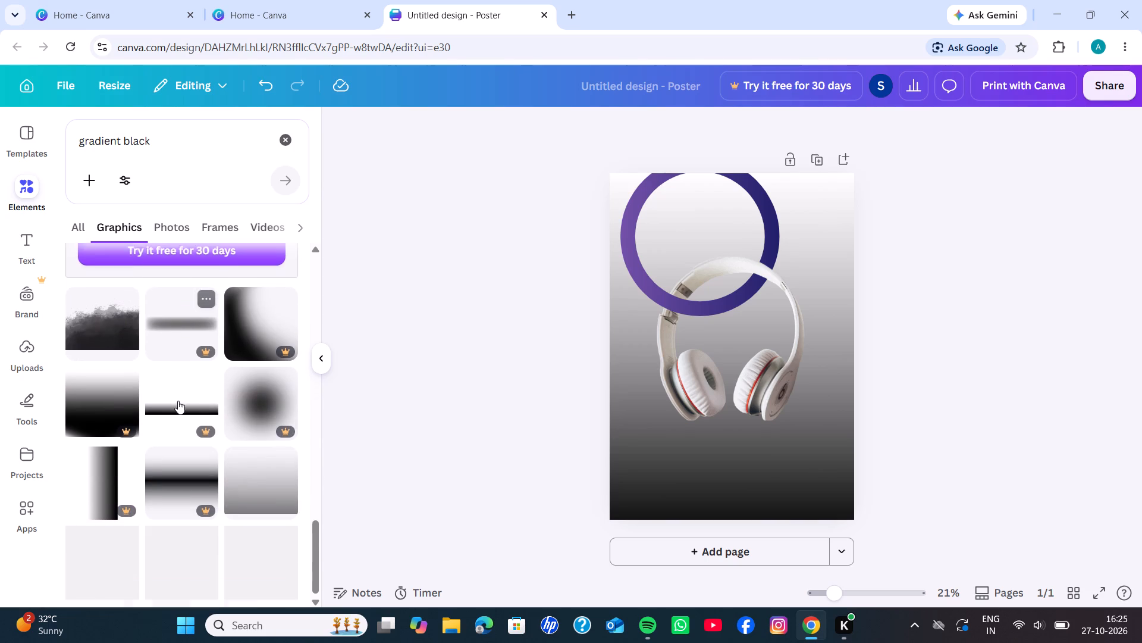
pyautogui.scroll(-3, 178, 401)
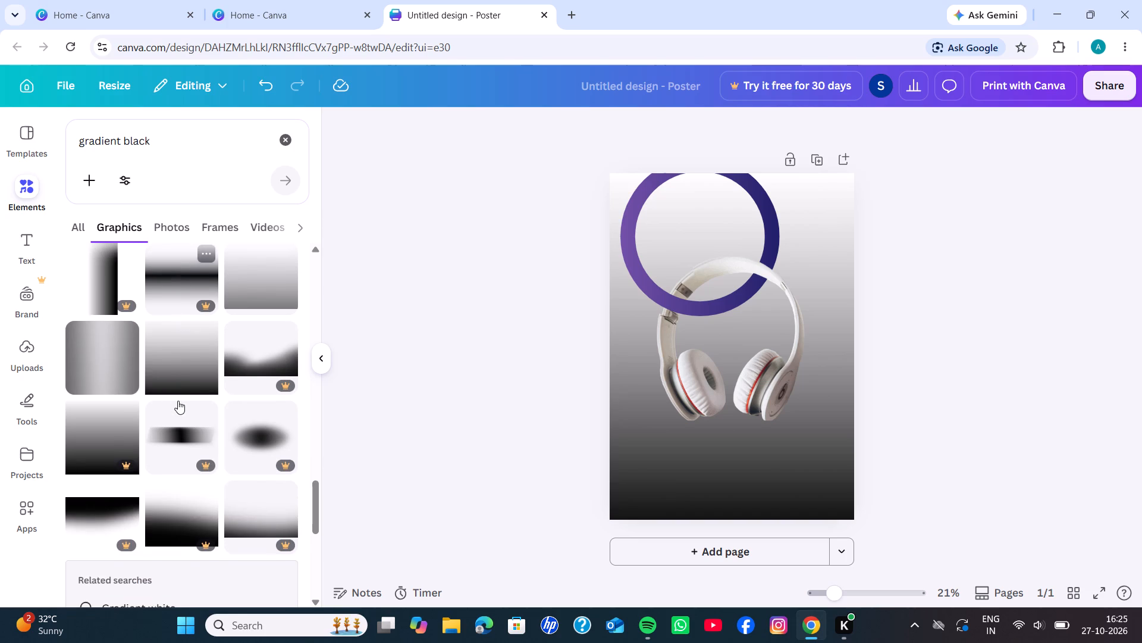
pyautogui.scroll(-1, 178, 401)
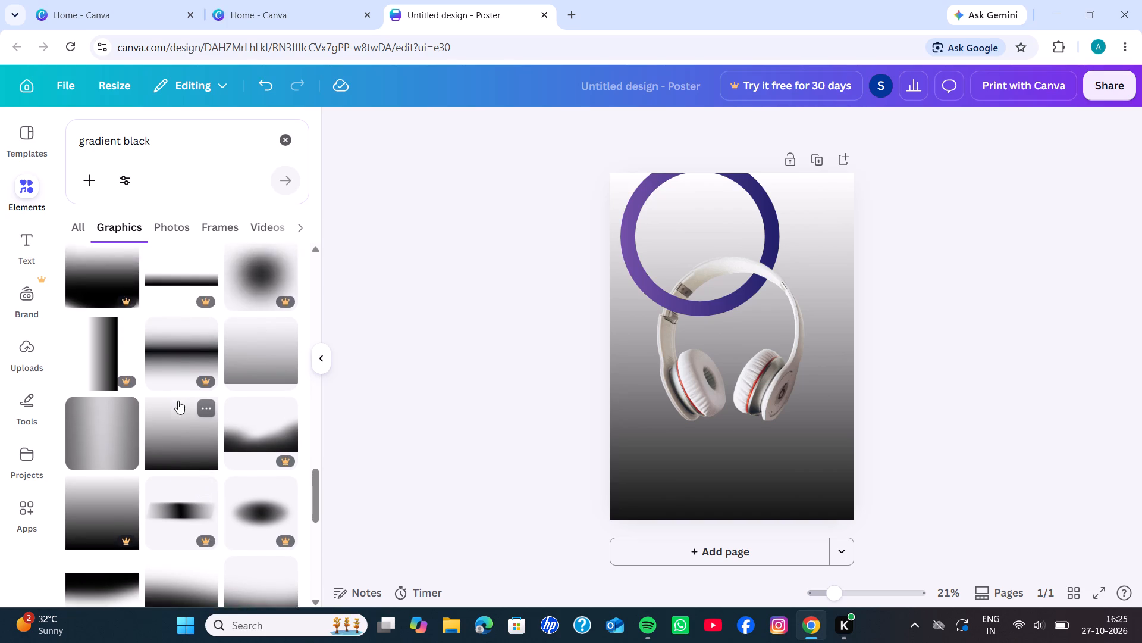
pyautogui.scroll(-2, 178, 401)
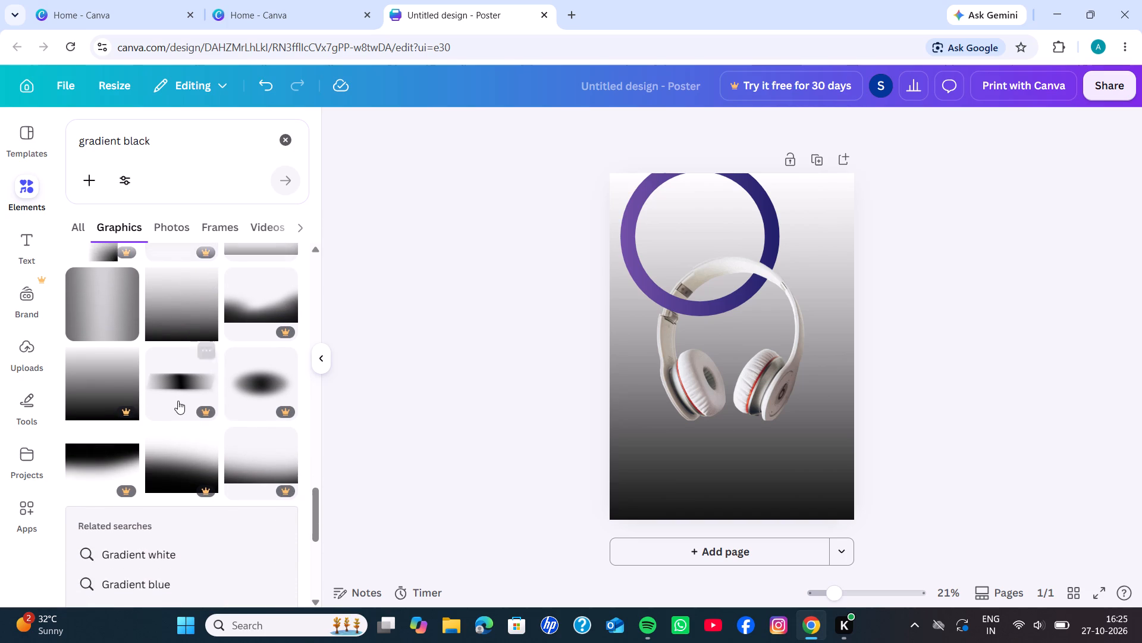
pyautogui.scroll(-3, 178, 401)
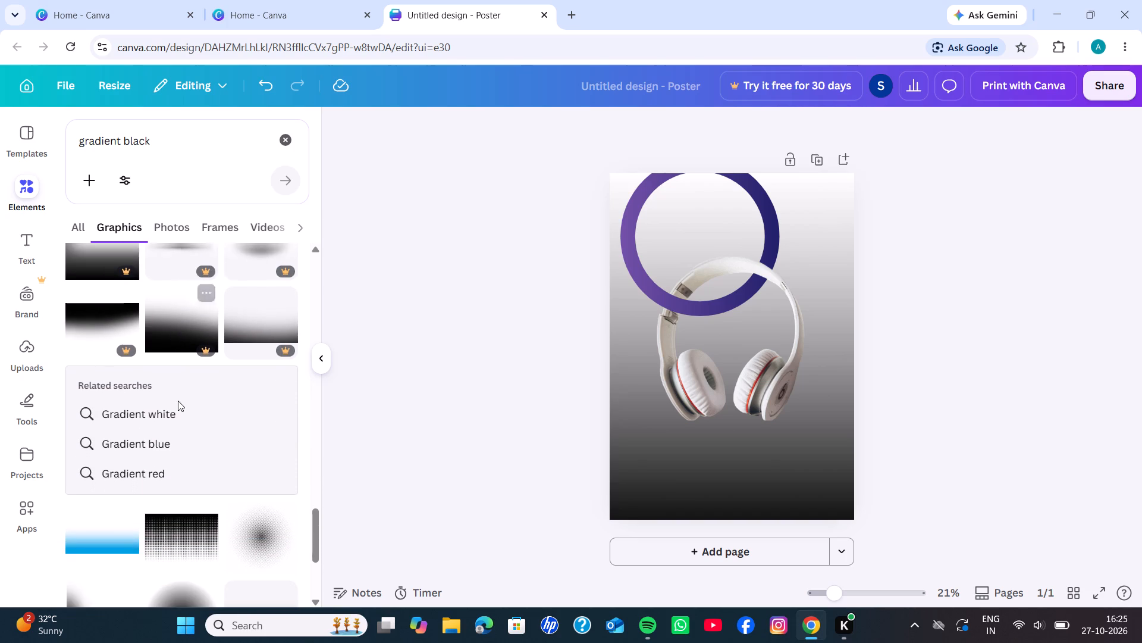
pyautogui.scroll(-3, 178, 401)
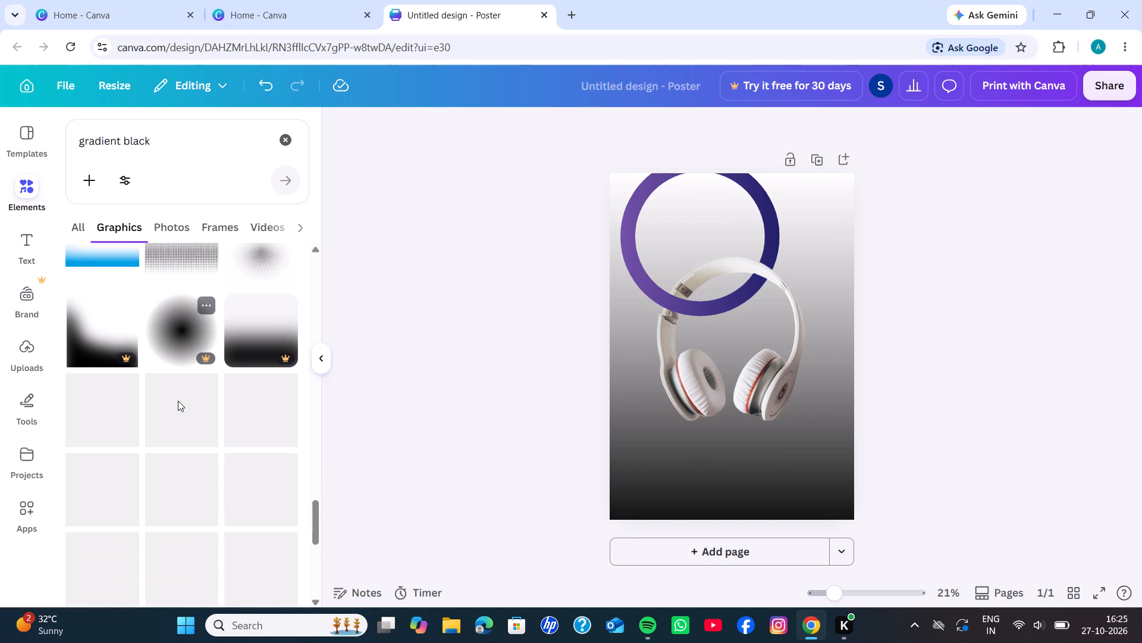
pyautogui.scroll(-2, 178, 401)
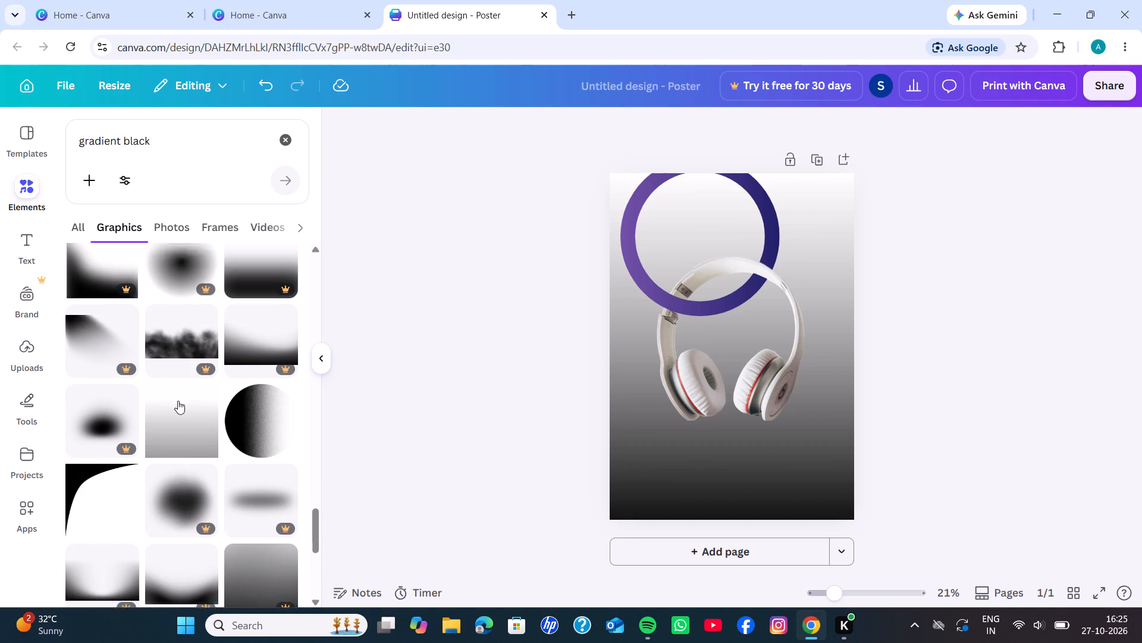
pyautogui.scroll(-2, 178, 401)
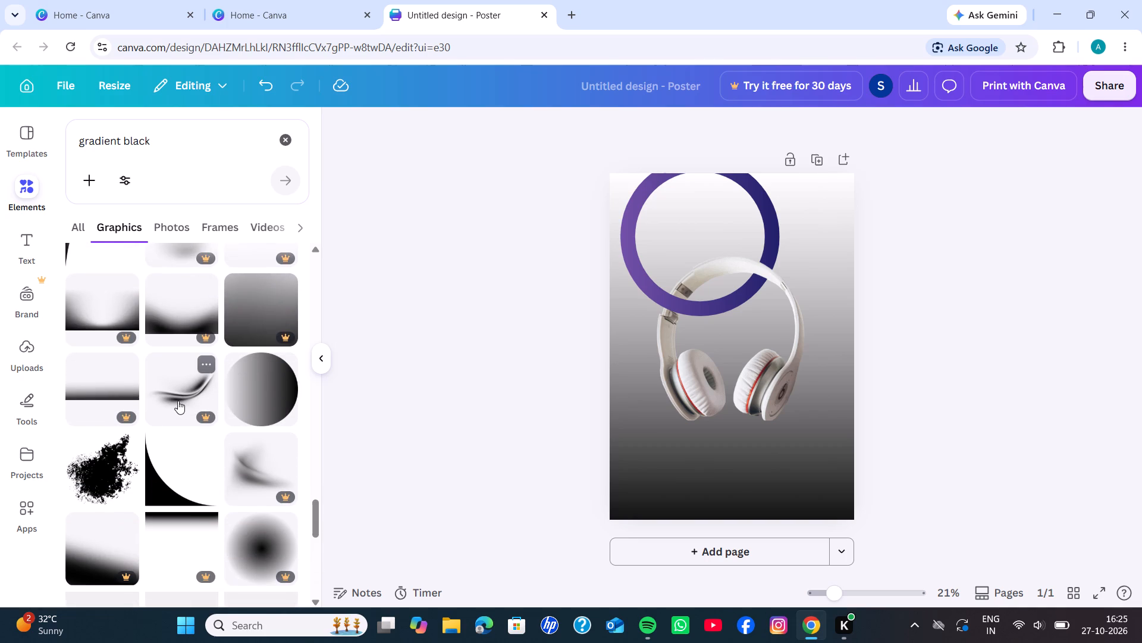
# Examine the further "gradient black" graphics results for a black gradient that suits the headphones poster.
pyautogui.scroll(-3, 178, 401)
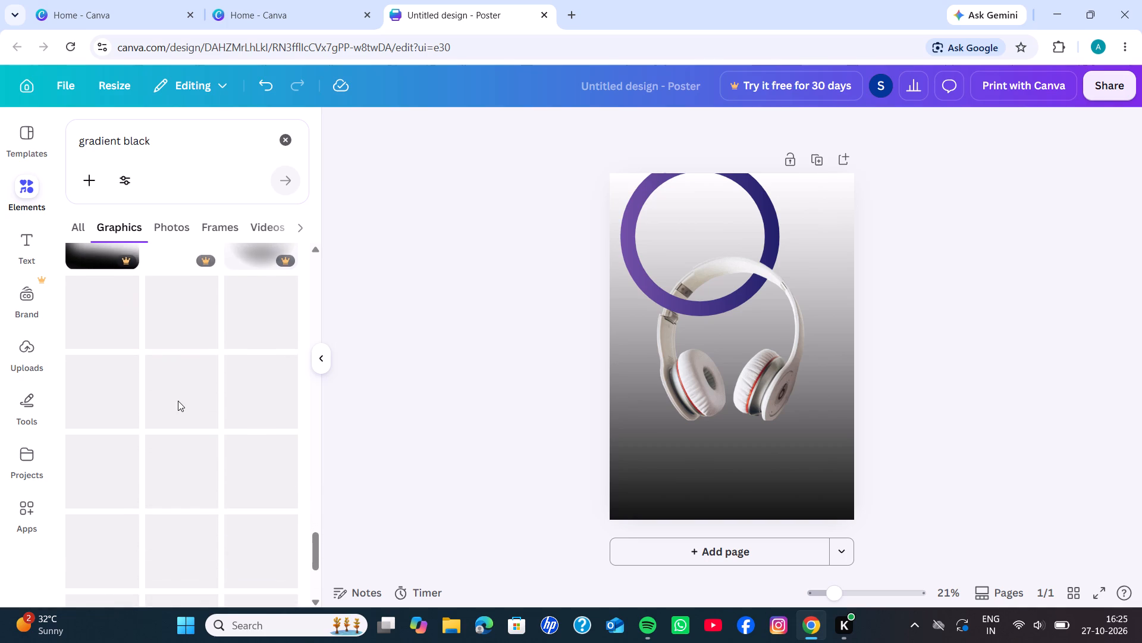
pyautogui.scroll(-1, 178, 401)
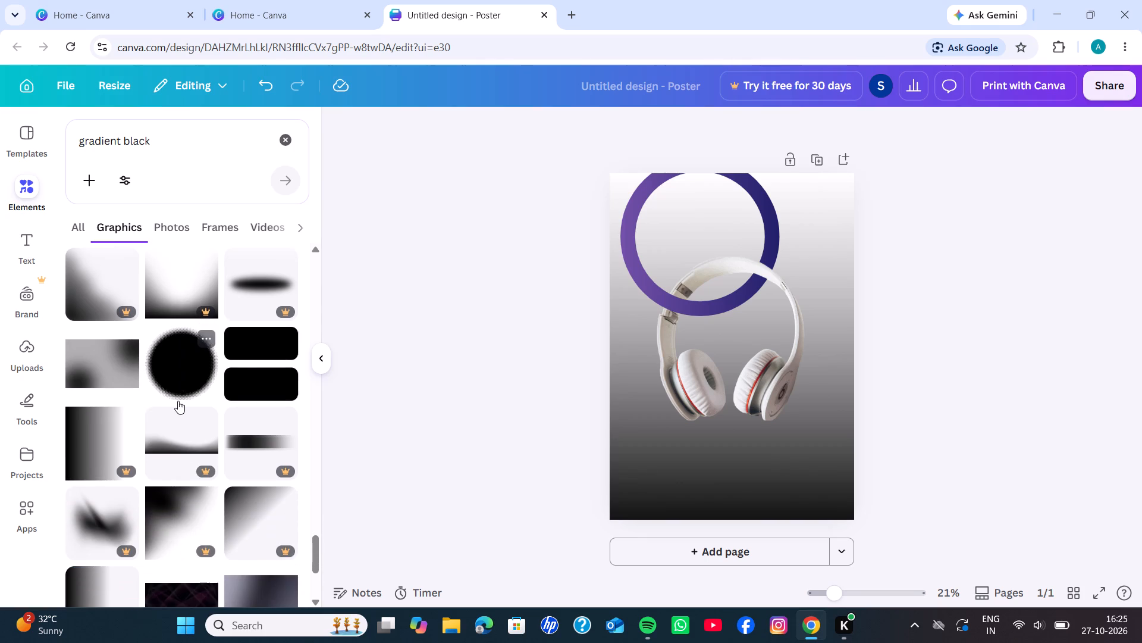
pyautogui.scroll(-2, 178, 401)
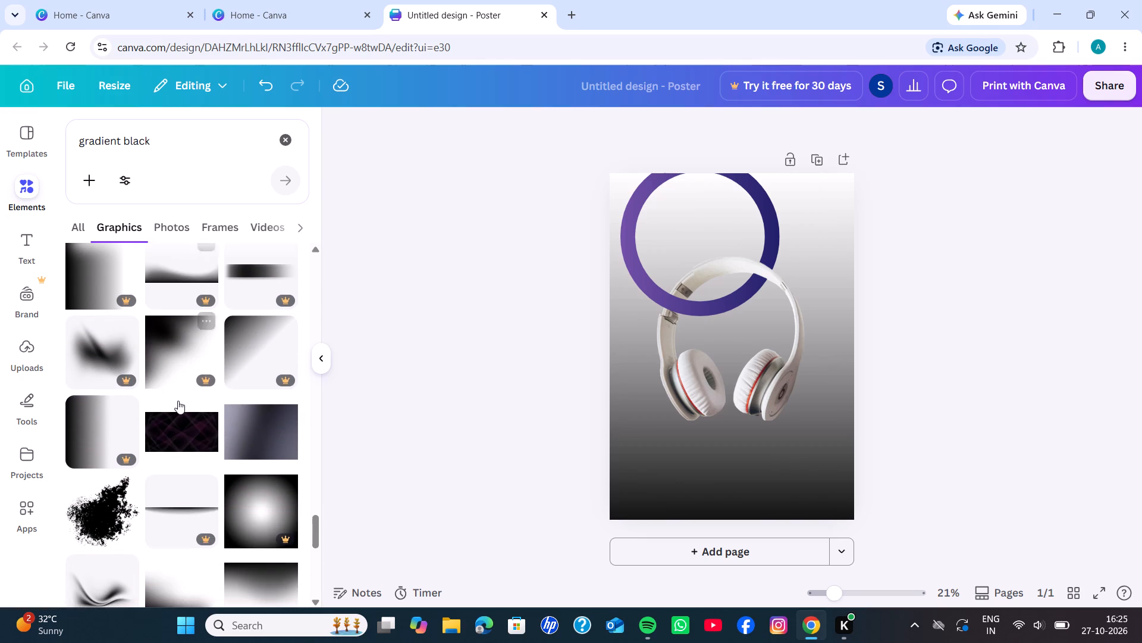
pyautogui.scroll(-1, 178, 401)
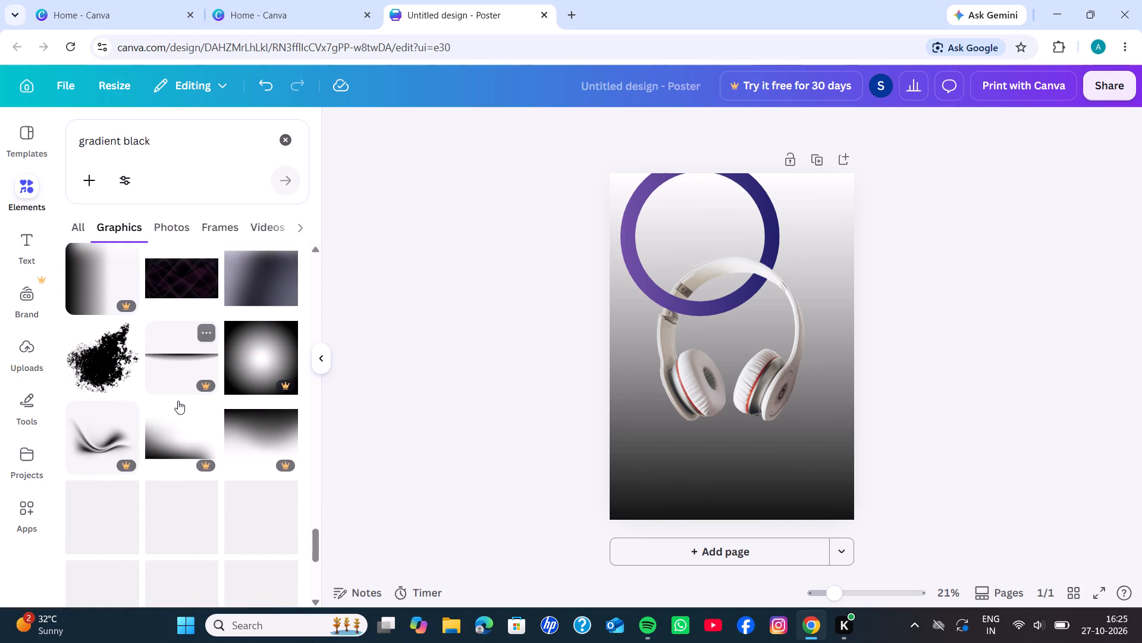
pyautogui.scroll(-2, 178, 401)
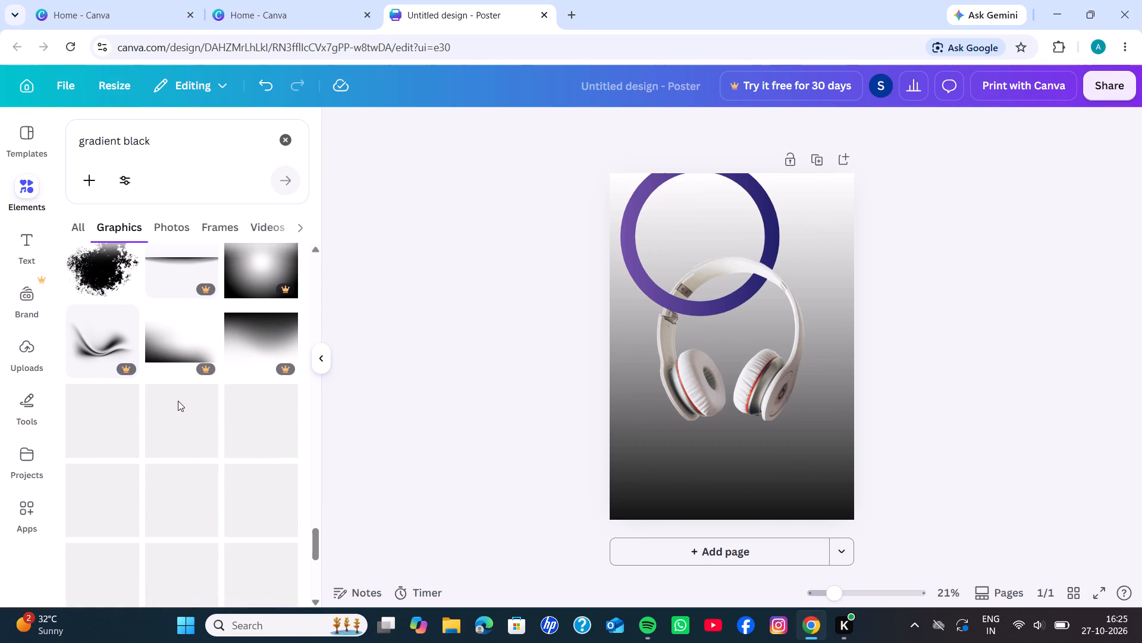
pyautogui.scroll(-3, 178, 401)
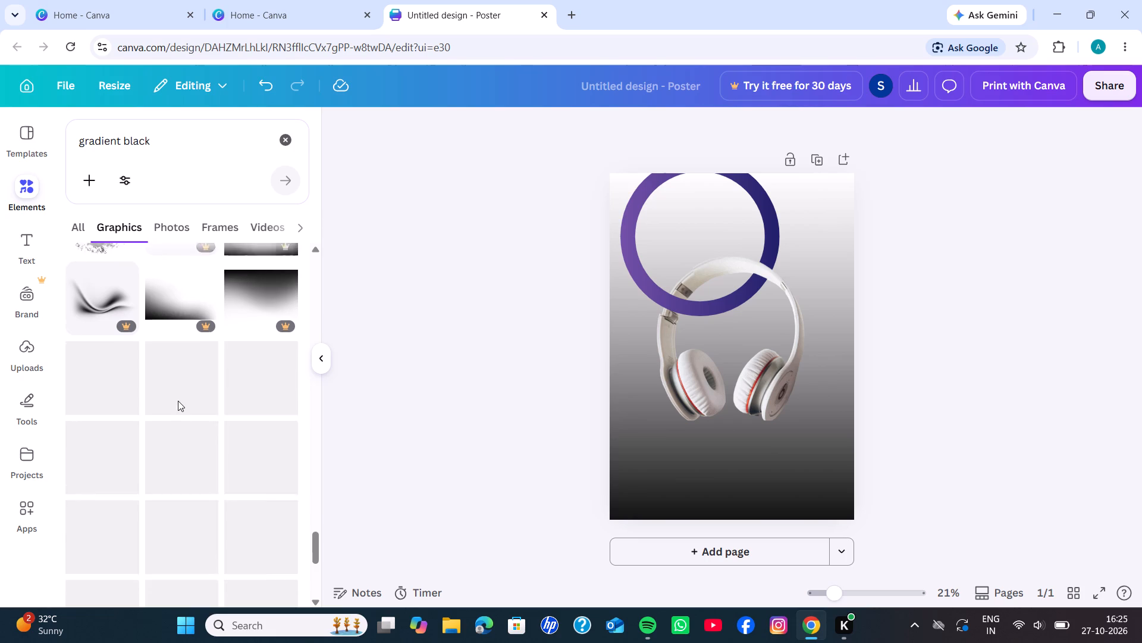
pyautogui.scroll(-2, 178, 401)
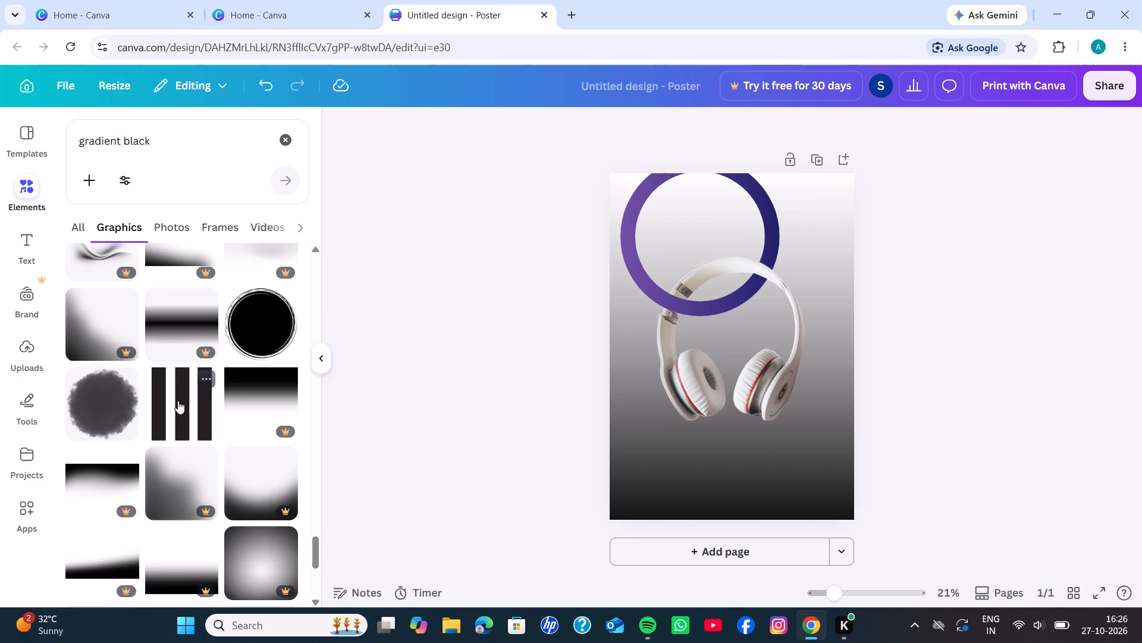
pyautogui.scroll(-3, 178, 401)
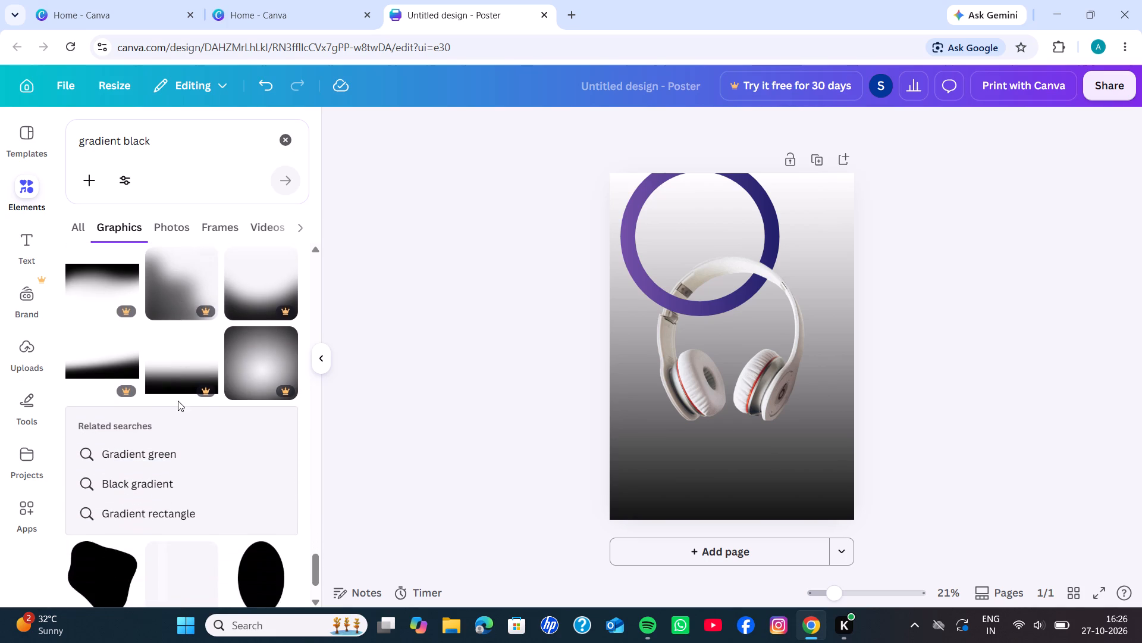
pyautogui.scroll(-3, 178, 401)
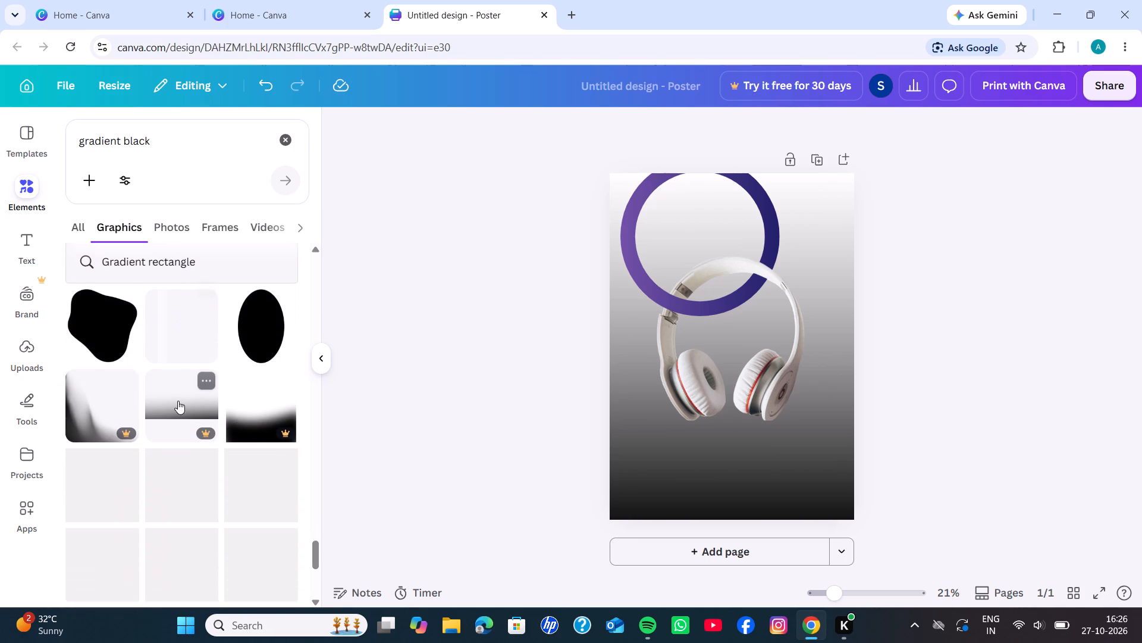
pyautogui.scroll(-3, 178, 401)
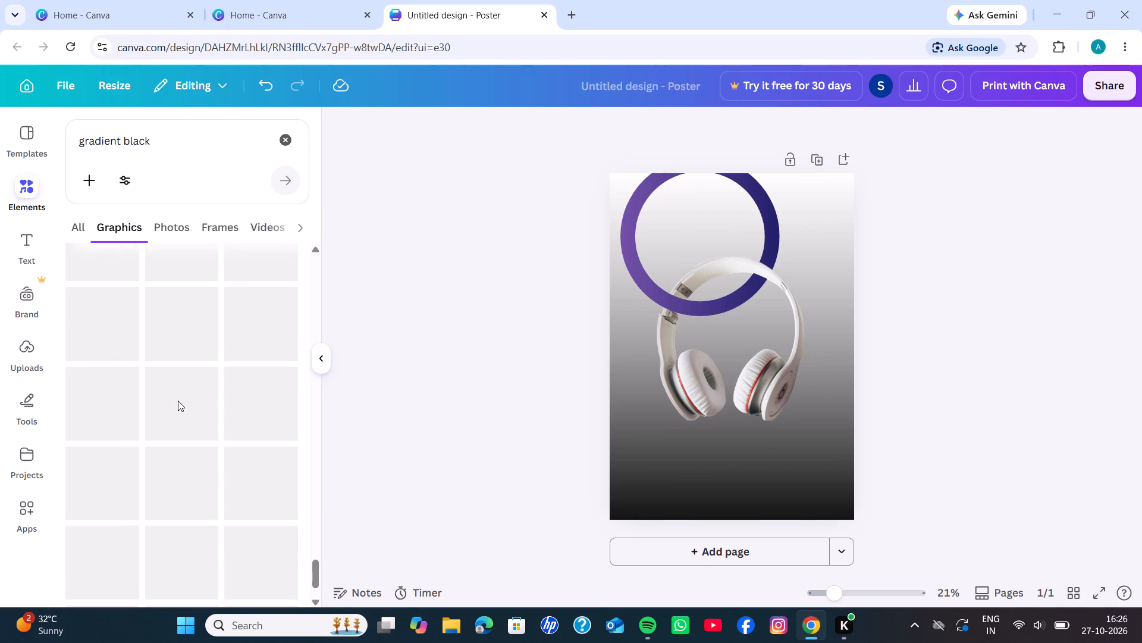
pyautogui.scroll(-1, 178, 401)
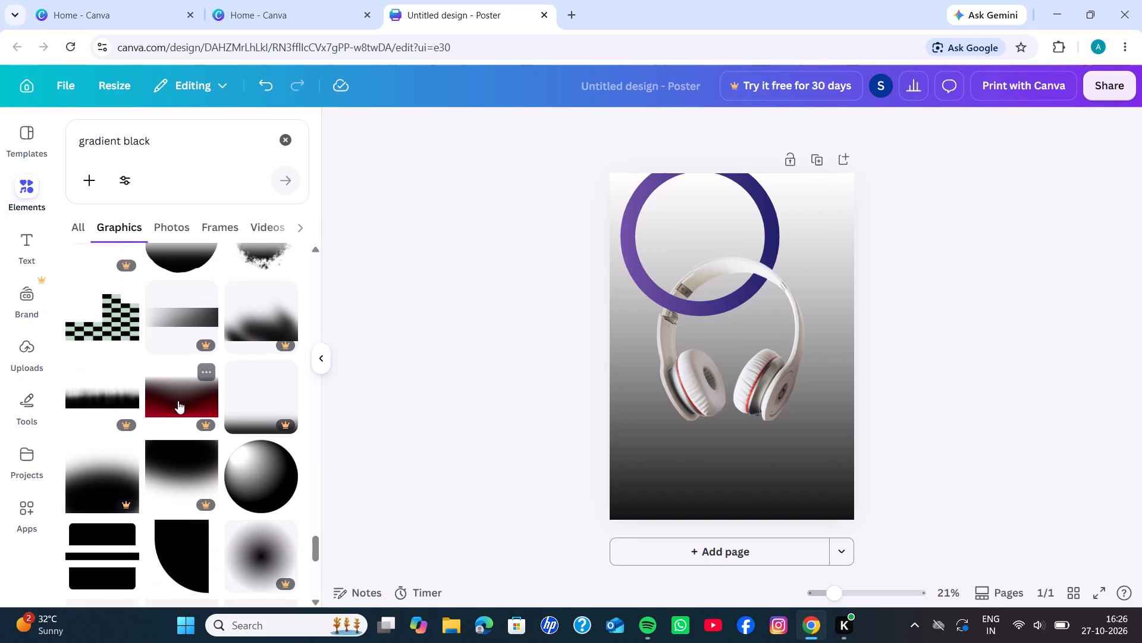
pyautogui.scroll(-3, 178, 401)
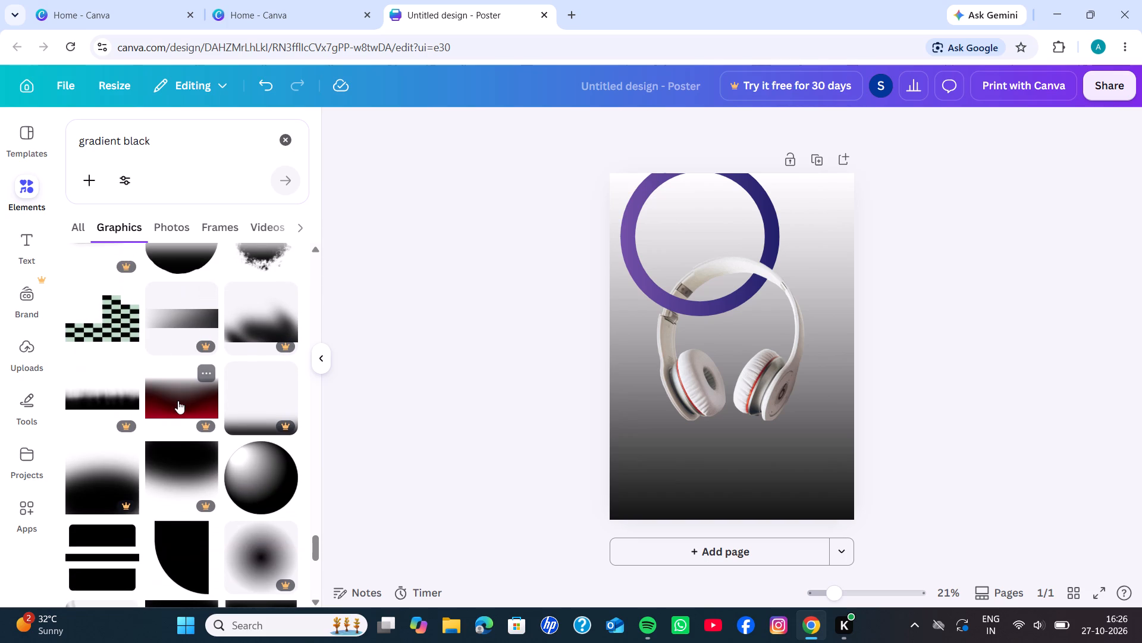
pyautogui.scroll(-1, 178, 401)
pyautogui.scroll(-2, 241, 463)
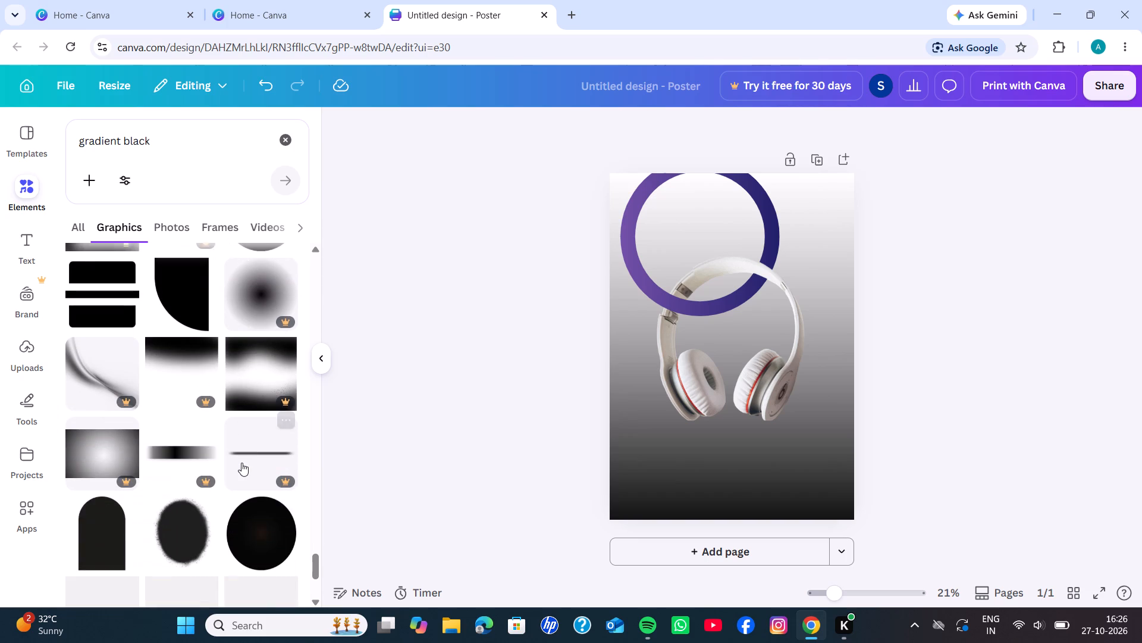
pyautogui.scroll(-4, 241, 463)
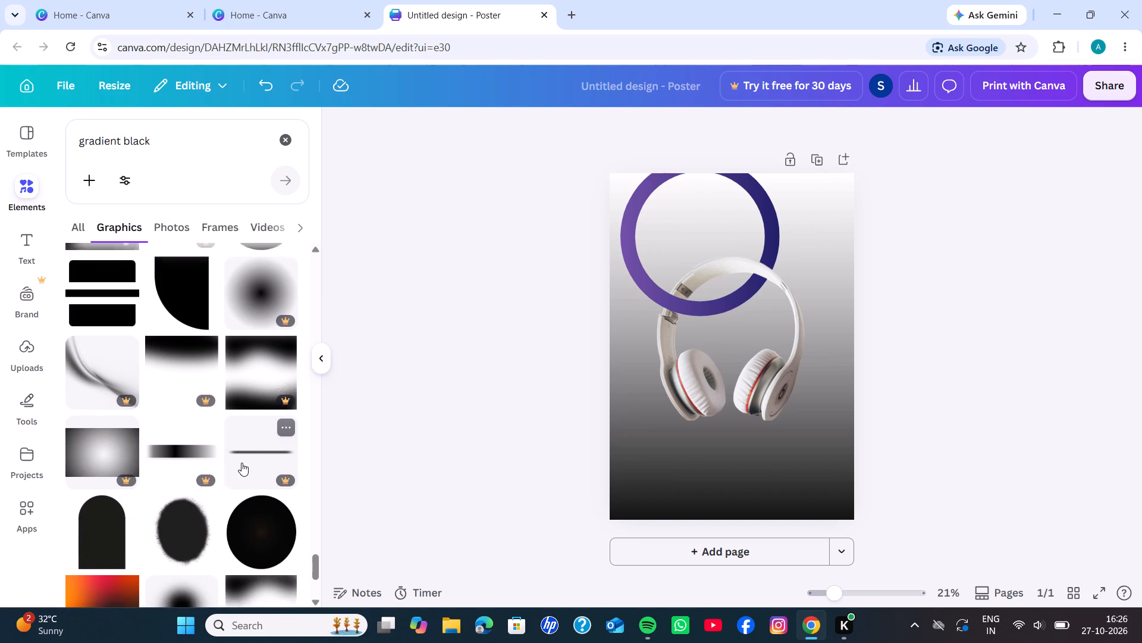
pyautogui.scroll(-4, 241, 463)
pyautogui.hscroll(1, 241, 463)
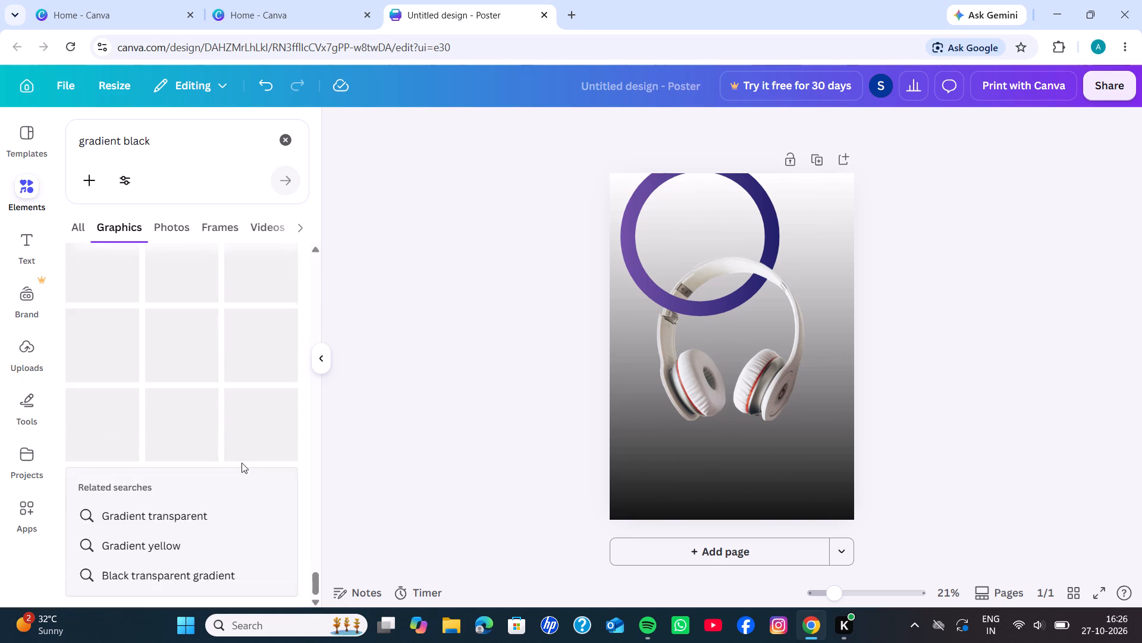
pyautogui.hscroll(1, 241, 463)
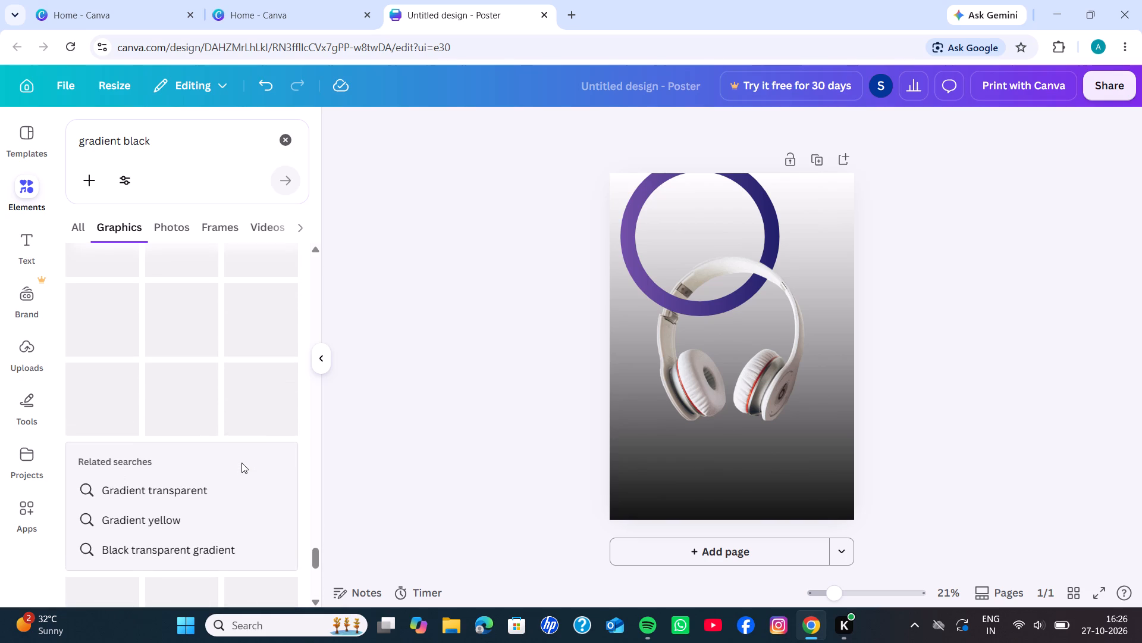
pyautogui.hscroll(1, 241, 463)
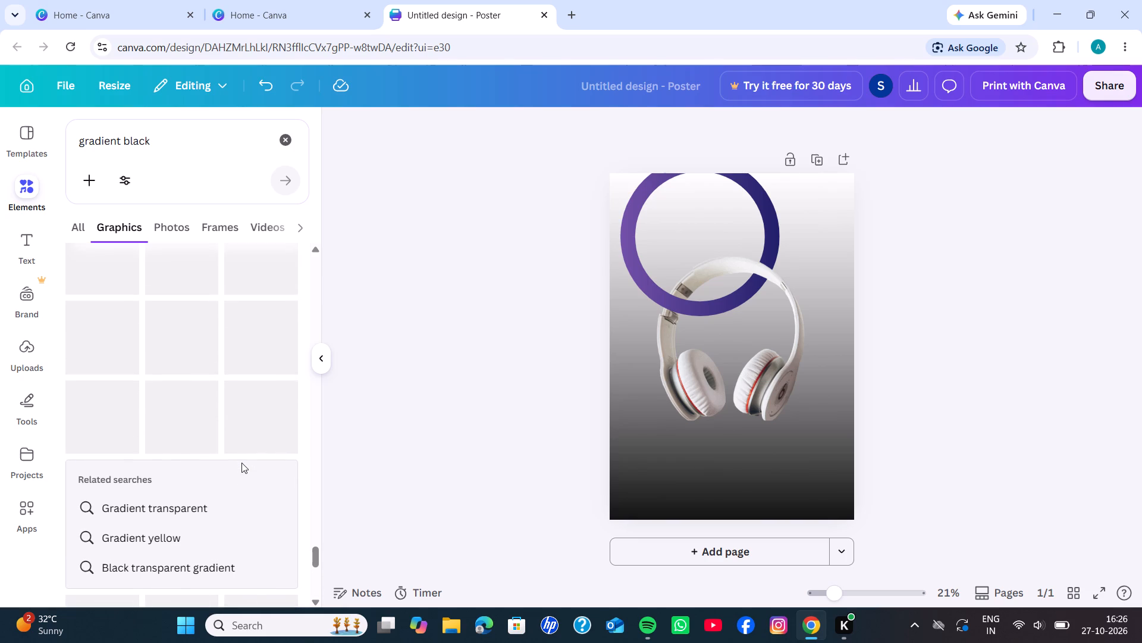
pyautogui.hscroll(1, 241, 463)
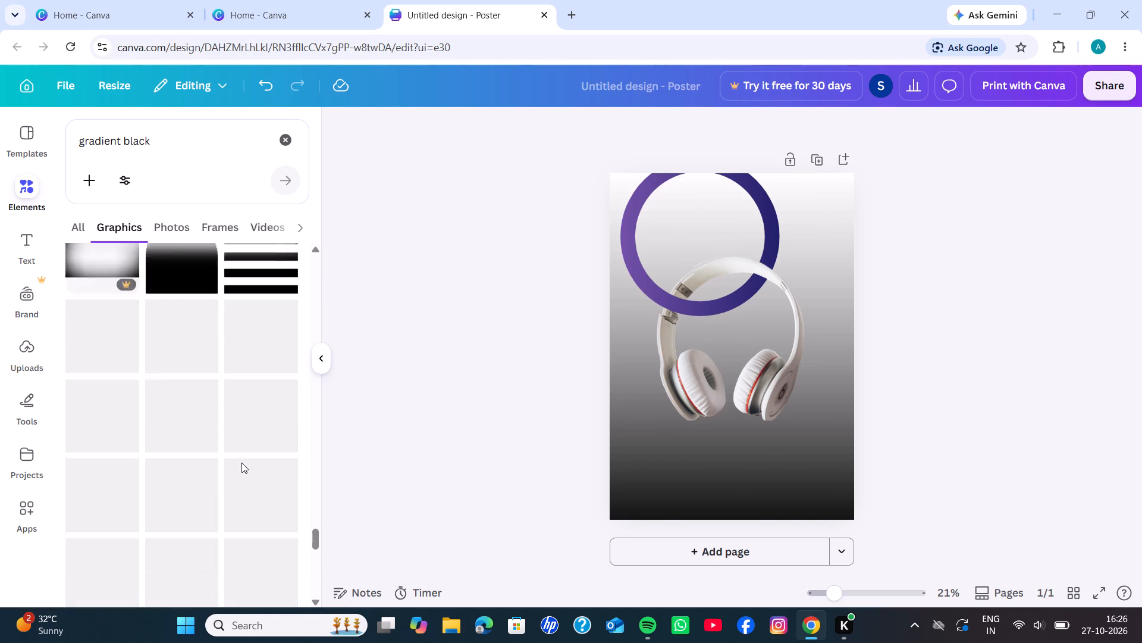
pyautogui.hscroll(1, 241, 463)
# Look back through the "gradient black" graphics results up to the start of the list for a suitable black gradient.
pyautogui.scroll(3, 241, 463)
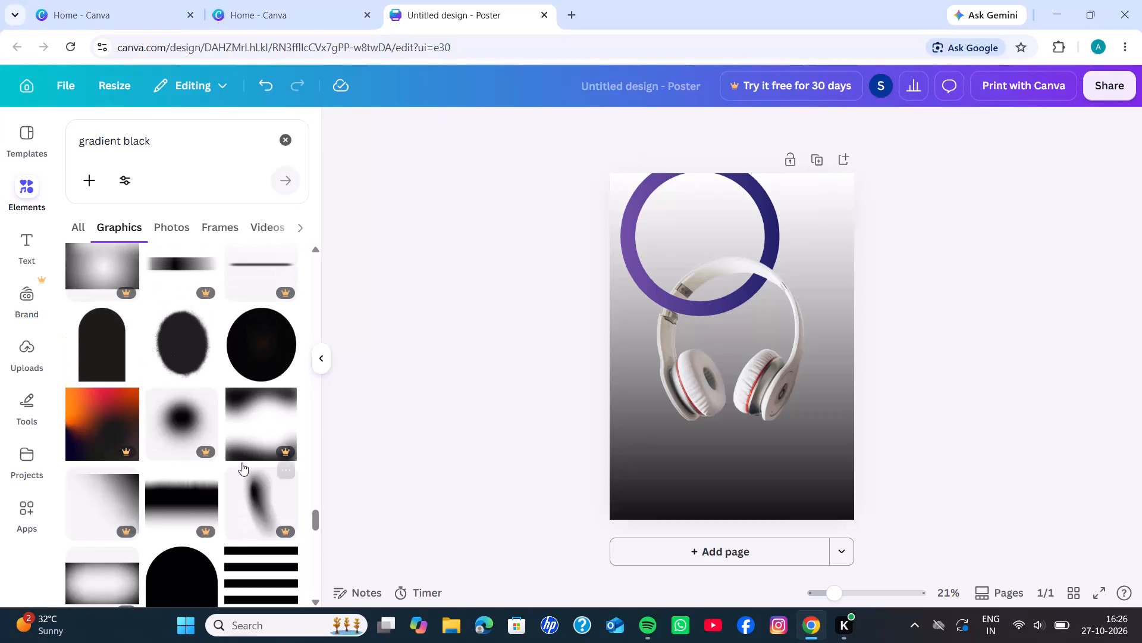
pyautogui.scroll(9, 241, 463)
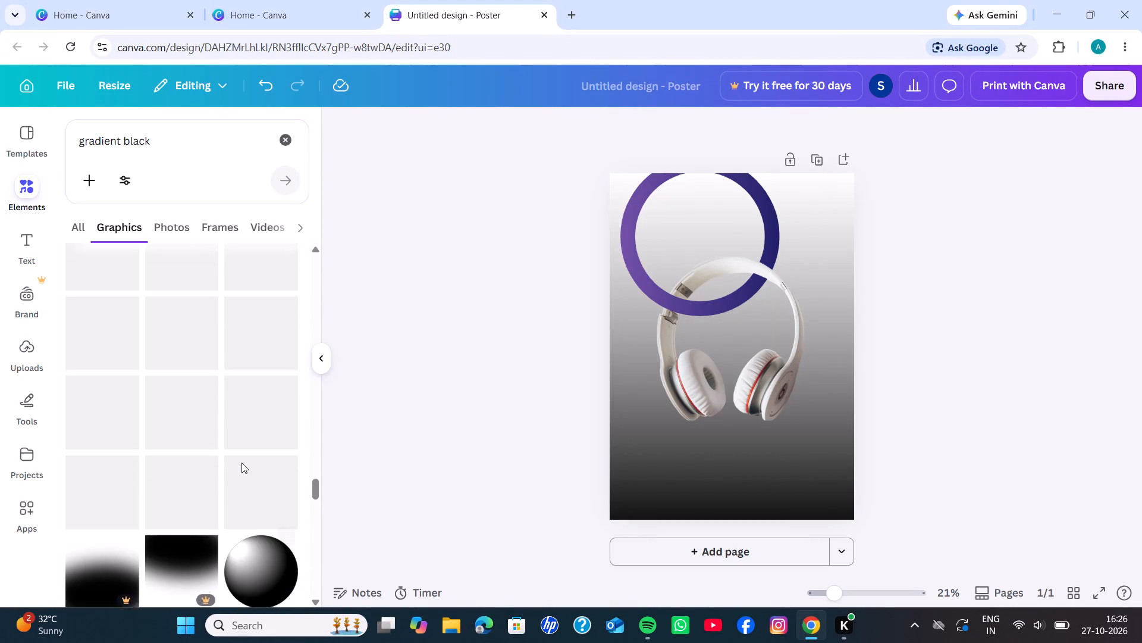
pyautogui.scroll(16, 241, 463)
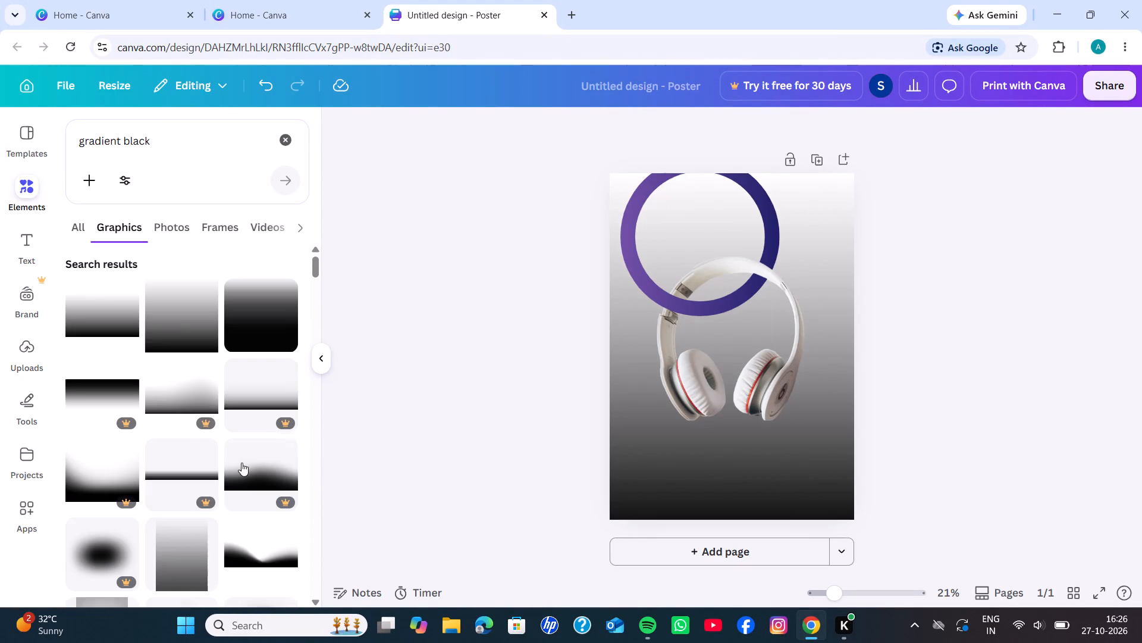
pyautogui.scroll(-15, 241, 463)
pyautogui.scroll(1, 241, 463)
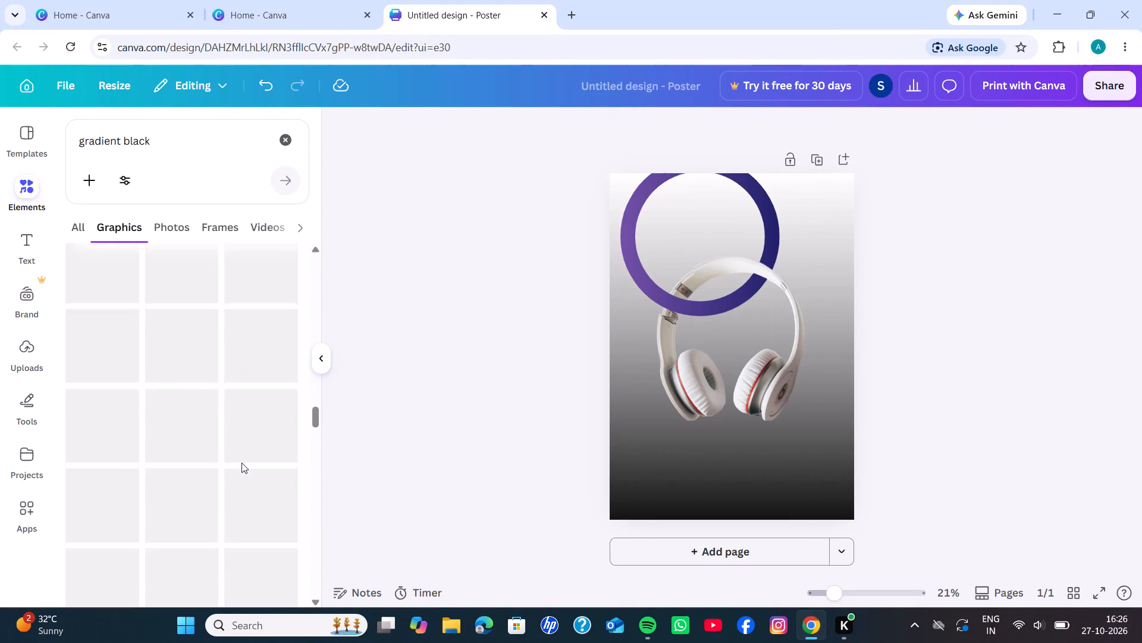
pyautogui.scroll(3, 241, 463)
pyautogui.scroll(-3, 241, 463)
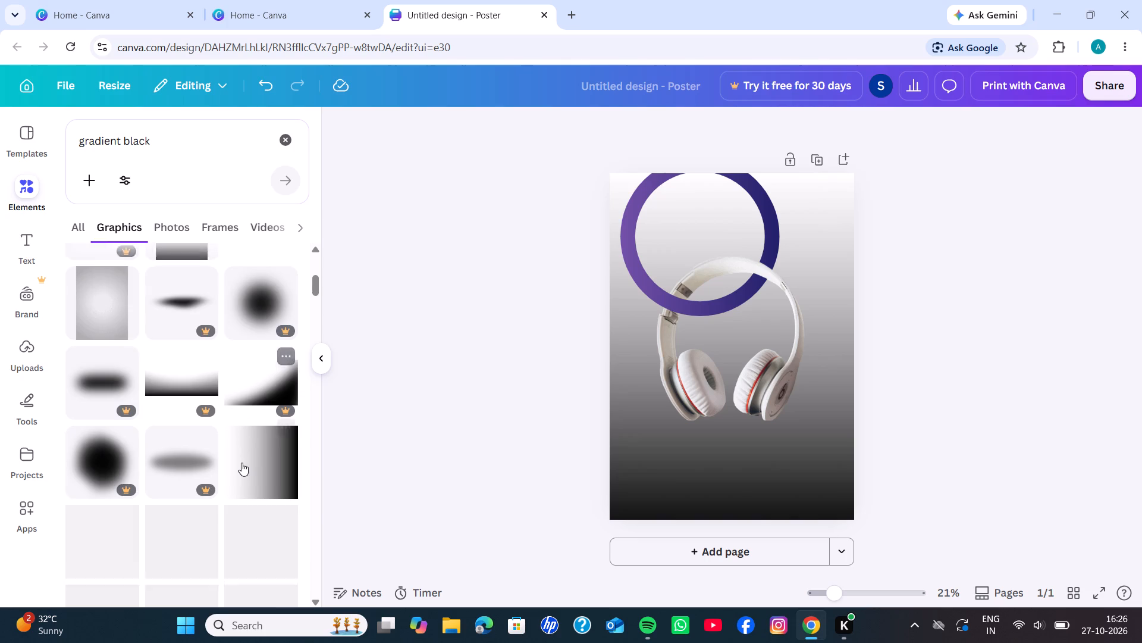
pyautogui.scroll(3, 241, 463)
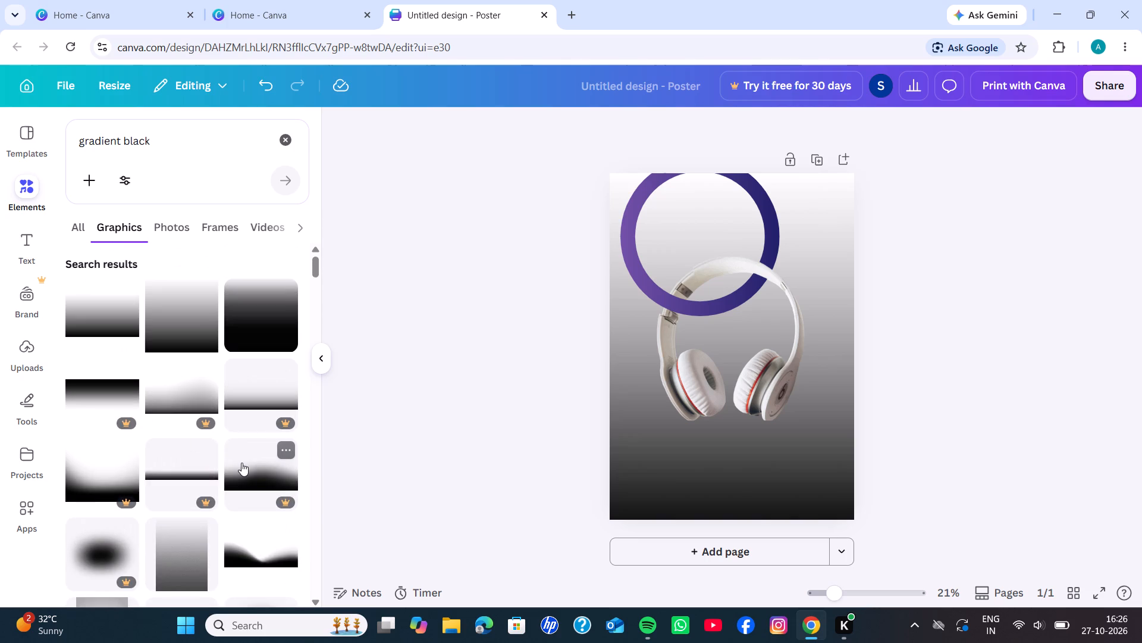
pyautogui.scroll(1, 241, 463)
pyautogui.scroll(-5, 241, 463)
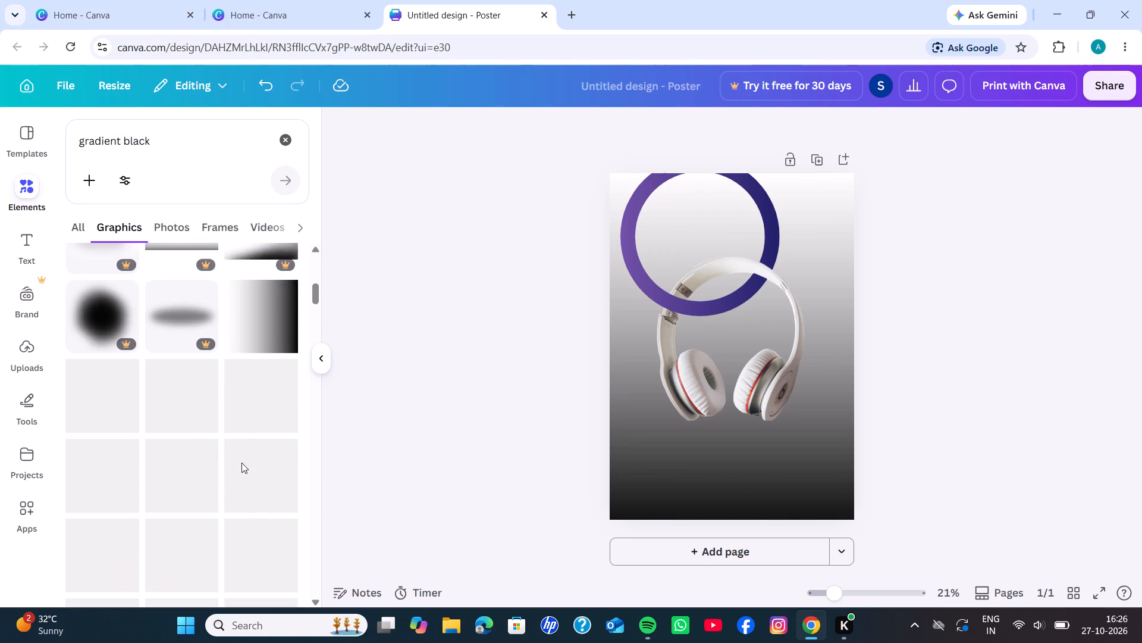
pyautogui.scroll(-9, 241, 463)
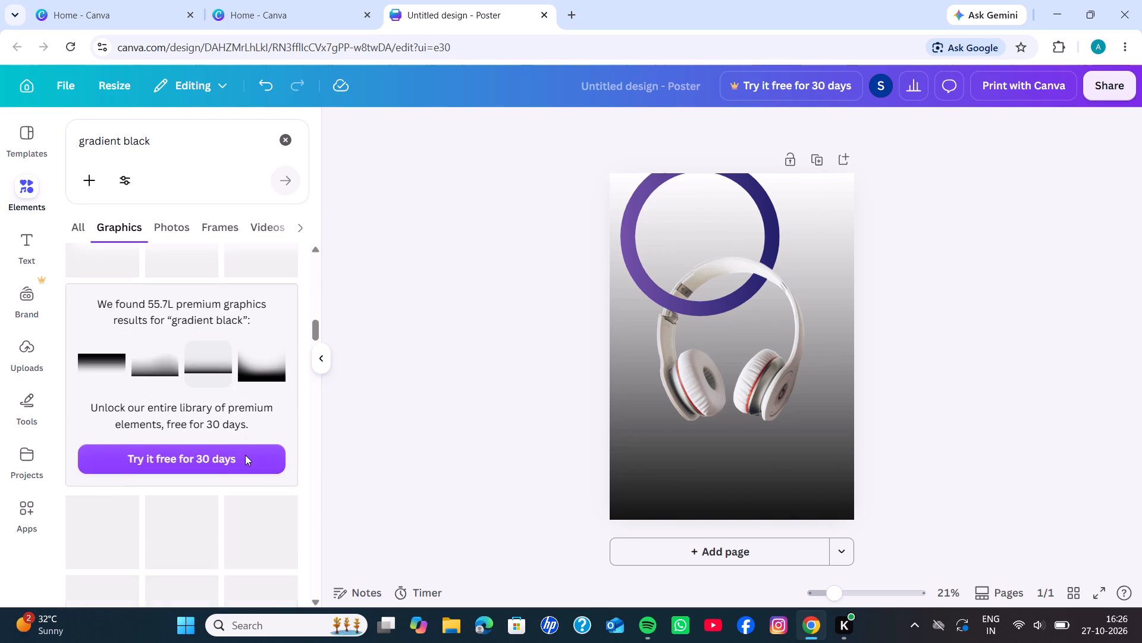
pyautogui.scroll(-7, 245, 455)
pyautogui.scroll(3, 245, 455)
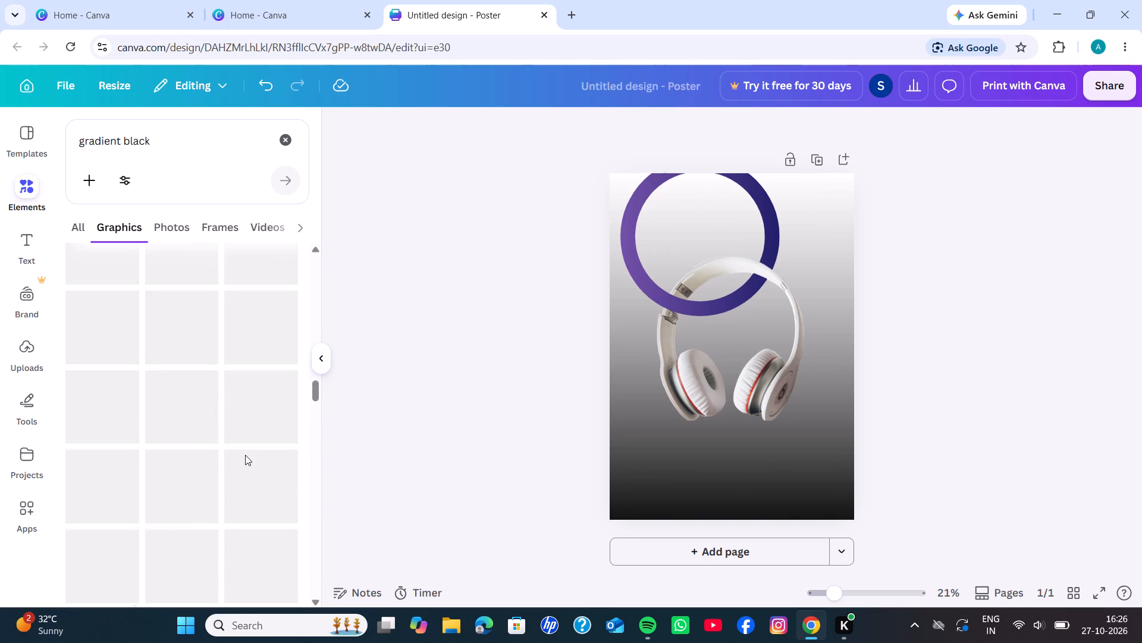
pyautogui.scroll(4, 245, 455)
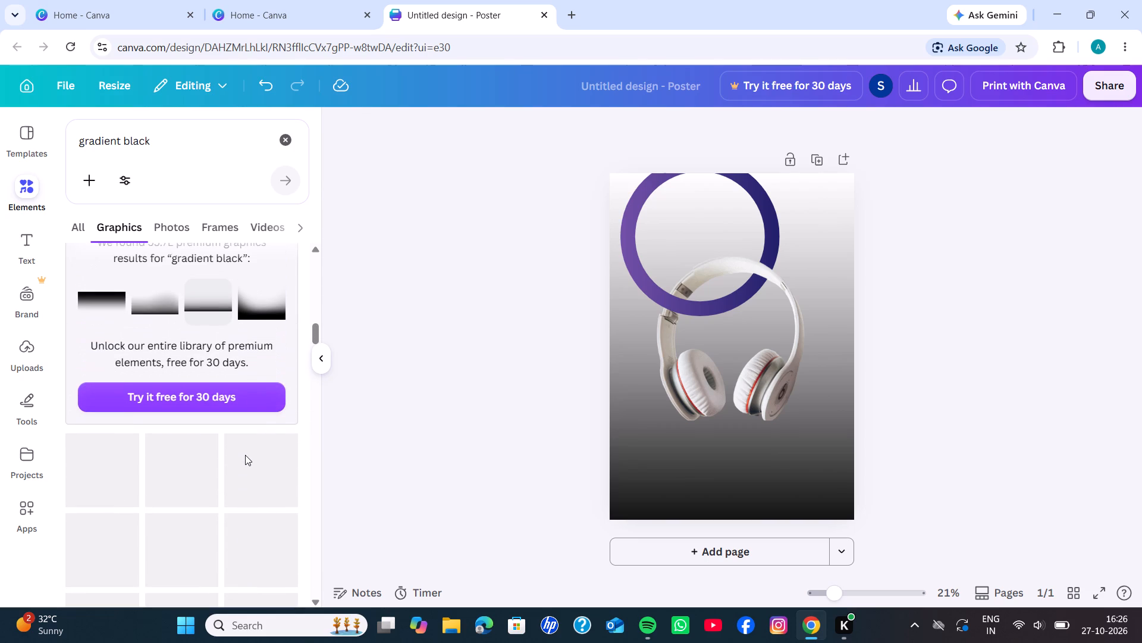
pyautogui.scroll(-7, 245, 455)
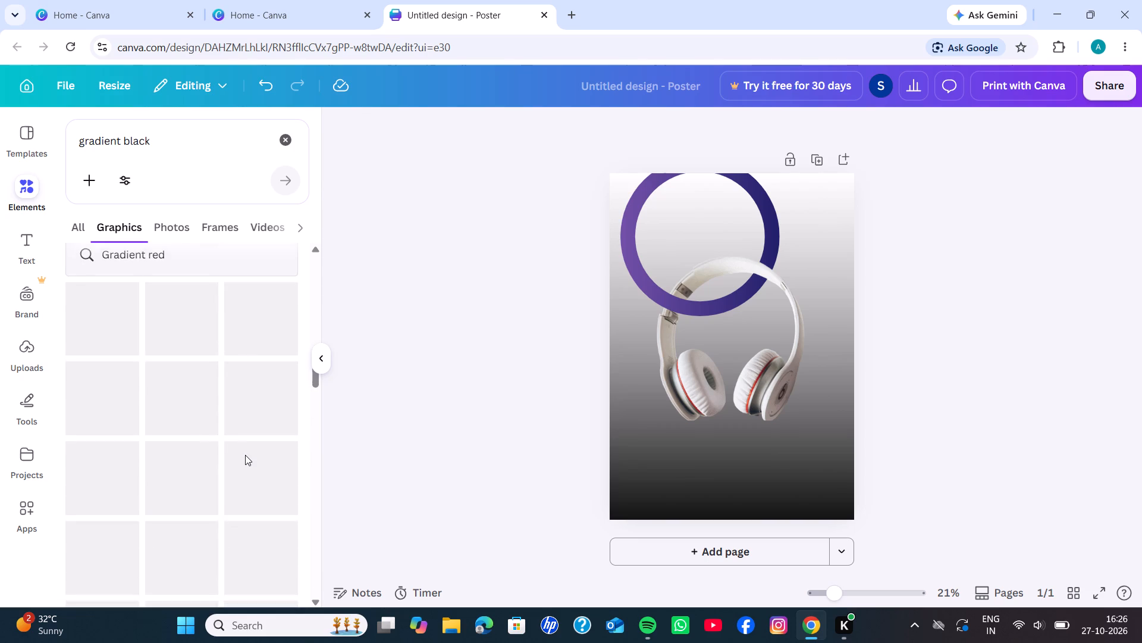
pyautogui.scroll(3, 245, 455)
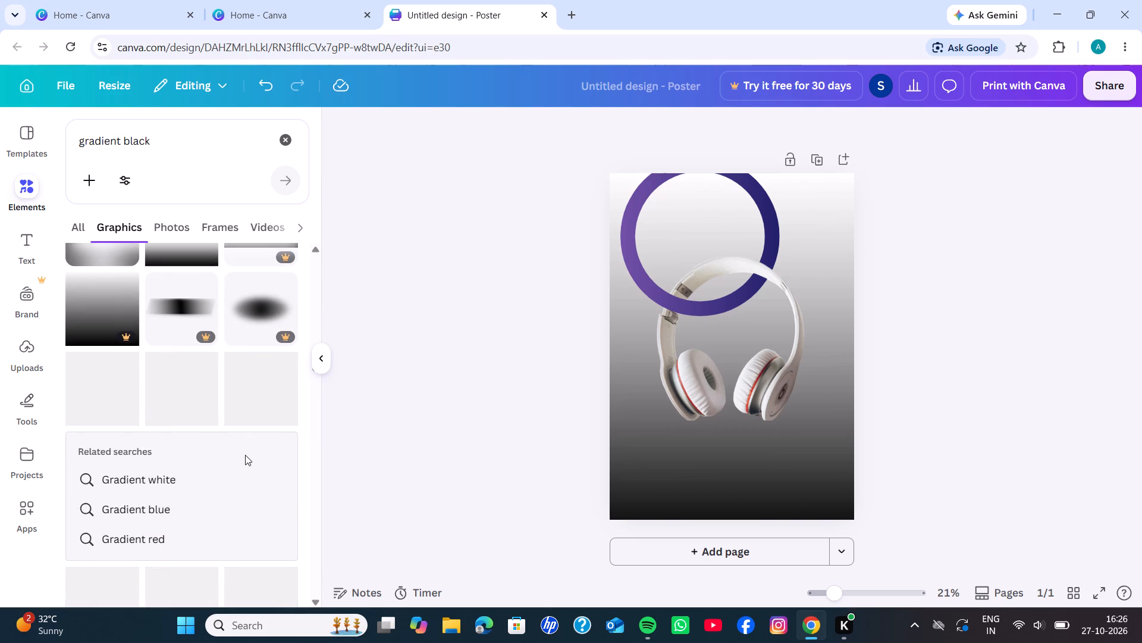
pyautogui.scroll(2, 245, 455)
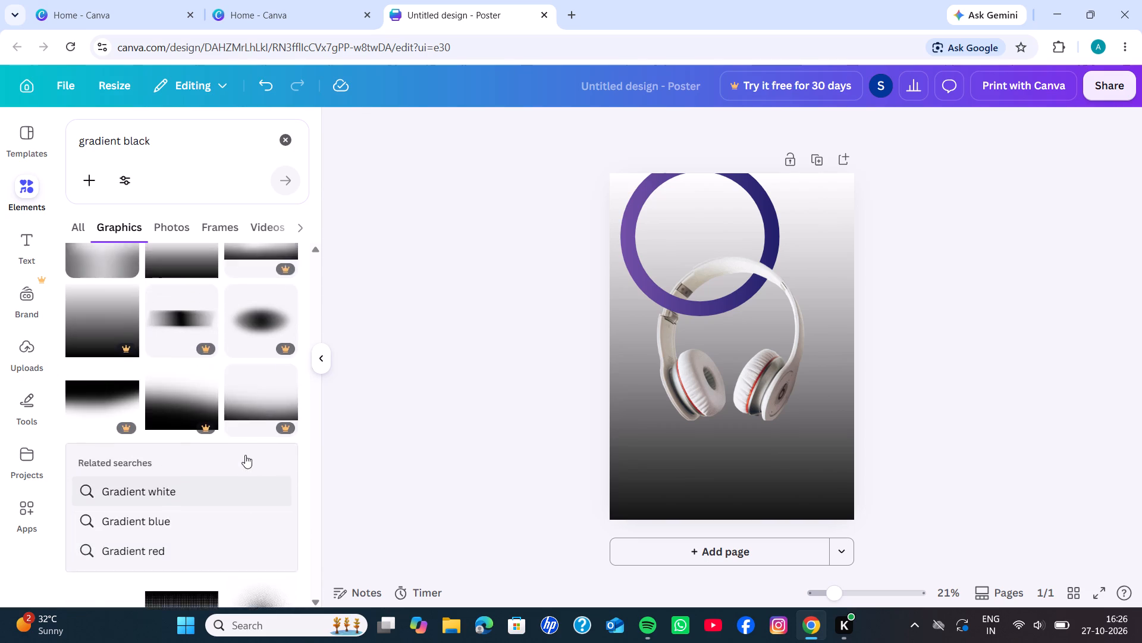
pyautogui.scroll(2, 245, 455)
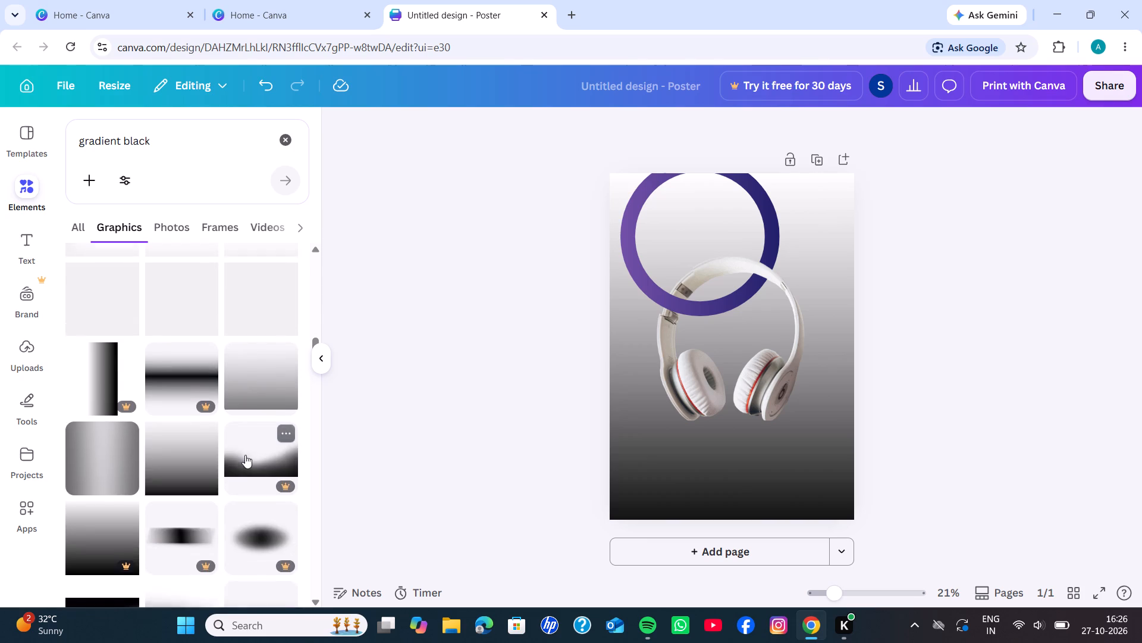
pyautogui.scroll(3, 245, 455)
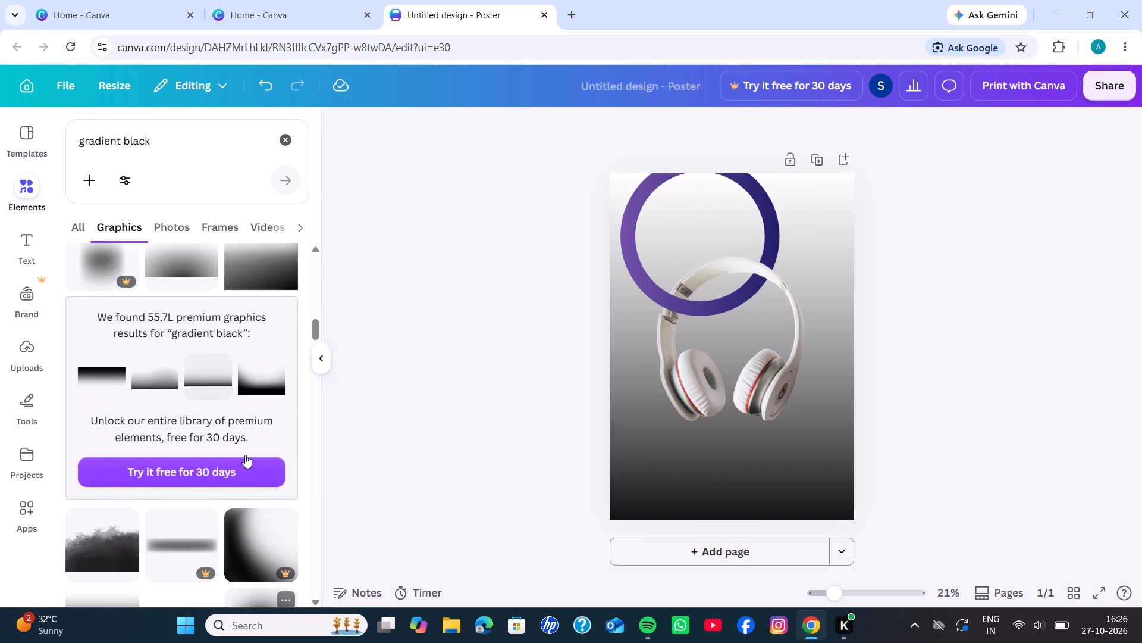
pyautogui.scroll(4, 245, 455)
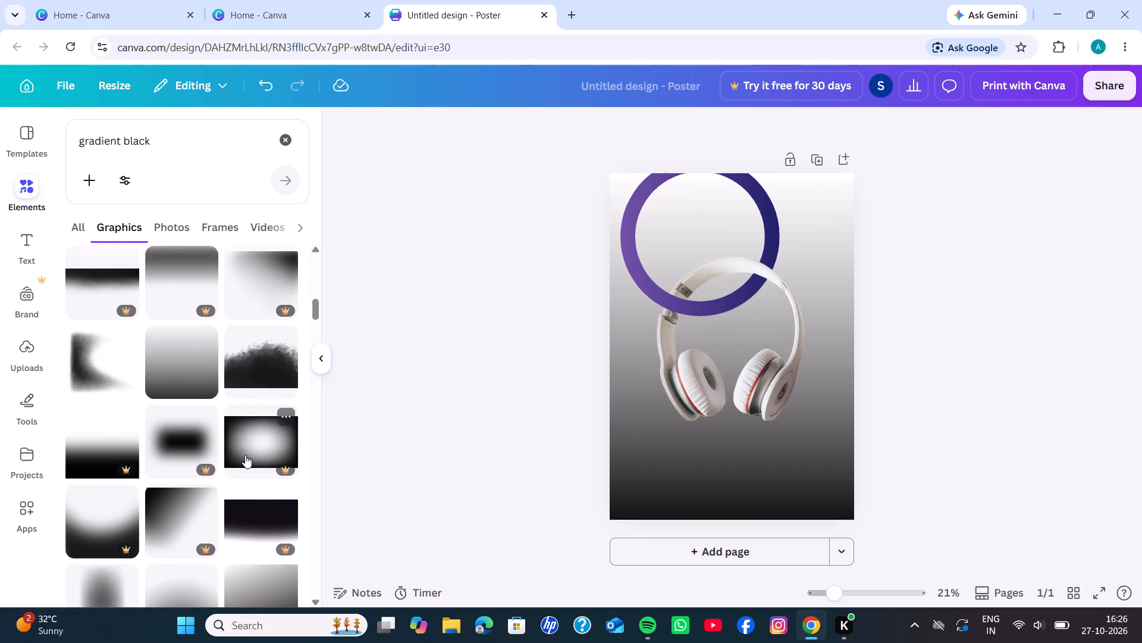
pyautogui.scroll(3, 245, 455)
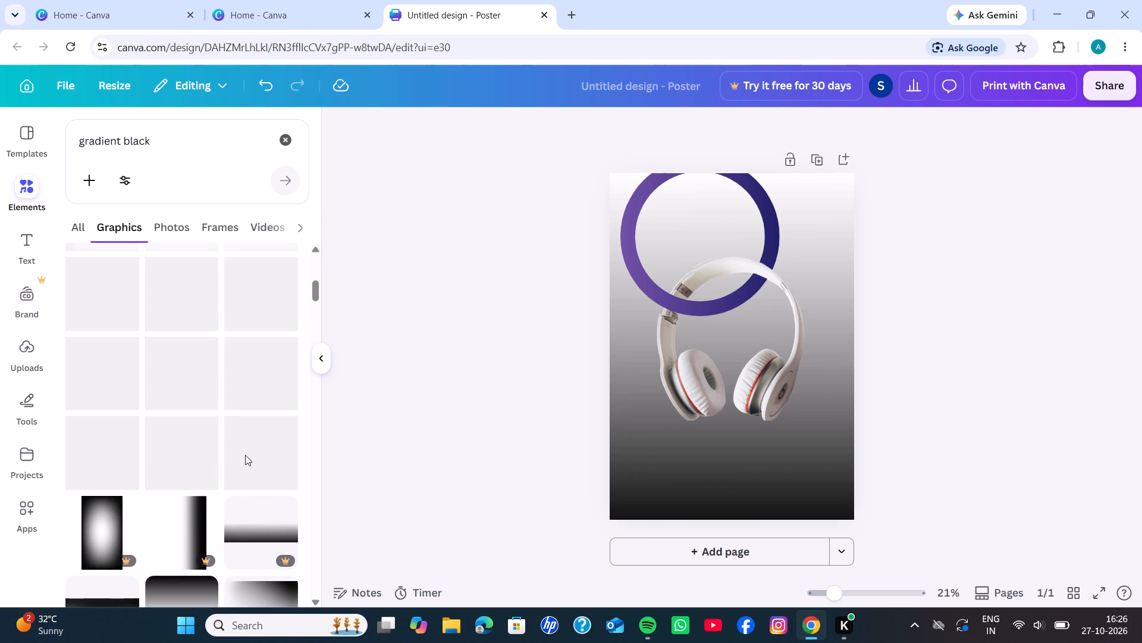
pyautogui.scroll(8, 245, 455)
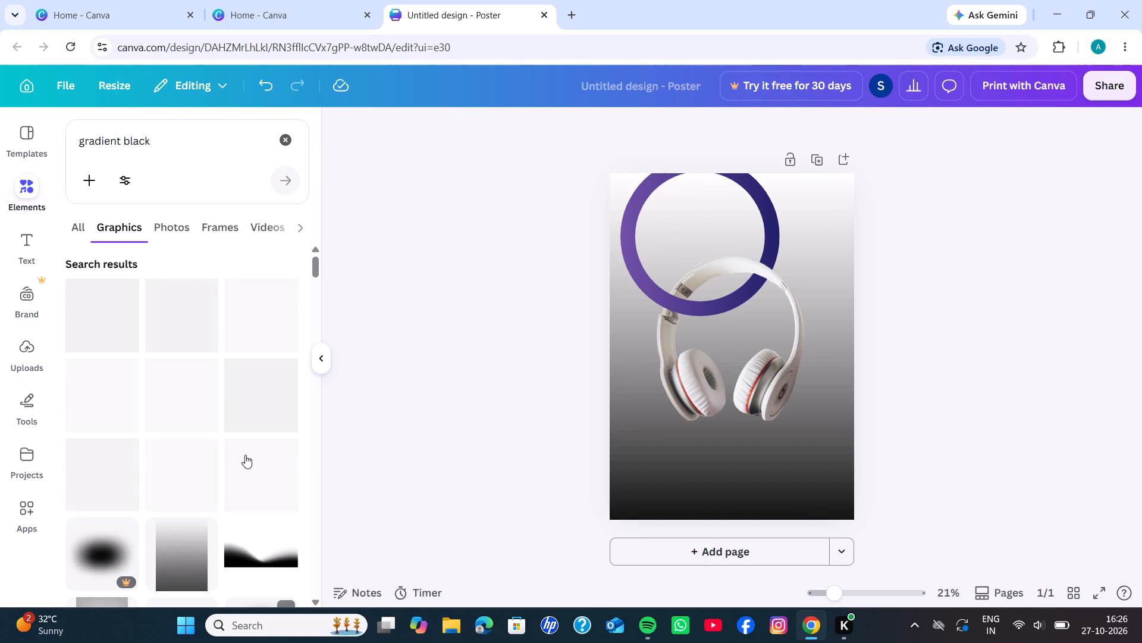
# Go through the "gradient black" graphics results again from the start, comparing the gradients and round shapes.
pyautogui.scroll(-3, 245, 455)
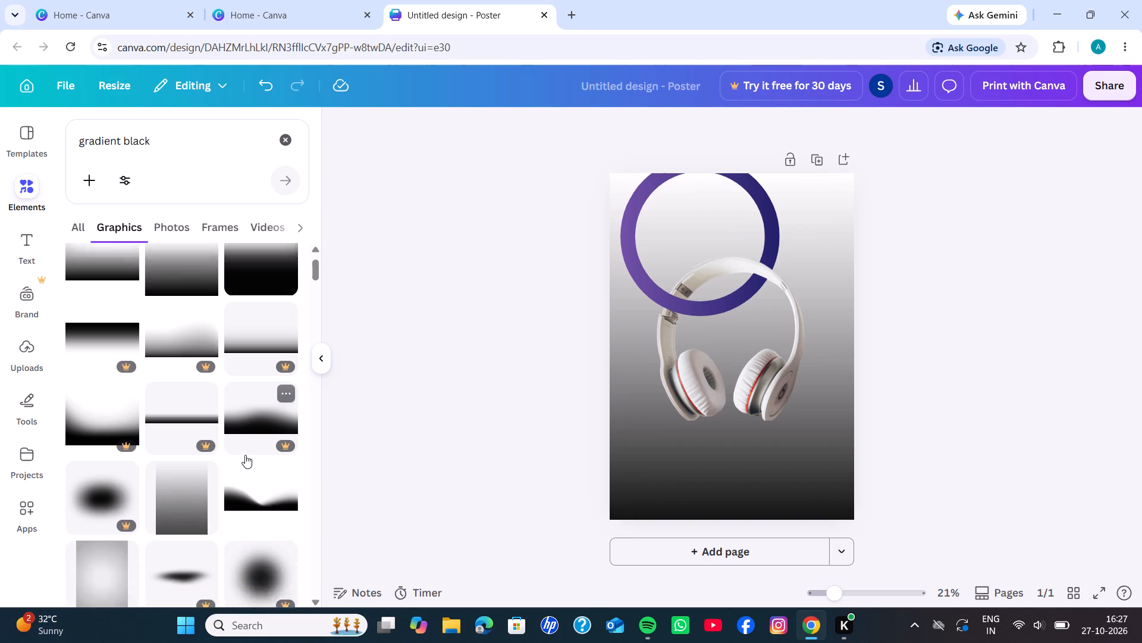
pyautogui.scroll(-10, 245, 455)
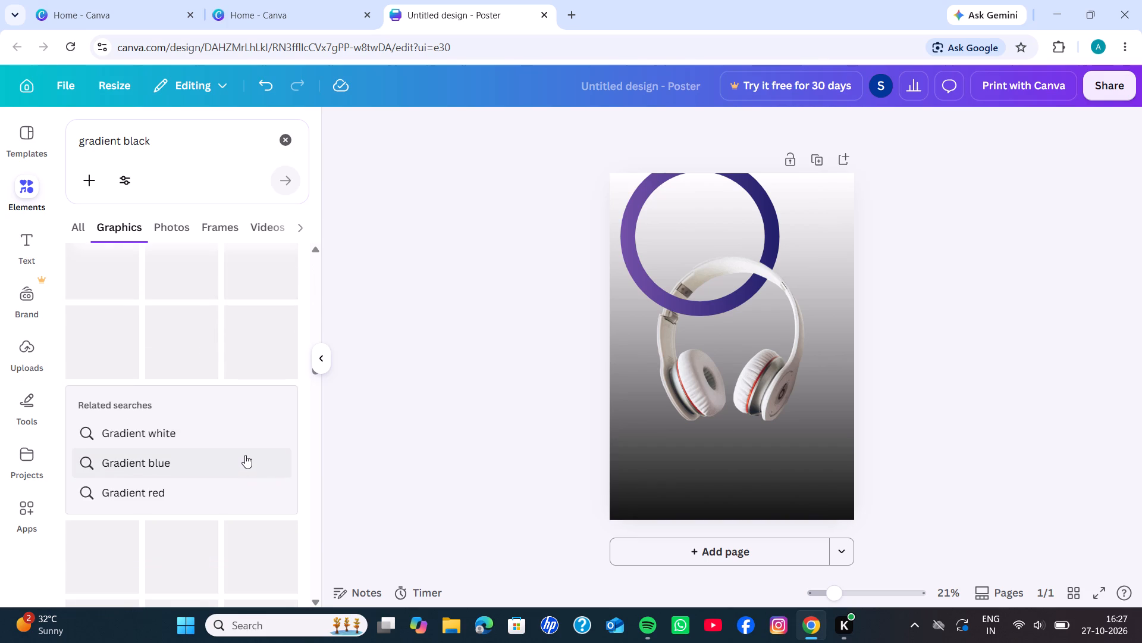
pyautogui.scroll(-7, 245, 455)
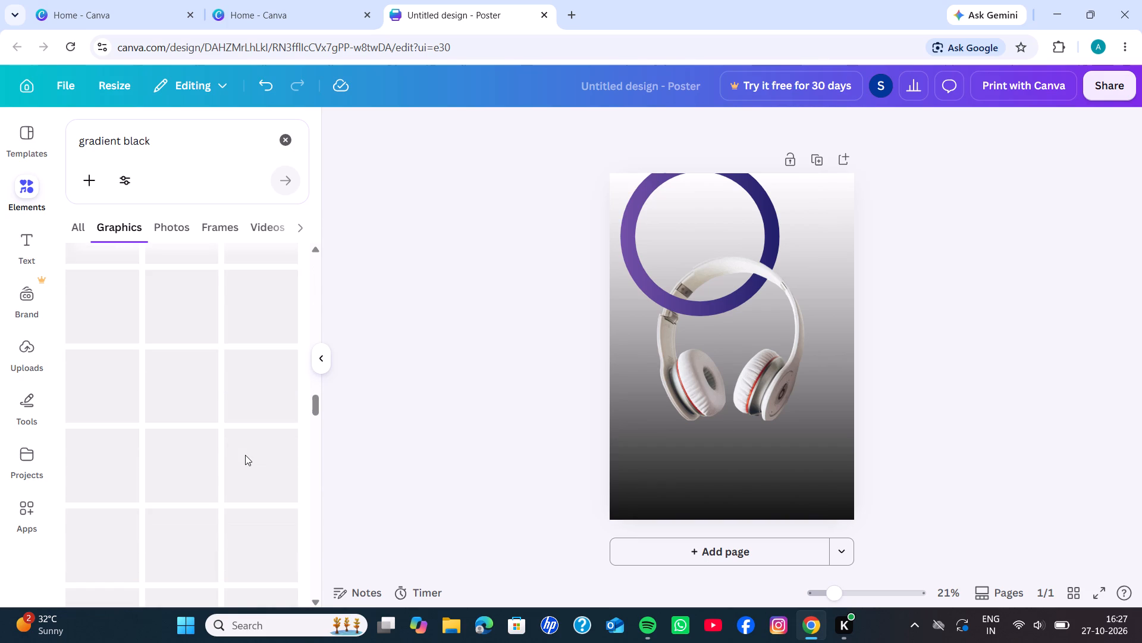
pyautogui.scroll(-3, 245, 455)
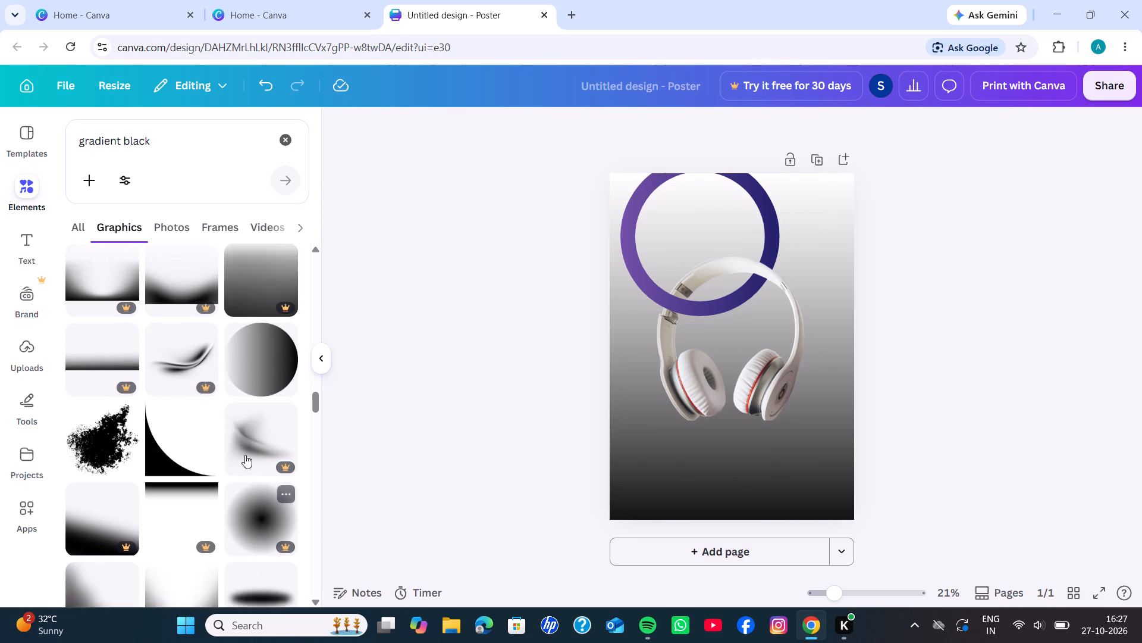
pyautogui.scroll(-4, 245, 455)
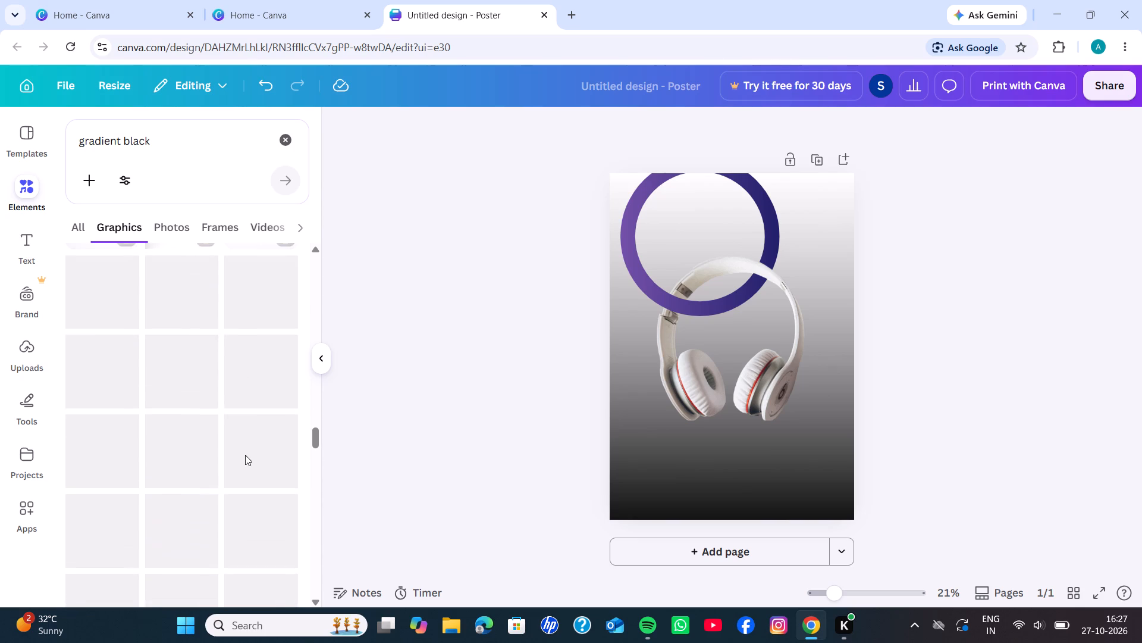
pyautogui.scroll(-5, 245, 455)
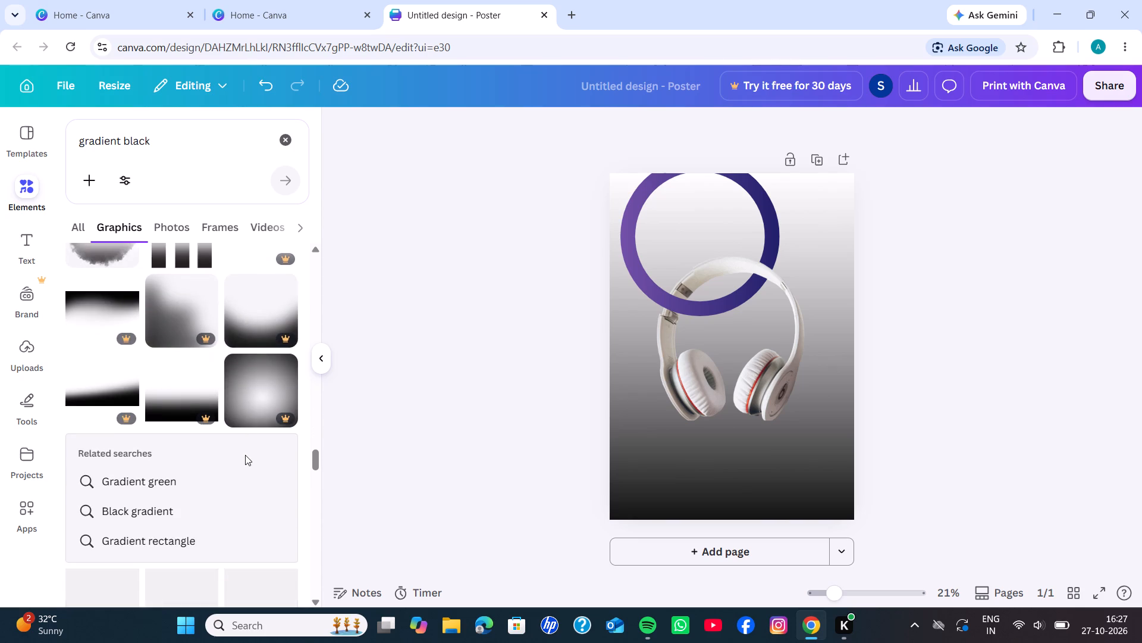
pyautogui.scroll(-9, 245, 455)
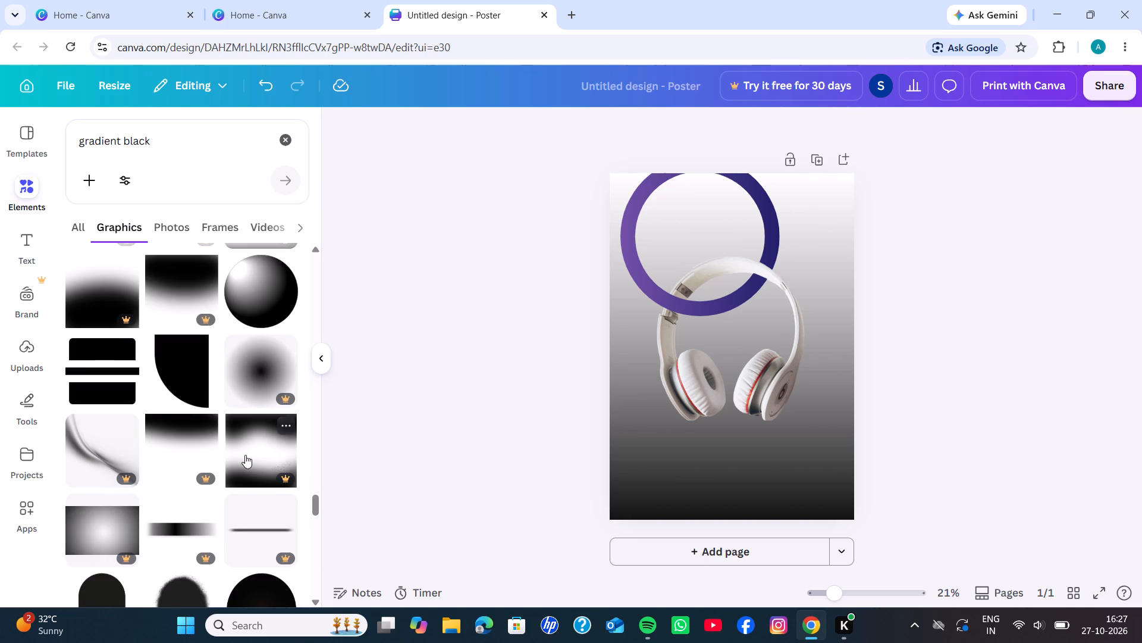
# Add the free black-and-white gradient sphere graphic to the poster and place it inside the purple-to-navy ring.
pyautogui.scroll(1, 245, 455)
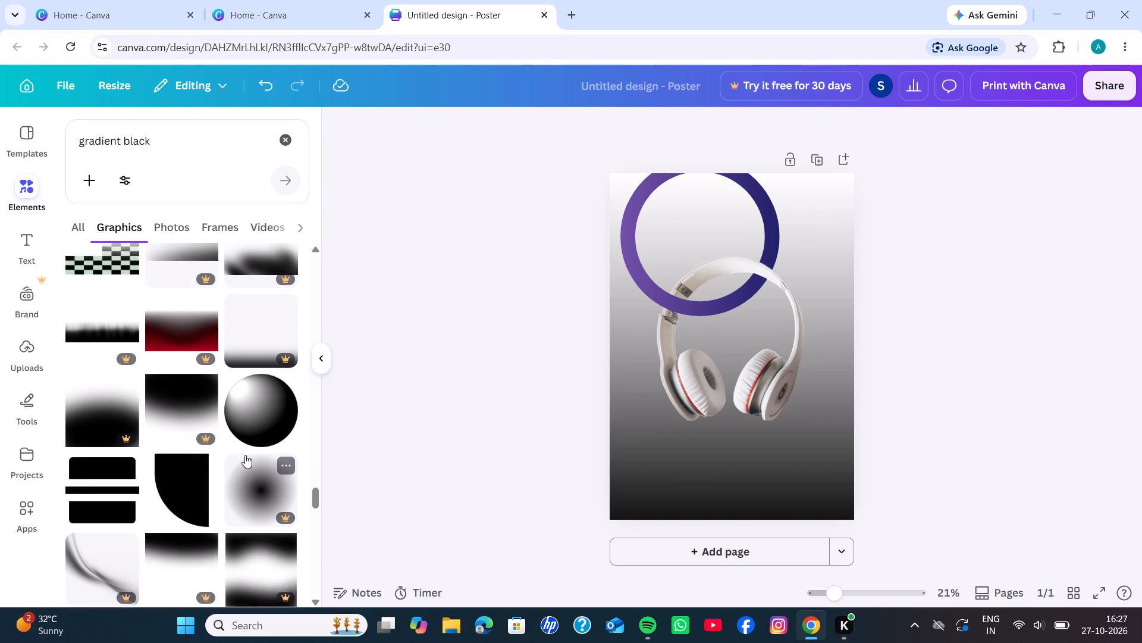
pyautogui.scroll(1, 245, 455)
pyautogui.click(245, 455)
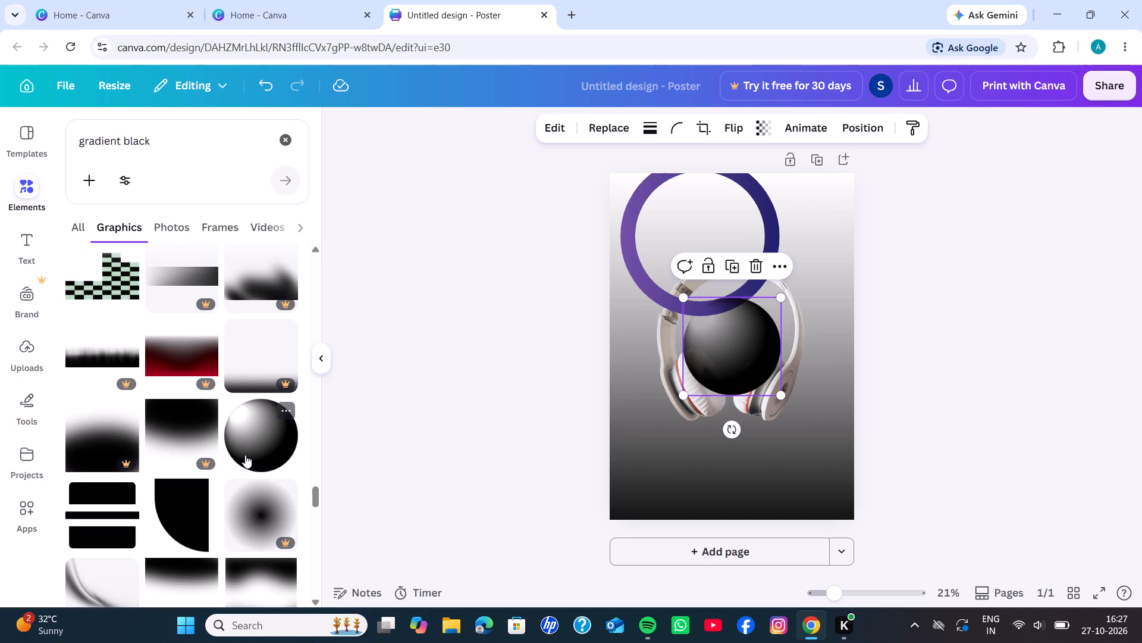
pyautogui.moveTo(714, 358); pyautogui.dragTo(676, 287)
pyautogui.moveTo(676, 280); pyautogui.dragTo(675, 270)
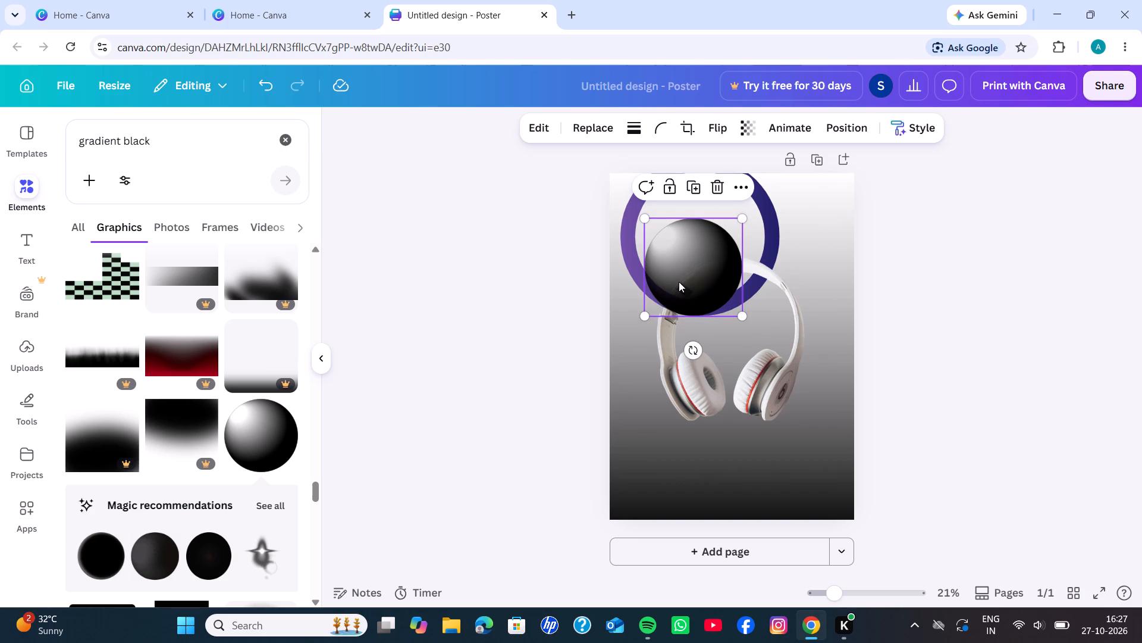
pyautogui.moveTo(679, 282); pyautogui.dragTo(679, 241)
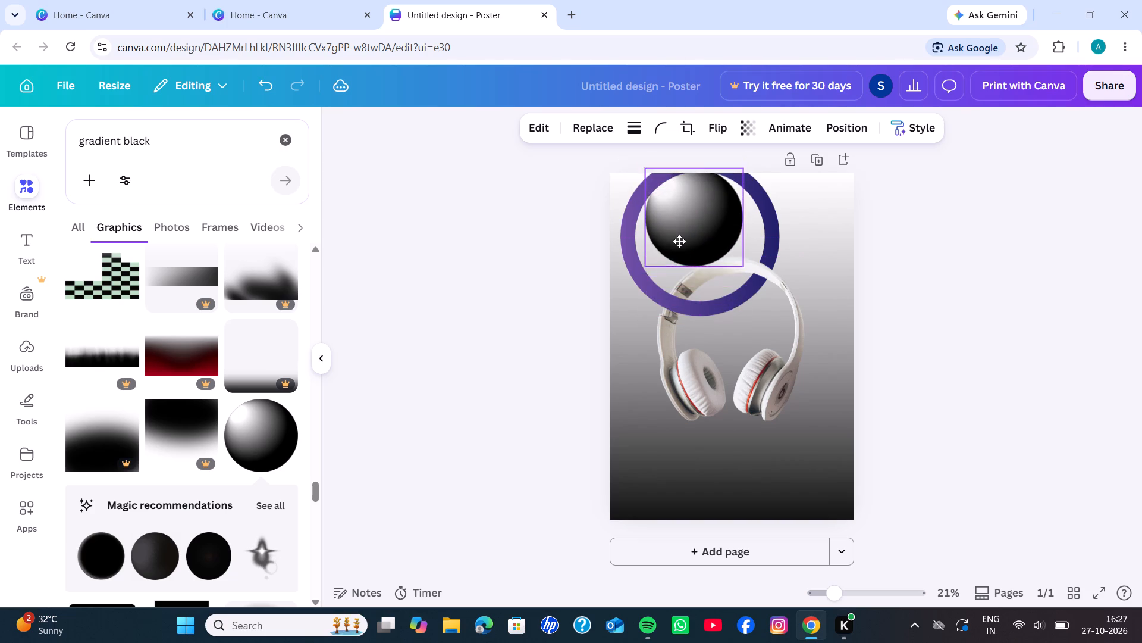
pyautogui.moveTo(679, 241); pyautogui.dragTo(679, 249)
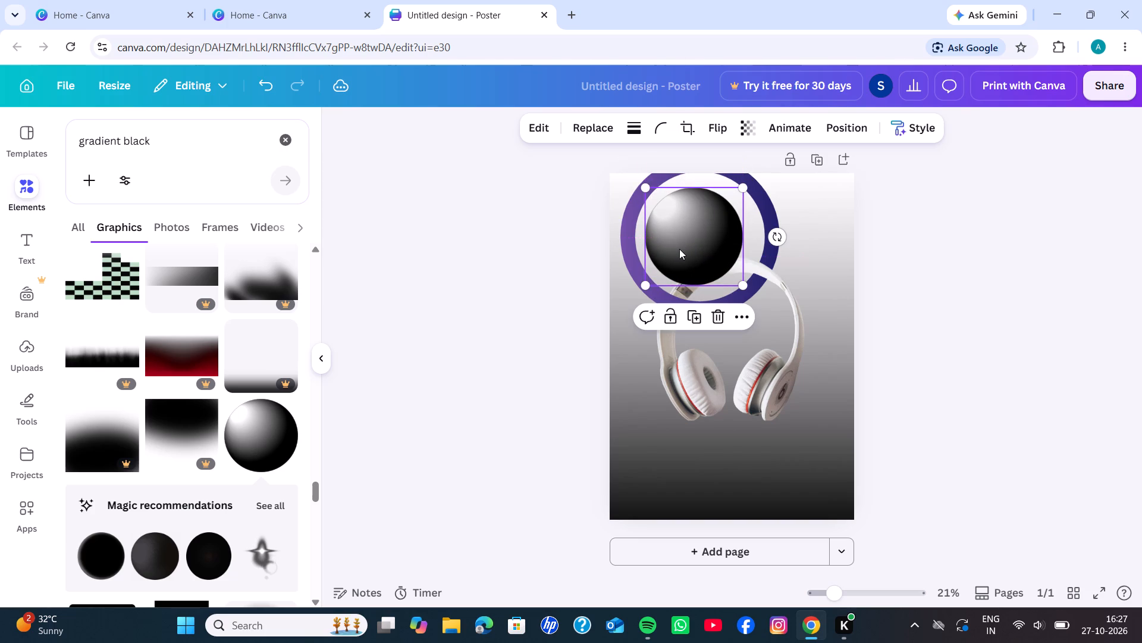
# Enlarge the gradient sphere to about 24 by 24 and centre it horizontally over the ring, with its top at the page's top edge.
pyautogui.moveTo(745, 280); pyautogui.dragTo(791, 319)
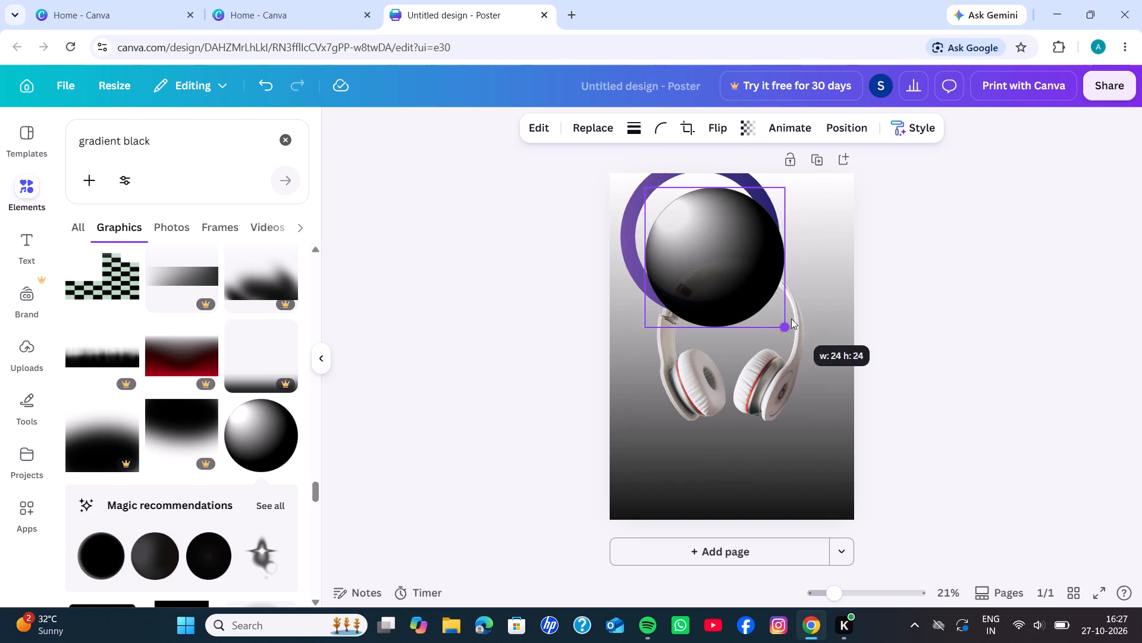
pyautogui.moveTo(714, 277); pyautogui.dragTo(700, 255)
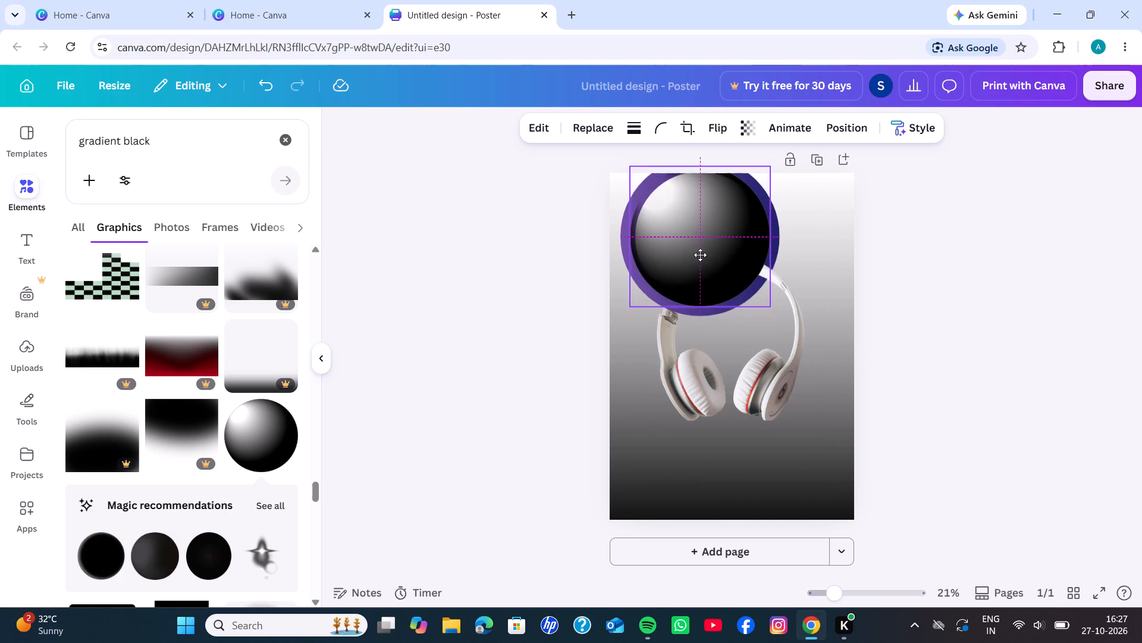
pyautogui.moveTo(700, 255); pyautogui.dragTo(698, 263)
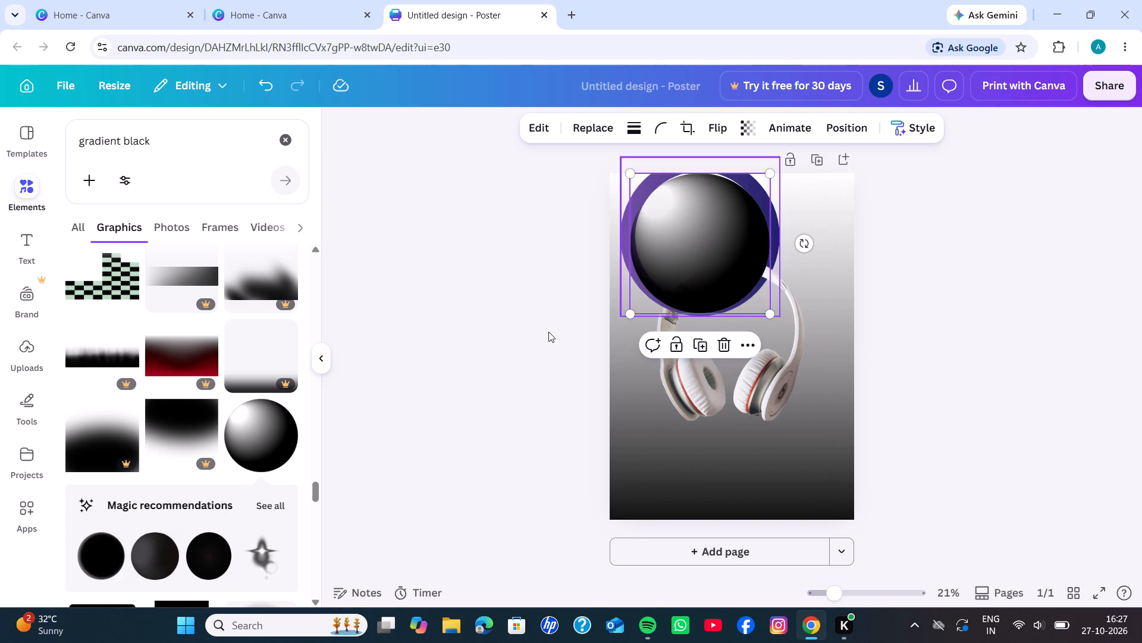
pyautogui.click(548, 332)
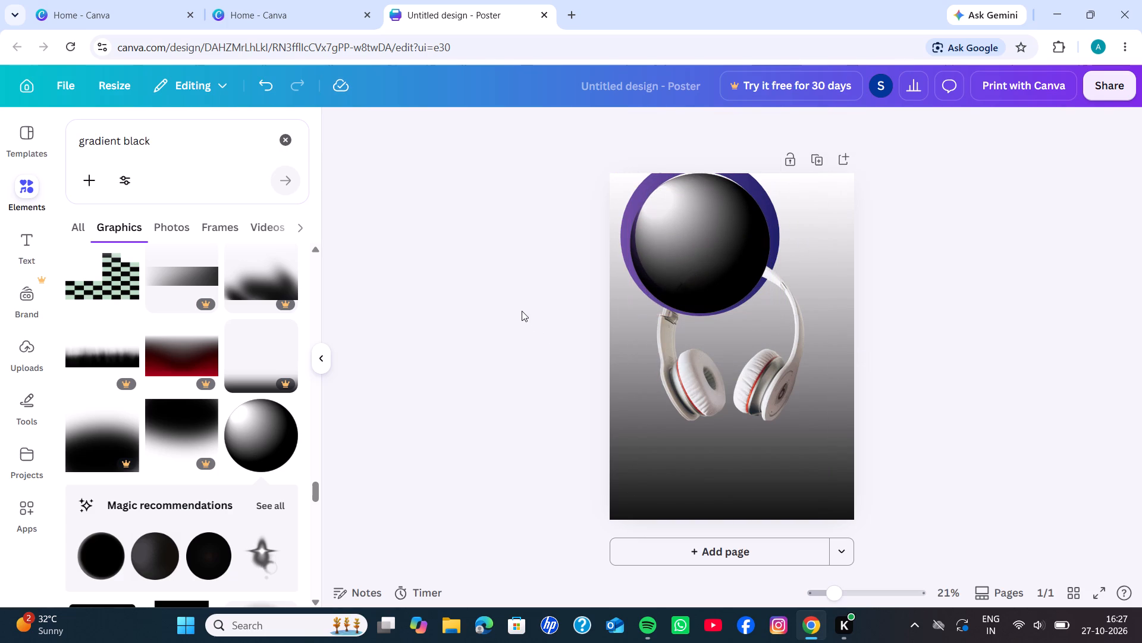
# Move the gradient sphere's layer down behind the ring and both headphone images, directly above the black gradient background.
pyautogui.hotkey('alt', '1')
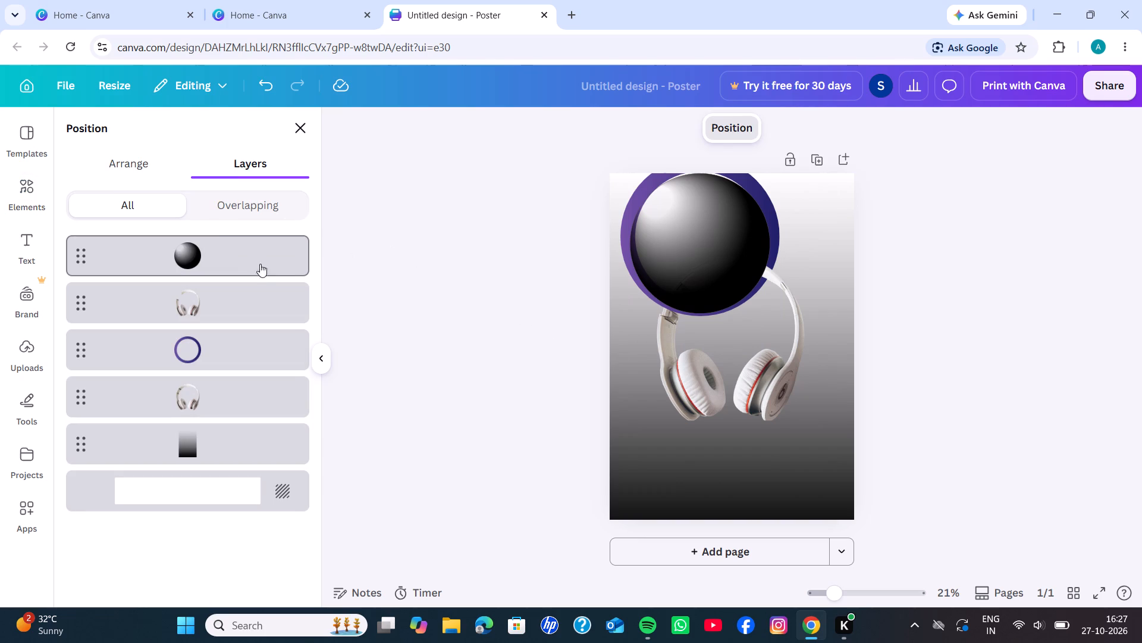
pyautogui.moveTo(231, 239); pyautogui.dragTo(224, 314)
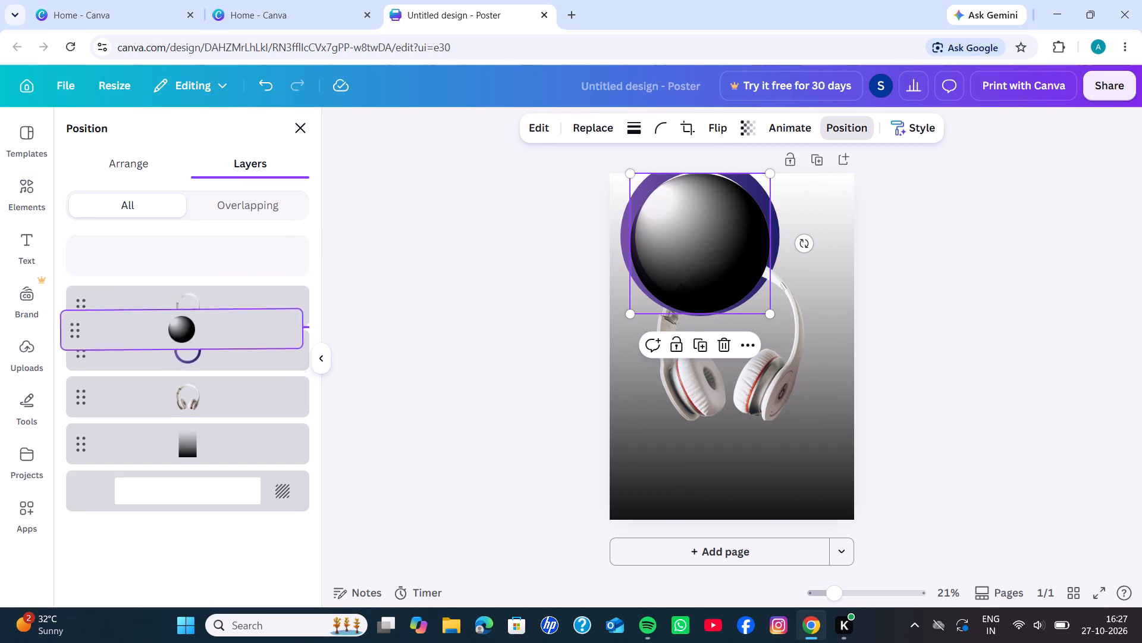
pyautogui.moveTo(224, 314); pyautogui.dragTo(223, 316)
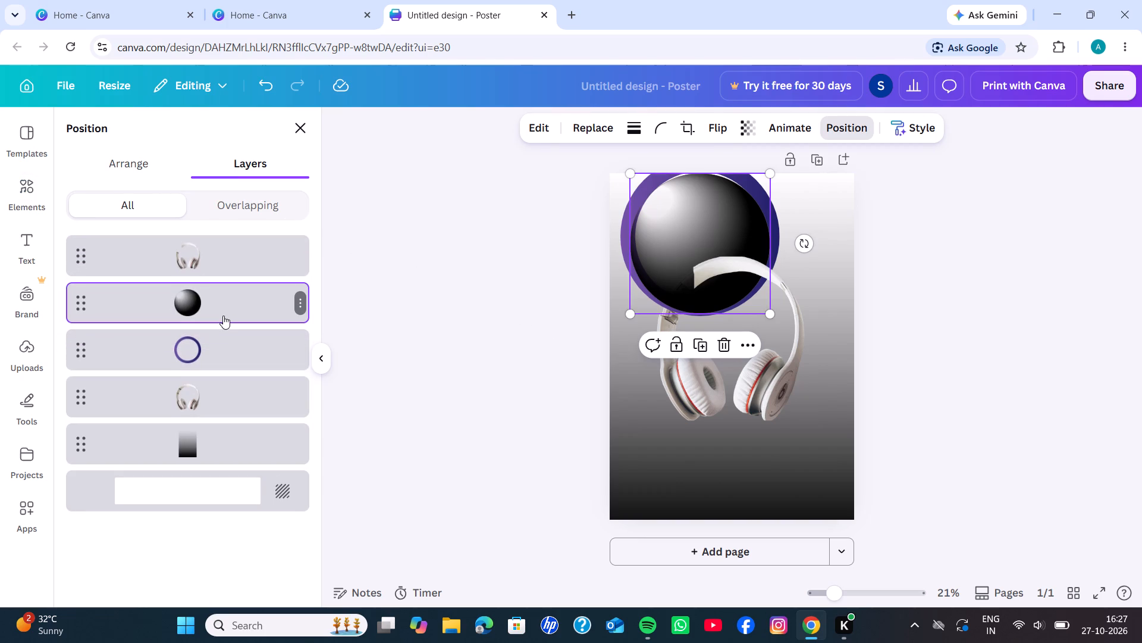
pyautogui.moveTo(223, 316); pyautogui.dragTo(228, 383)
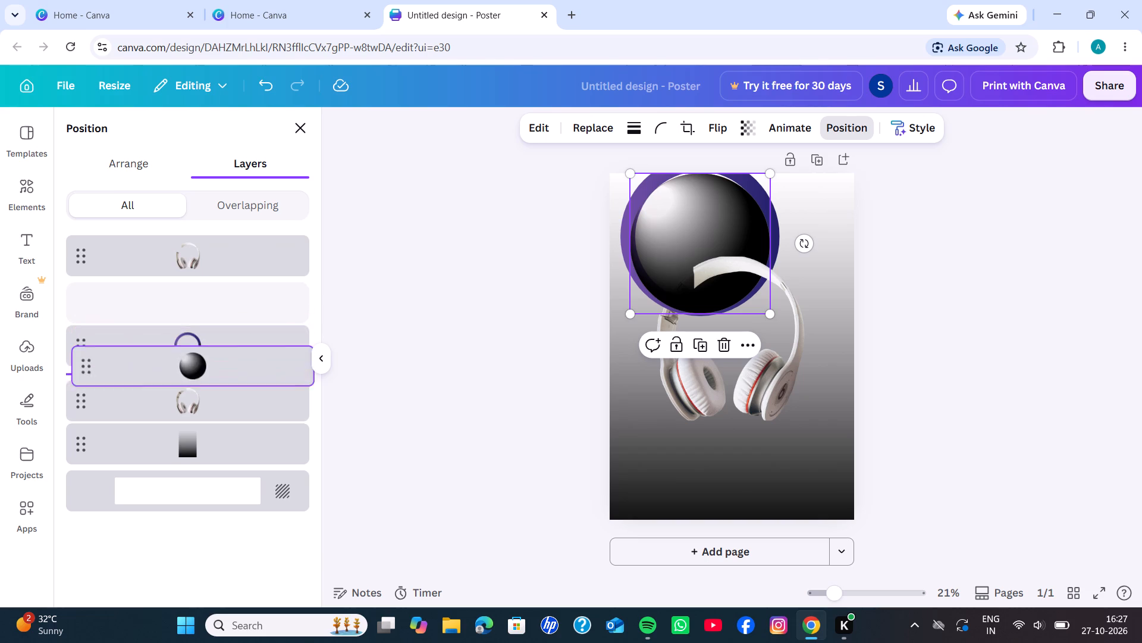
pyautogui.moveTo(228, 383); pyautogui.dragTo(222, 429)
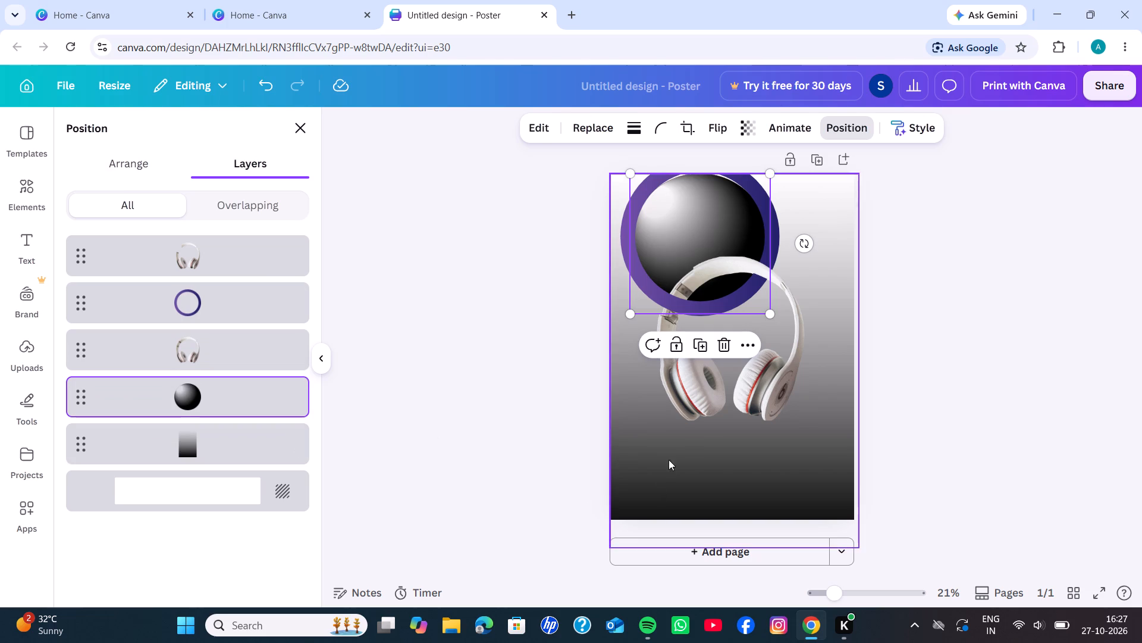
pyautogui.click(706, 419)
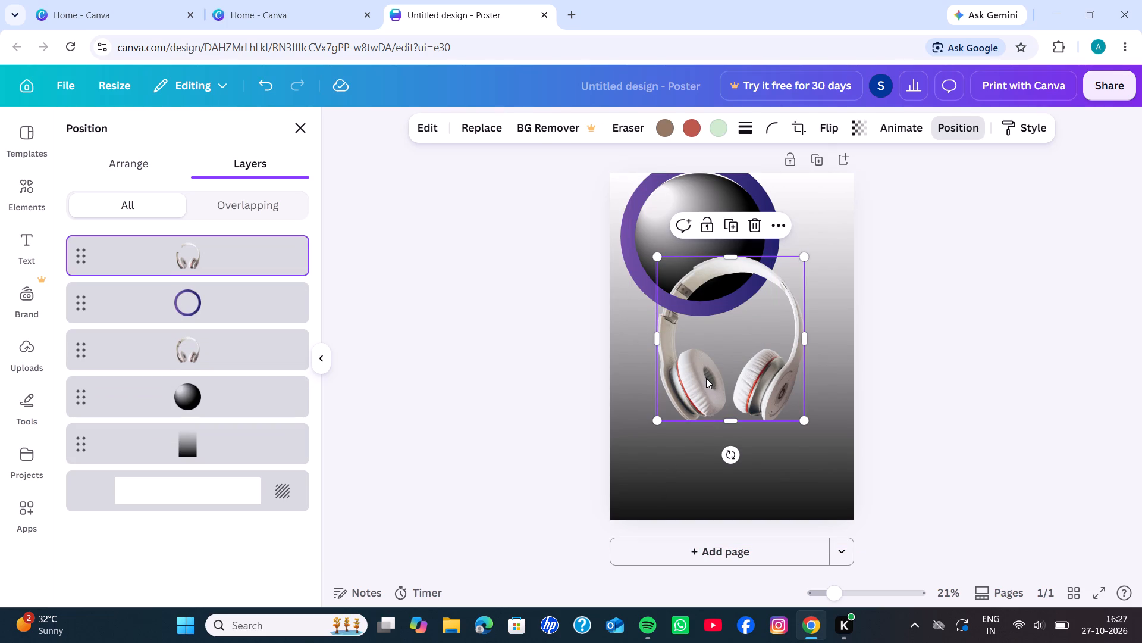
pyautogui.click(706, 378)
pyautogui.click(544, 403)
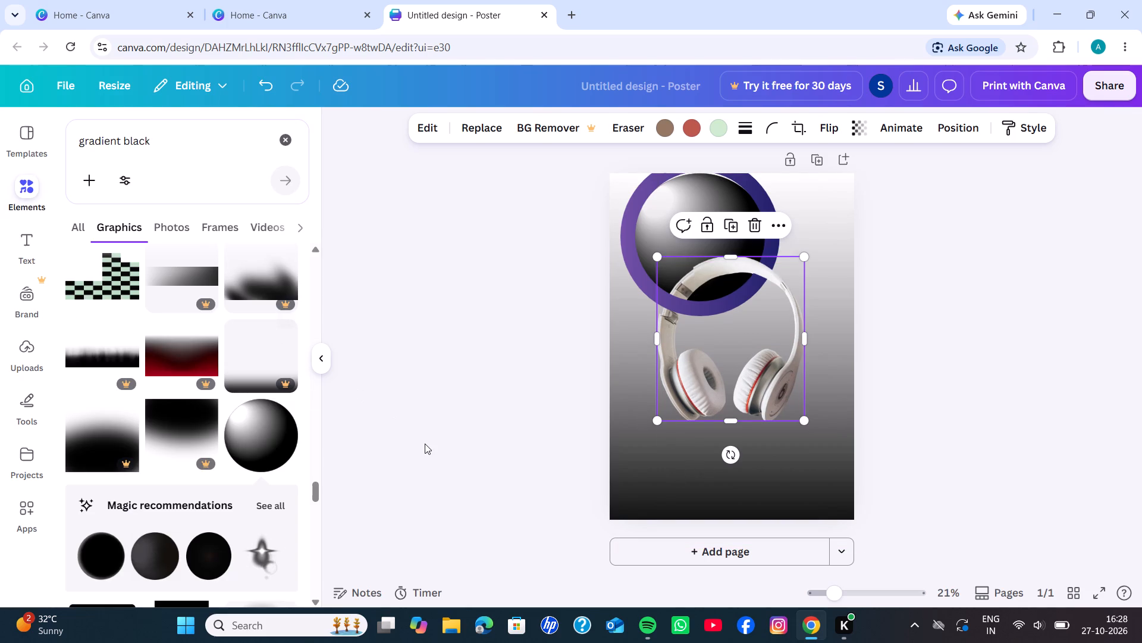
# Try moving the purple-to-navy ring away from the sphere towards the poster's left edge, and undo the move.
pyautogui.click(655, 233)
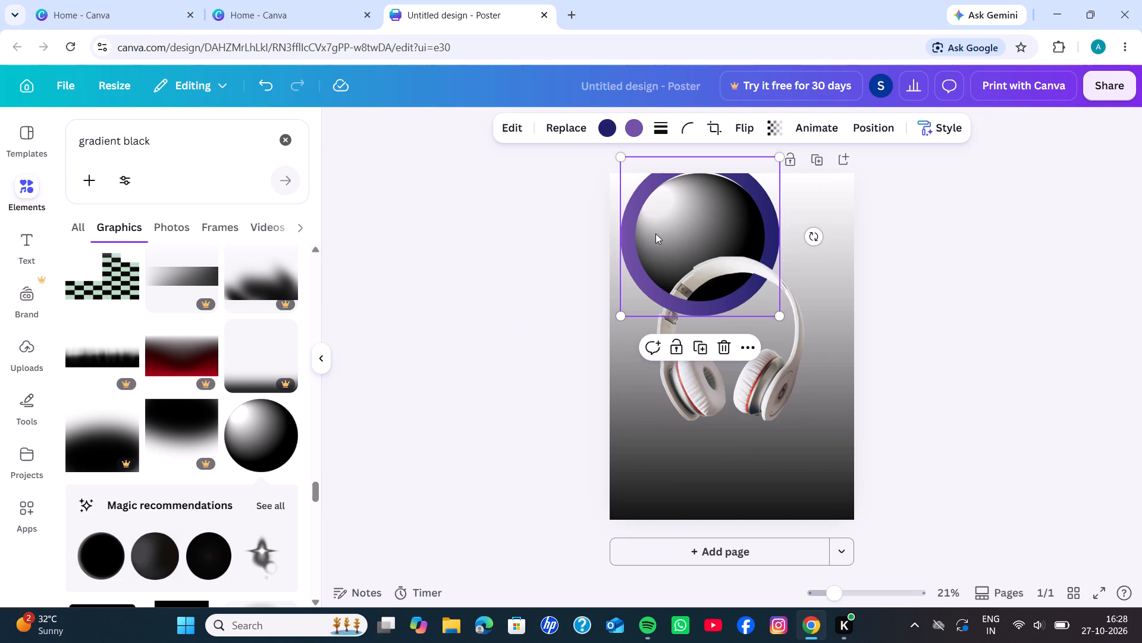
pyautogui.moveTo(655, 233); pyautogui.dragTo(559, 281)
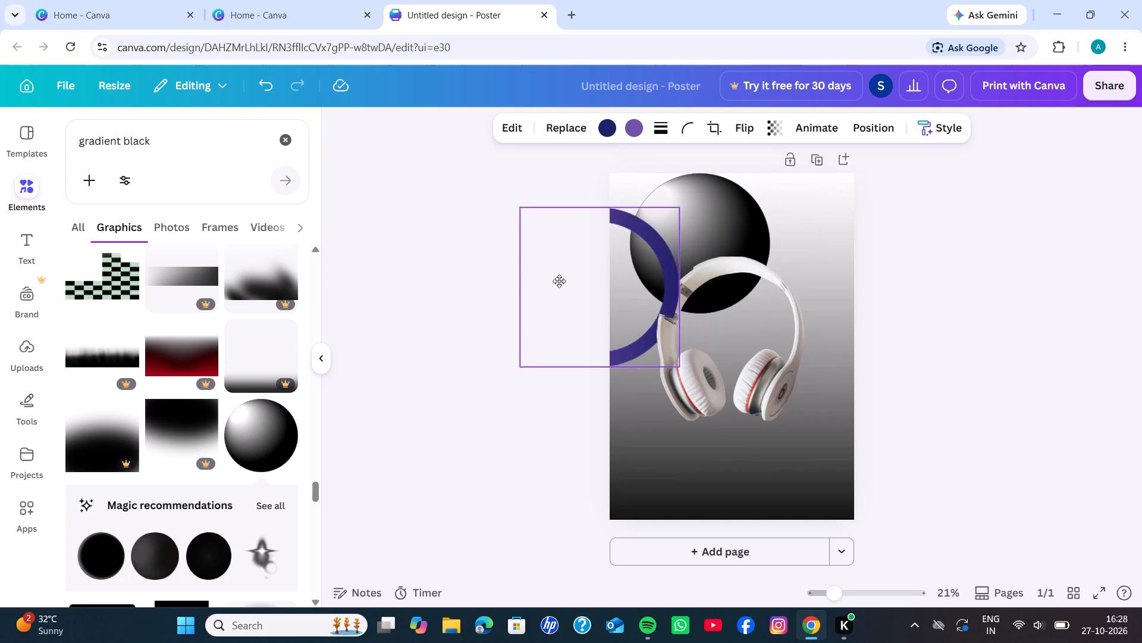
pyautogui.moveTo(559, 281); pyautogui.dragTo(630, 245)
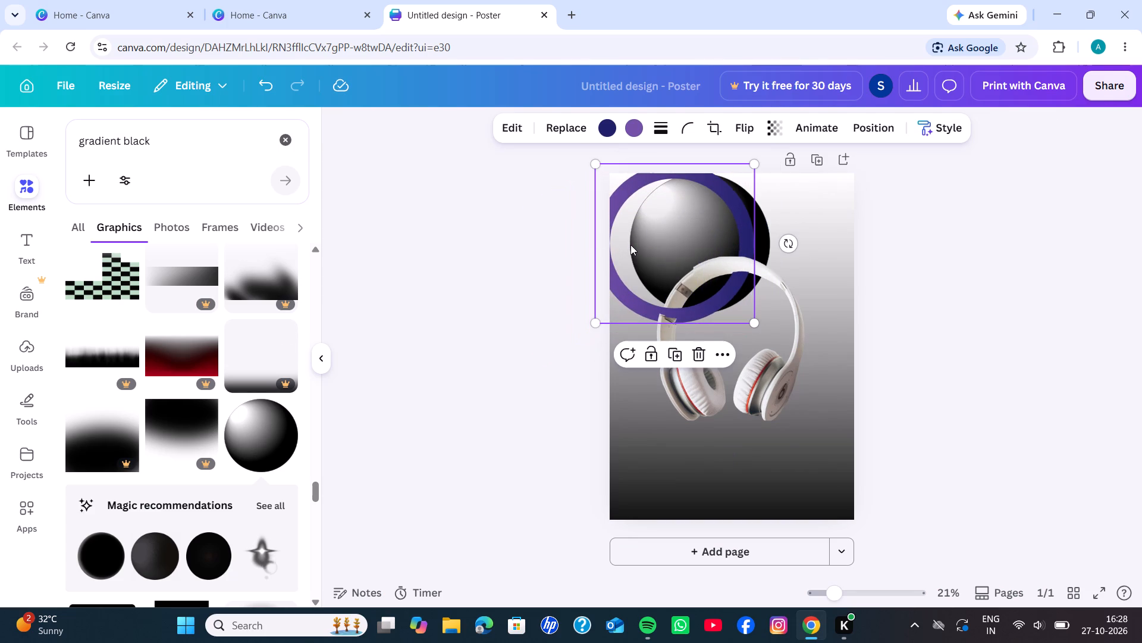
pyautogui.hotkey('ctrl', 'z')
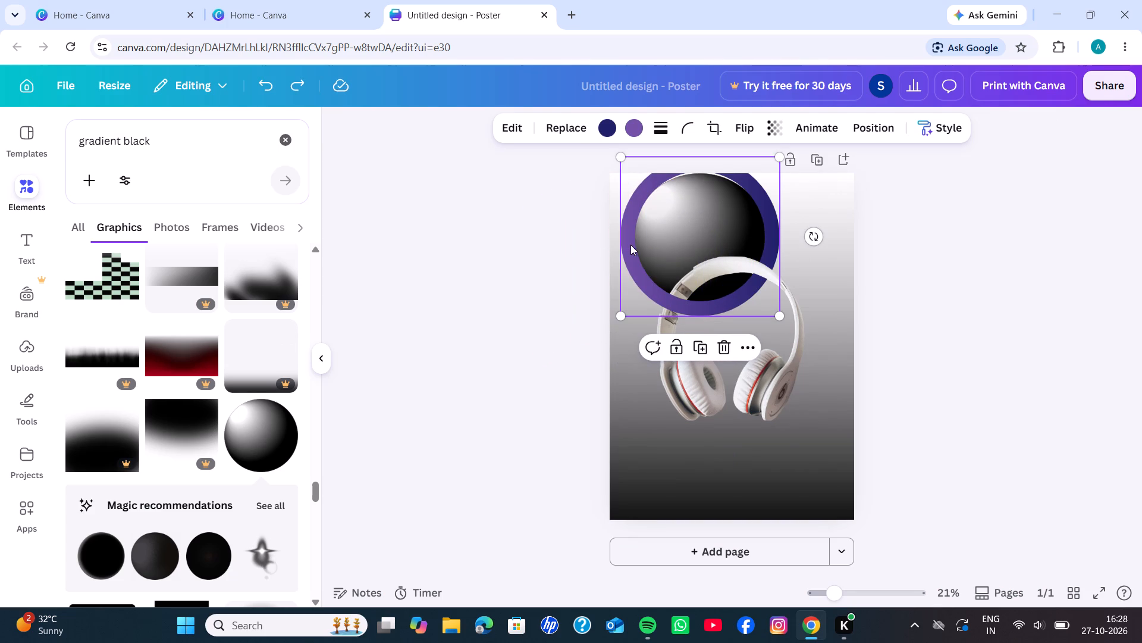
# Delete the black-and-white gradient sphere from the poster.
pyautogui.click(698, 201)
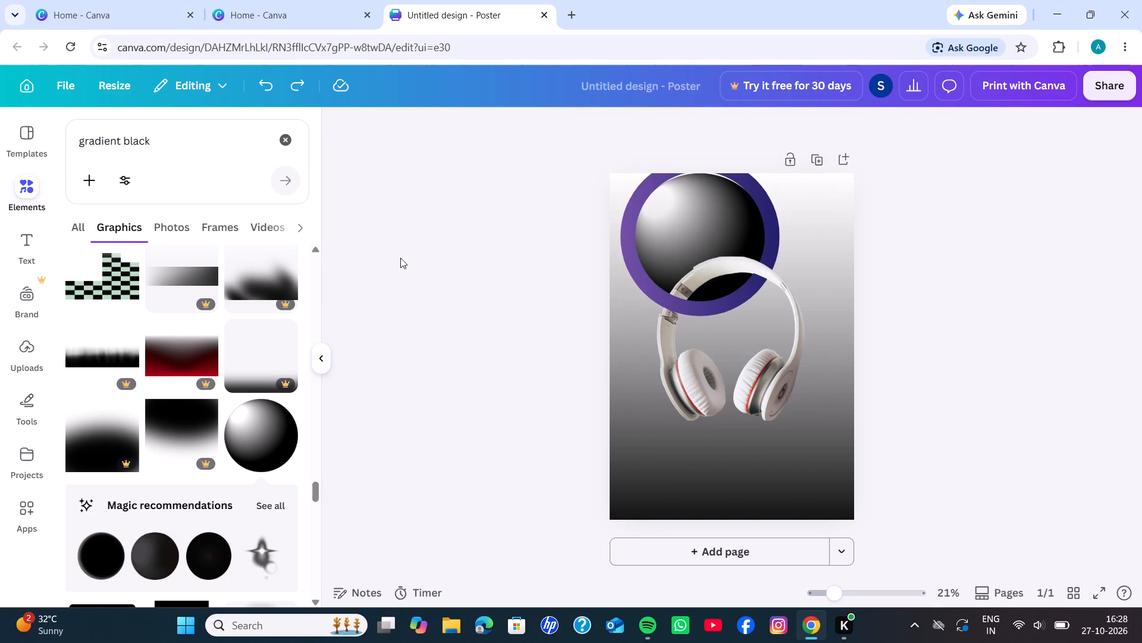
pyautogui.hotkey('alt', '1')
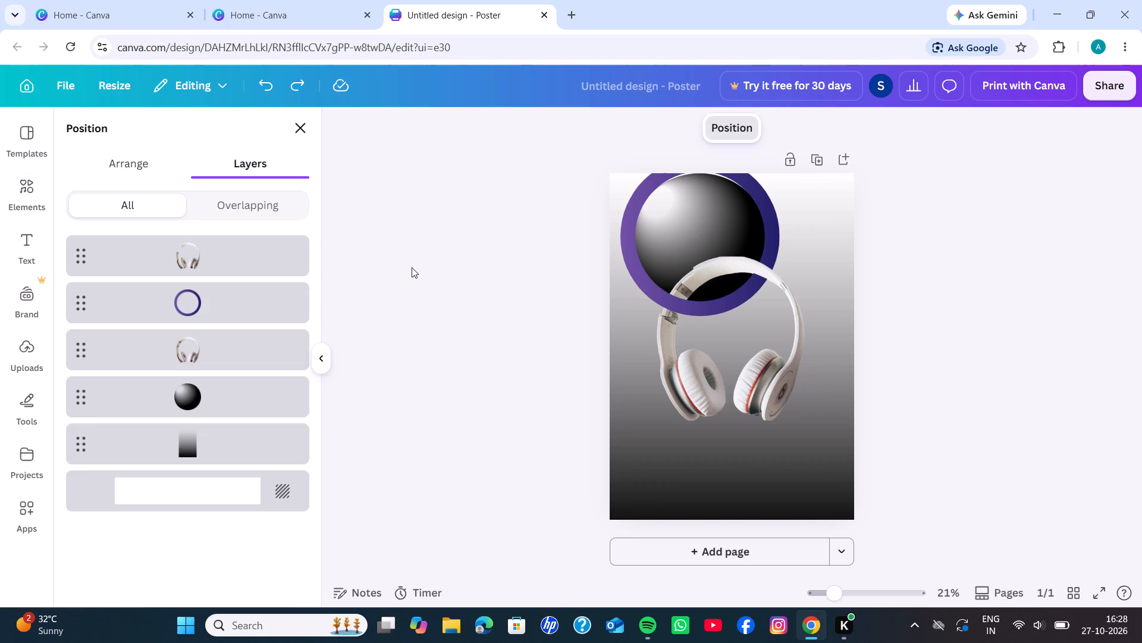
pyautogui.rightClick(138, 416)
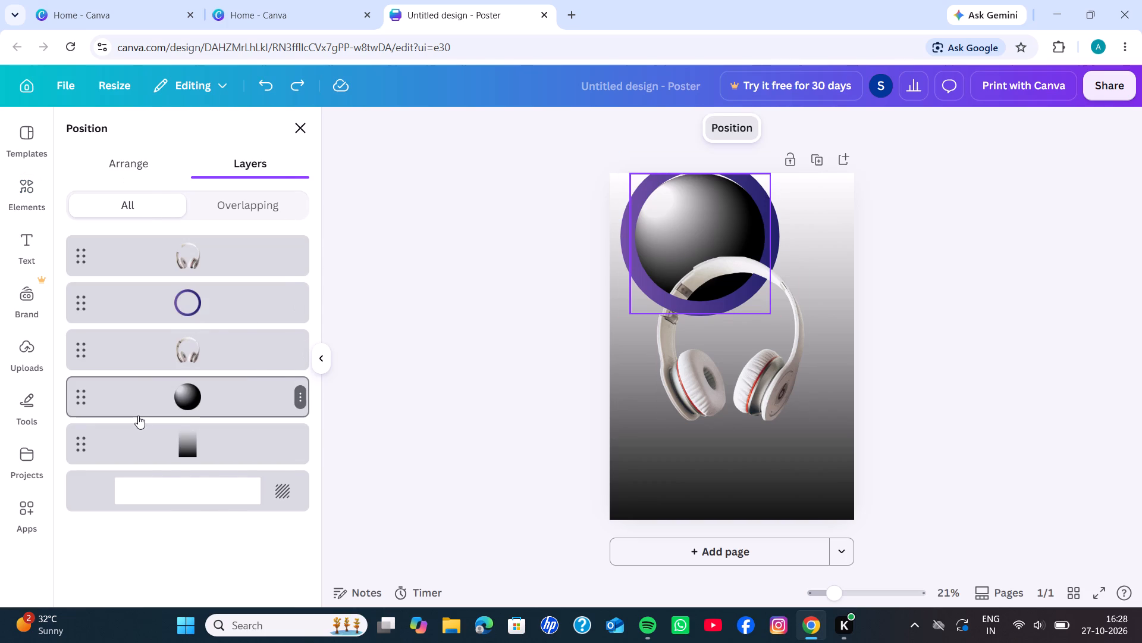
pyautogui.click(222, 265)
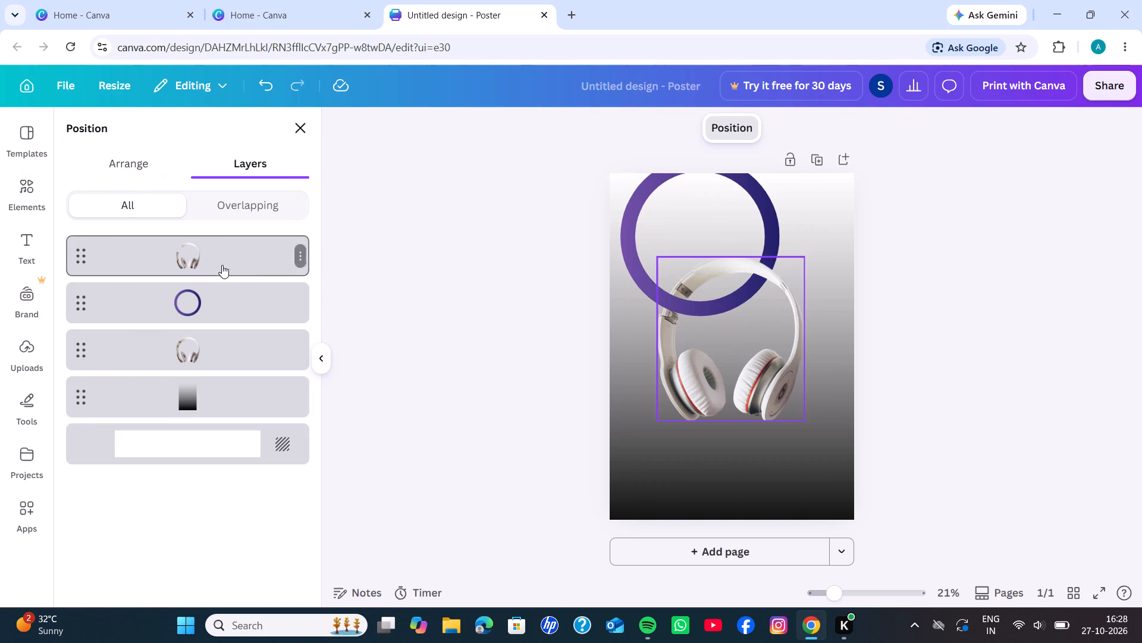
pyautogui.click(406, 343)
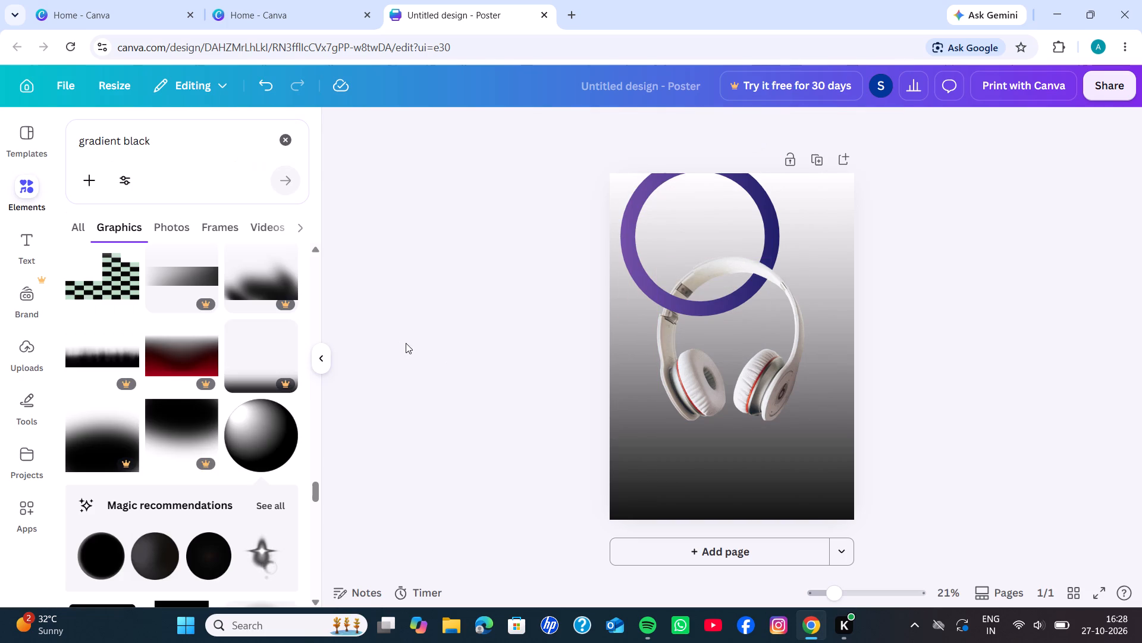
pyautogui.click(445, 362)
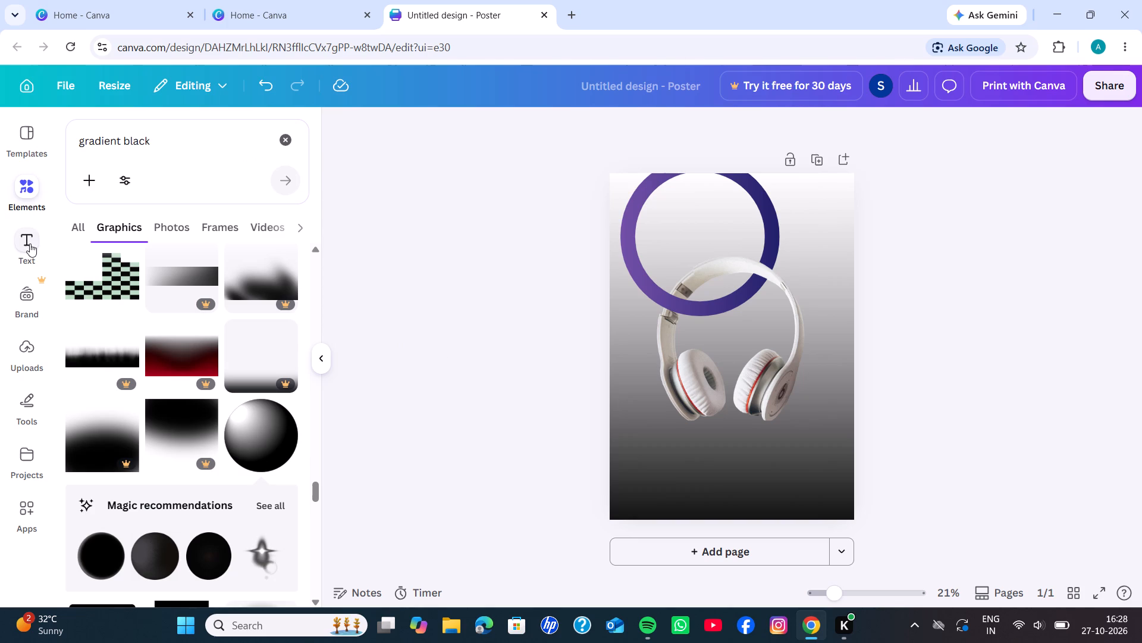
# Add a default text box to the poster, leaving its placeholder text over the headphones.
pyautogui.click(30, 244)
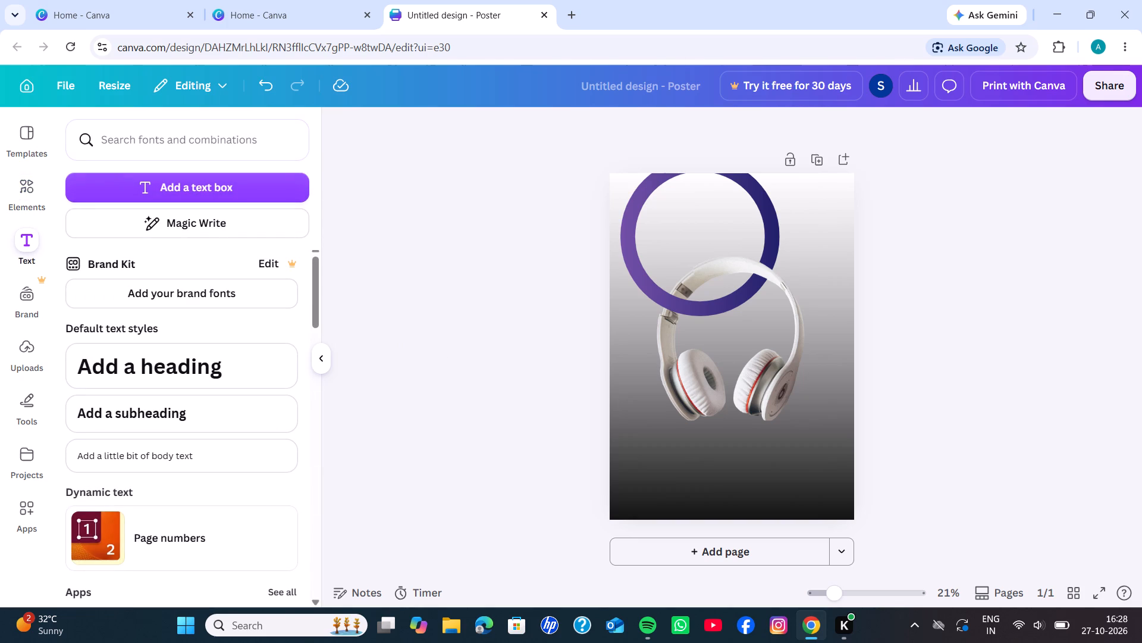
pyautogui.click(174, 148)
pyautogui.click(179, 178)
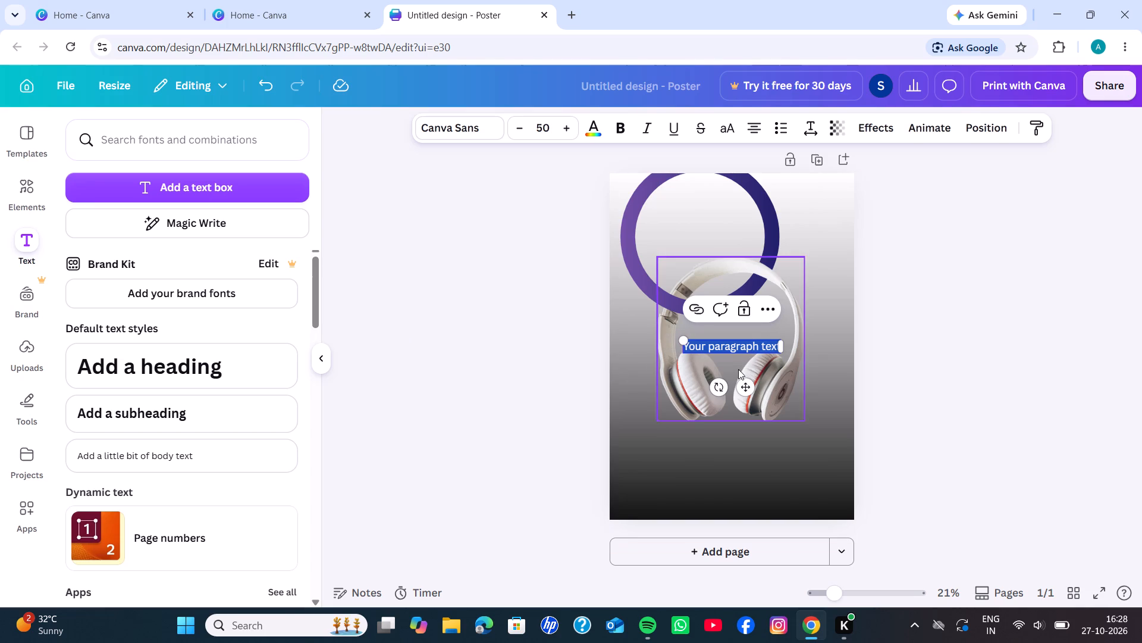
pyautogui.moveTo(435, 354); pyautogui.dragTo(478, 422)
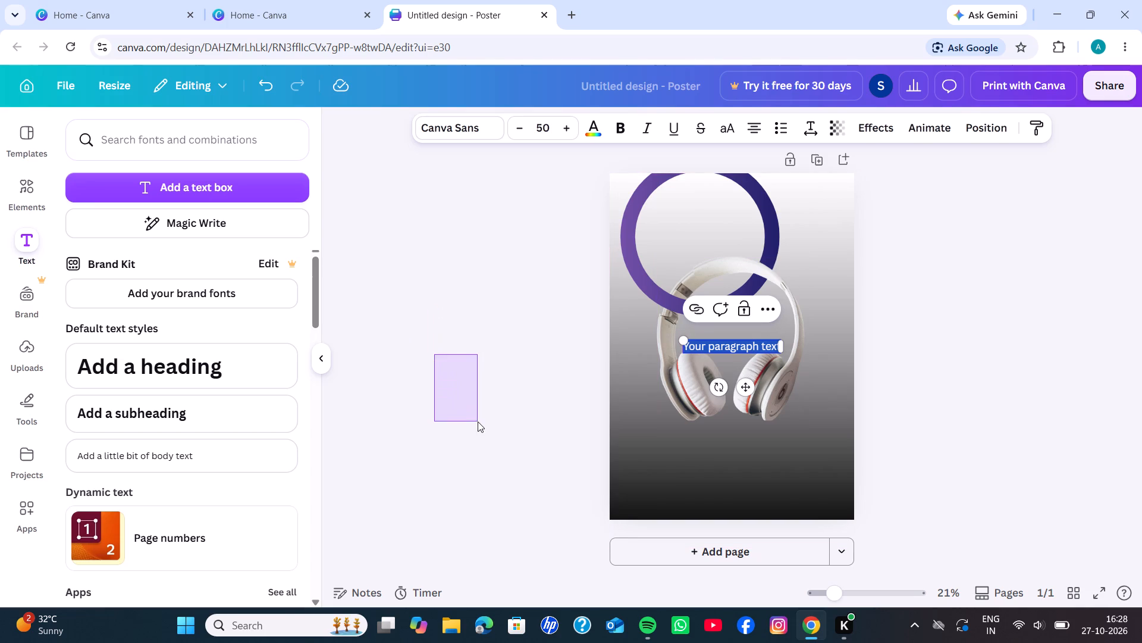
pyautogui.moveTo(478, 422); pyautogui.dragTo(554, 477)
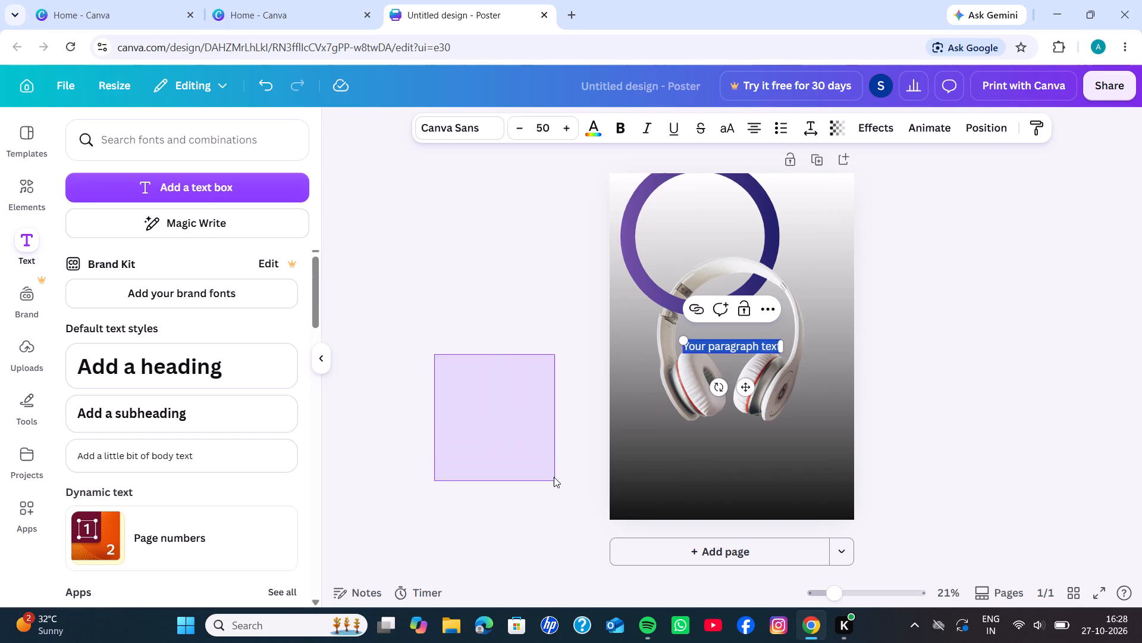
pyautogui.moveTo(554, 477); pyautogui.dragTo(549, 456)
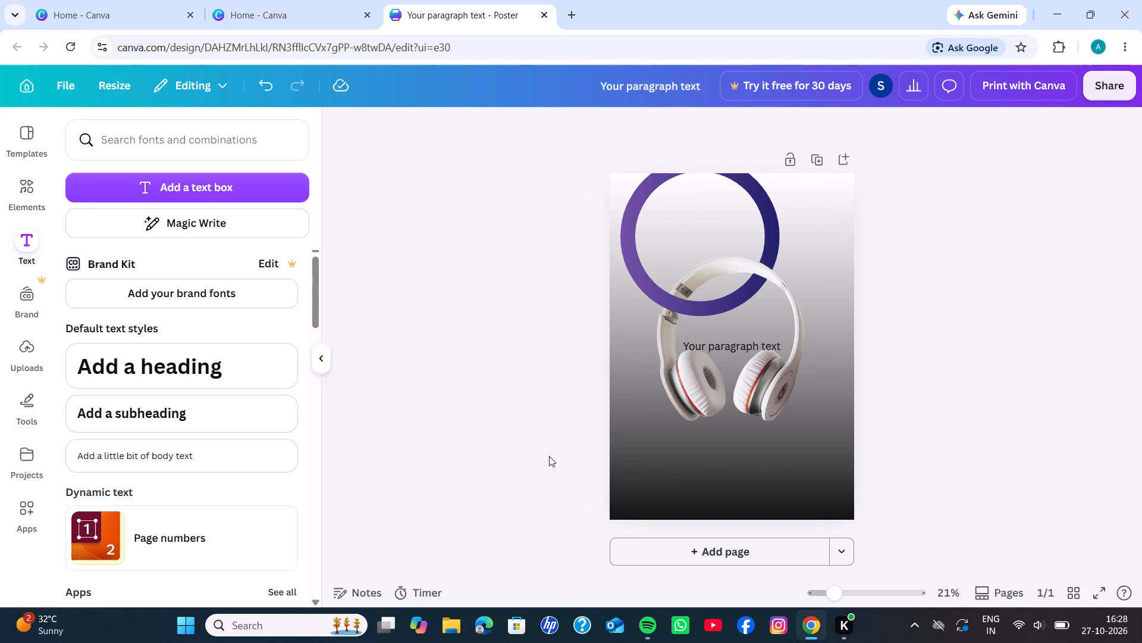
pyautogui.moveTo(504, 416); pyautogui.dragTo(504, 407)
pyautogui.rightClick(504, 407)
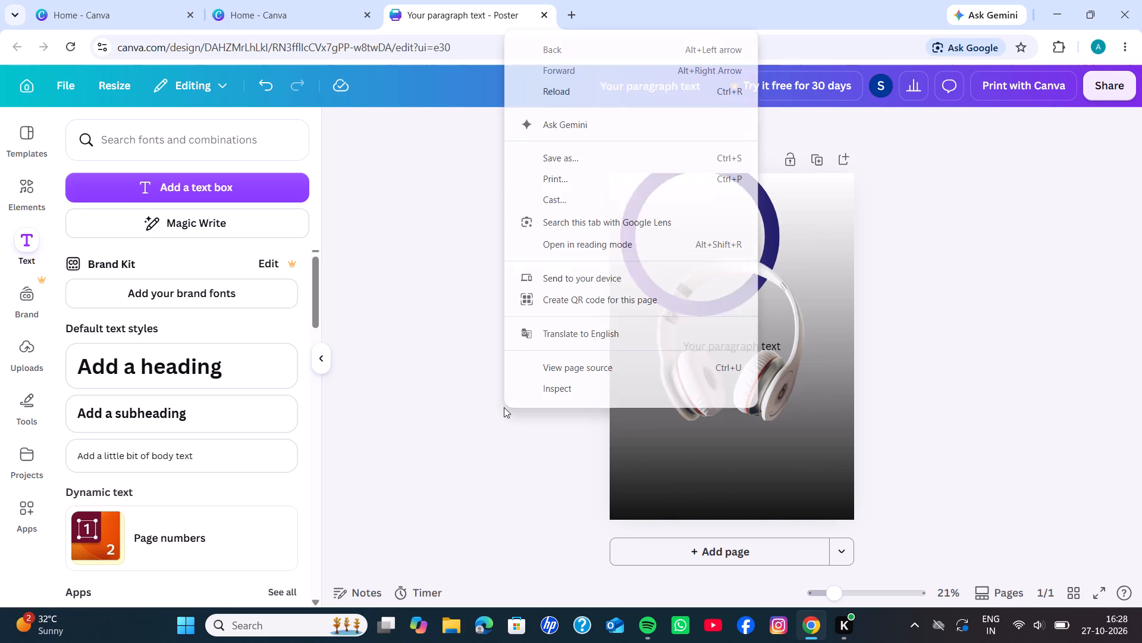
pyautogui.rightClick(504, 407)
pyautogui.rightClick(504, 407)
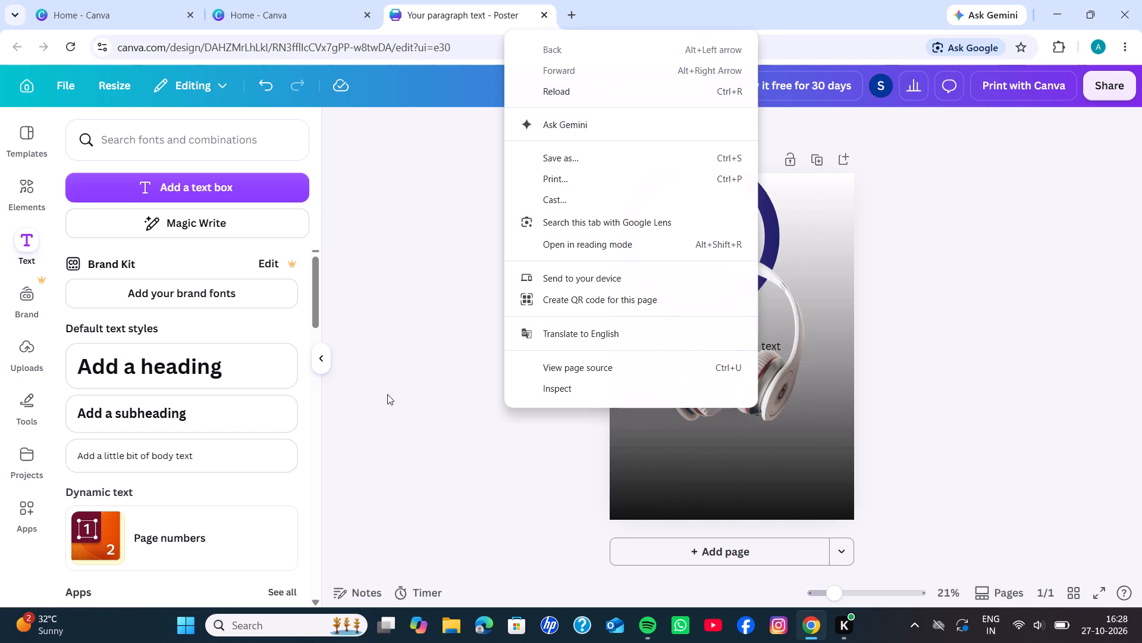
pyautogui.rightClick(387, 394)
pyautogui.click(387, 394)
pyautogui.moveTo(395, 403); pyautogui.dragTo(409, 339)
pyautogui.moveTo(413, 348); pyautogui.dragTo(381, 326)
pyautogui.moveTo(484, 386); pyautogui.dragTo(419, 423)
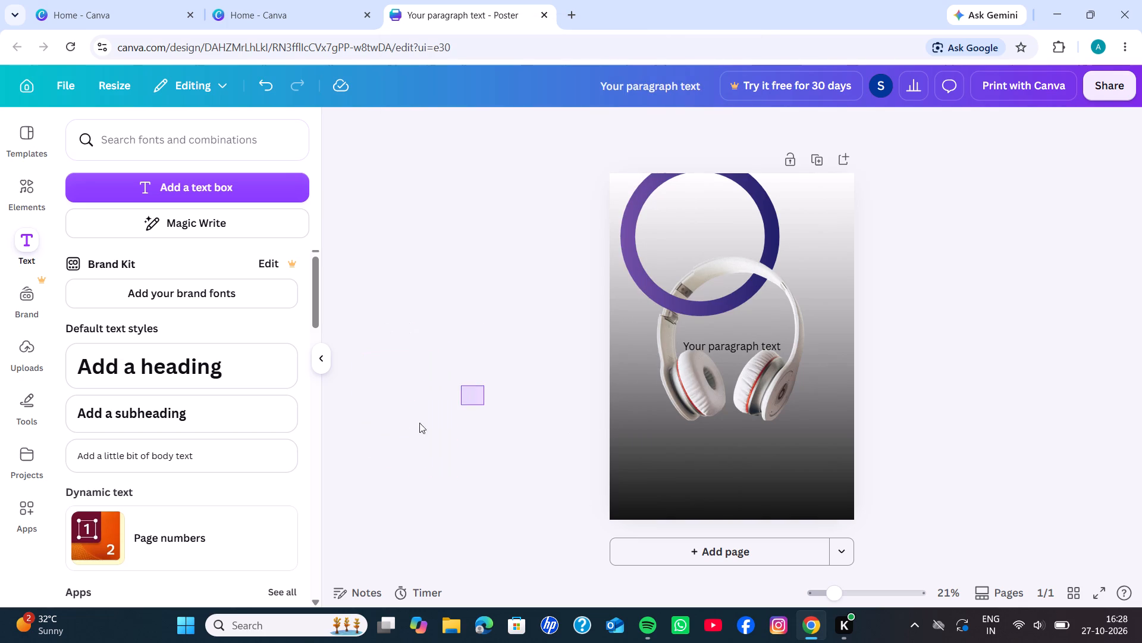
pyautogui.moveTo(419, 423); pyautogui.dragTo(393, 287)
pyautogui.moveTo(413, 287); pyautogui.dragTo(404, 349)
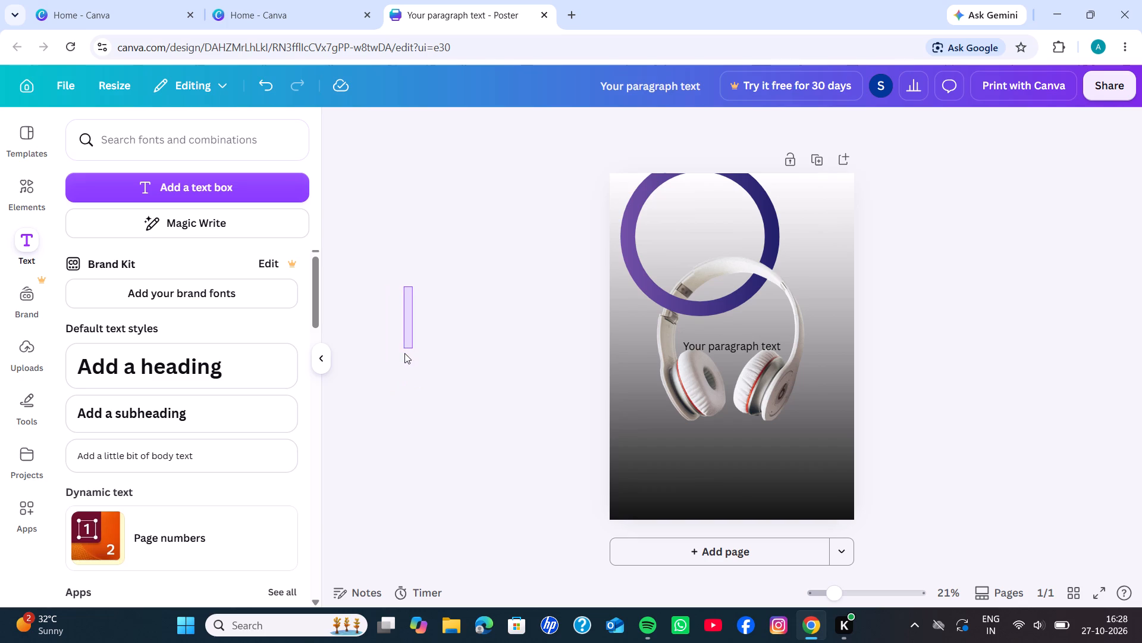
# Browse the font combinations for a decorative text style to use on the headphones poster.
pyautogui.scroll(-3, 172, 366)
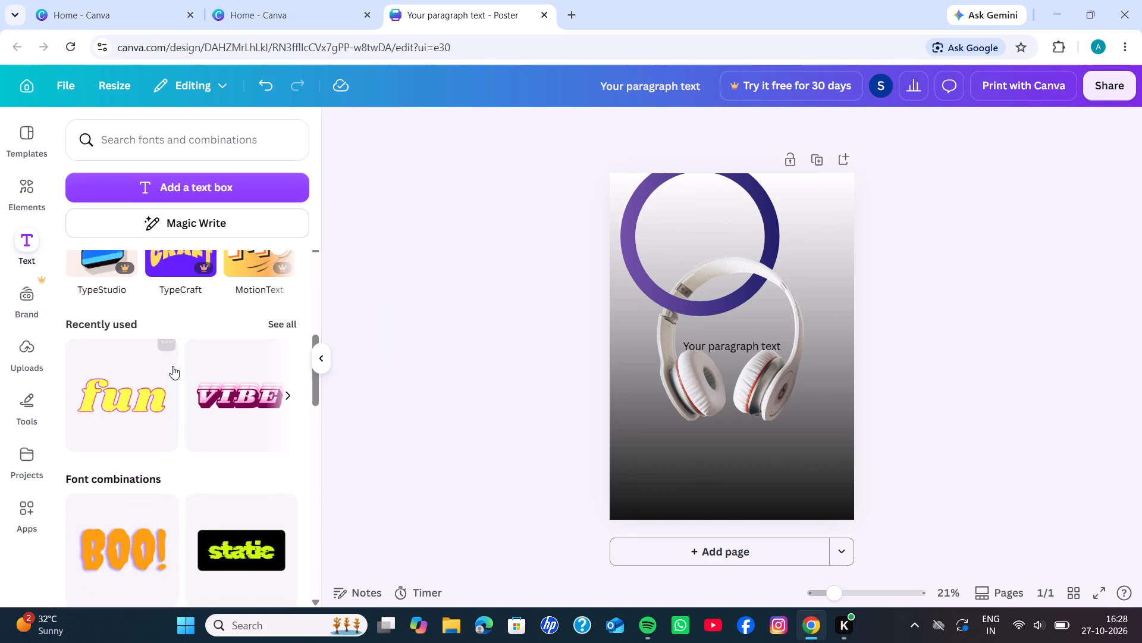
pyautogui.scroll(-4, 172, 366)
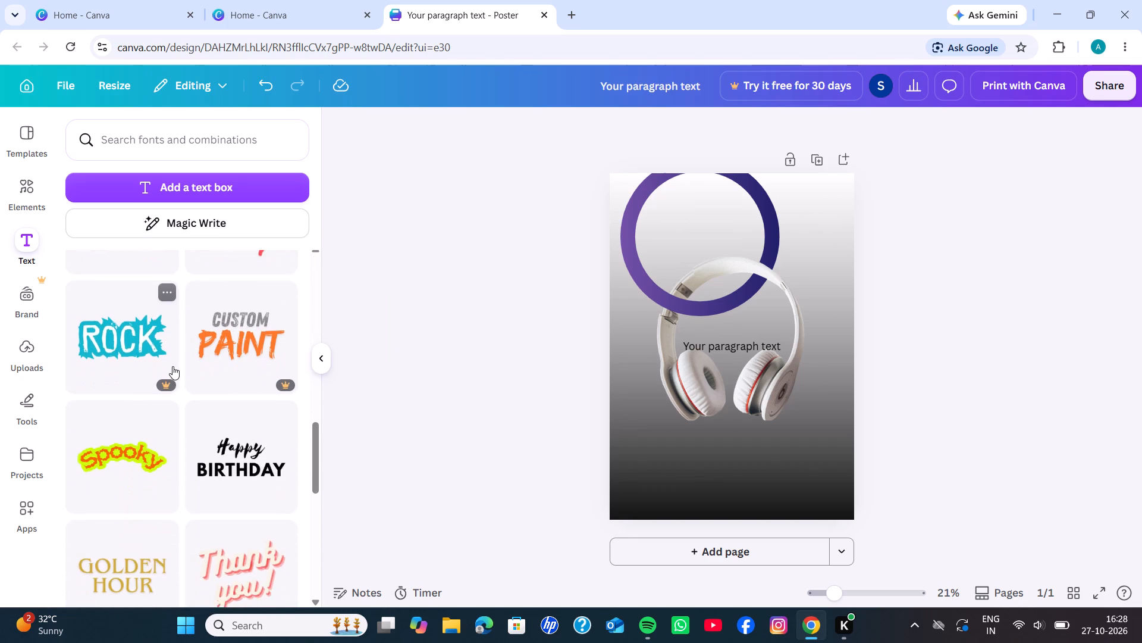
pyautogui.scroll(-3, 172, 366)
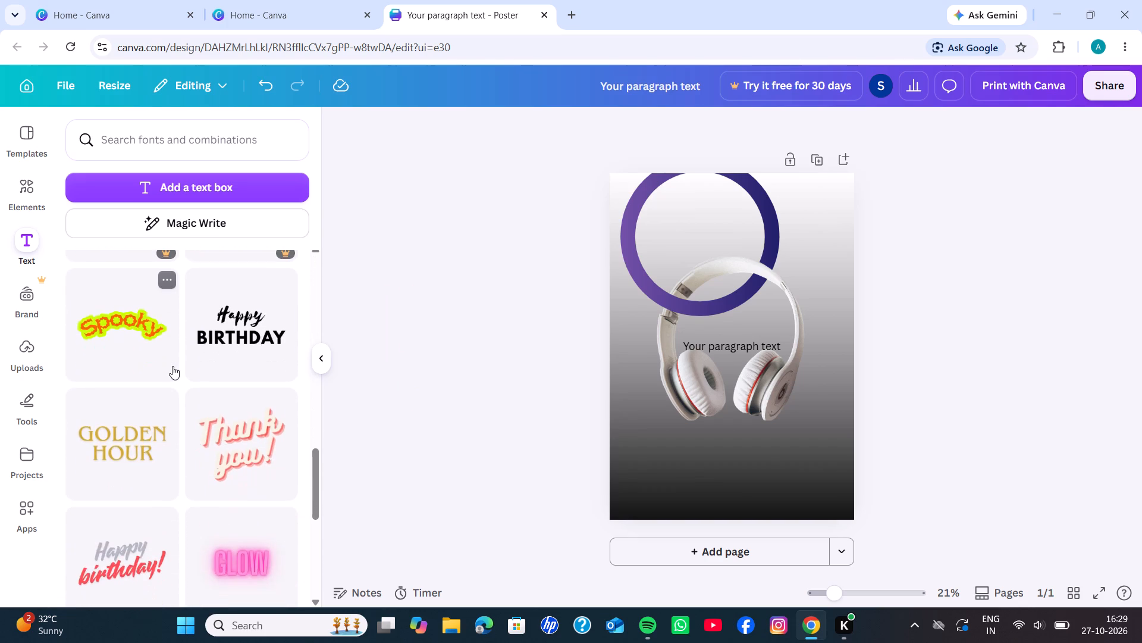
pyautogui.scroll(-3, 172, 366)
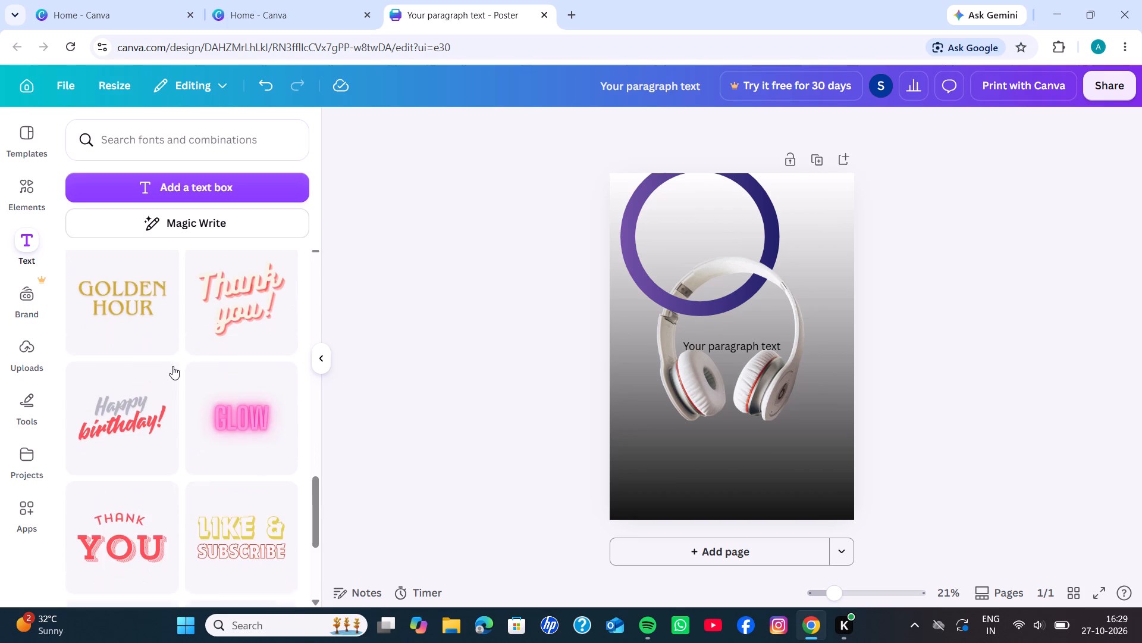
pyautogui.scroll(-3, 172, 366)
pyautogui.hscroll(-1, 172, 366)
pyautogui.scroll(1, 172, 366)
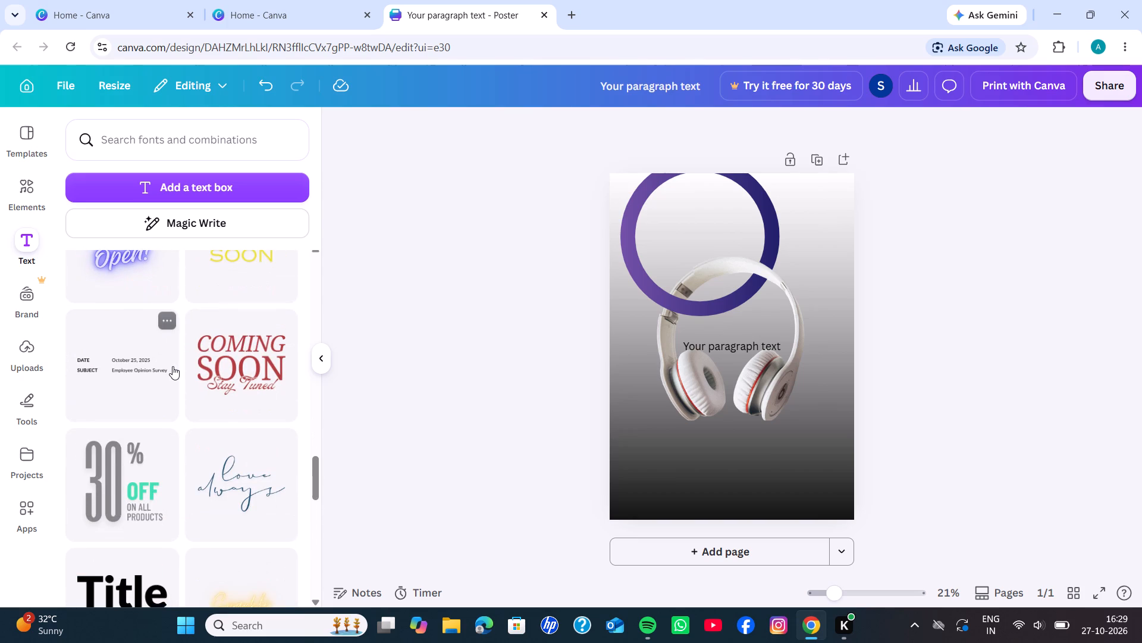
pyautogui.scroll(3, 172, 366)
pyautogui.scroll(-2, 172, 366)
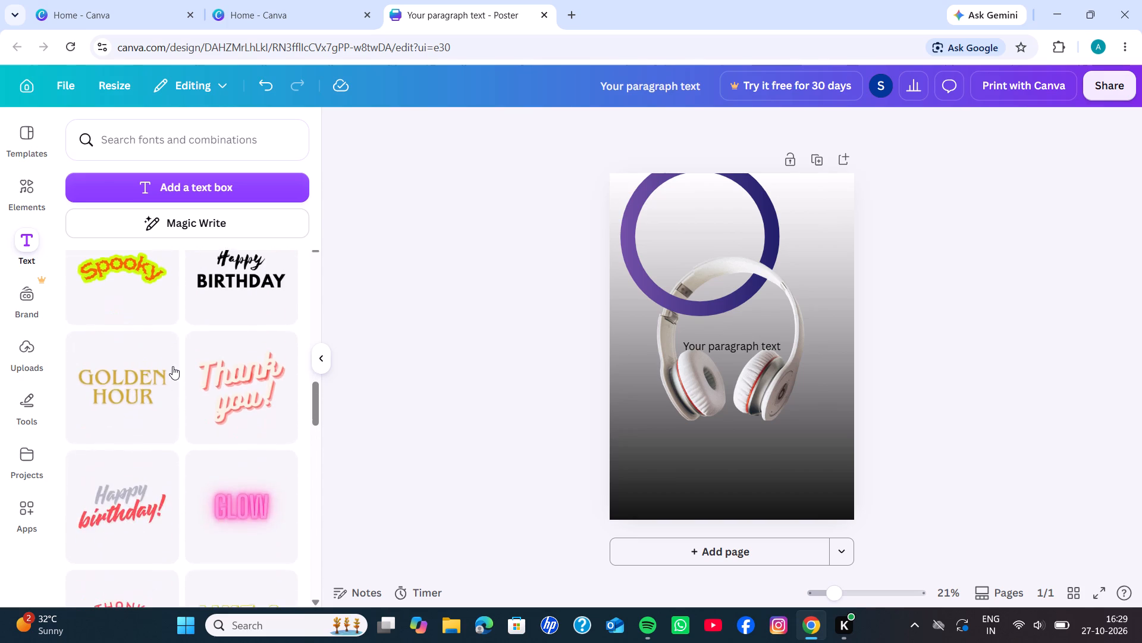
pyautogui.scroll(-4, 172, 366)
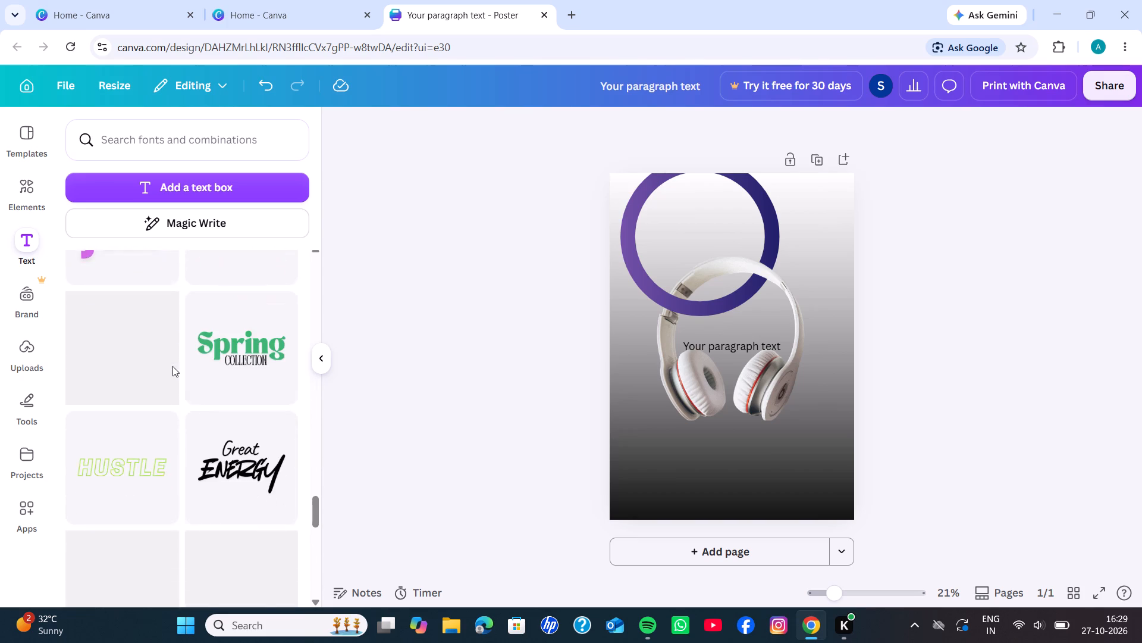
pyautogui.scroll(-1, 172, 366)
pyautogui.scroll(1, 172, 366)
pyautogui.scroll(-1, 172, 366)
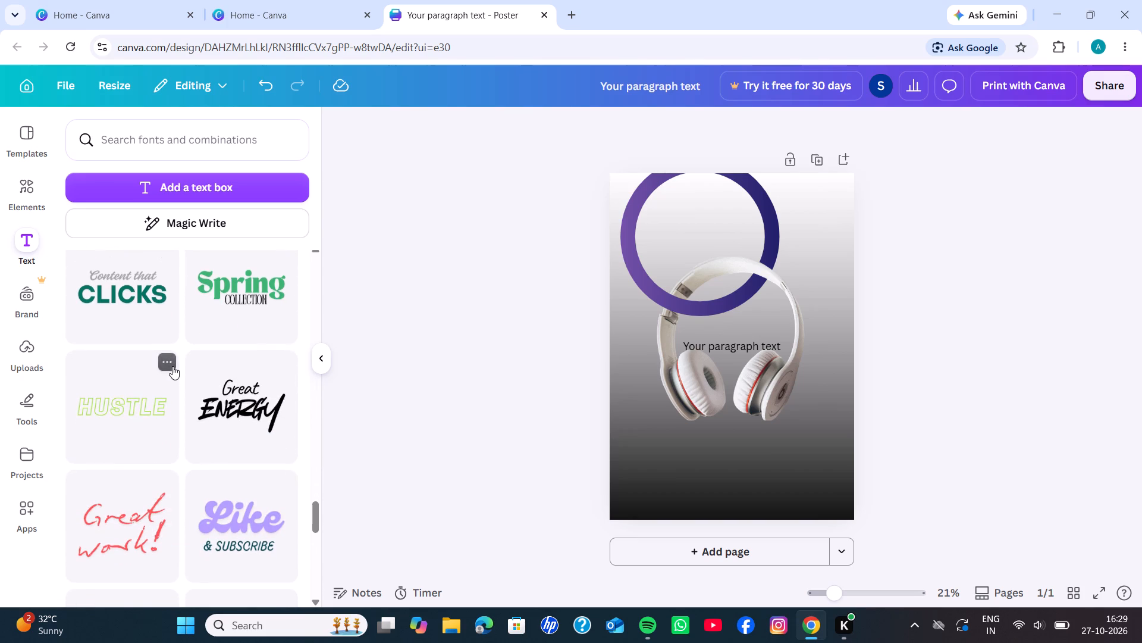
pyautogui.scroll(-2, 172, 366)
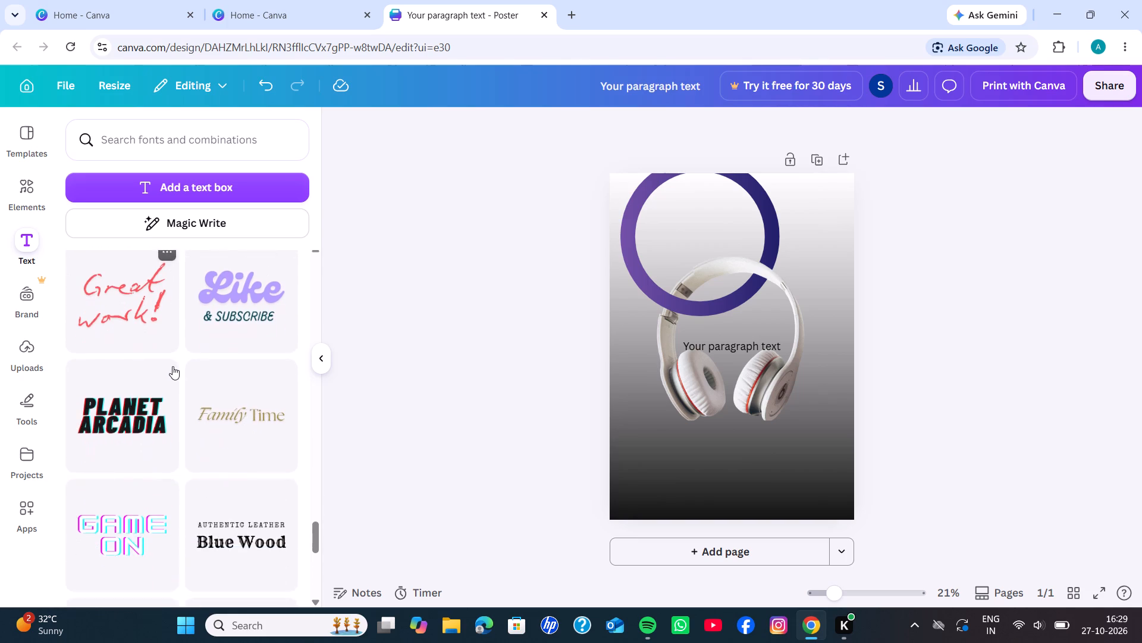
pyautogui.scroll(-1, 172, 366)
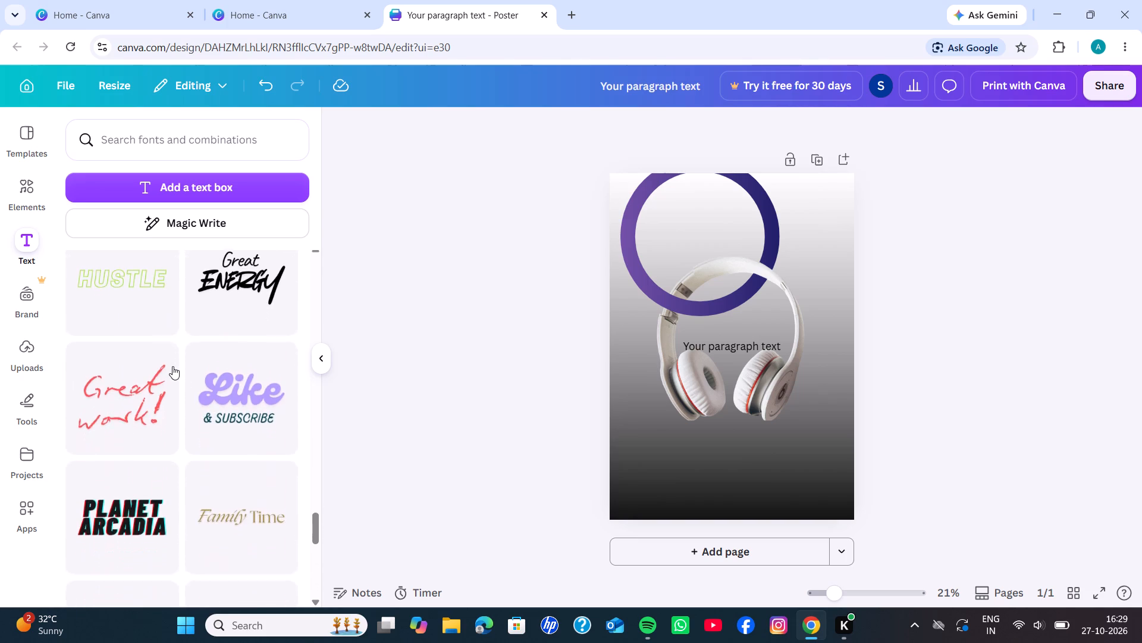
pyautogui.scroll(1, 172, 366)
pyautogui.scroll(-1, 172, 366)
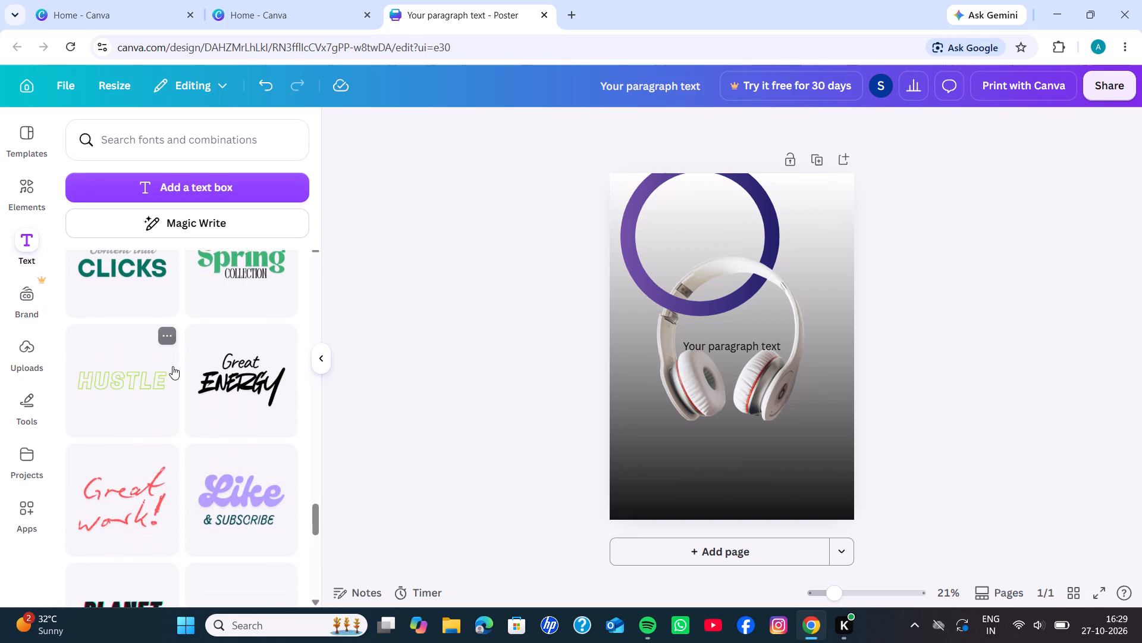
pyautogui.scroll(-2, 172, 366)
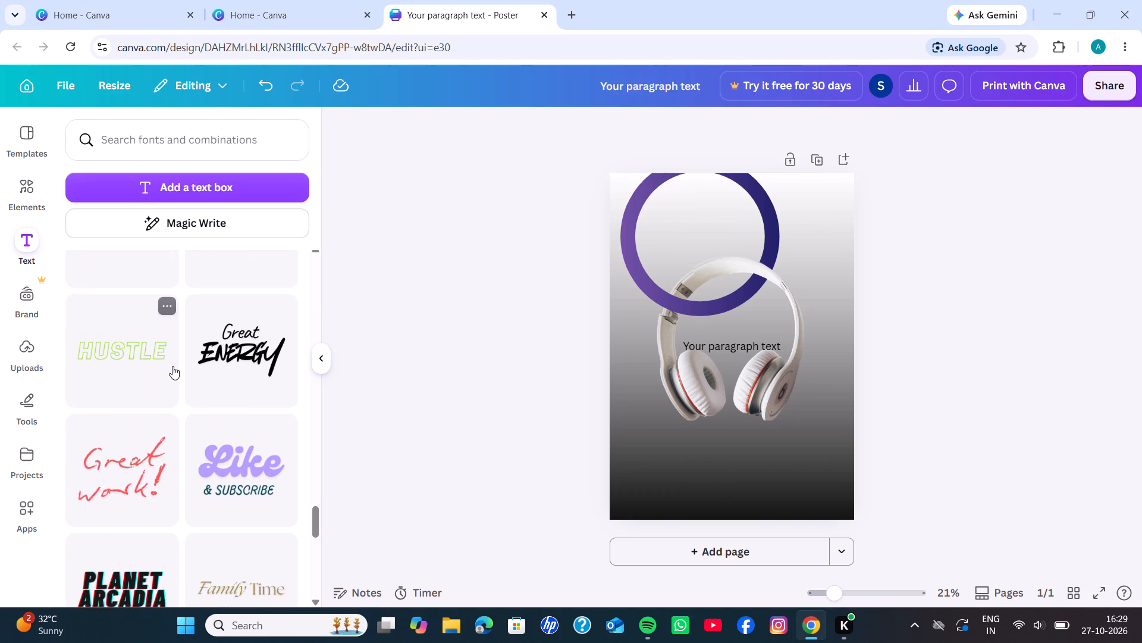
pyautogui.scroll(-1, 172, 366)
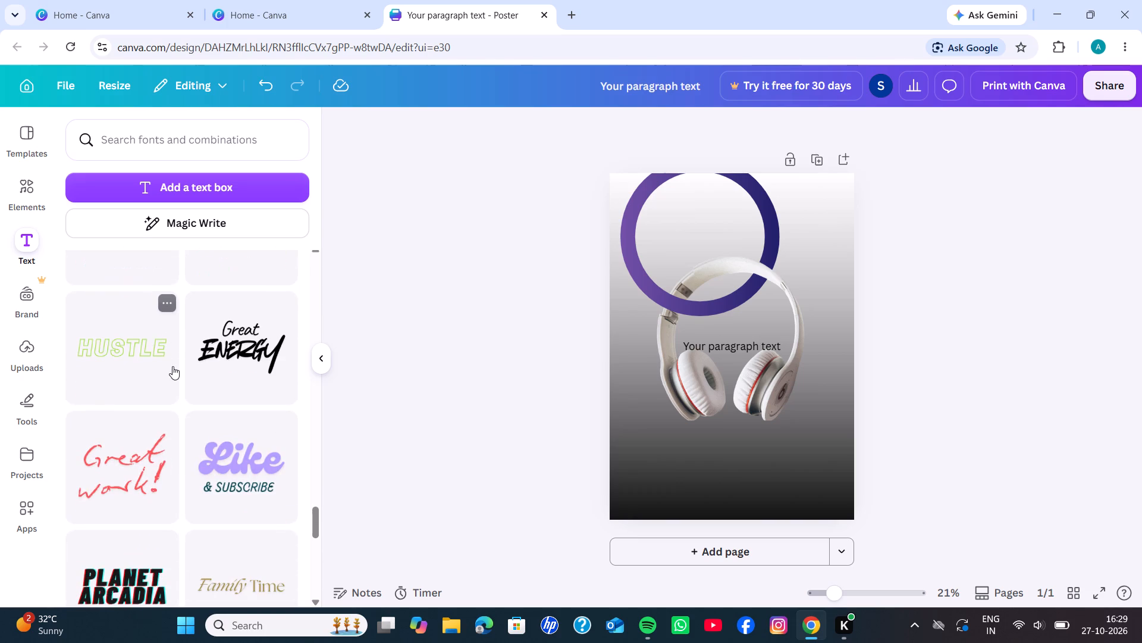
pyautogui.scroll(1, 172, 366)
pyautogui.scroll(-1, 172, 366)
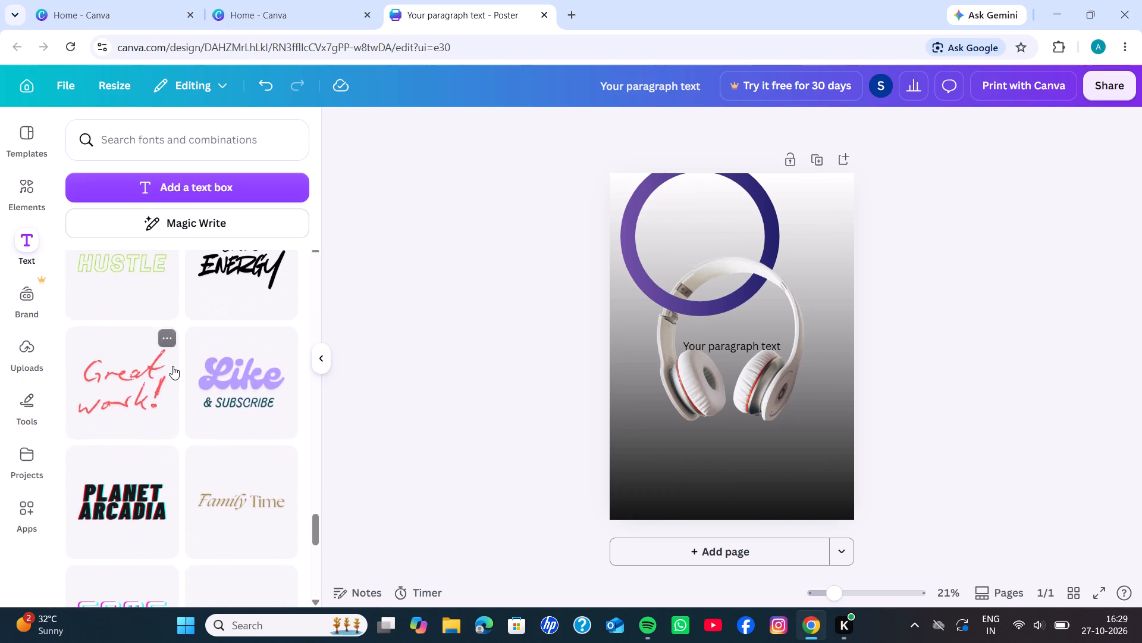
pyautogui.scroll(1, 172, 366)
pyautogui.scroll(-1, 172, 366)
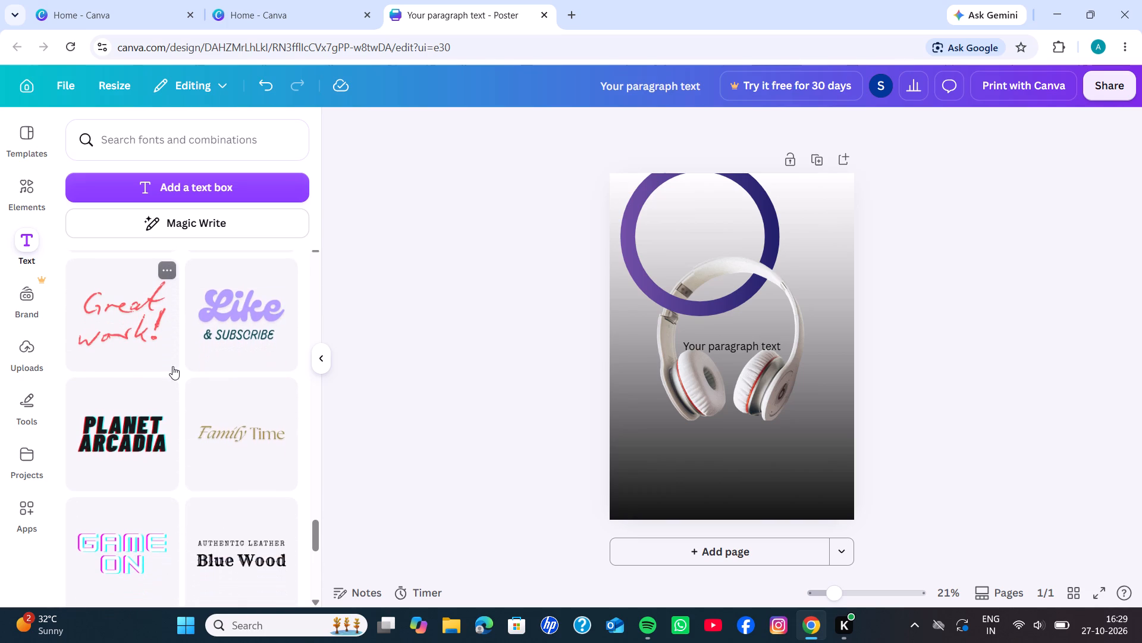
pyautogui.scroll(-1, 172, 366)
pyautogui.scroll(2, 172, 366)
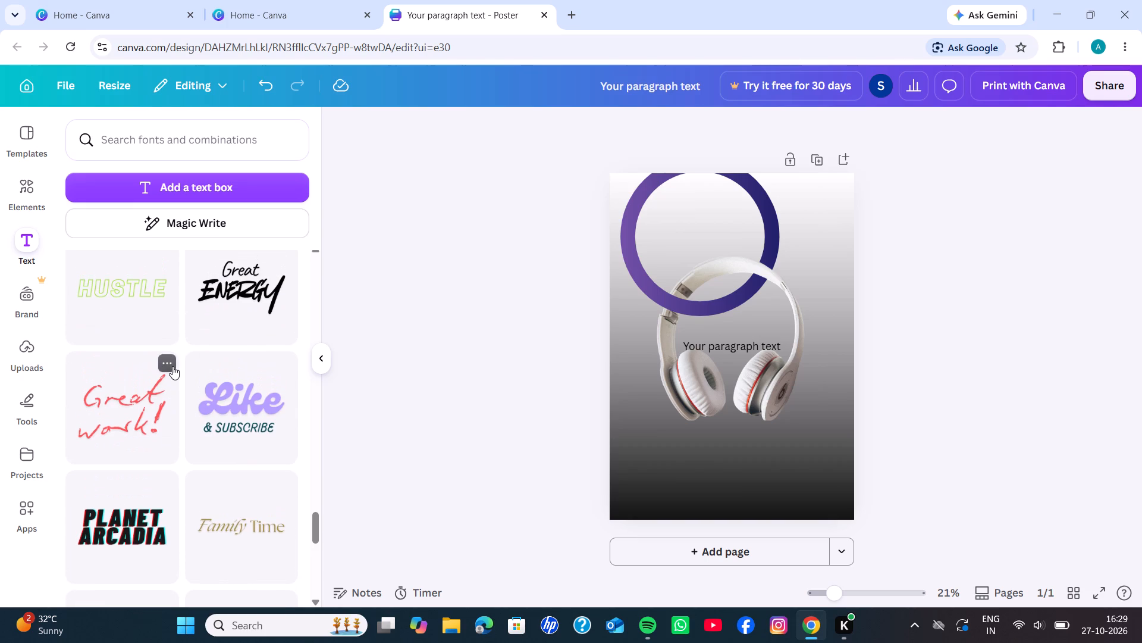
pyautogui.hscroll(1, 172, 366)
pyautogui.scroll(2, 172, 366)
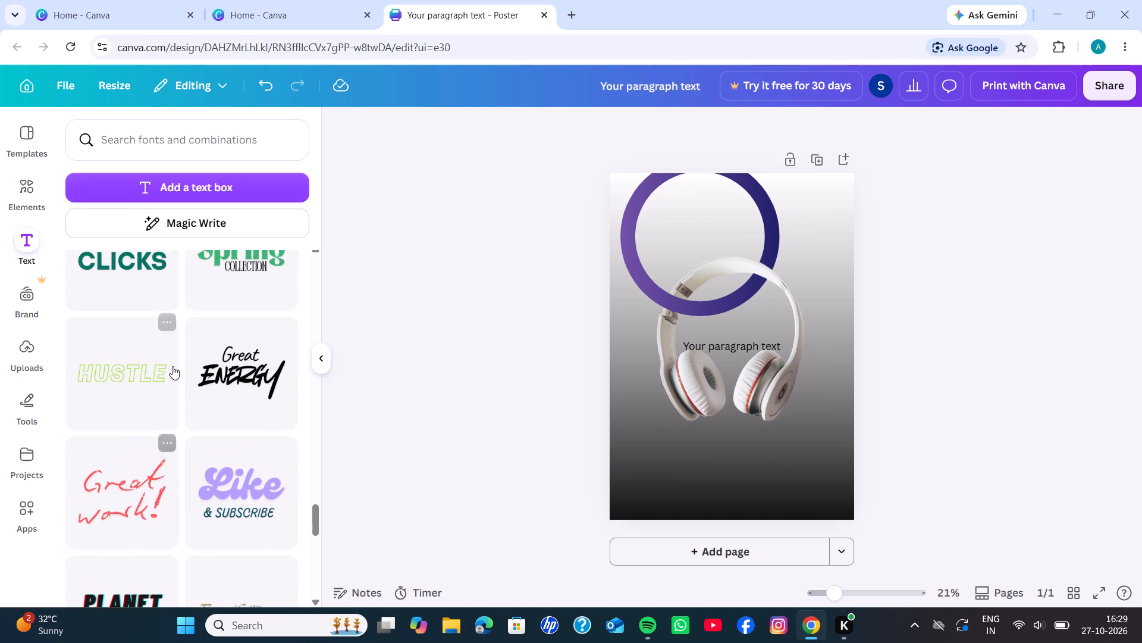
pyautogui.scroll(5, 172, 366)
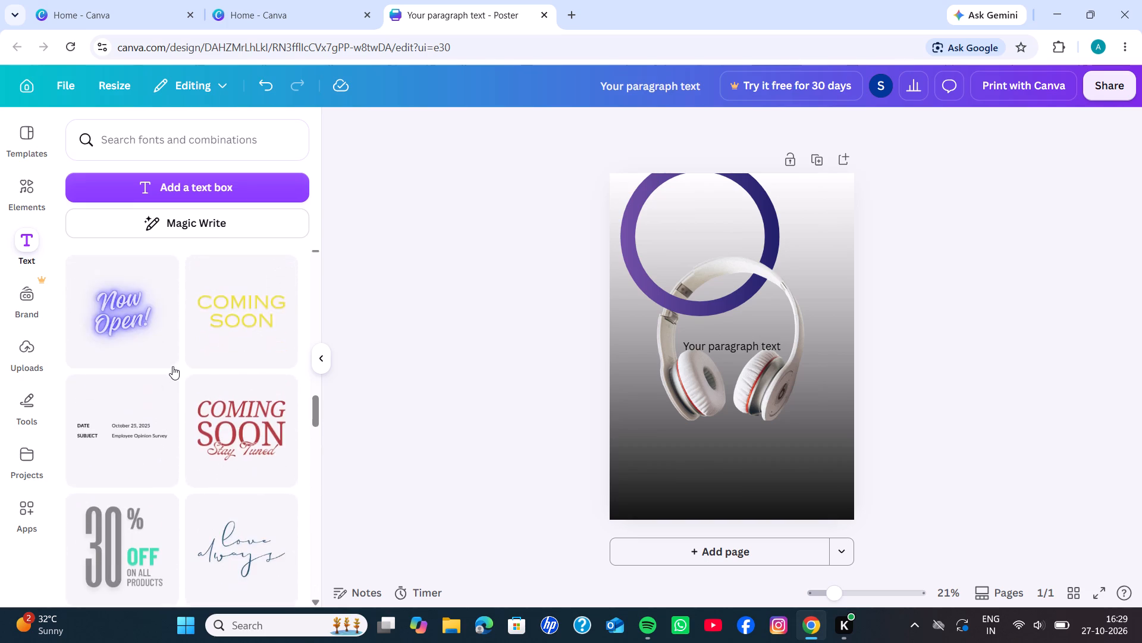
pyautogui.scroll(3, 172, 366)
pyautogui.hscroll(1, 172, 366)
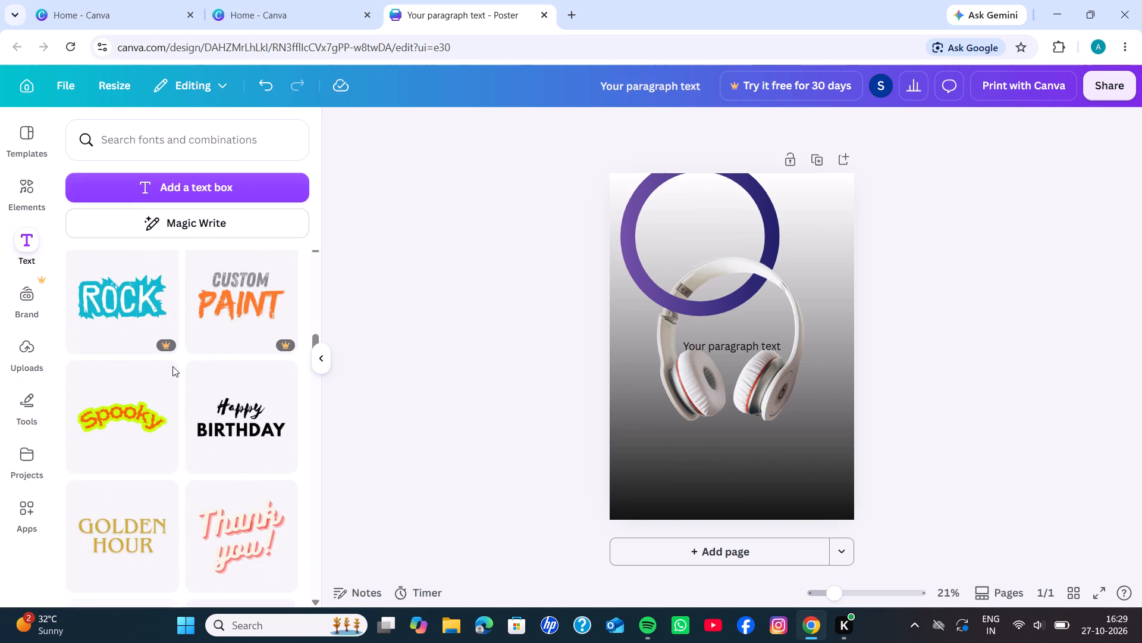
pyautogui.scroll(-11, 172, 366)
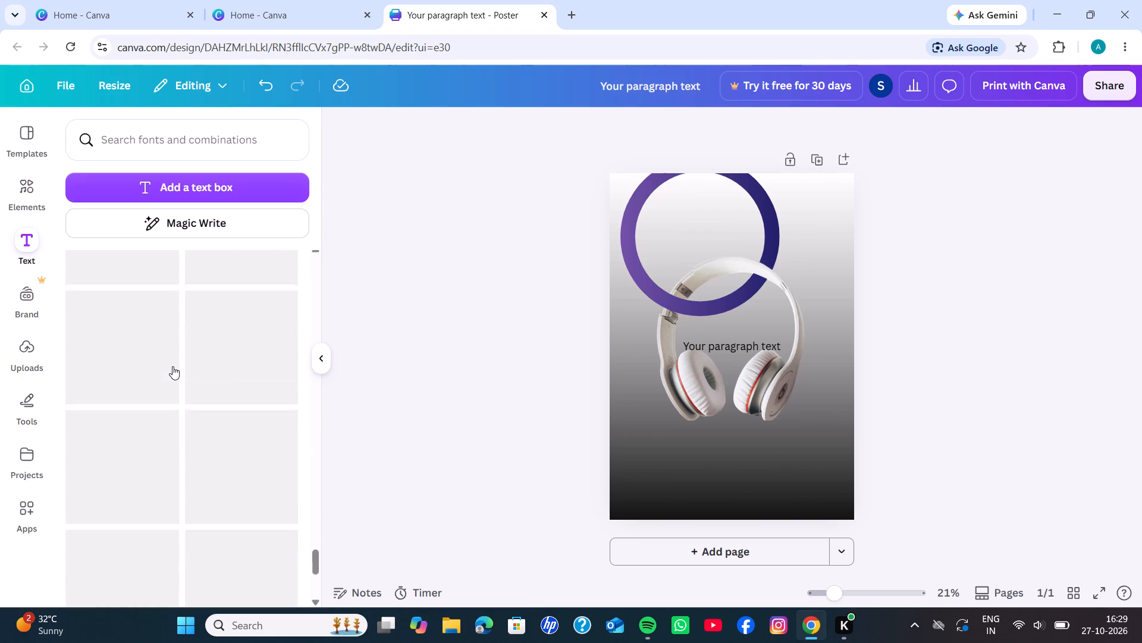
pyautogui.scroll(6, 172, 366)
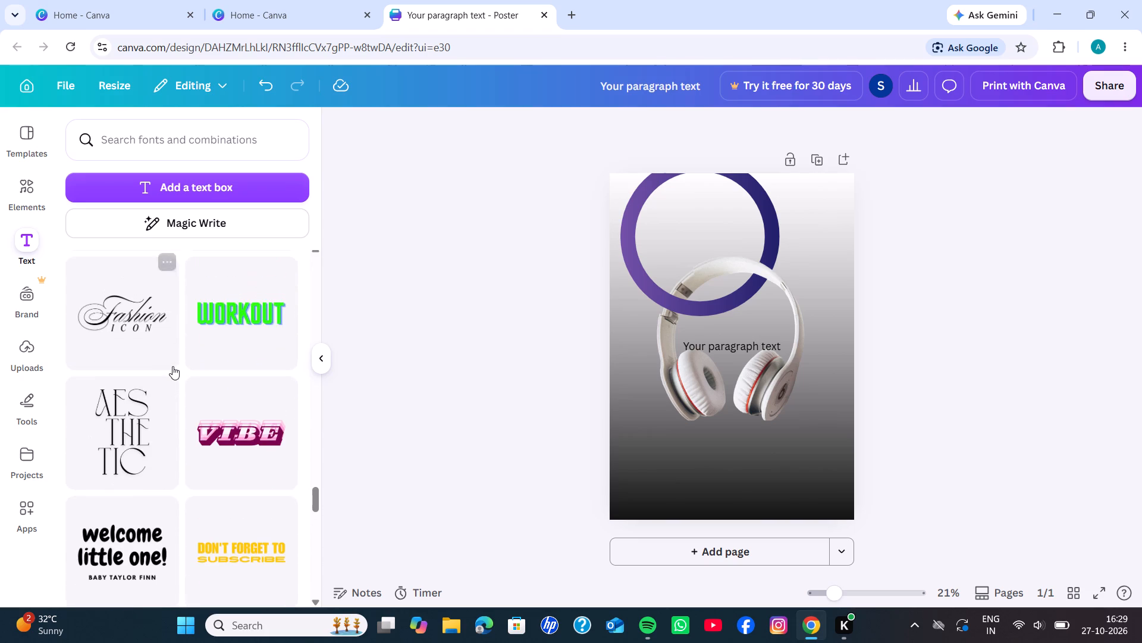
pyautogui.scroll(4, 172, 366)
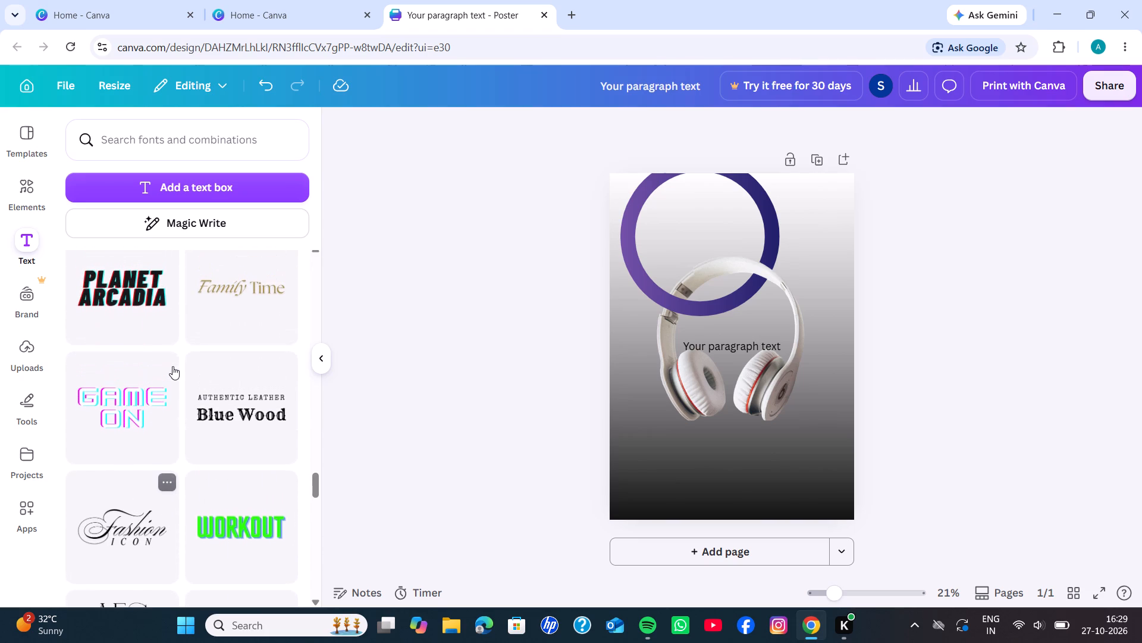
pyautogui.scroll(6, 172, 366)
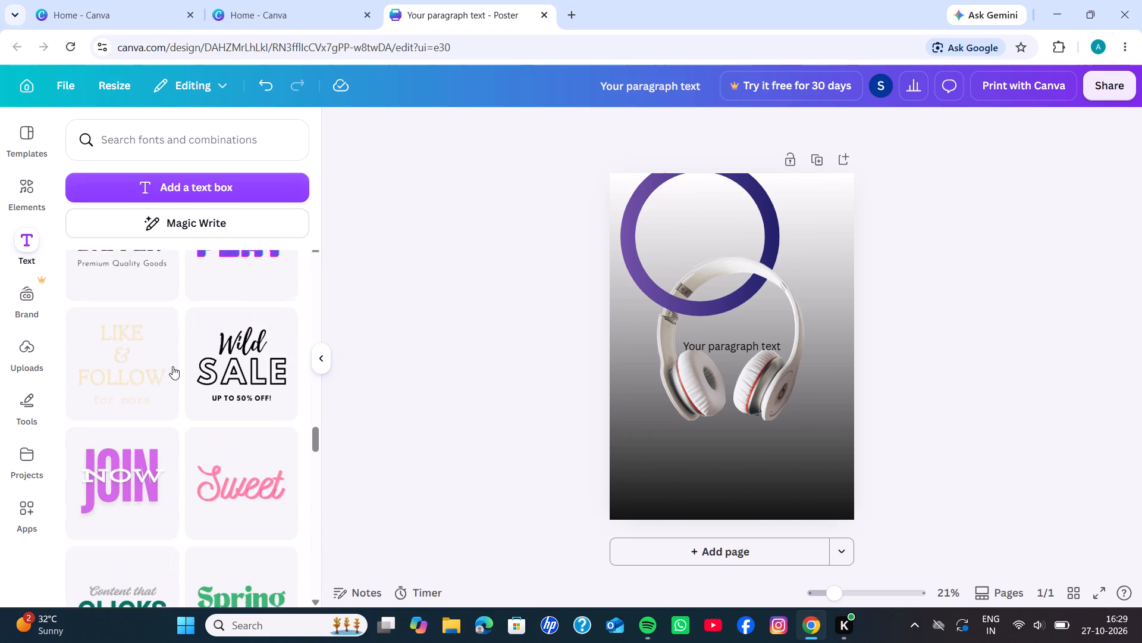
pyautogui.scroll(3, 172, 366)
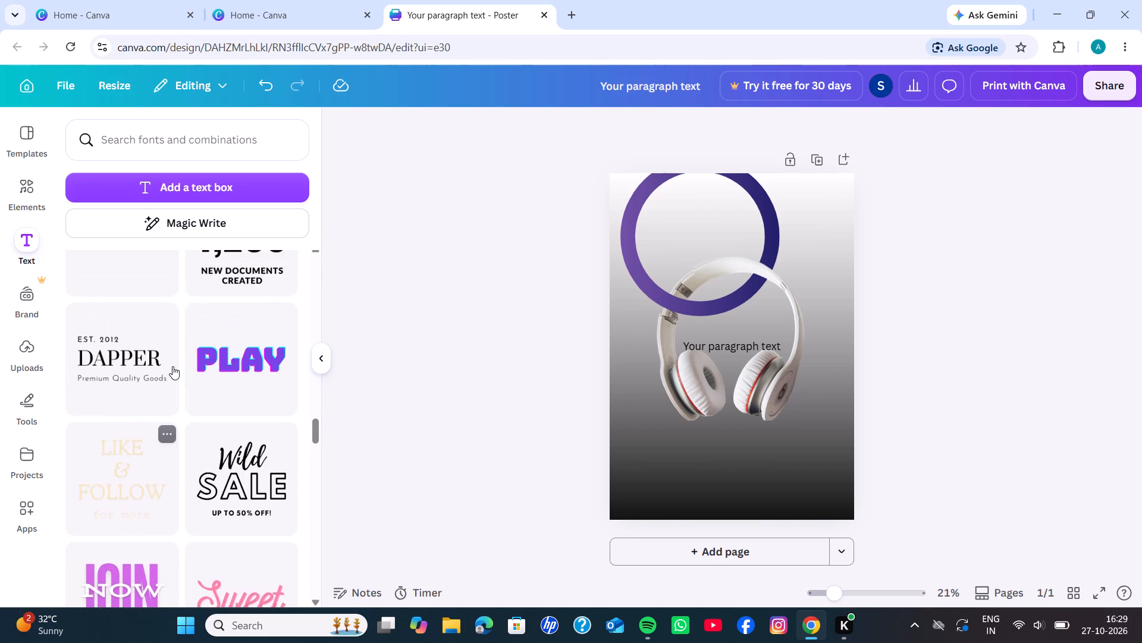
pyautogui.scroll(3, 172, 366)
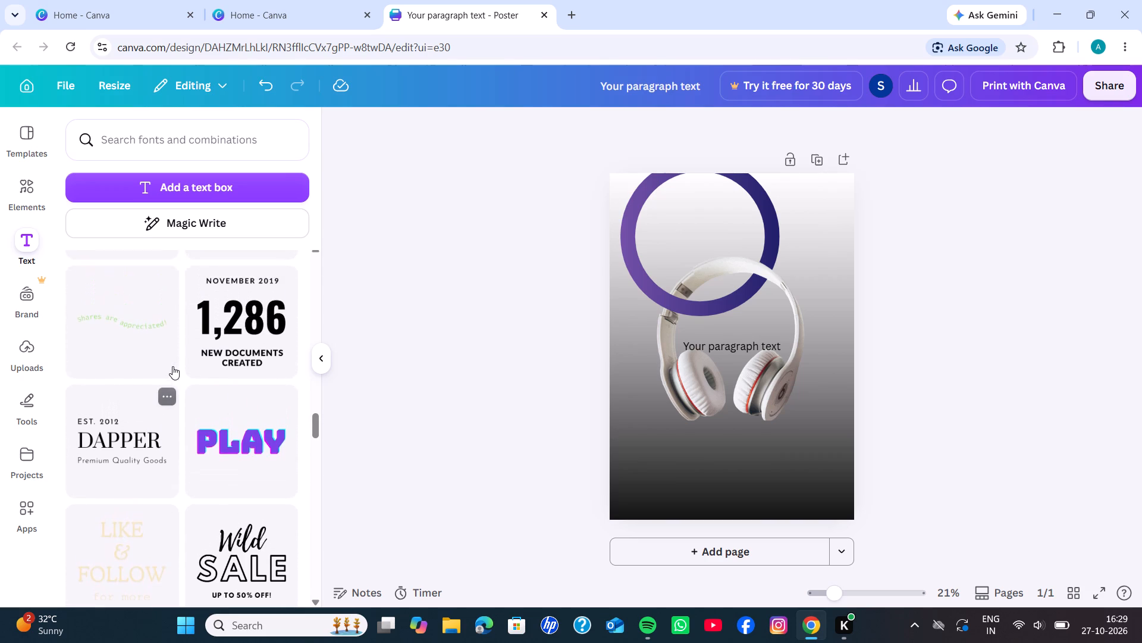
pyautogui.scroll(1, 172, 366)
# Add the purple PLAY font combination to the poster and move it directly below the headphones.
pyautogui.click(261, 477)
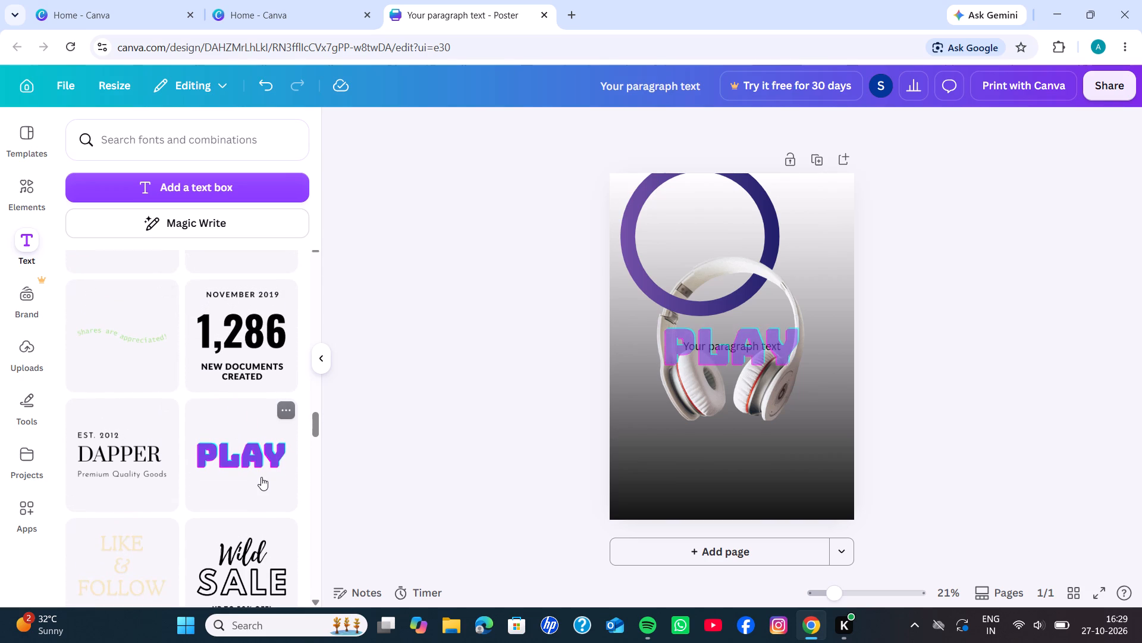
pyautogui.moveTo(697, 346); pyautogui.dragTo(697, 349)
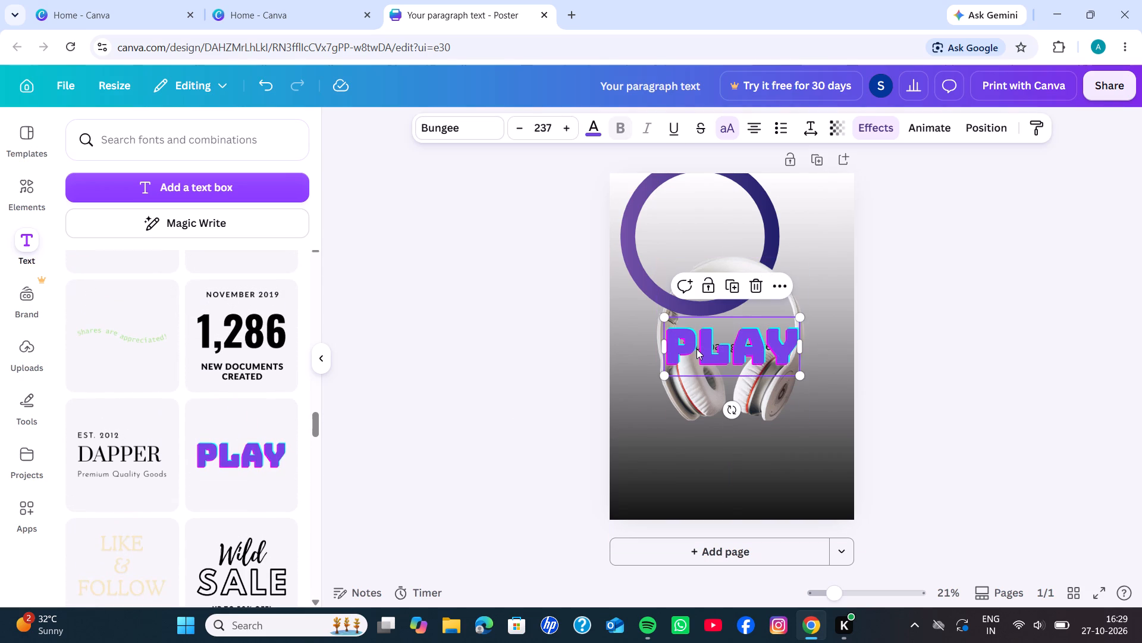
pyautogui.moveTo(697, 349); pyautogui.dragTo(697, 447)
pyautogui.rightClick(697, 447)
pyautogui.rightClick(697, 447)
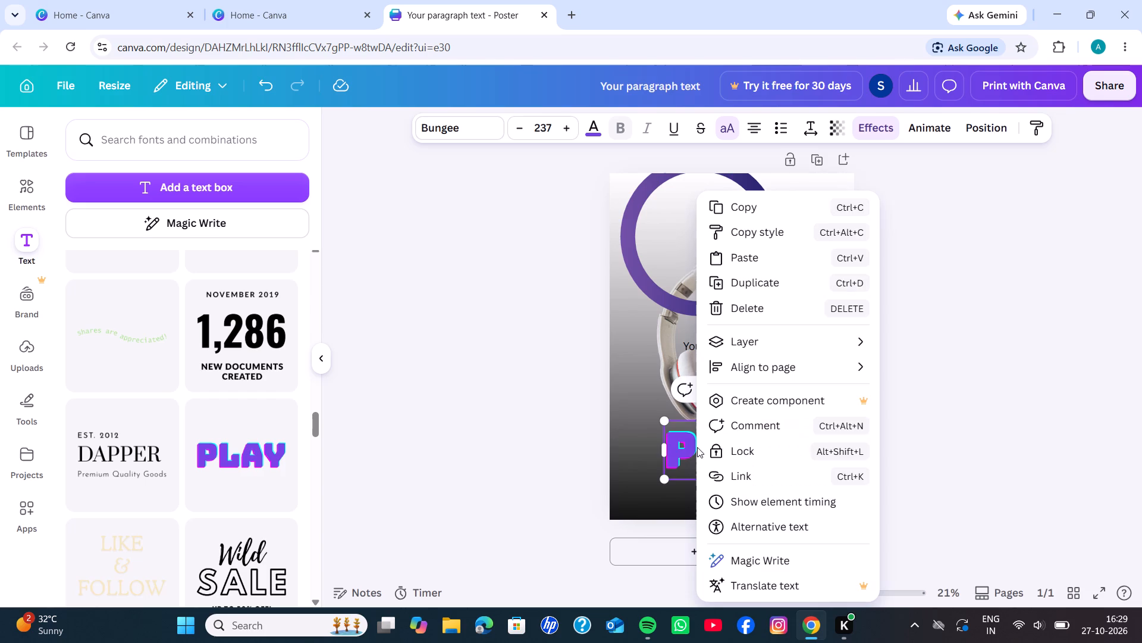
pyautogui.click(354, 367)
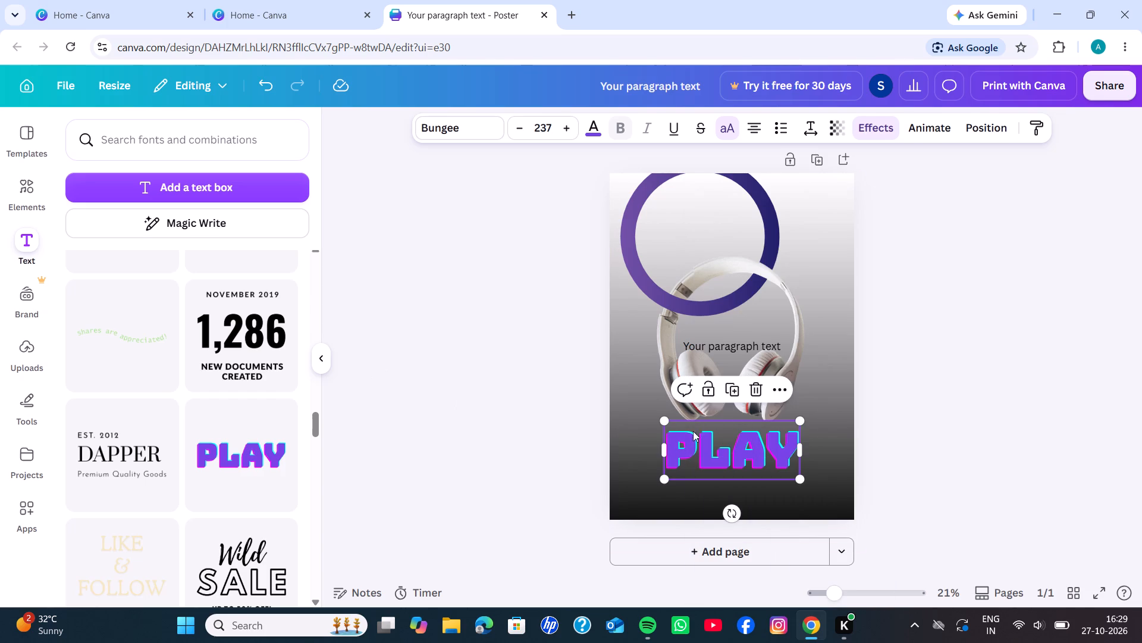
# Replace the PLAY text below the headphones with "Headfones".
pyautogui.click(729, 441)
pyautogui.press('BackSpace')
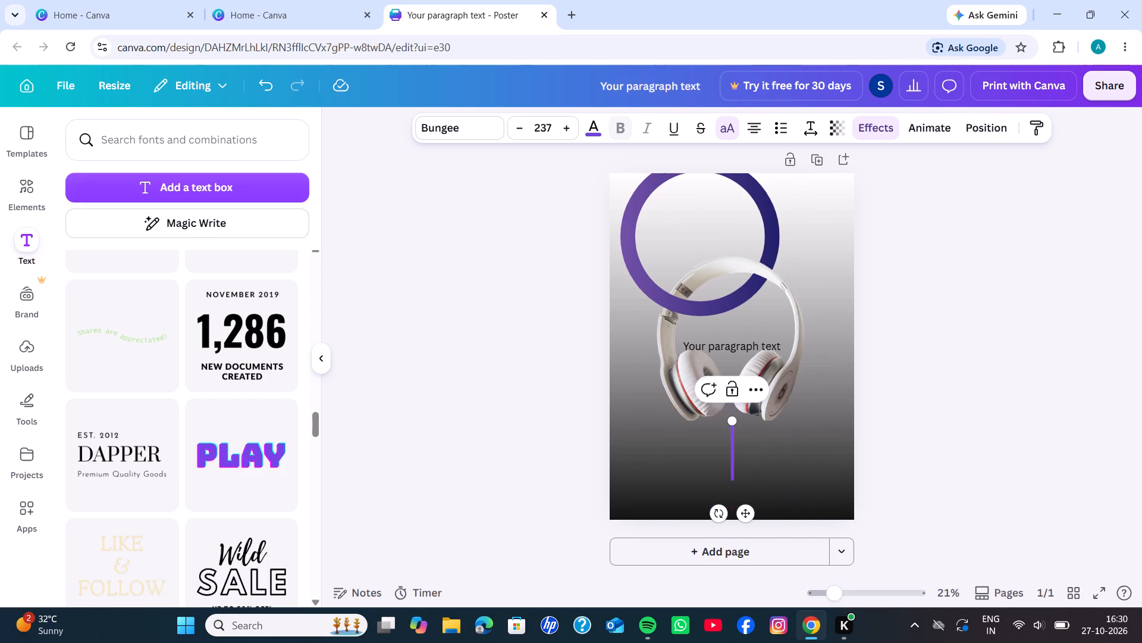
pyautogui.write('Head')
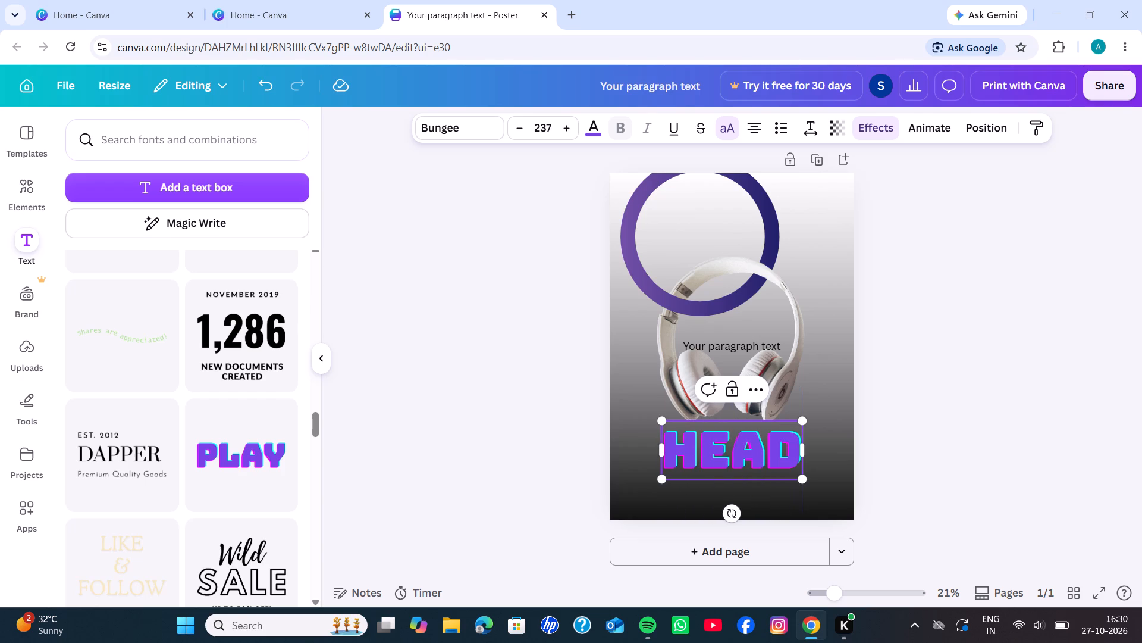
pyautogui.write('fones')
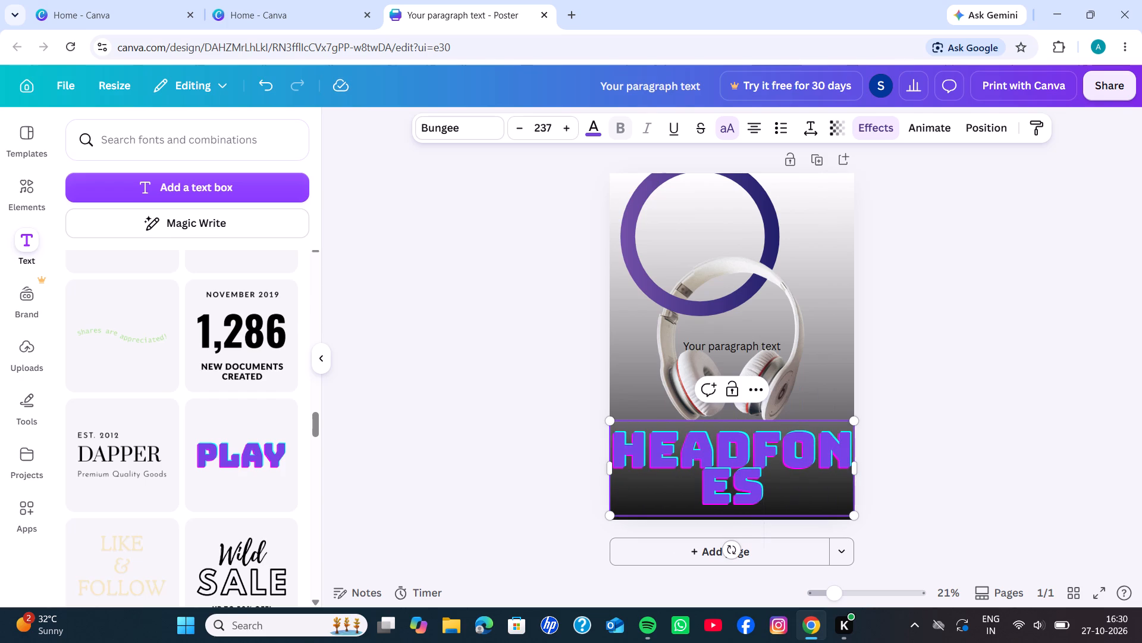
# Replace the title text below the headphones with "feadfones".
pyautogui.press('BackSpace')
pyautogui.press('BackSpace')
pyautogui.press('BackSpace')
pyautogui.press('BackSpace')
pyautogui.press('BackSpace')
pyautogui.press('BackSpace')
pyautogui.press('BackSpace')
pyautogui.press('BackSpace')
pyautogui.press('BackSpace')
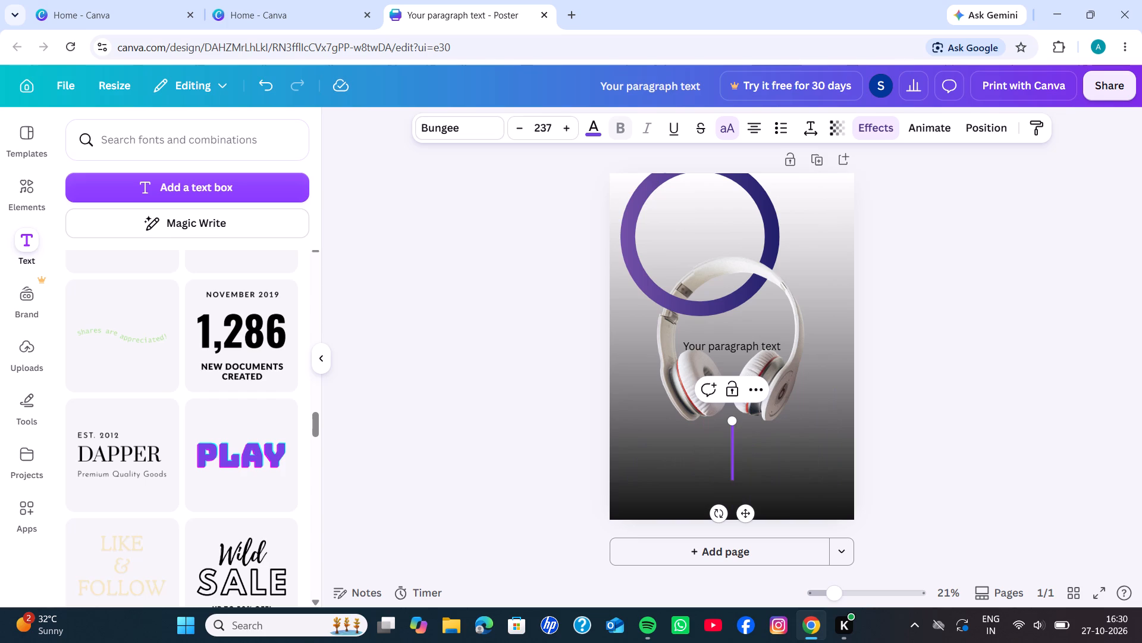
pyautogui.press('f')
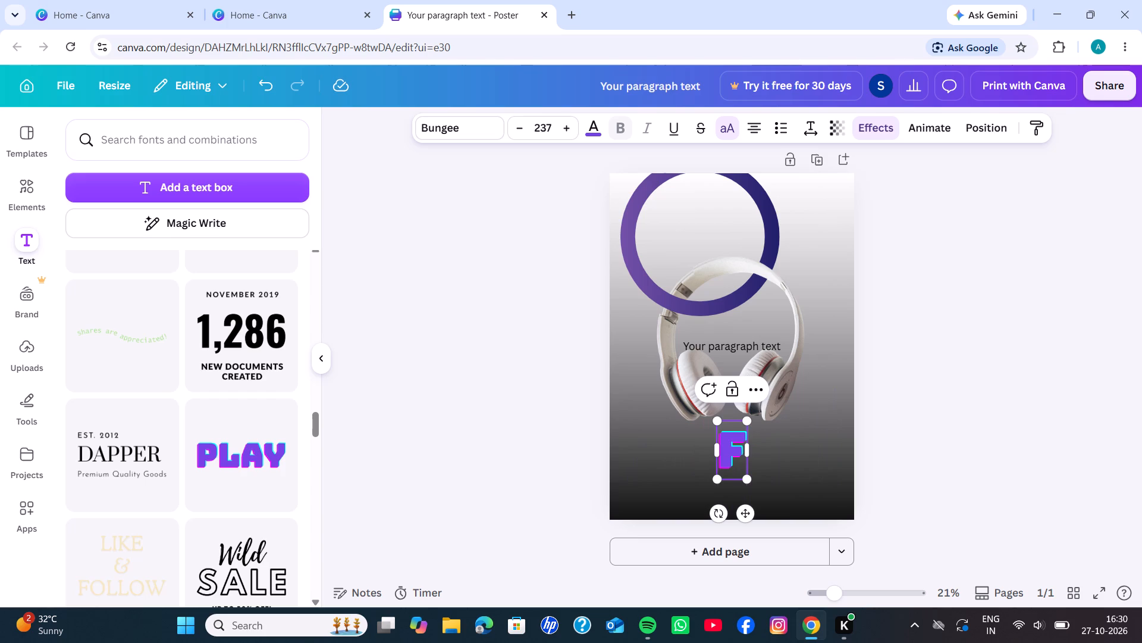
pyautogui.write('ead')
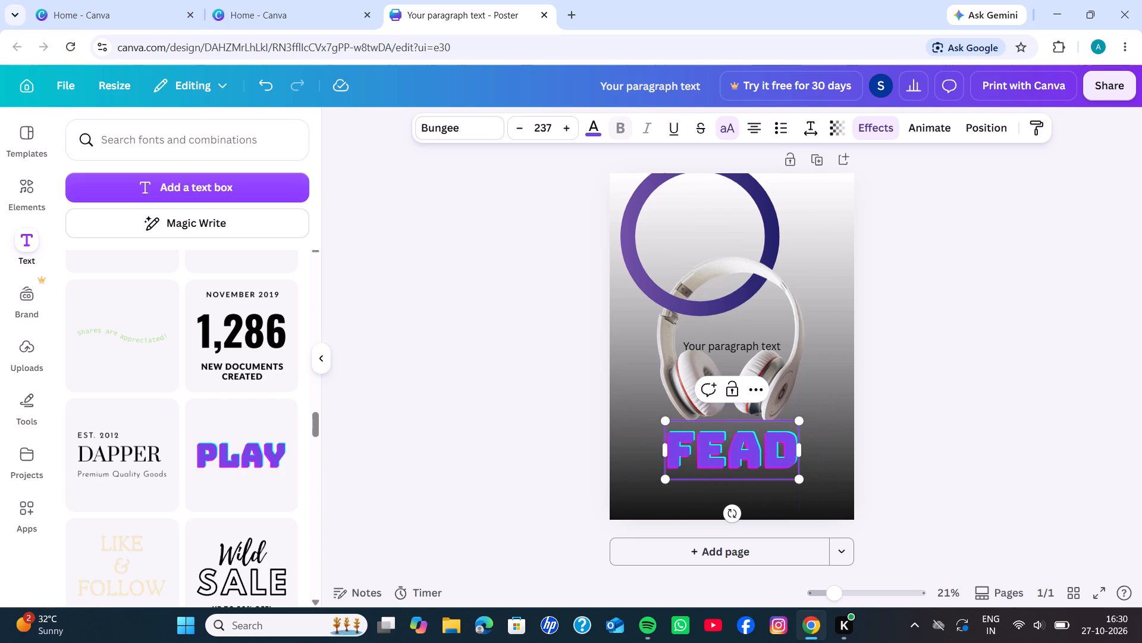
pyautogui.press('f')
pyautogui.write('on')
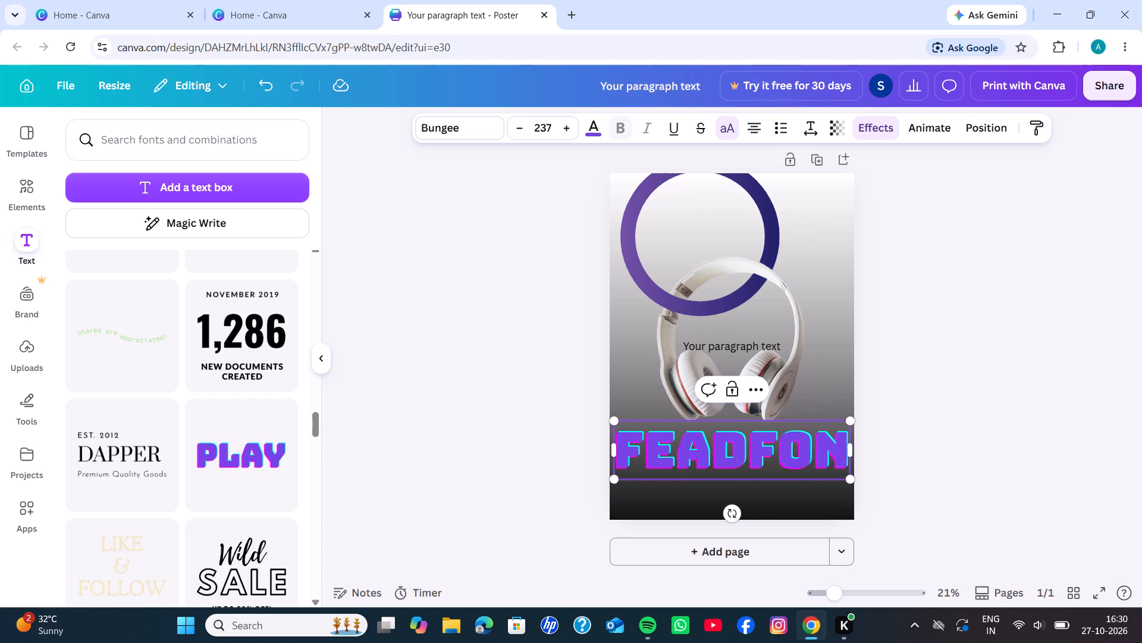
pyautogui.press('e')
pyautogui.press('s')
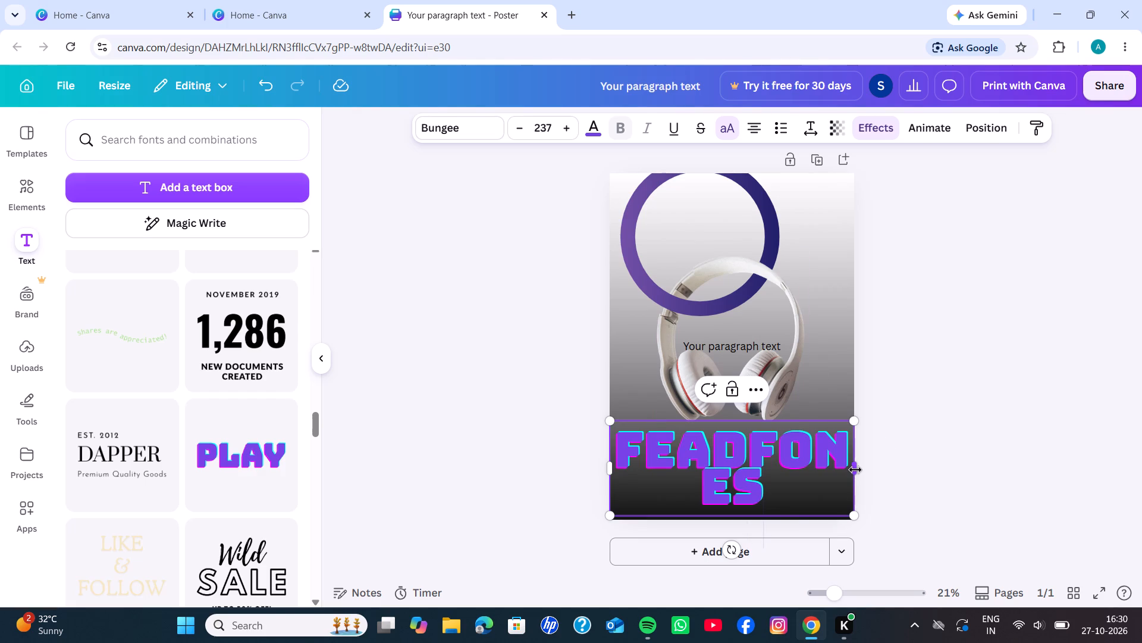
# Reduce the purple title's font size to 173 so the word fits on one line below the headphones.
pyautogui.moveTo(855, 470); pyautogui.dragTo(808, 477, button='right')
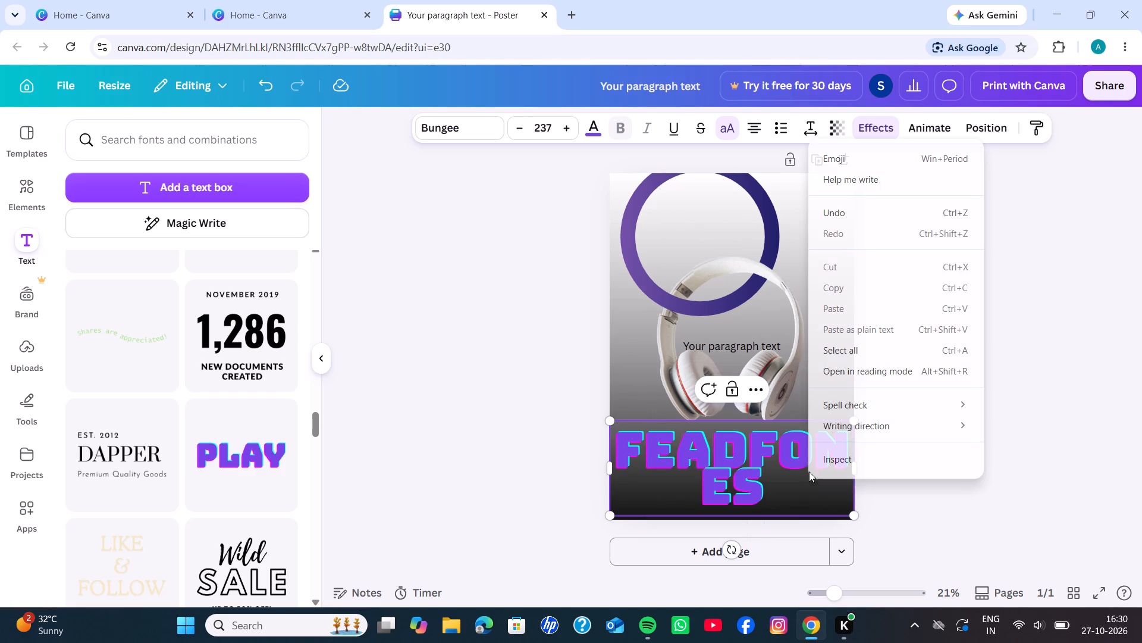
pyautogui.click(579, 471)
pyautogui.click(710, 455)
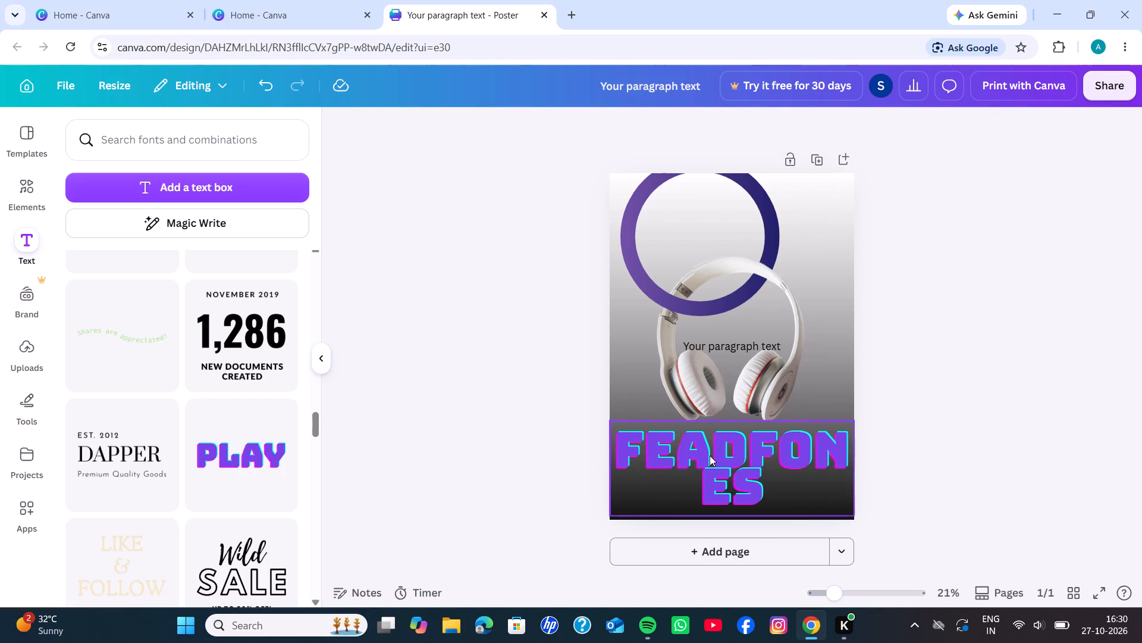
pyautogui.click(519, 130)
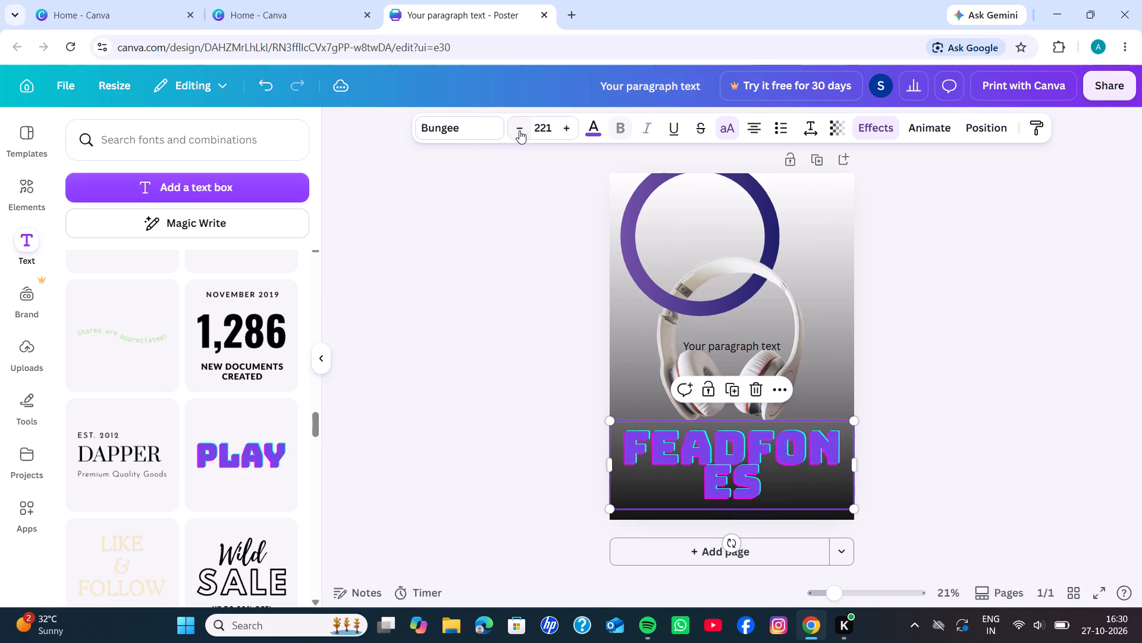
pyautogui.click(519, 130)
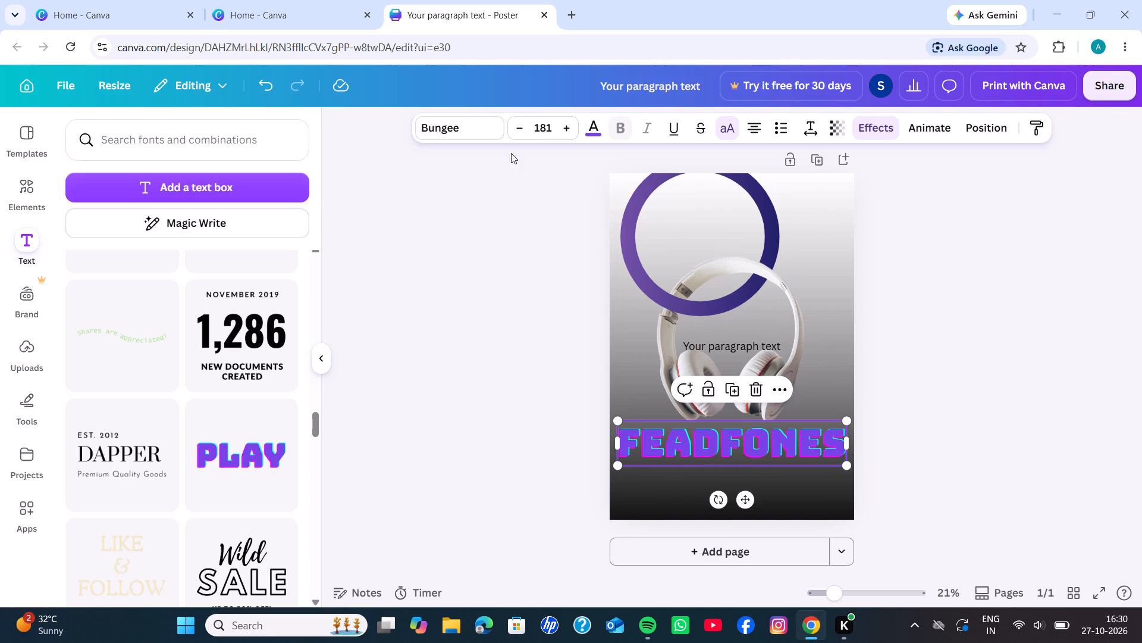
pyautogui.click(511, 136)
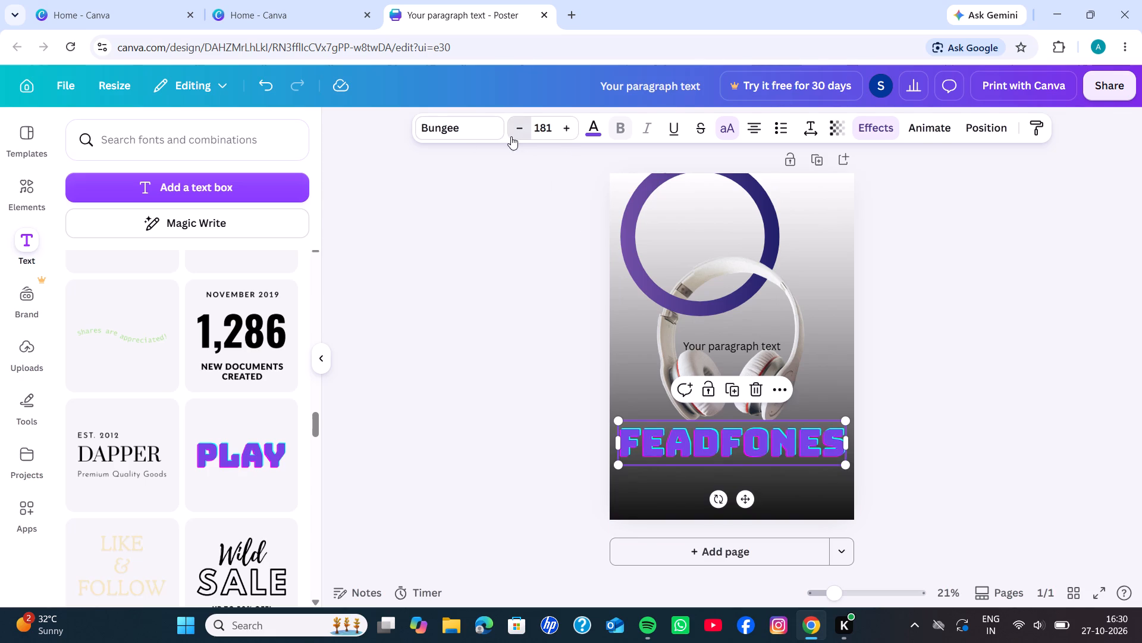
# Replace the misspelled title below the headphones with "Headfones".
pyautogui.doubleClick(714, 451)
pyautogui.press('BackSpace')
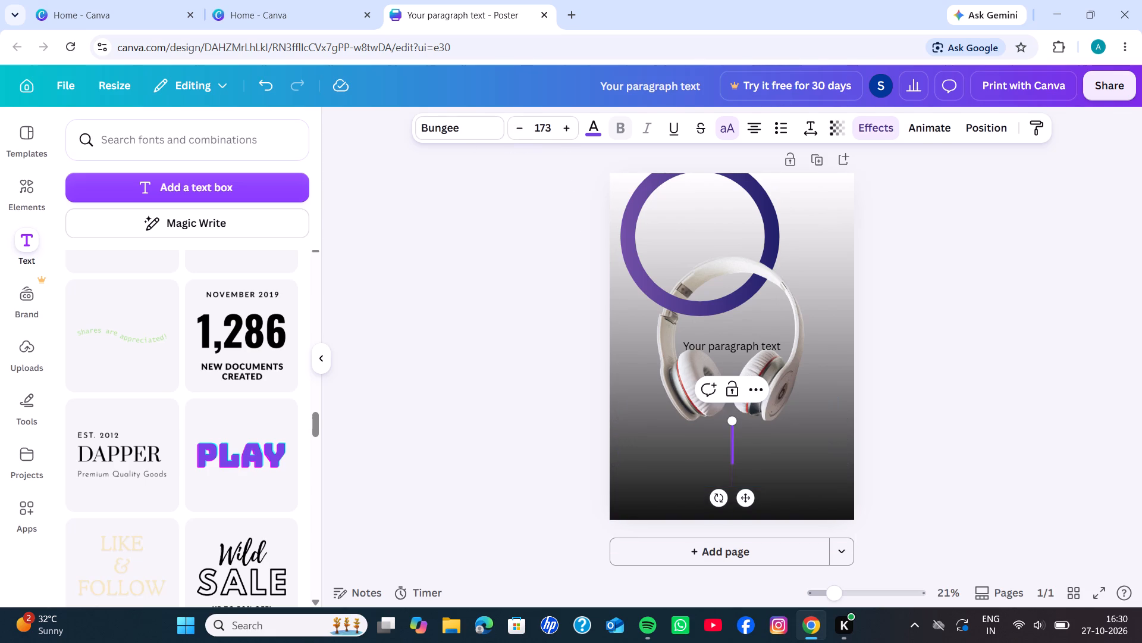
pyautogui.hotkey('shift', 'h')
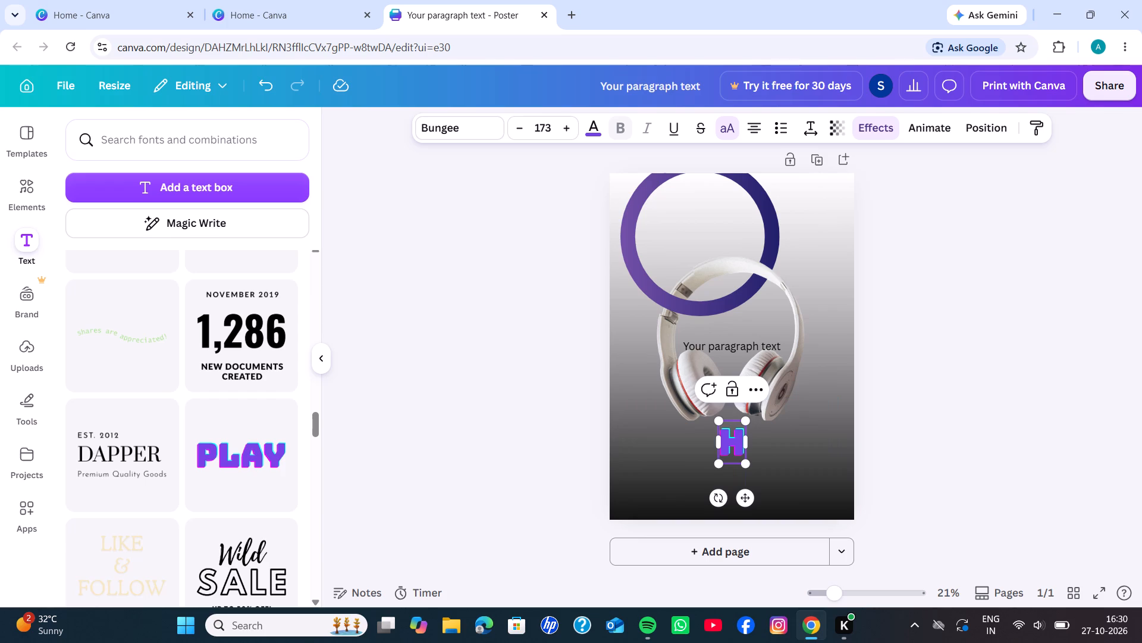
pyautogui.write('ead')
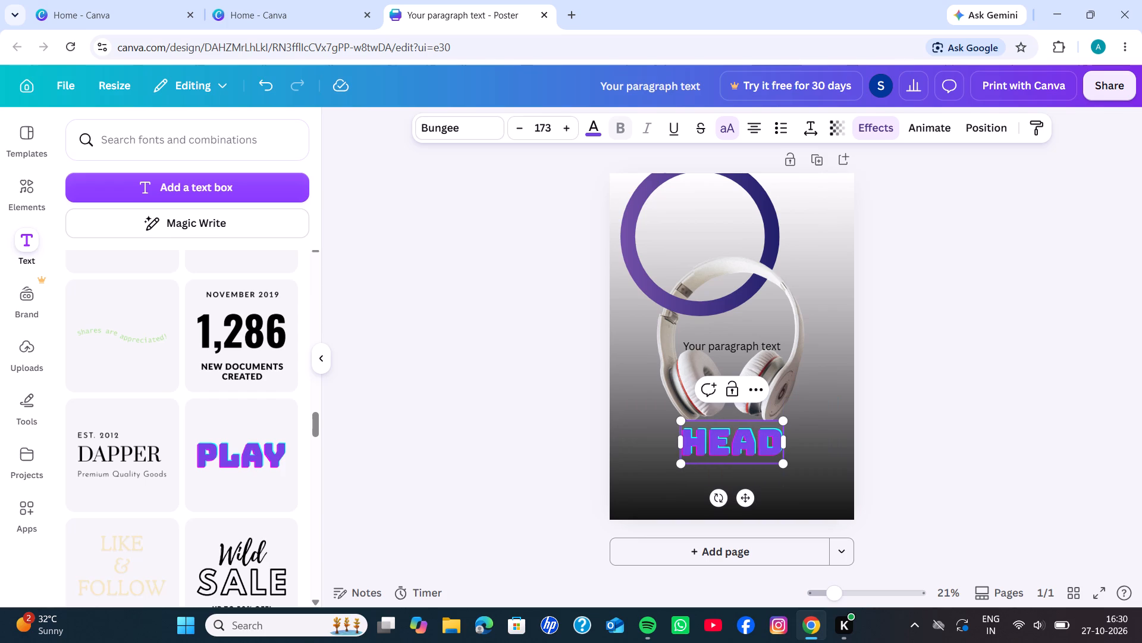
pyautogui.write('fones')
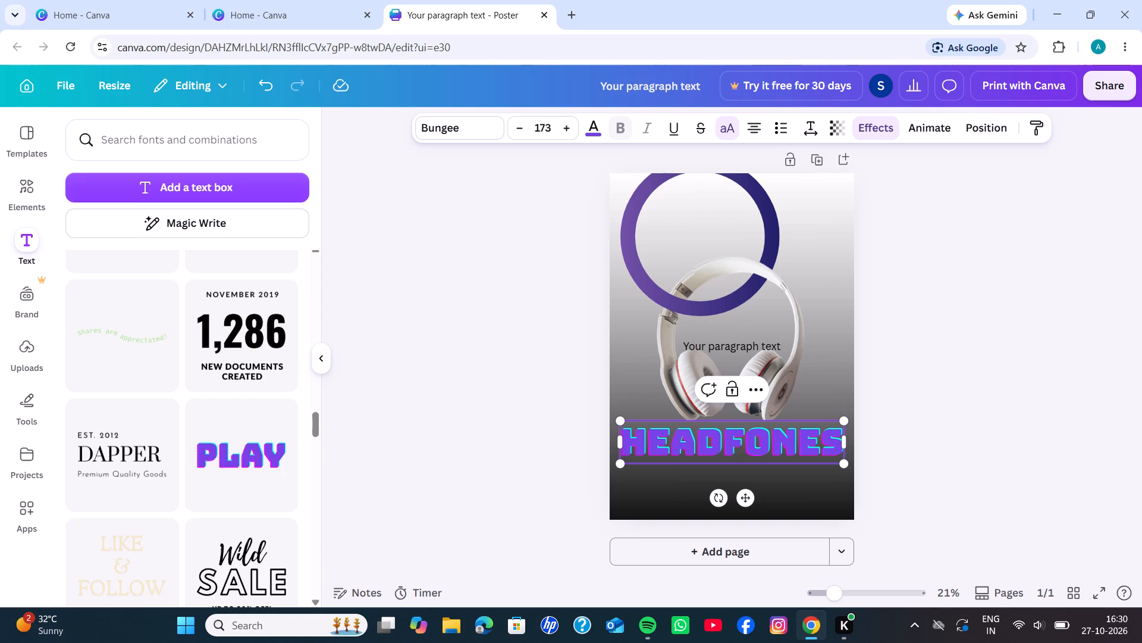
pyautogui.click(551, 401)
# Browse further through the font combinations for another decorative text style for the poster.
pyautogui.scroll(1, 551, 401)
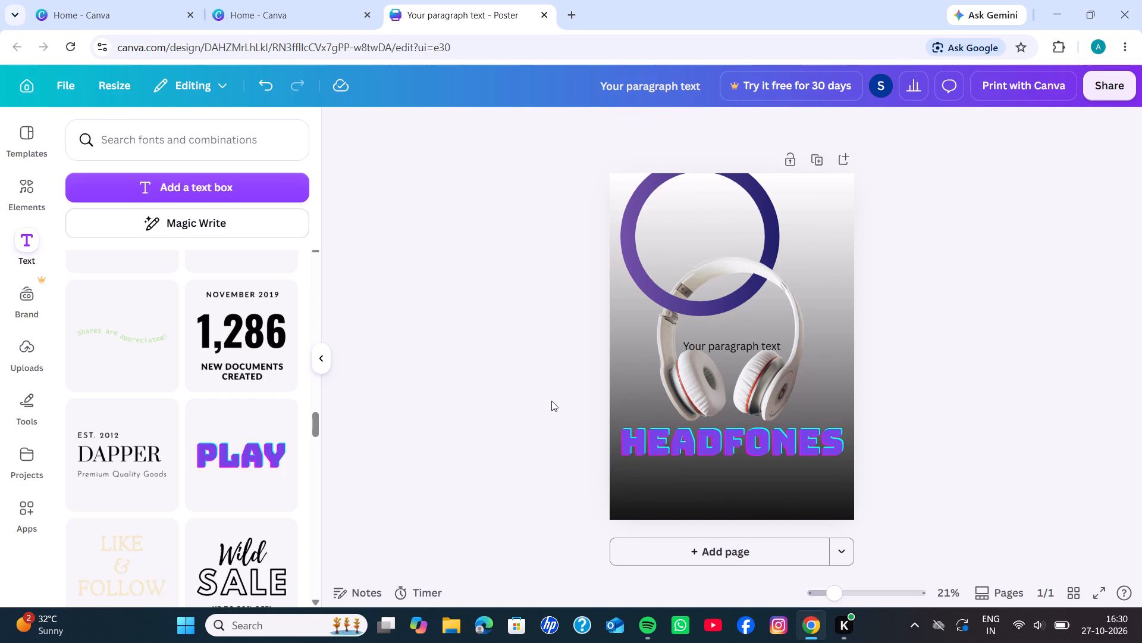
pyautogui.scroll(7, 551, 401)
pyautogui.hscroll(1, 113, 385)
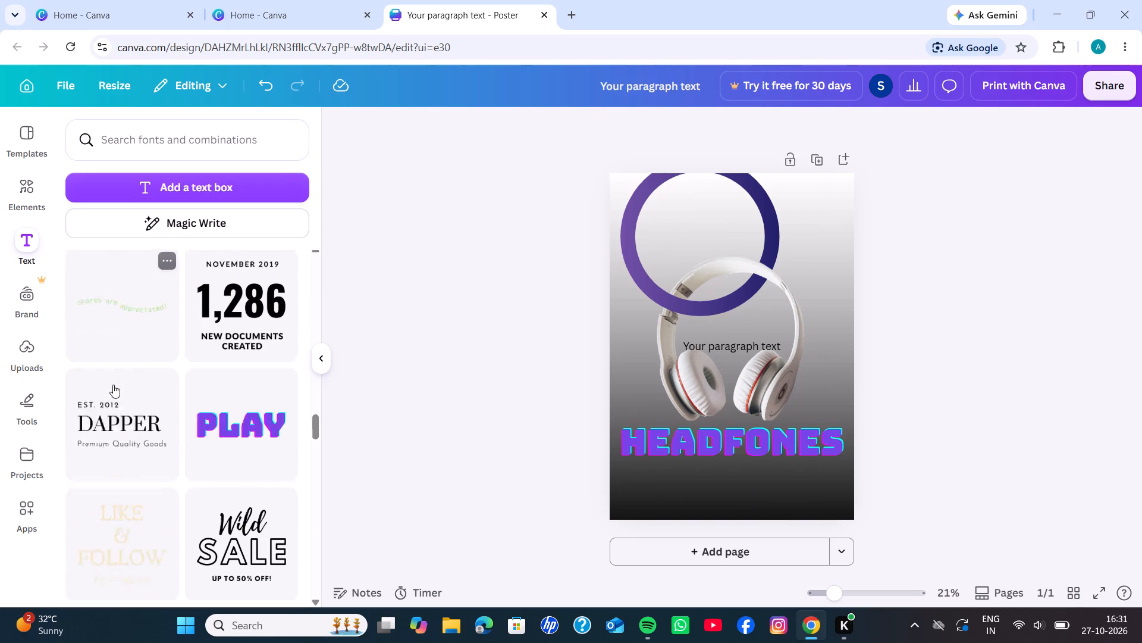
pyautogui.hscroll(2, 113, 385)
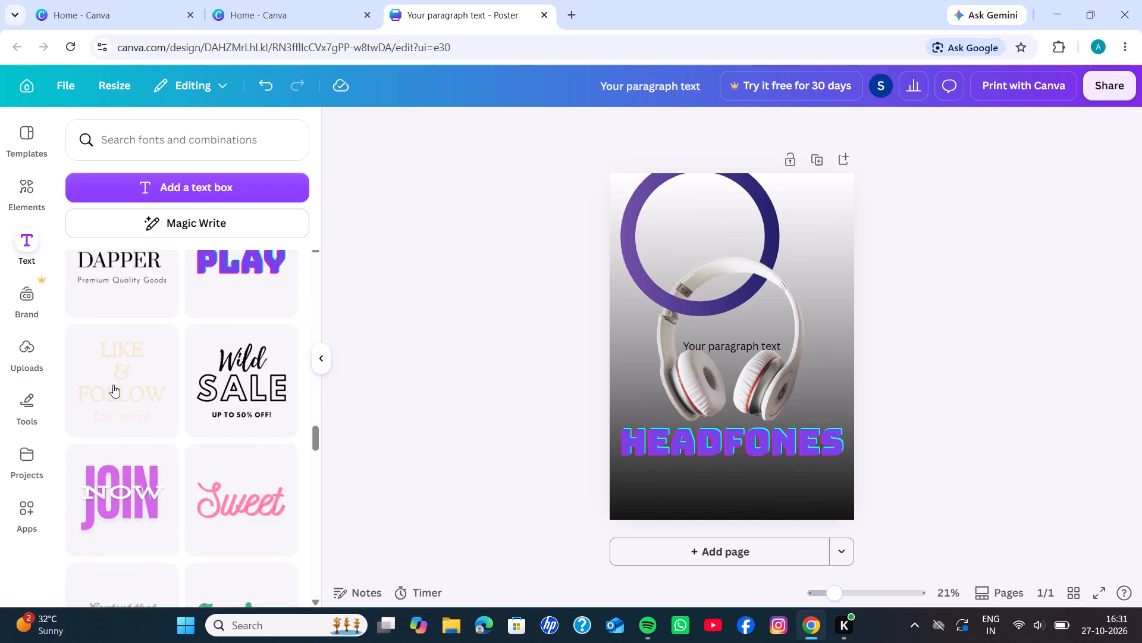
pyautogui.hscroll(3, 113, 385)
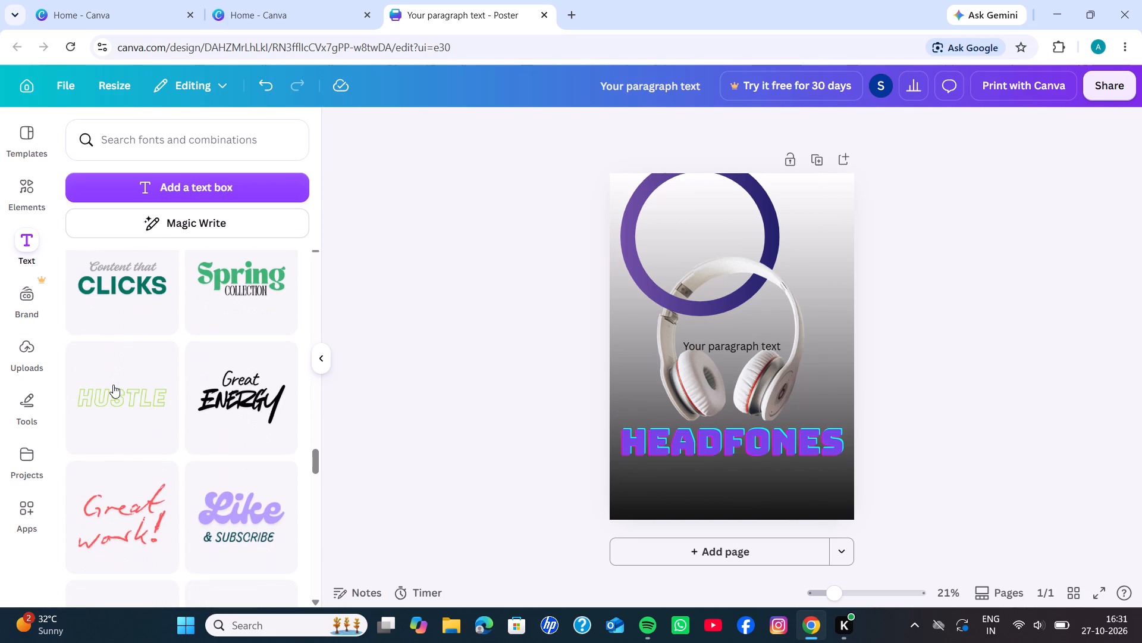
pyautogui.hscroll(2, 113, 385)
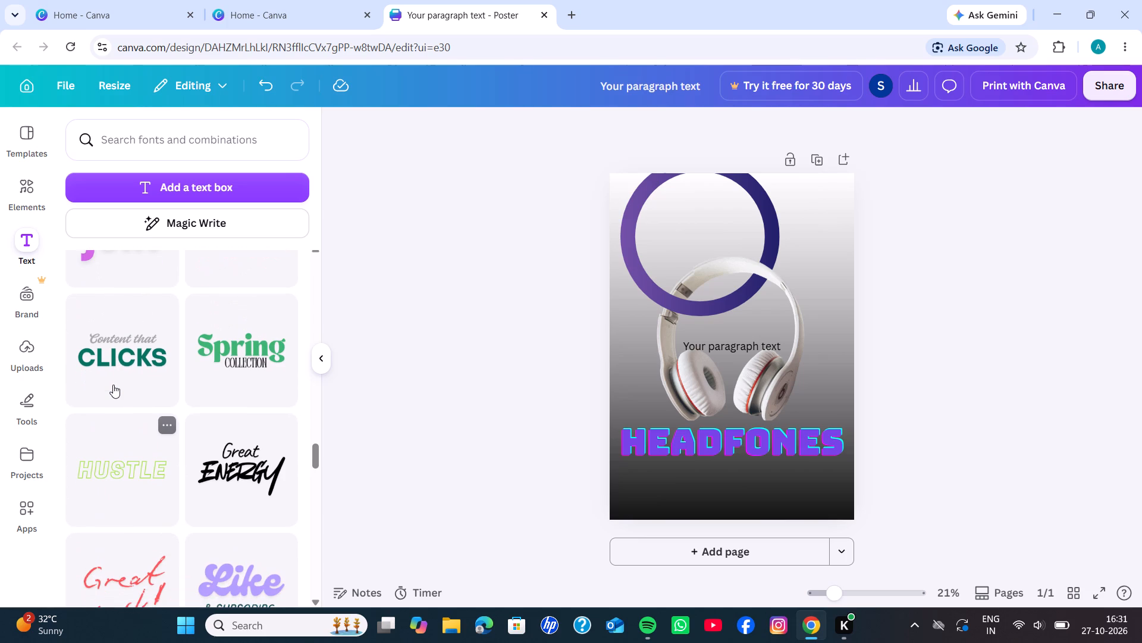
pyautogui.hscroll(1, 113, 385)
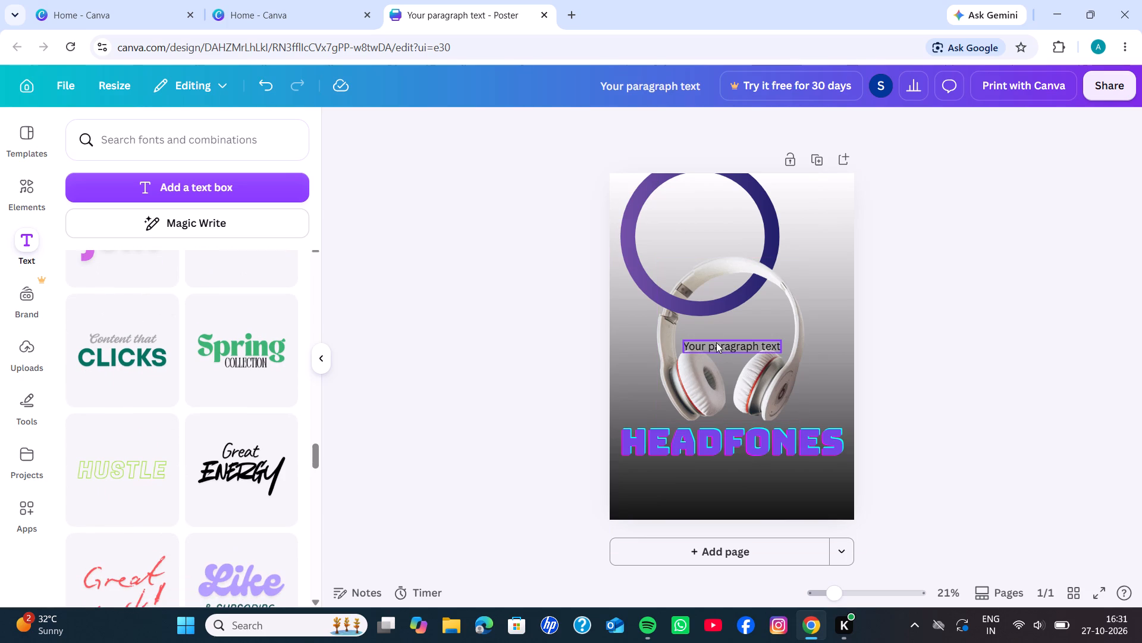
# Try to delete the placeholder paragraph text lying over the headphones.
pyautogui.click(716, 342)
pyautogui.doubleClick(716, 342)
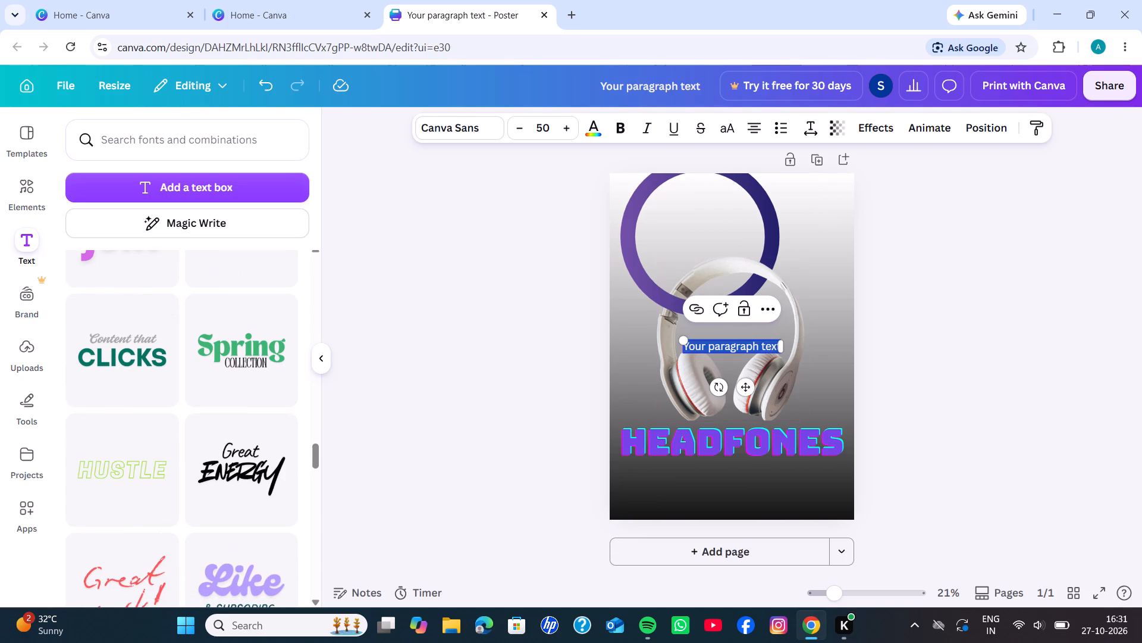
pyautogui.click(716, 342)
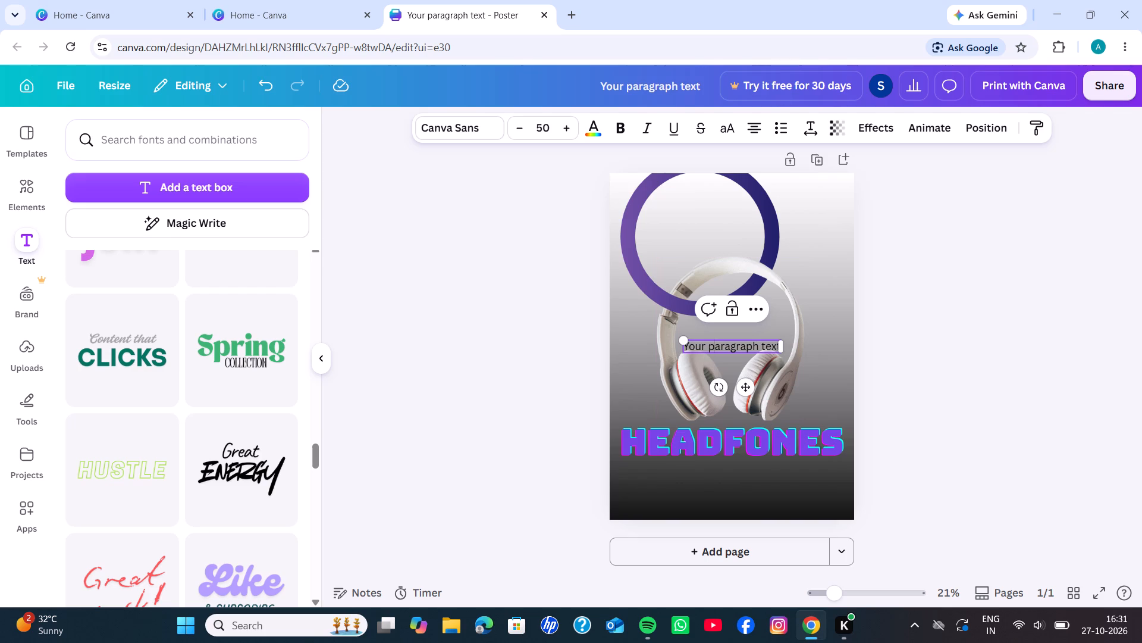
pyautogui.press('Delete')
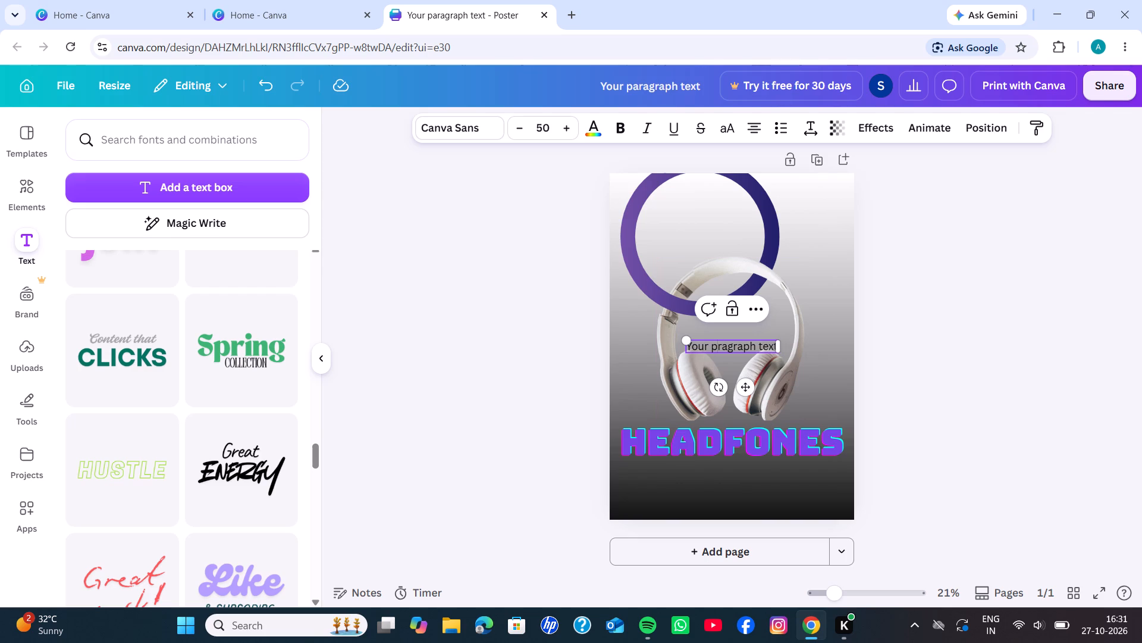
pyautogui.click(730, 346)
pyautogui.doubleClick(730, 346)
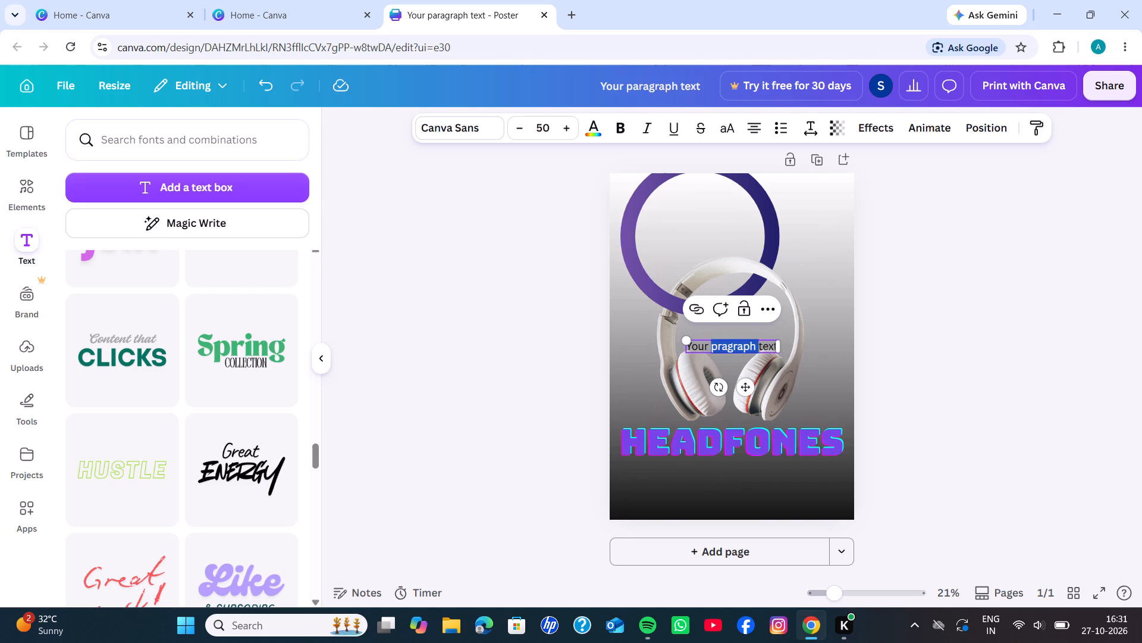
pyautogui.doubleClick(730, 346)
pyautogui.click(611, 342)
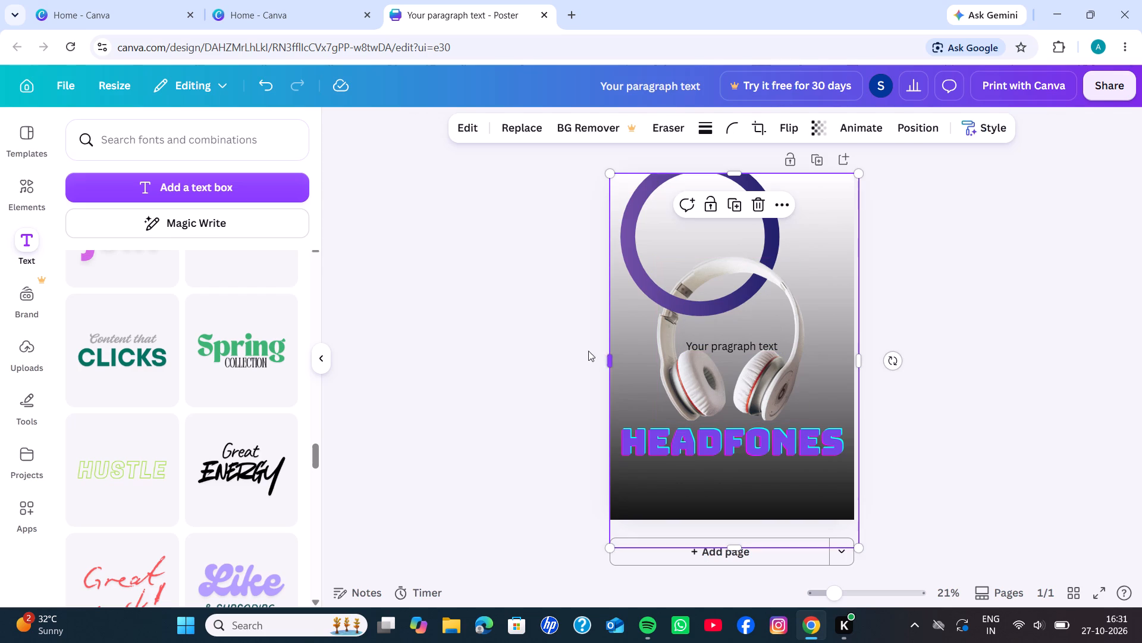
pyautogui.click(564, 358)
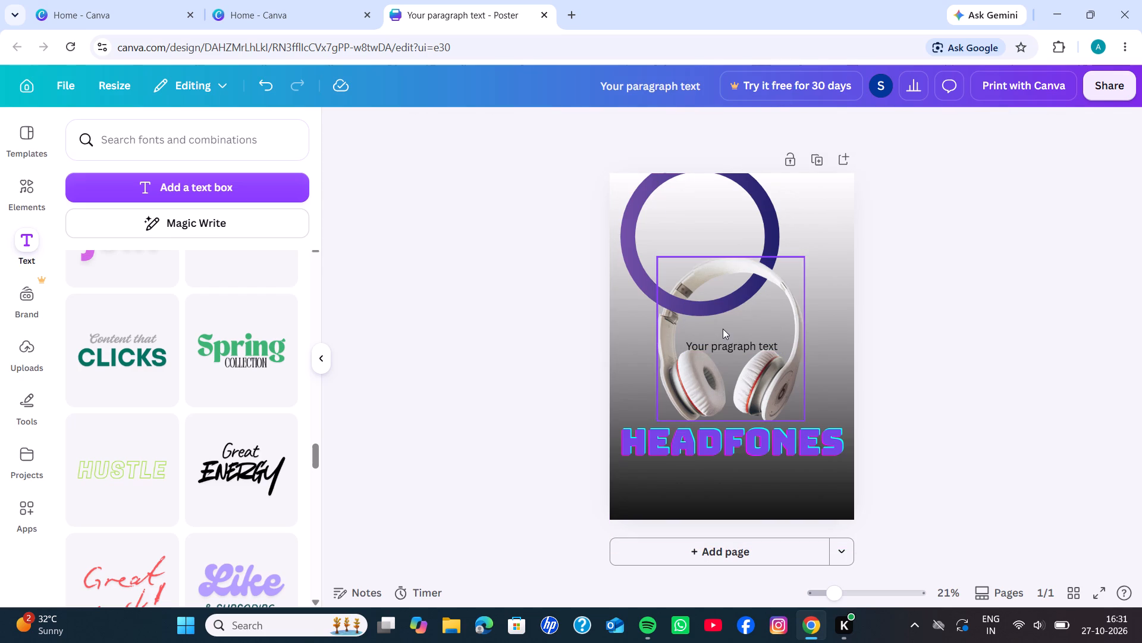
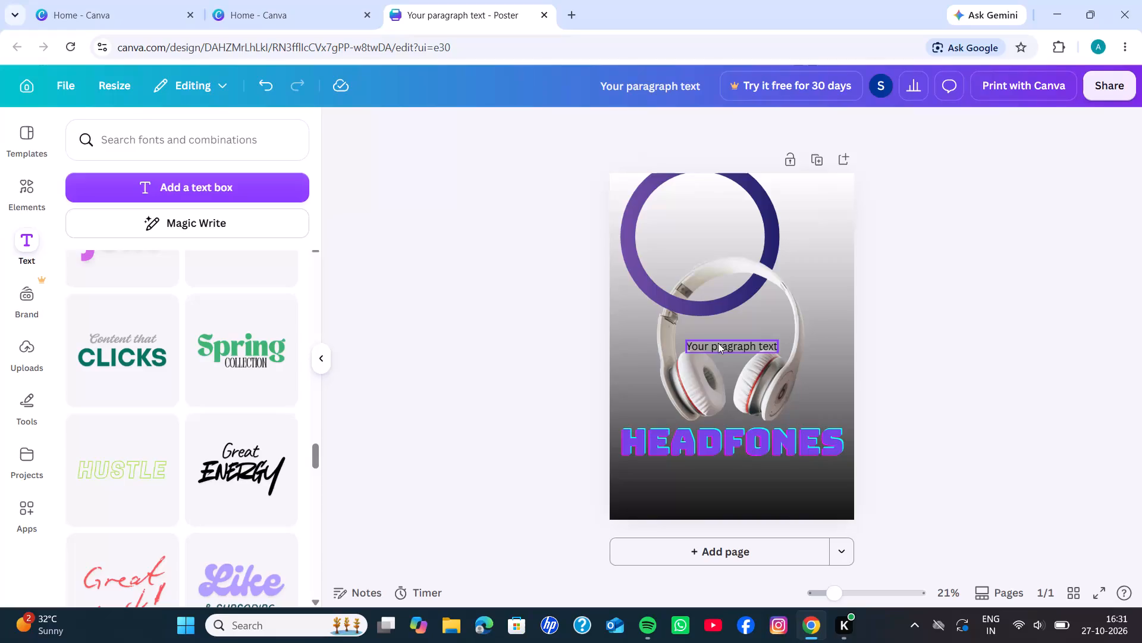
# Delete the placeholder paragraph text lying over the headphones.
pyautogui.press('Delete')
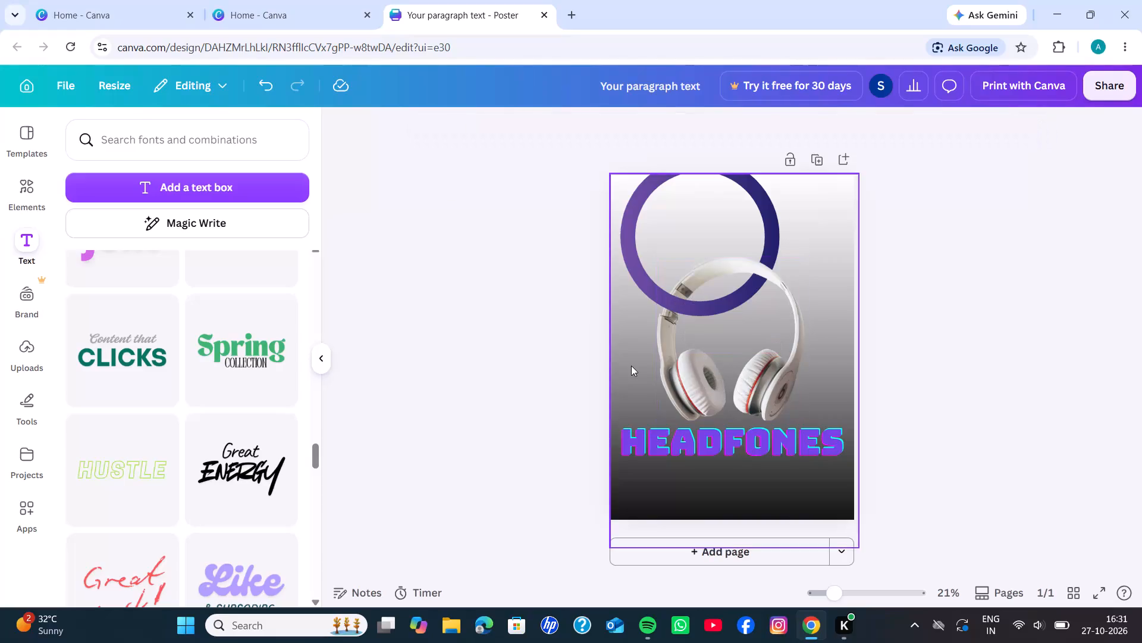
pyautogui.click(582, 354)
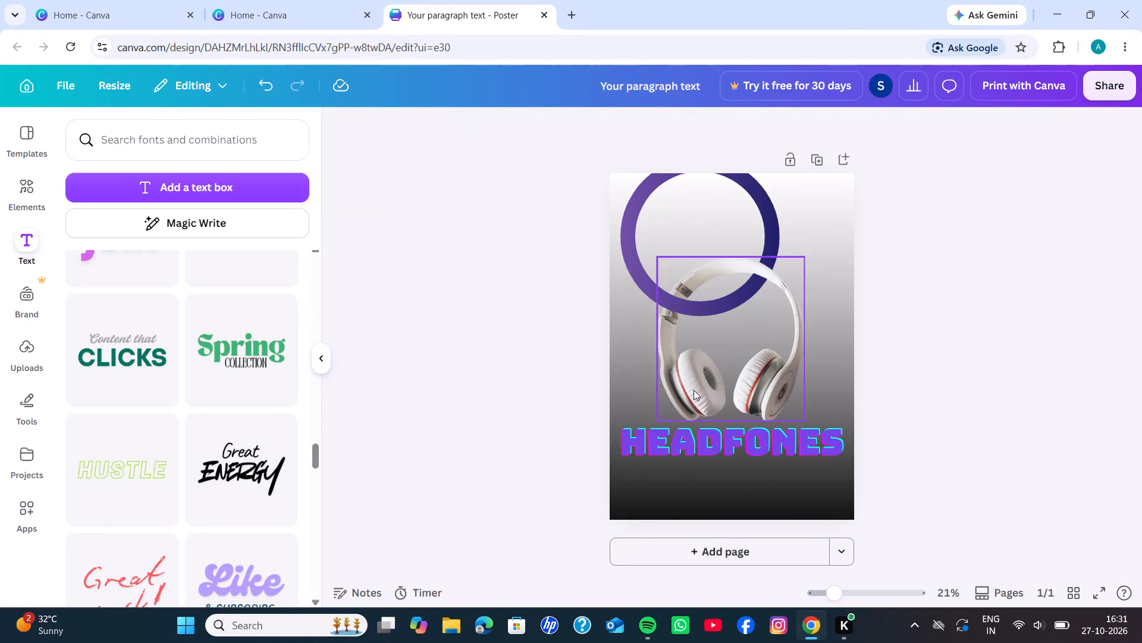
pyautogui.click(721, 364)
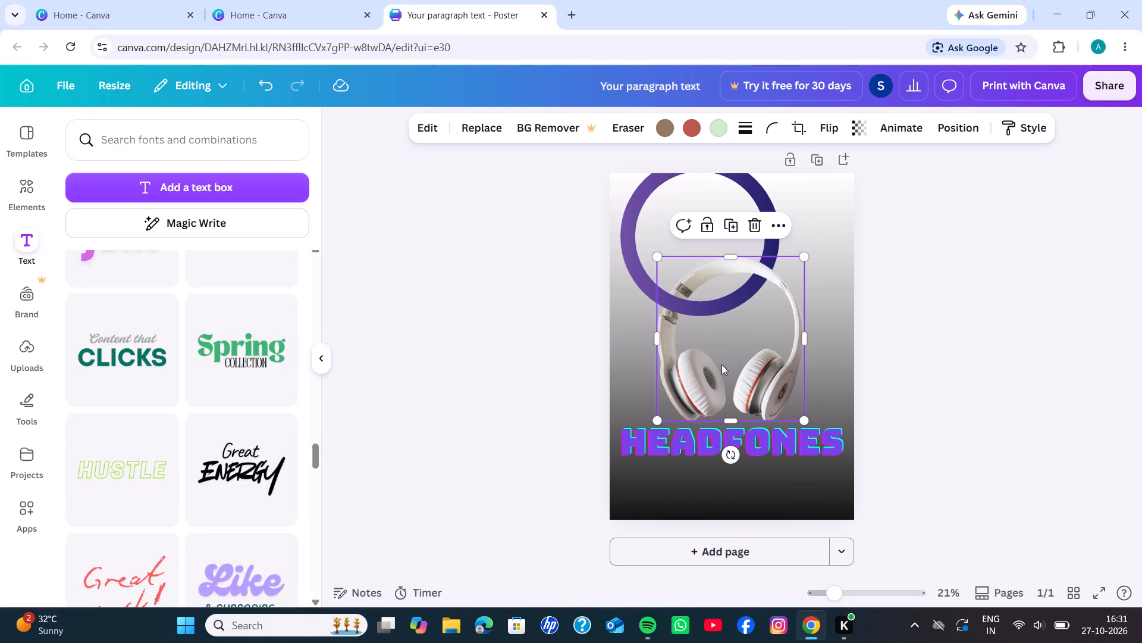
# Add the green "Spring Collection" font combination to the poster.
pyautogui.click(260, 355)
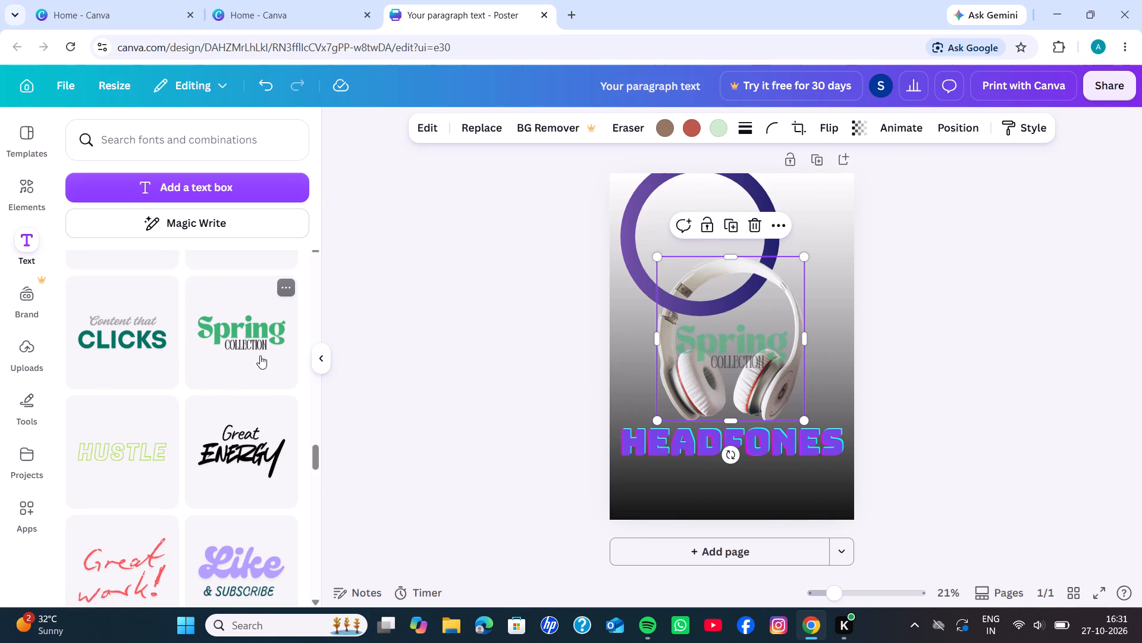
# Delete the purple "Headfones" title below the headphones.
pyautogui.click(649, 445)
pyautogui.press('Delete')
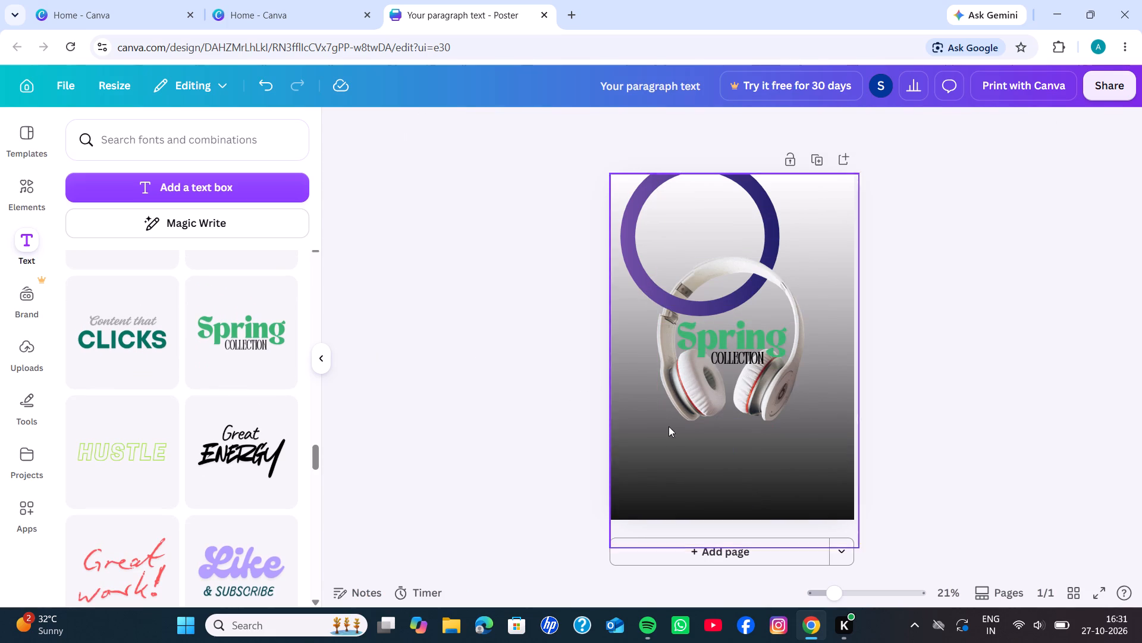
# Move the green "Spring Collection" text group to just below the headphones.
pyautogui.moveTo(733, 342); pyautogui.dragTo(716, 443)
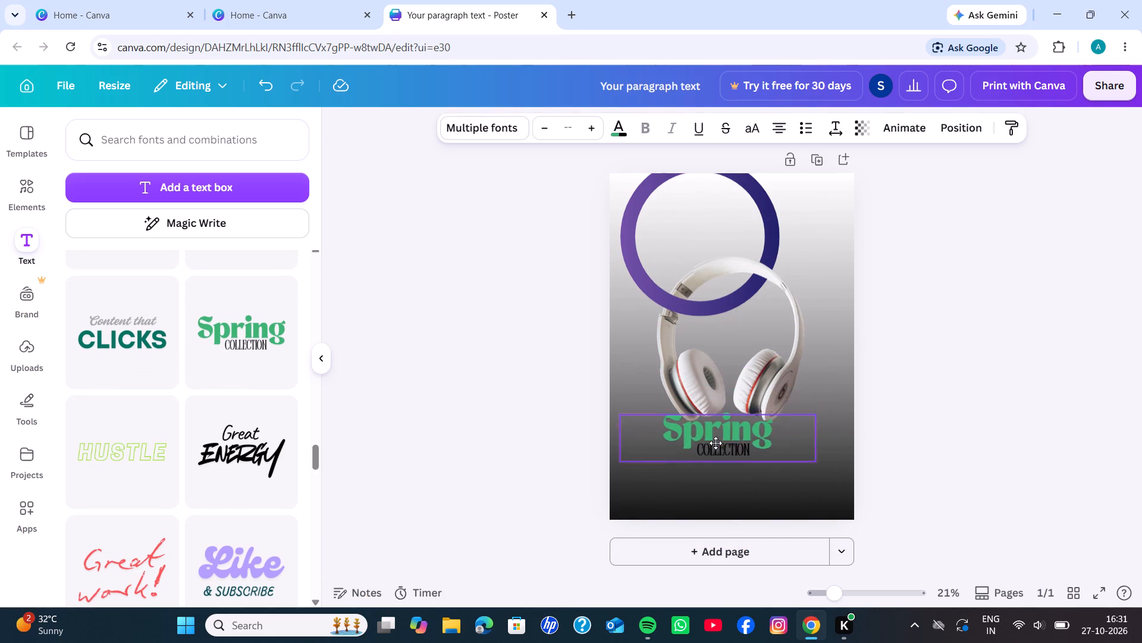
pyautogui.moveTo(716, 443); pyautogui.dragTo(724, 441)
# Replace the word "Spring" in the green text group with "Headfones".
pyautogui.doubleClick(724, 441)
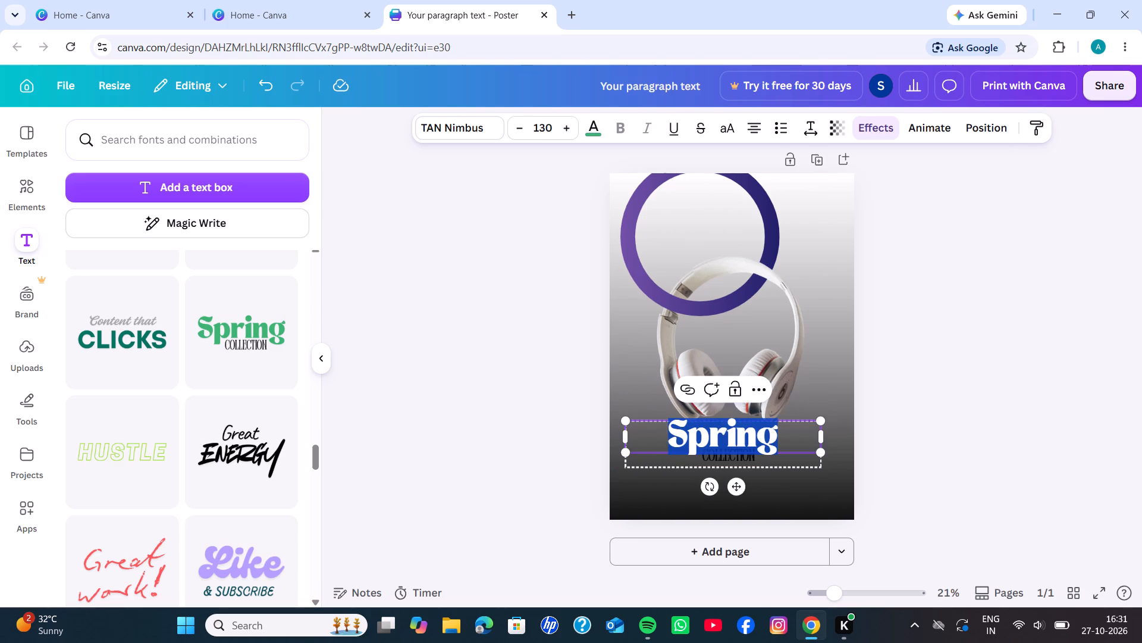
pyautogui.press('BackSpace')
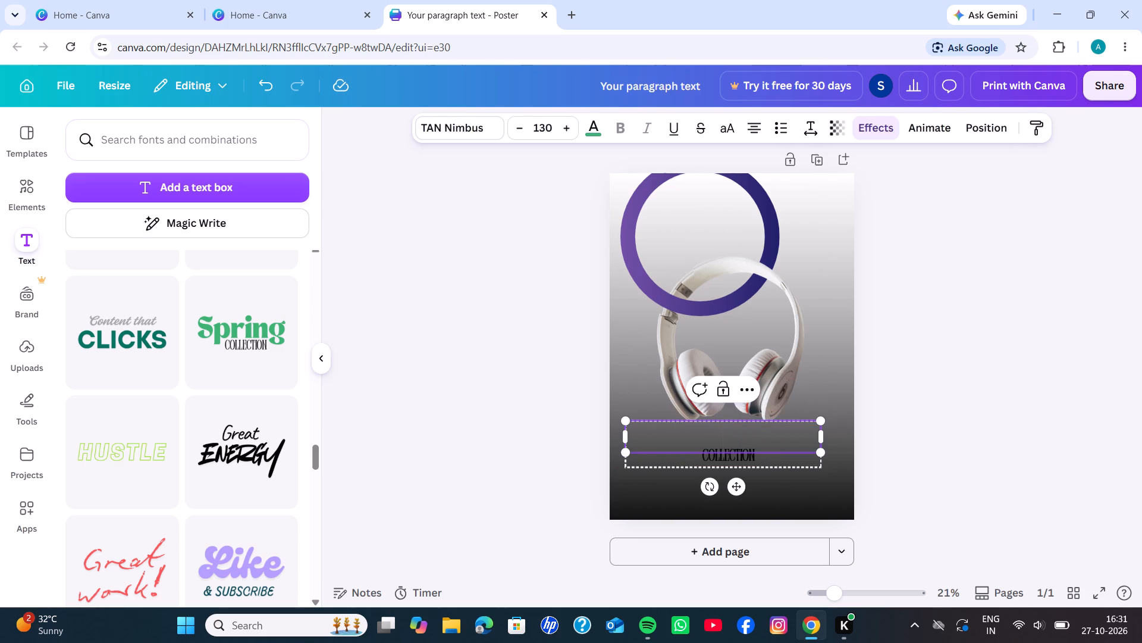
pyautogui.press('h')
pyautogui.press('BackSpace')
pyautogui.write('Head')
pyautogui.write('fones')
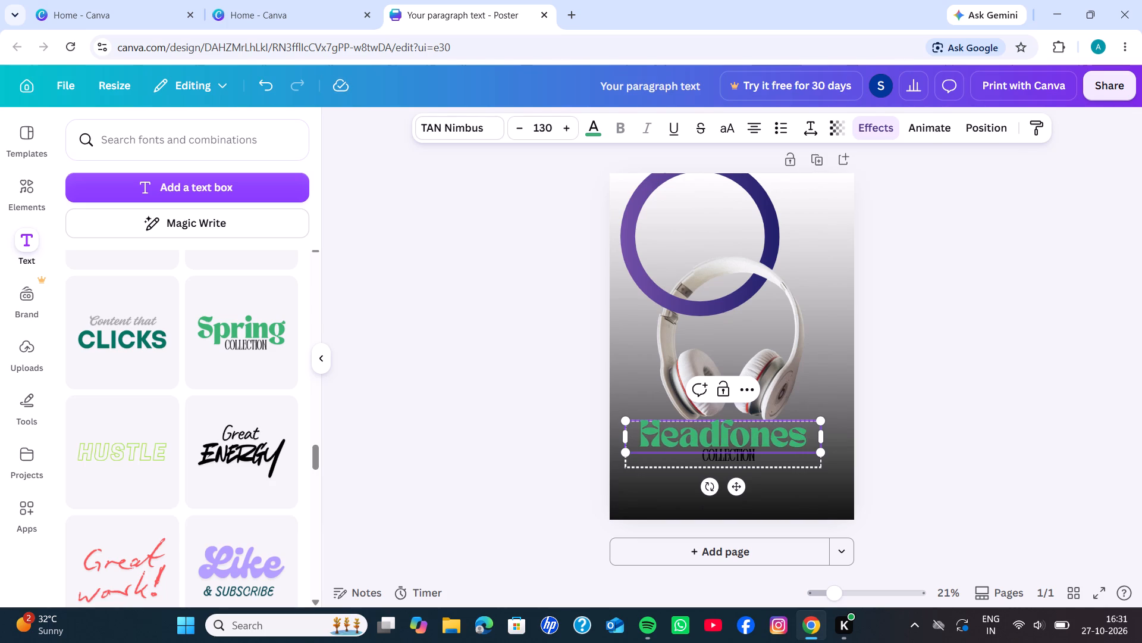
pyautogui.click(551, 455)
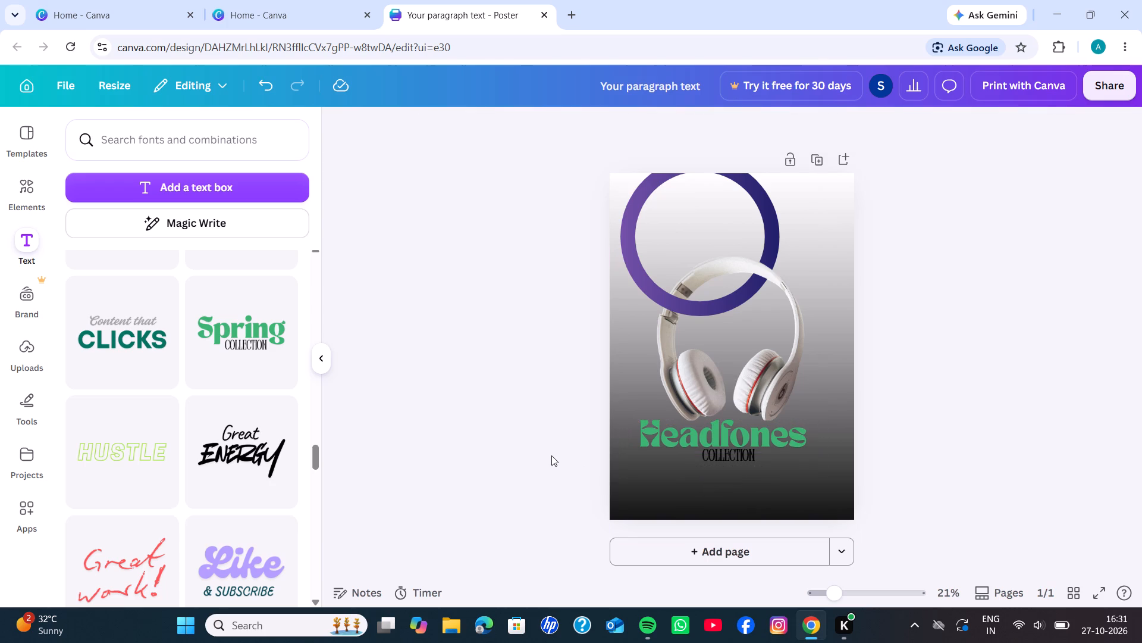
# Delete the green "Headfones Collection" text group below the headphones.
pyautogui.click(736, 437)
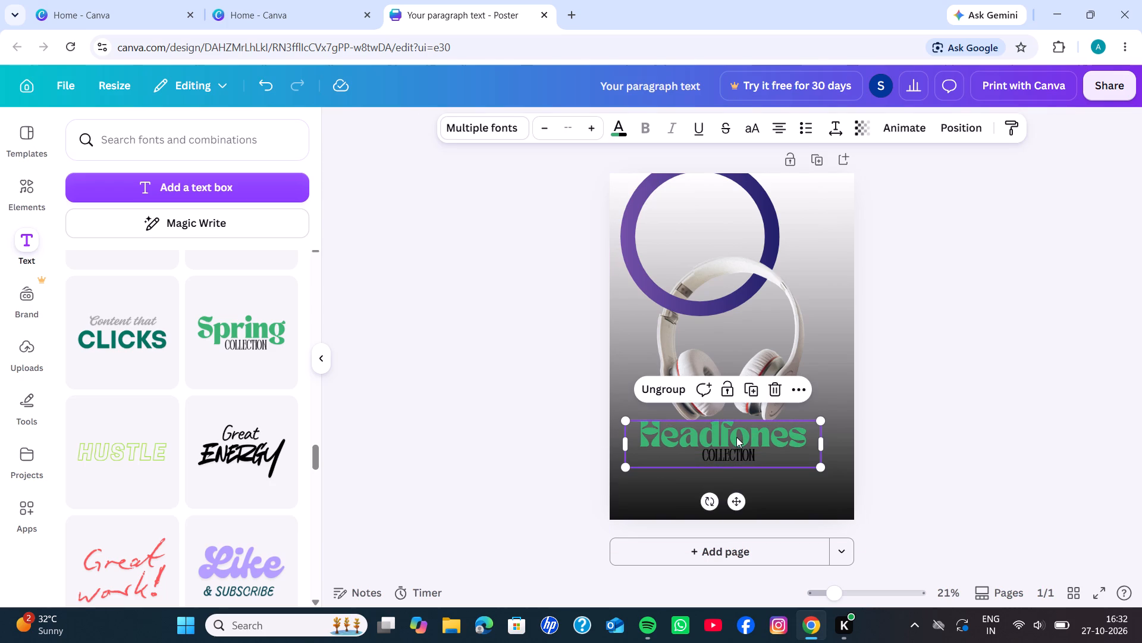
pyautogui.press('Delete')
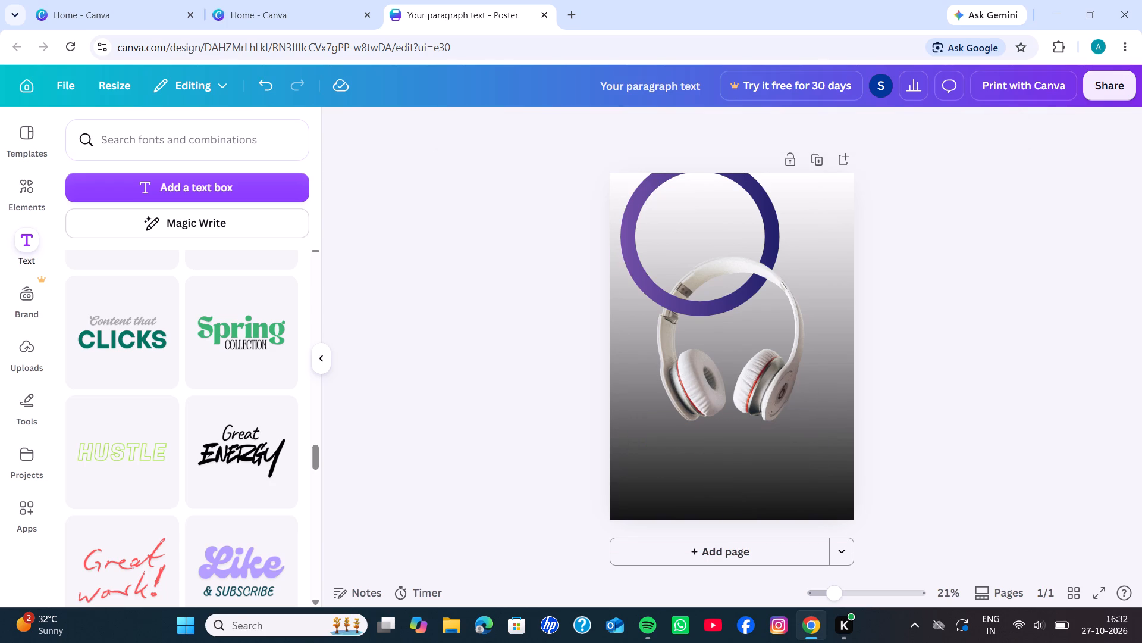
# Look further down through the font combinations for a different decorative style for the title.
pyautogui.scroll(-3, 243, 432)
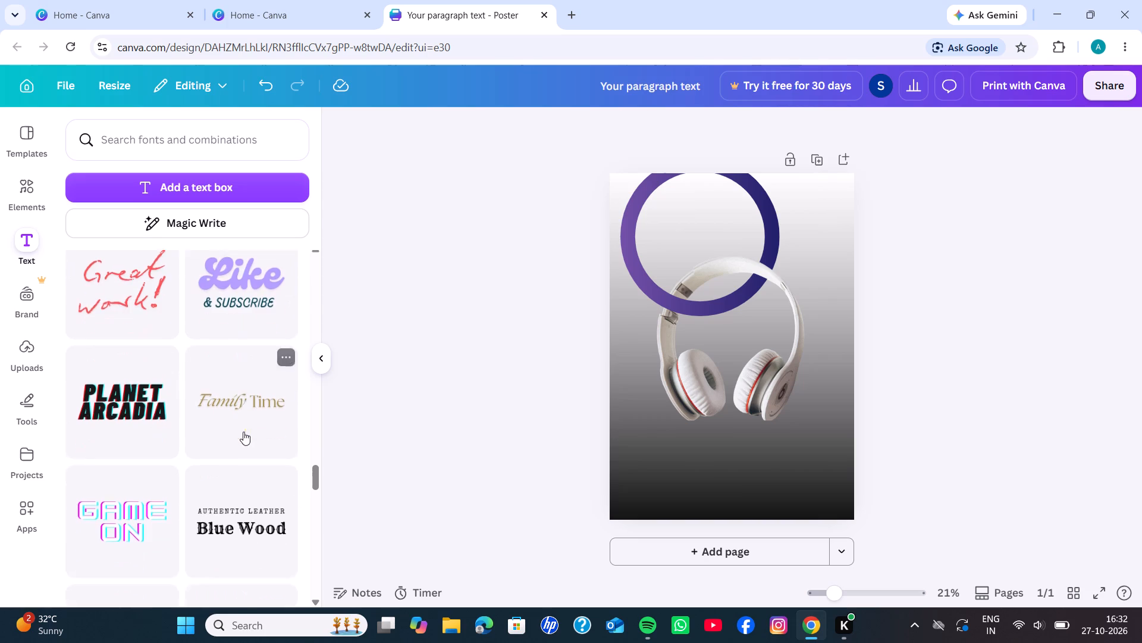
pyautogui.scroll(-5, 243, 432)
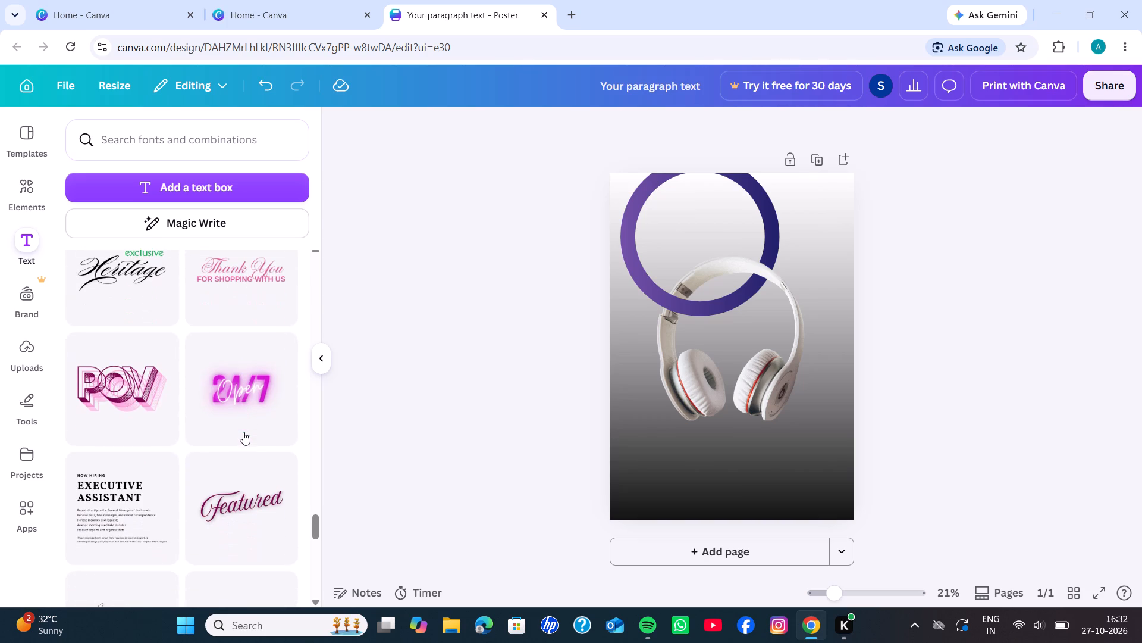
pyautogui.scroll(-3, 243, 432)
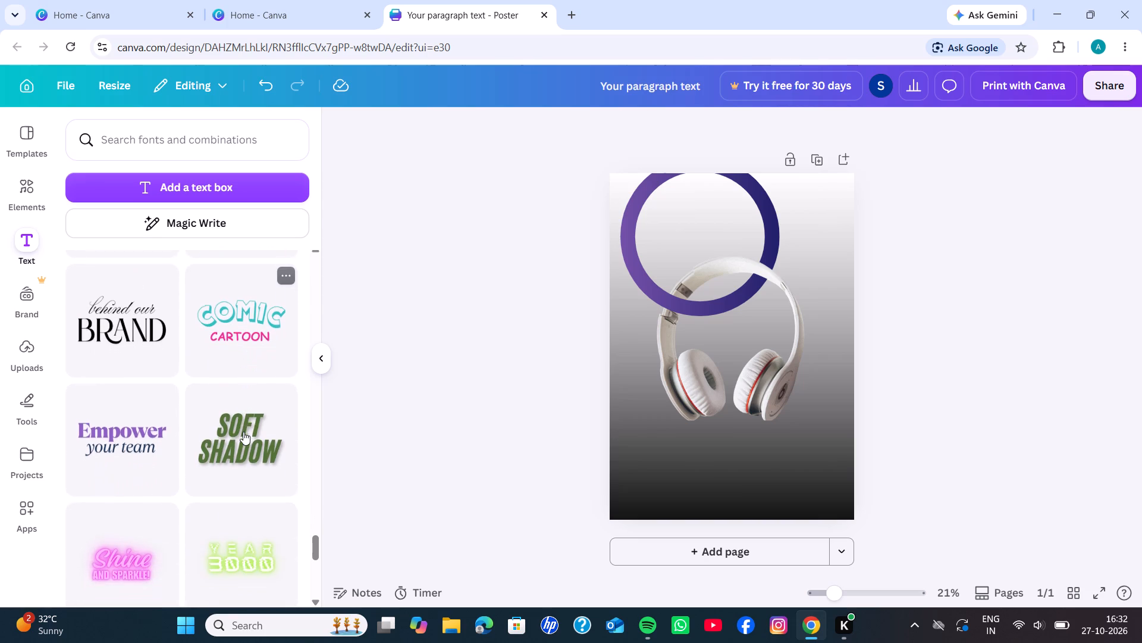
pyautogui.scroll(-4, 243, 432)
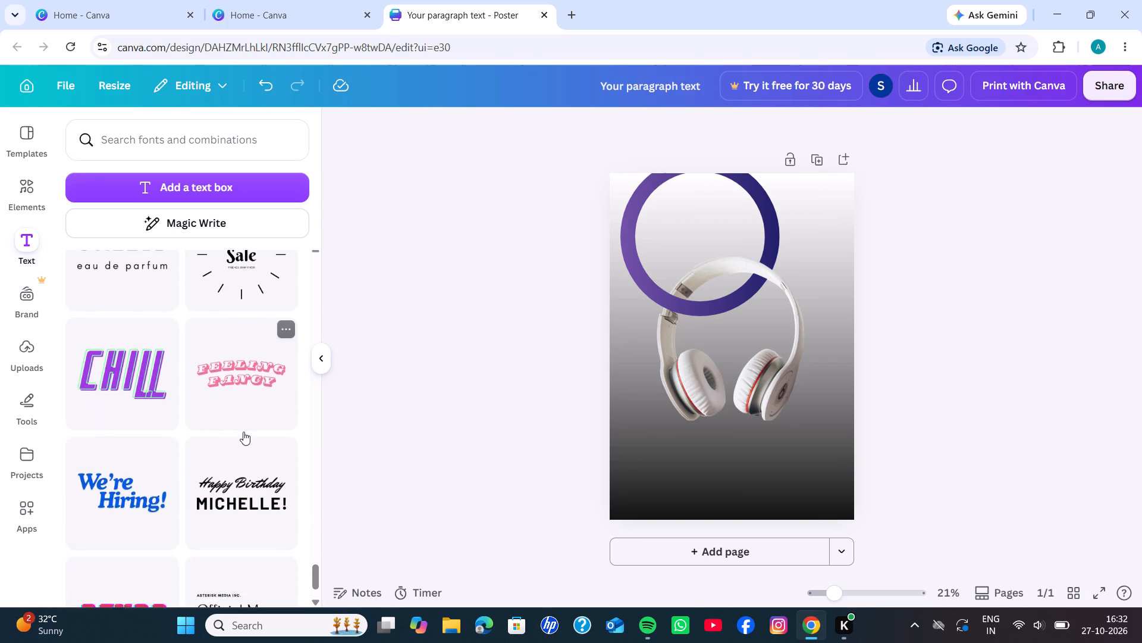
pyautogui.scroll(-2, 243, 432)
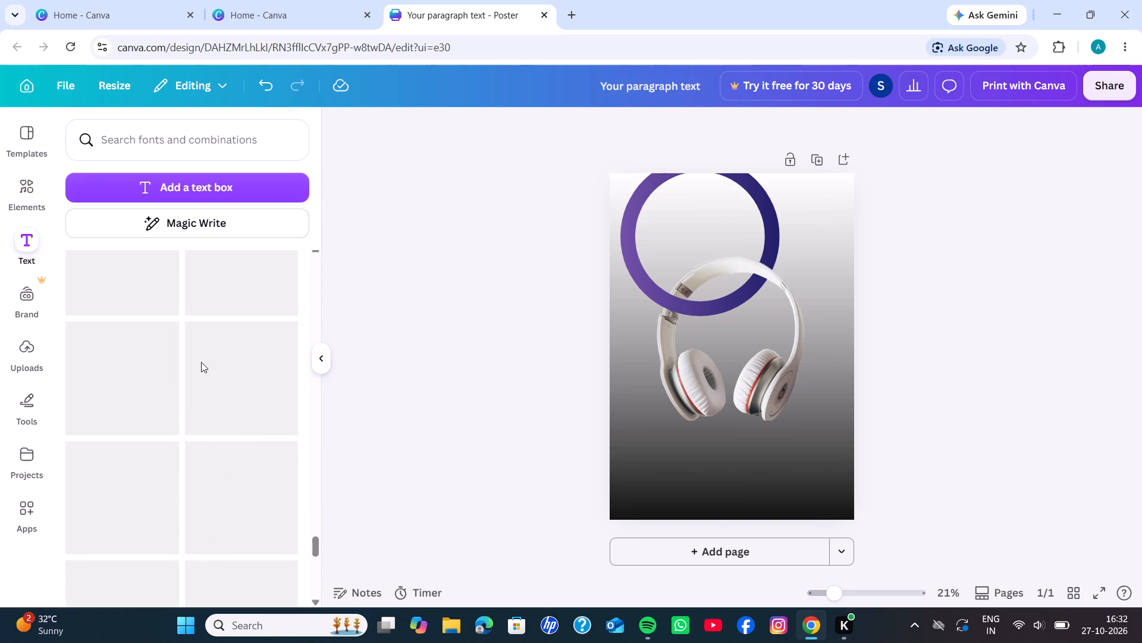
pyautogui.scroll(3, 201, 362)
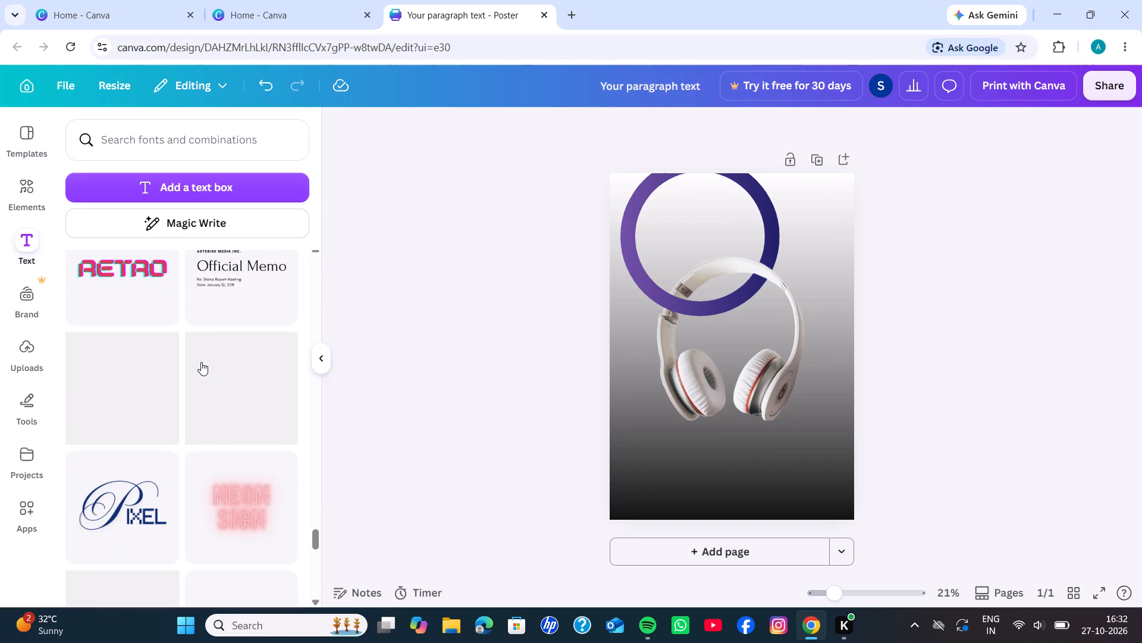
pyautogui.scroll(-3, 174, 366)
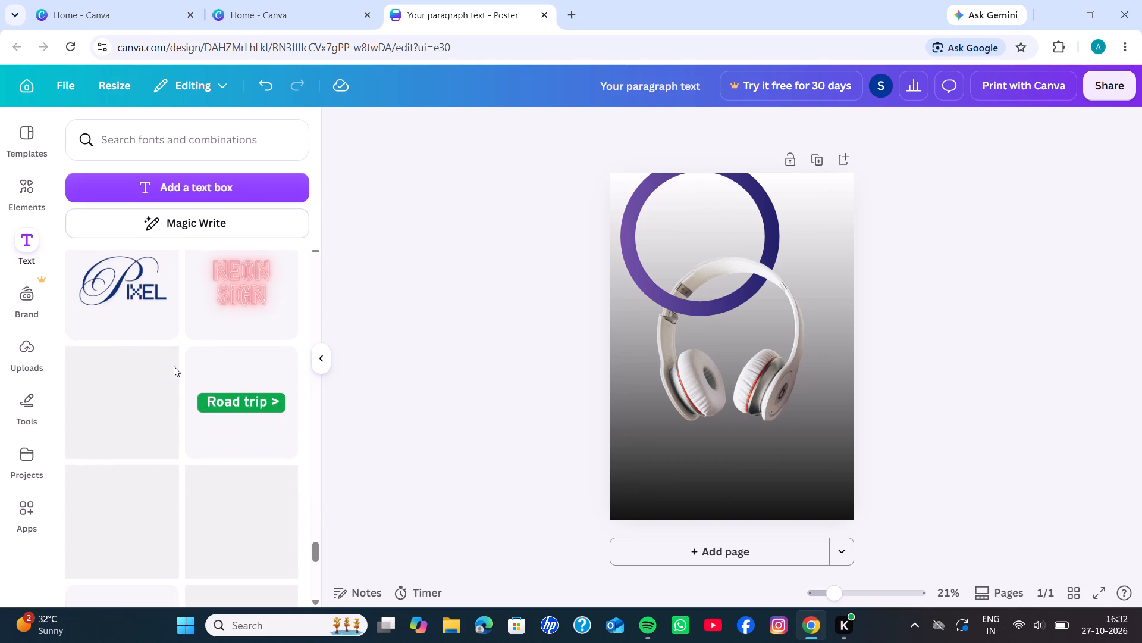
pyautogui.scroll(-7, 174, 366)
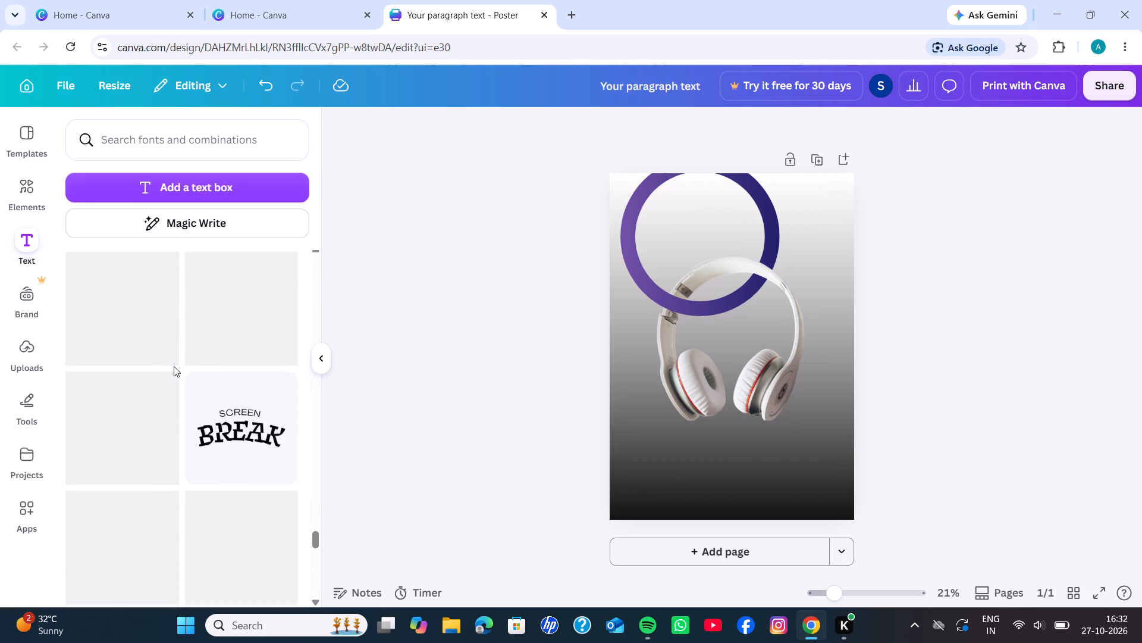
pyautogui.scroll(-1, 174, 366)
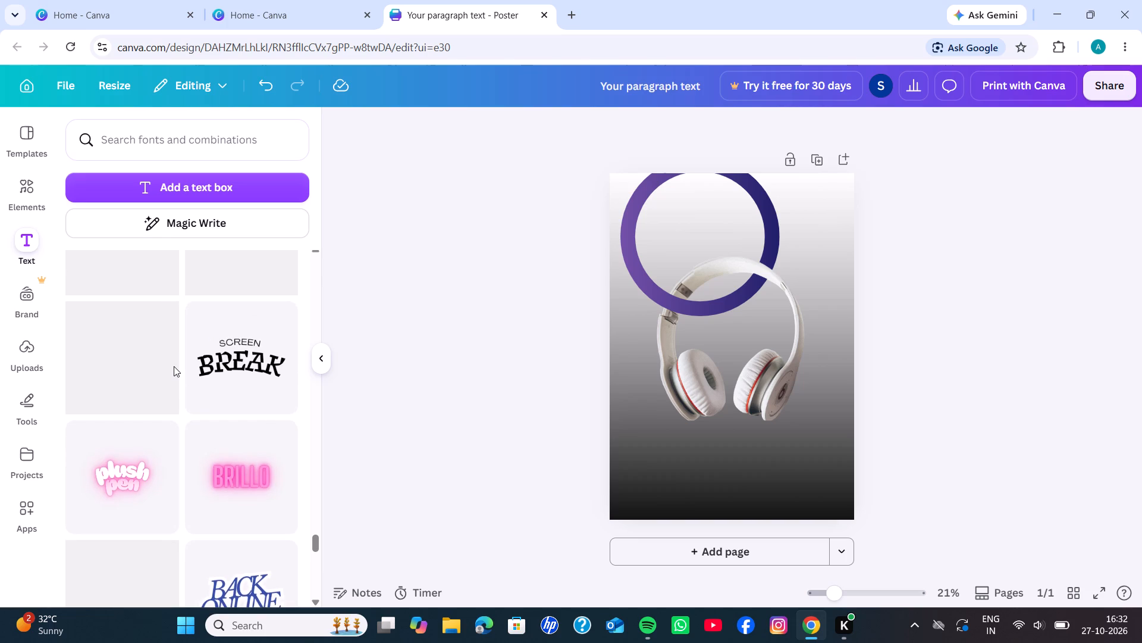
pyautogui.scroll(-1, 174, 366)
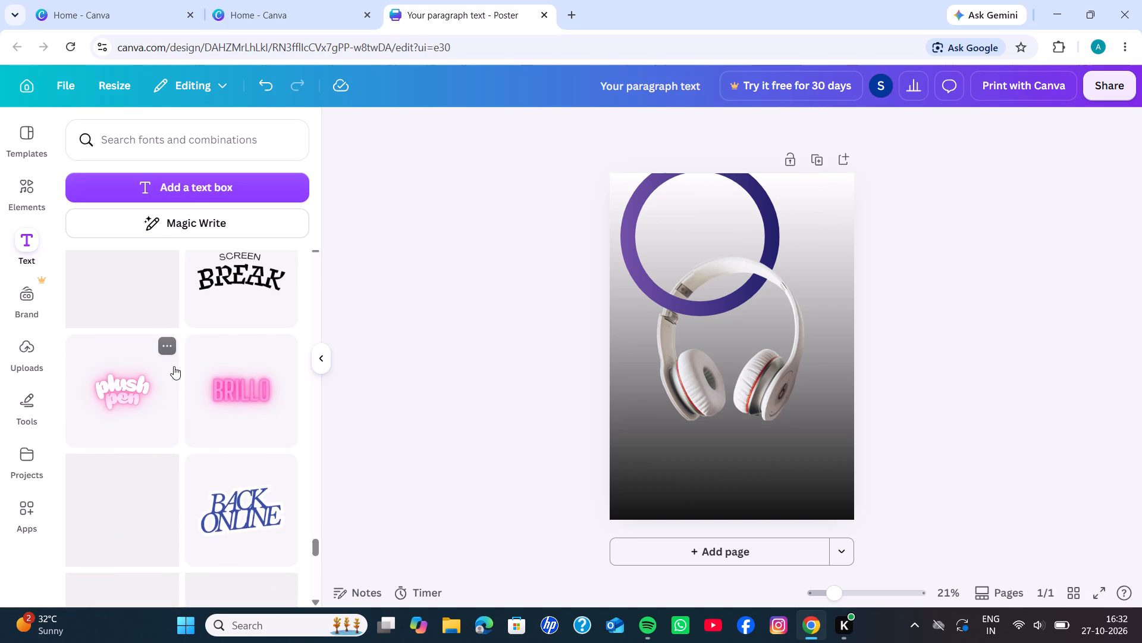
pyautogui.scroll(-3, 174, 366)
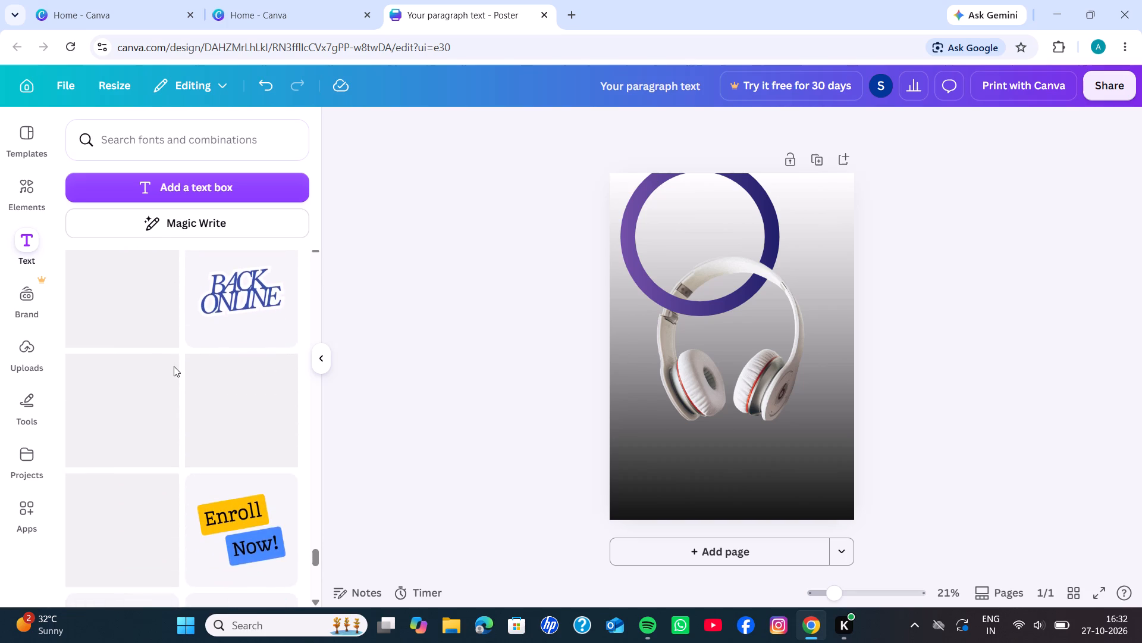
pyautogui.scroll(-4, 174, 366)
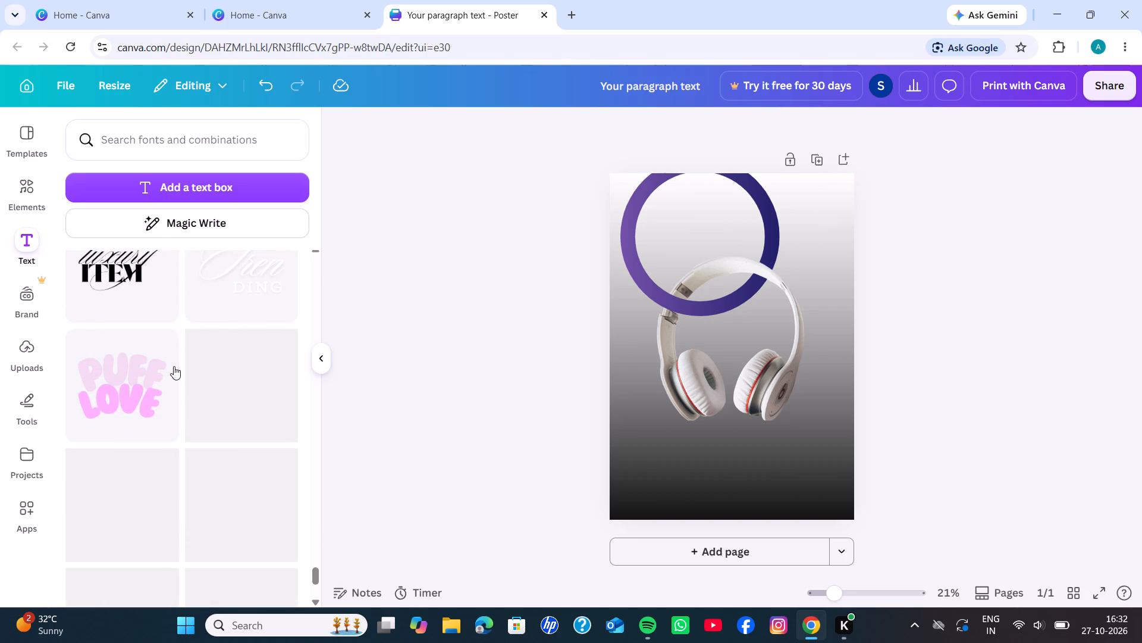
# Return to the start of the text styles and look through the first font combinations again for a title style.
pyautogui.scroll(13, 174, 366)
pyautogui.scroll(14, 174, 366)
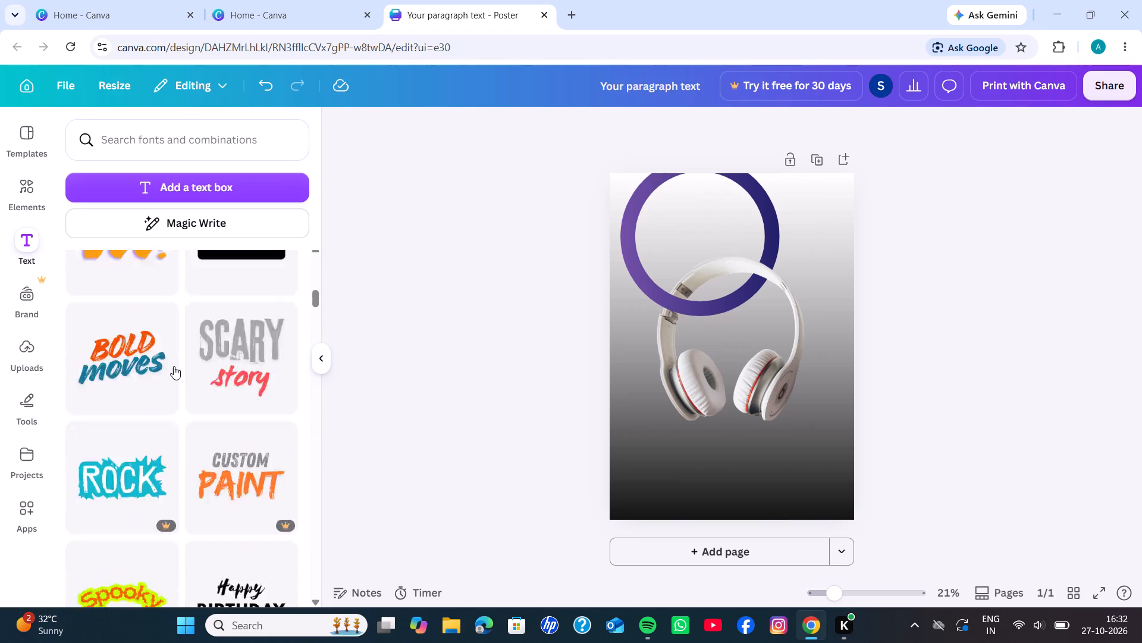
pyautogui.scroll(10, 174, 366)
pyautogui.scroll(-2, 174, 366)
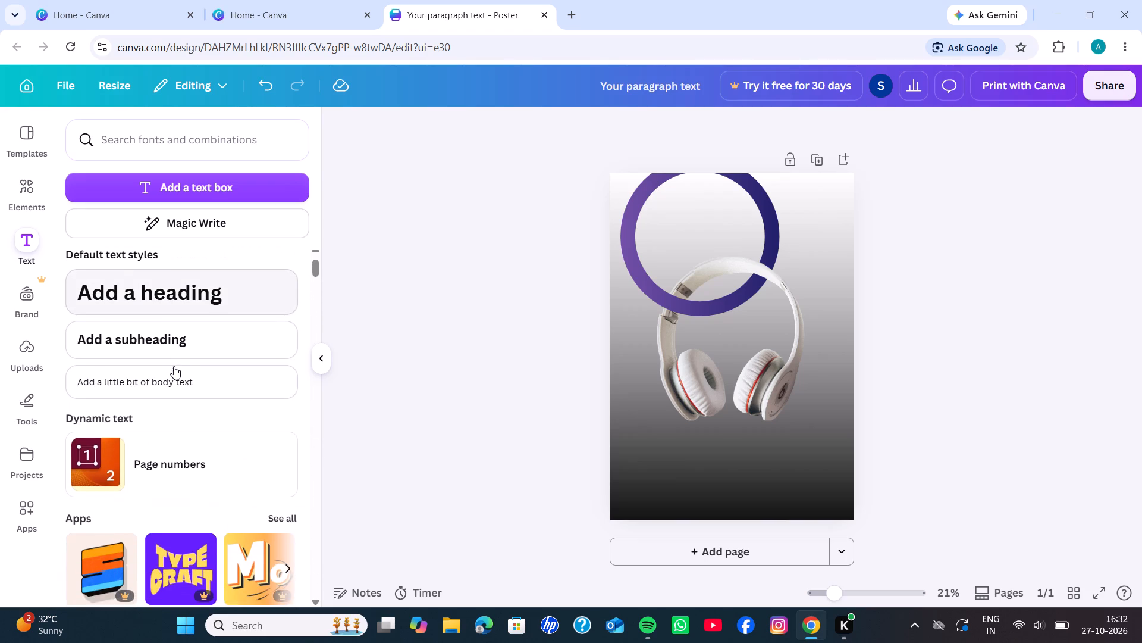
pyautogui.scroll(-3, 174, 366)
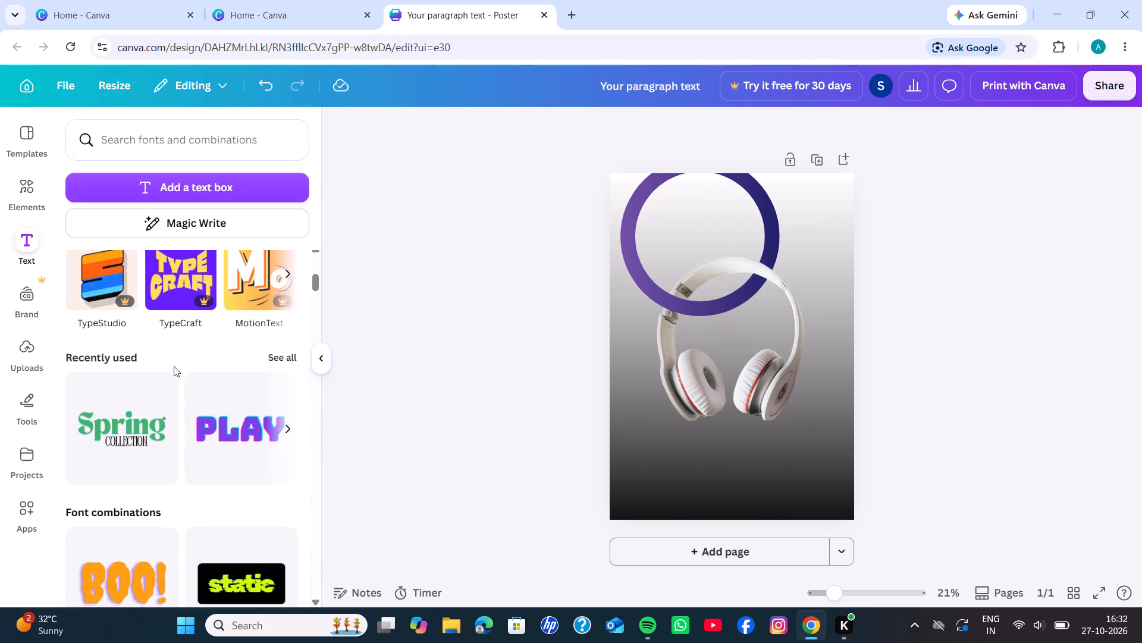
pyautogui.scroll(-3, 174, 366)
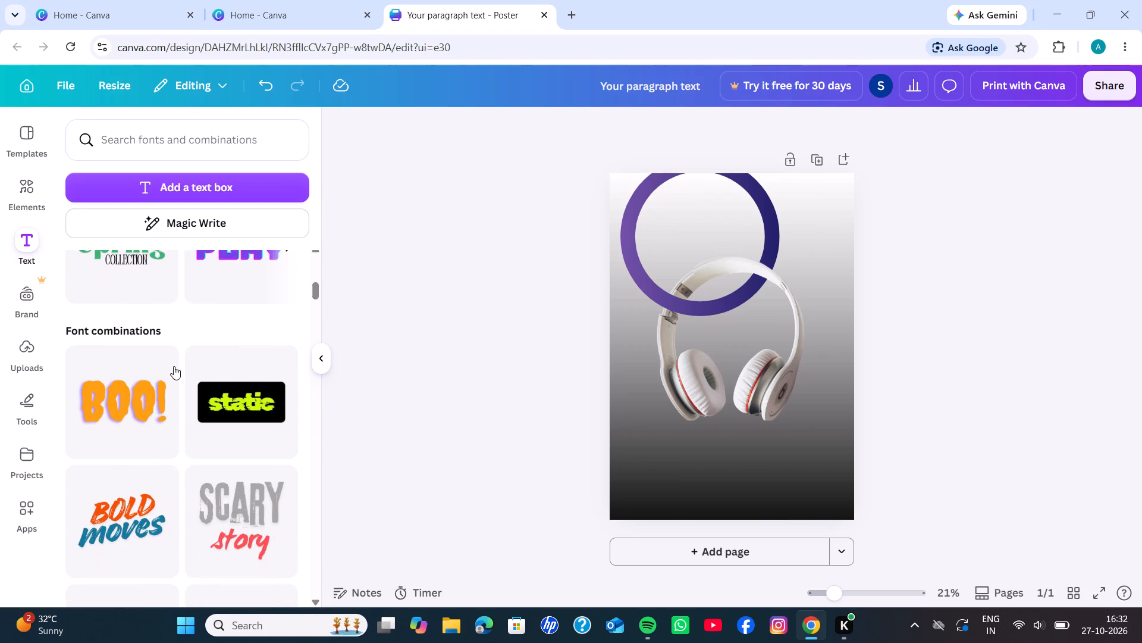
pyautogui.scroll(-3, 174, 366)
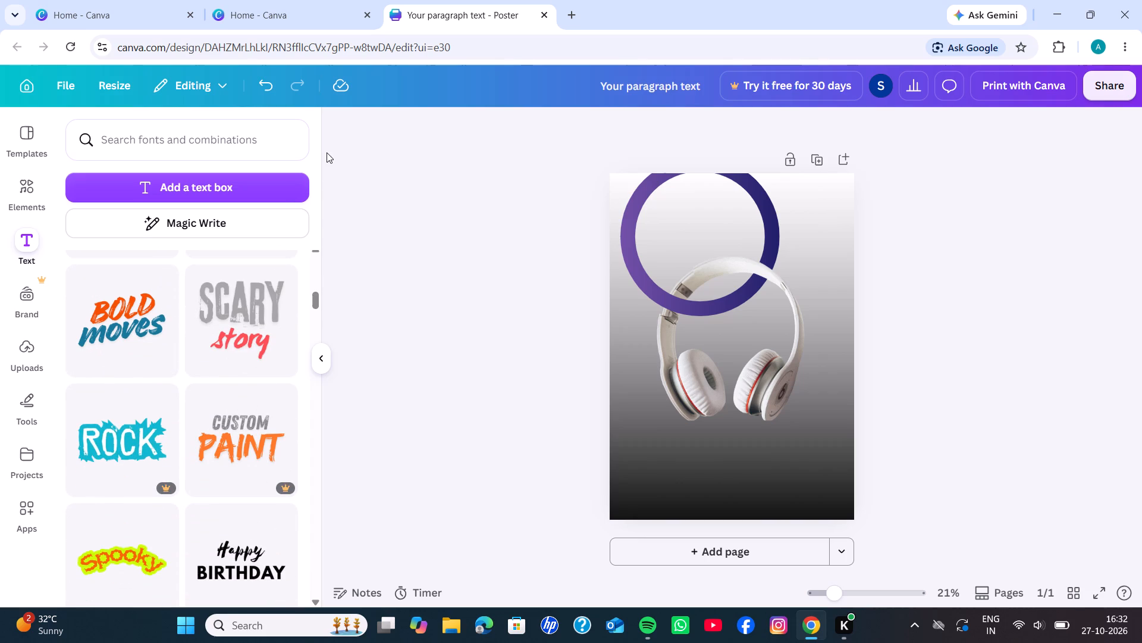
pyautogui.click(327, 152)
pyautogui.scroll(-3, 200, 370)
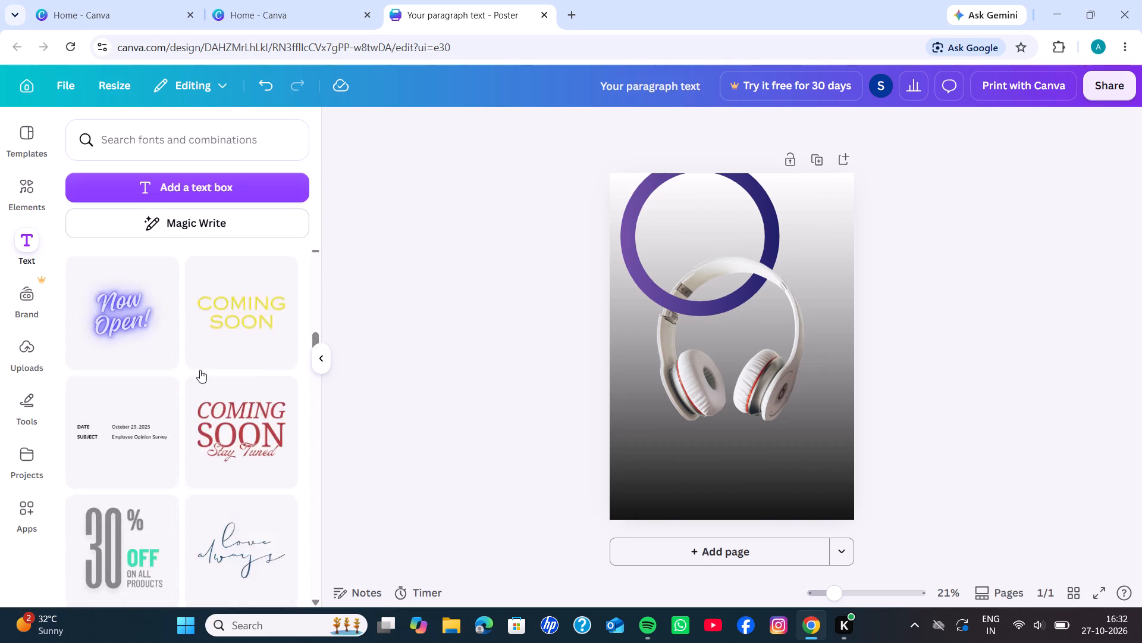
pyautogui.scroll(-3, 200, 370)
pyautogui.scroll(1, 200, 370)
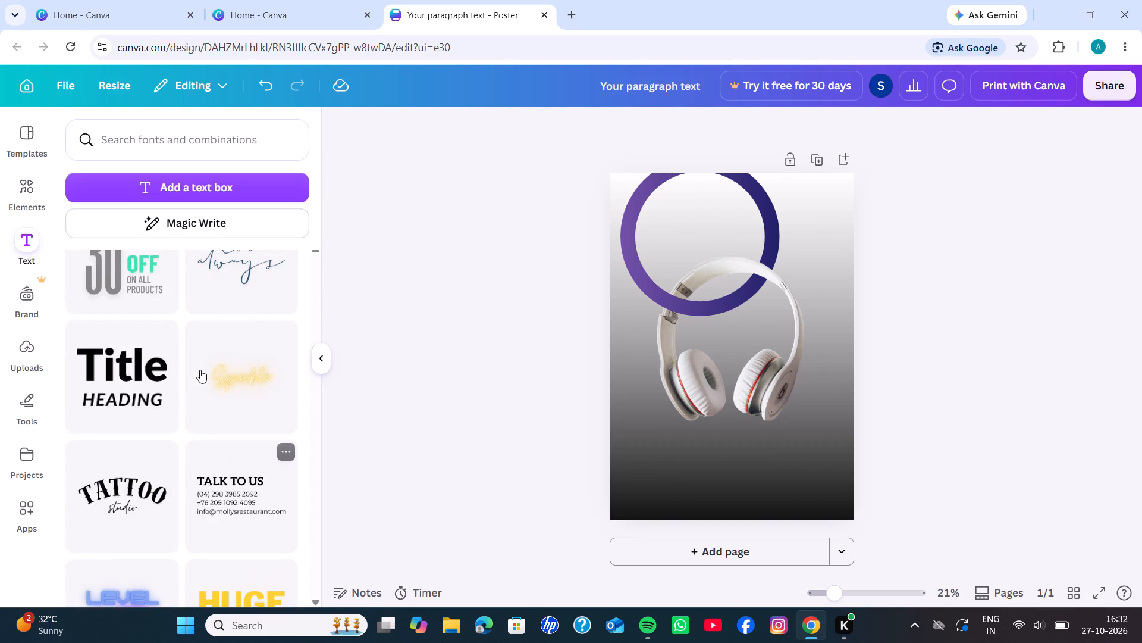
pyautogui.scroll(1, 200, 370)
# Add the glowing blue-violet "Now Open!" font combination to the poster and select it.
pyautogui.click(124, 450)
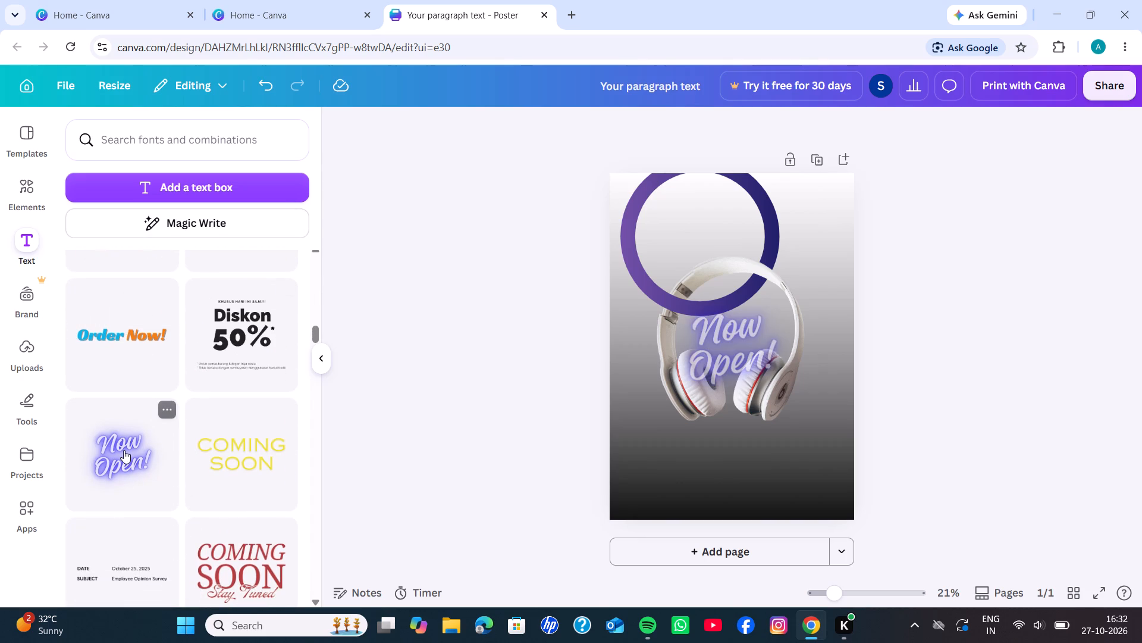
pyautogui.click(727, 341)
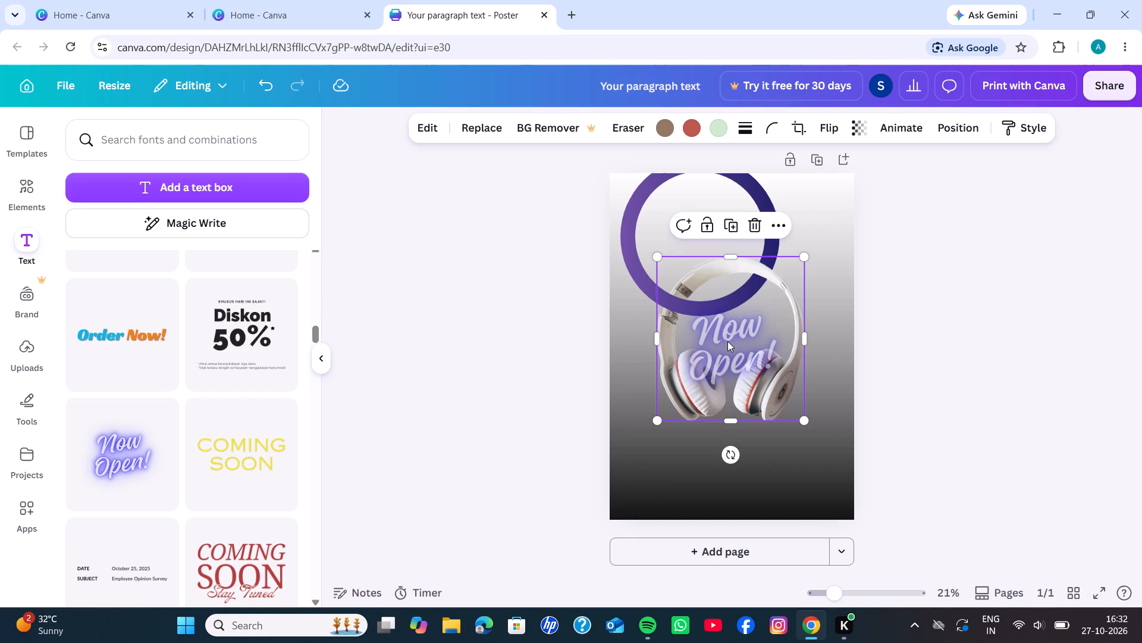
pyautogui.click(727, 341)
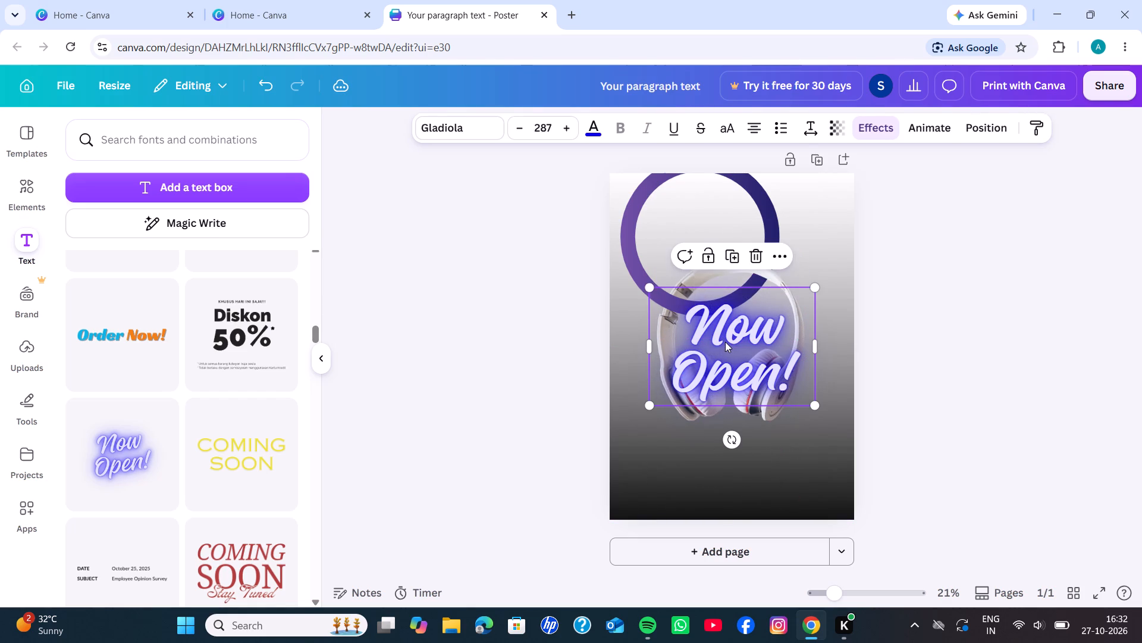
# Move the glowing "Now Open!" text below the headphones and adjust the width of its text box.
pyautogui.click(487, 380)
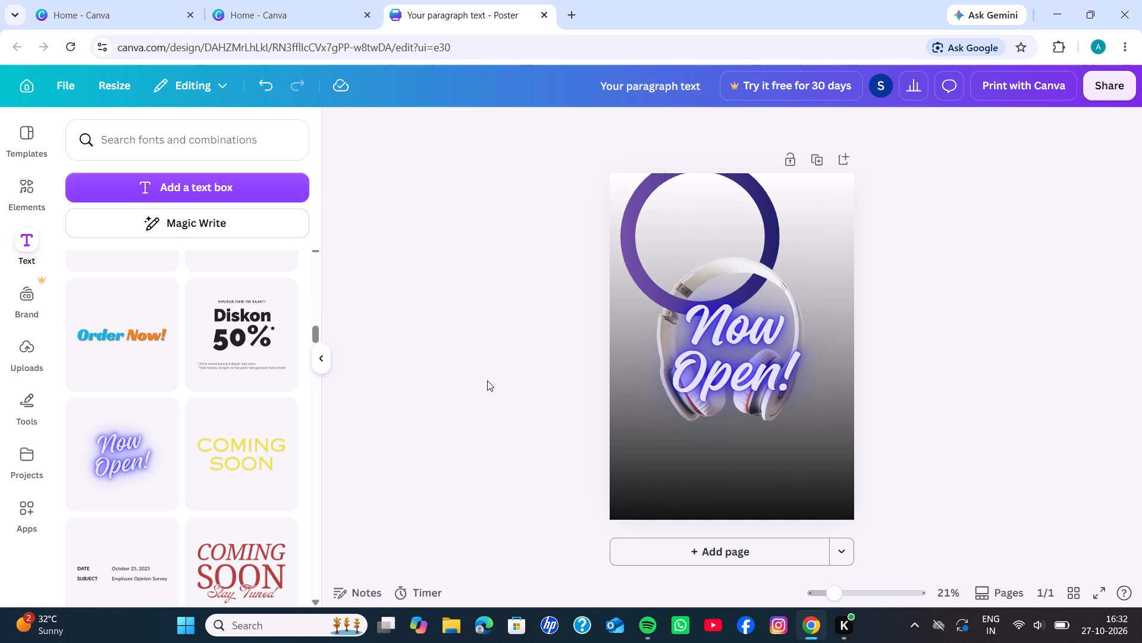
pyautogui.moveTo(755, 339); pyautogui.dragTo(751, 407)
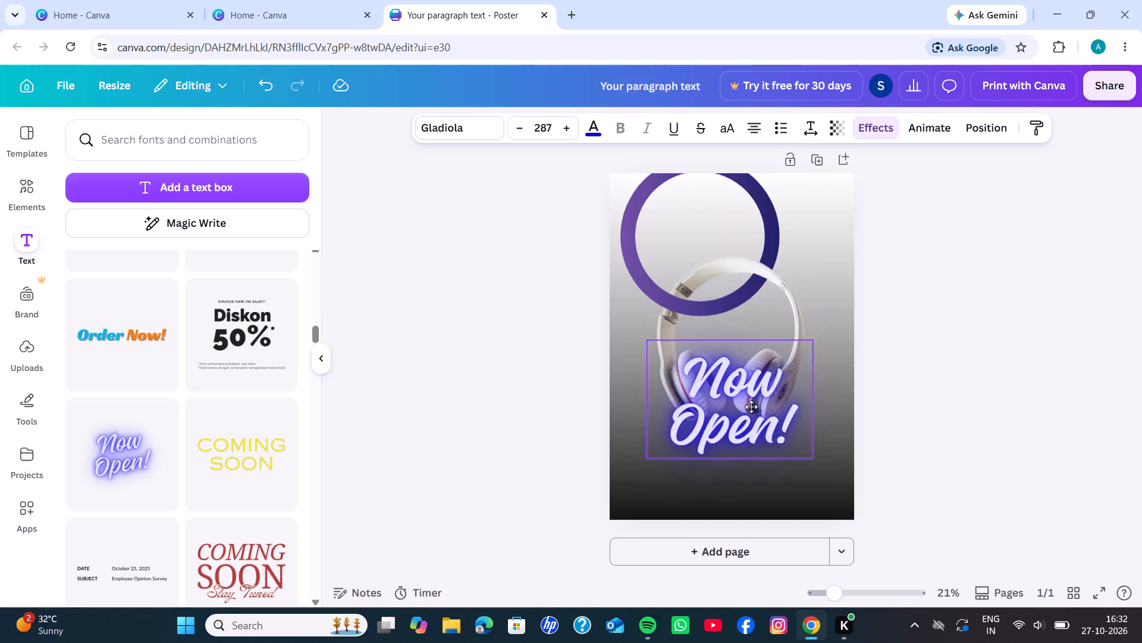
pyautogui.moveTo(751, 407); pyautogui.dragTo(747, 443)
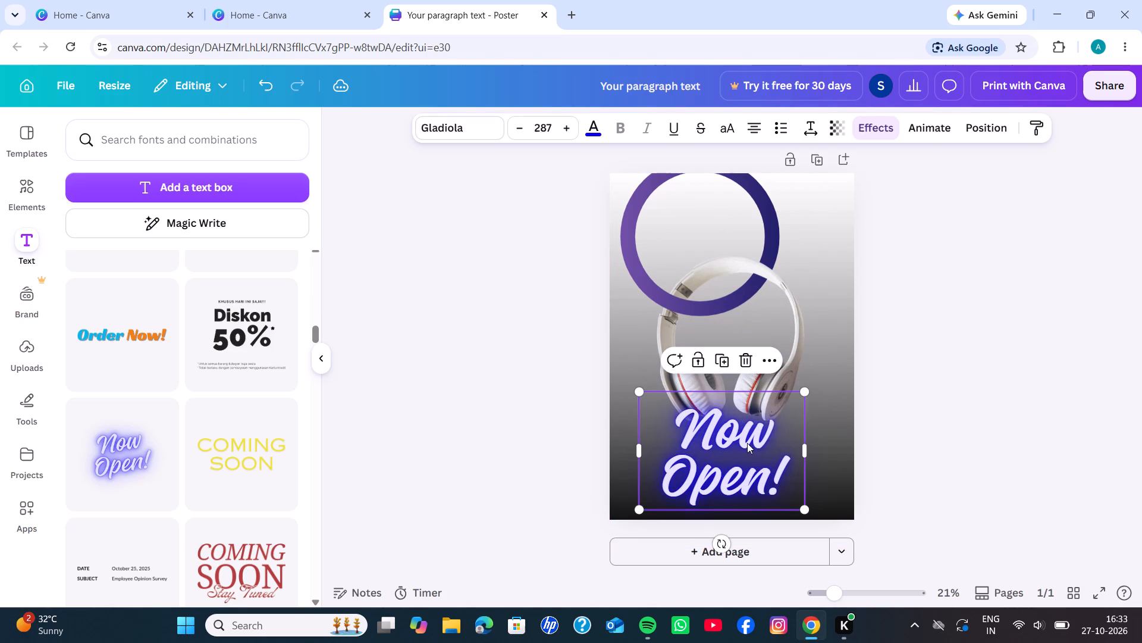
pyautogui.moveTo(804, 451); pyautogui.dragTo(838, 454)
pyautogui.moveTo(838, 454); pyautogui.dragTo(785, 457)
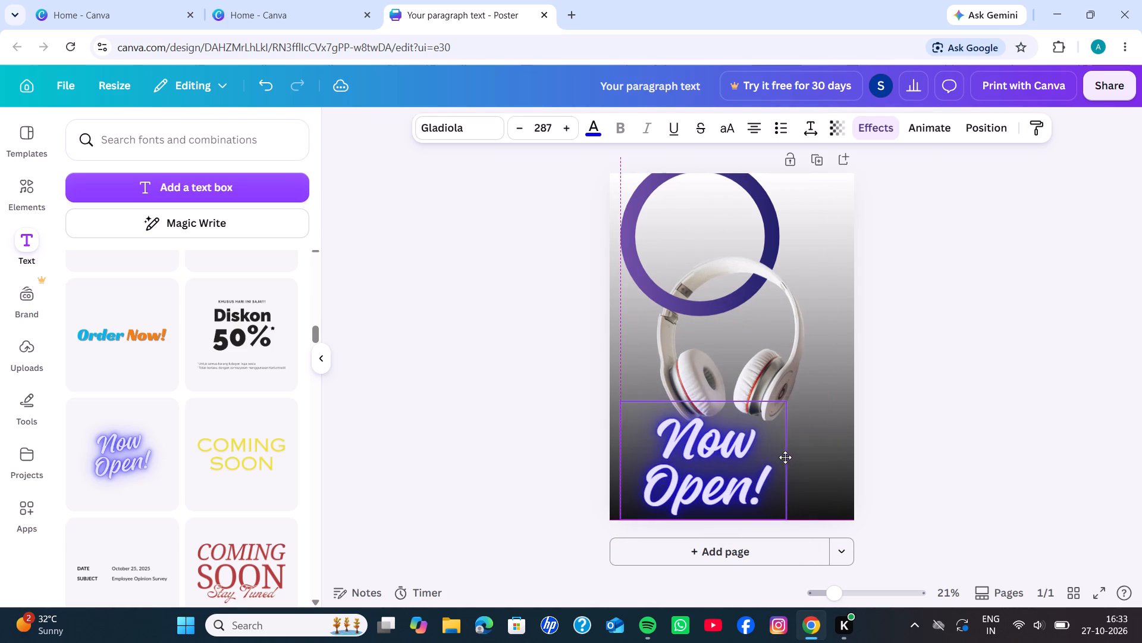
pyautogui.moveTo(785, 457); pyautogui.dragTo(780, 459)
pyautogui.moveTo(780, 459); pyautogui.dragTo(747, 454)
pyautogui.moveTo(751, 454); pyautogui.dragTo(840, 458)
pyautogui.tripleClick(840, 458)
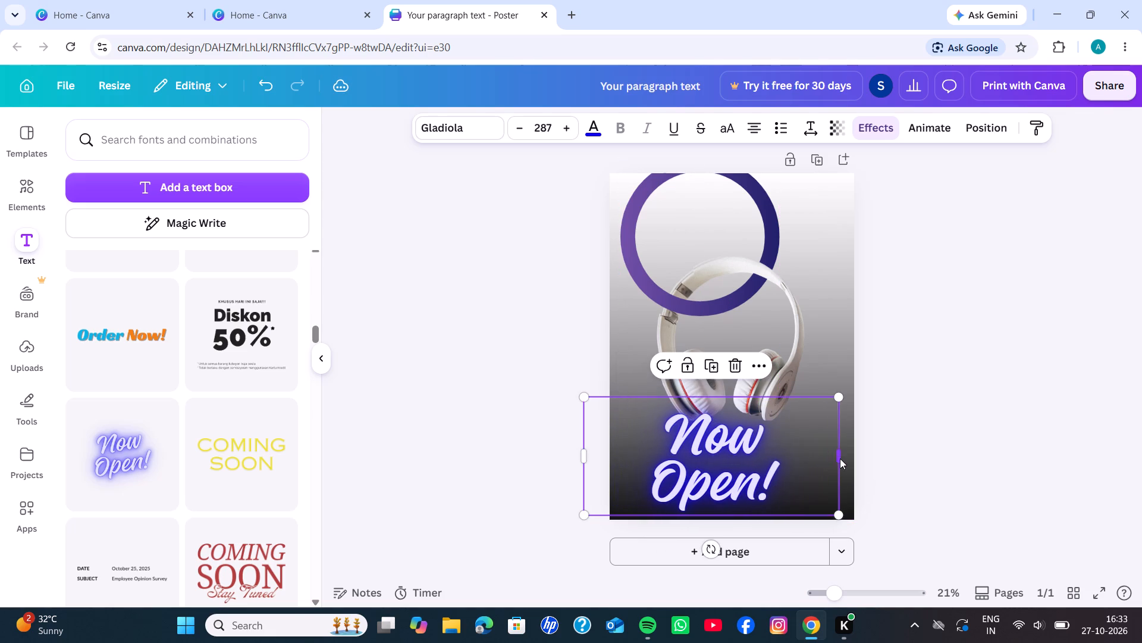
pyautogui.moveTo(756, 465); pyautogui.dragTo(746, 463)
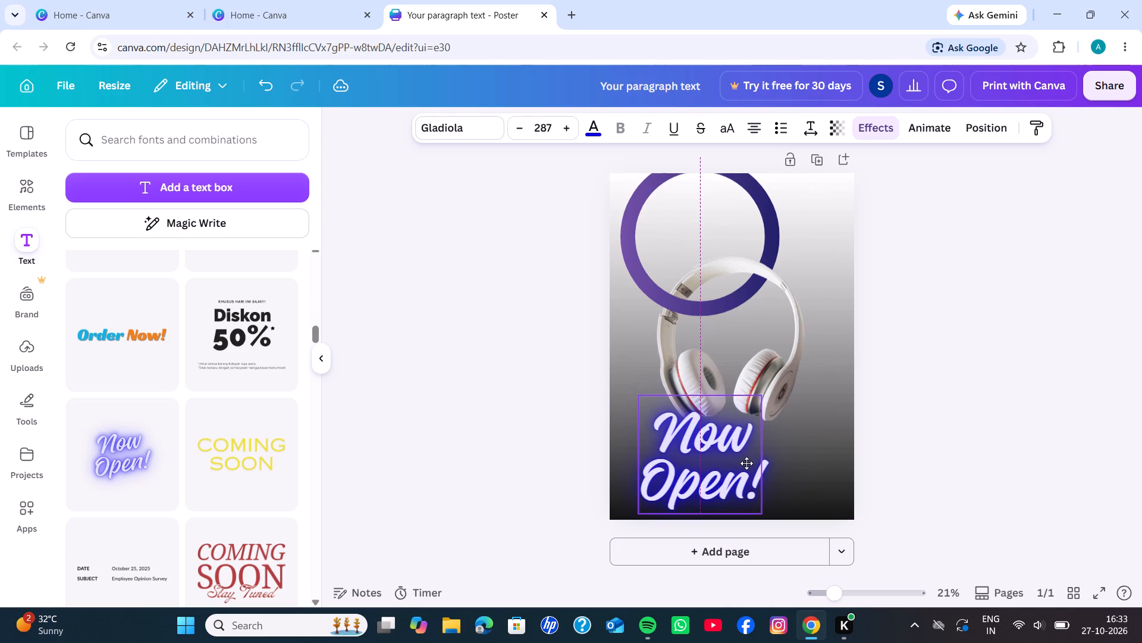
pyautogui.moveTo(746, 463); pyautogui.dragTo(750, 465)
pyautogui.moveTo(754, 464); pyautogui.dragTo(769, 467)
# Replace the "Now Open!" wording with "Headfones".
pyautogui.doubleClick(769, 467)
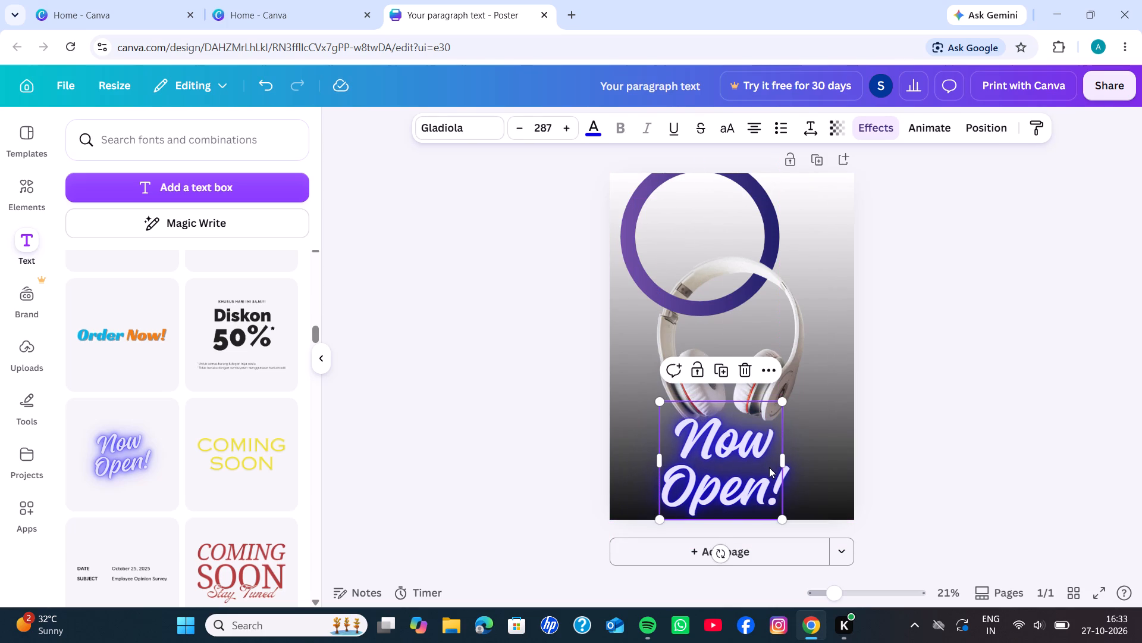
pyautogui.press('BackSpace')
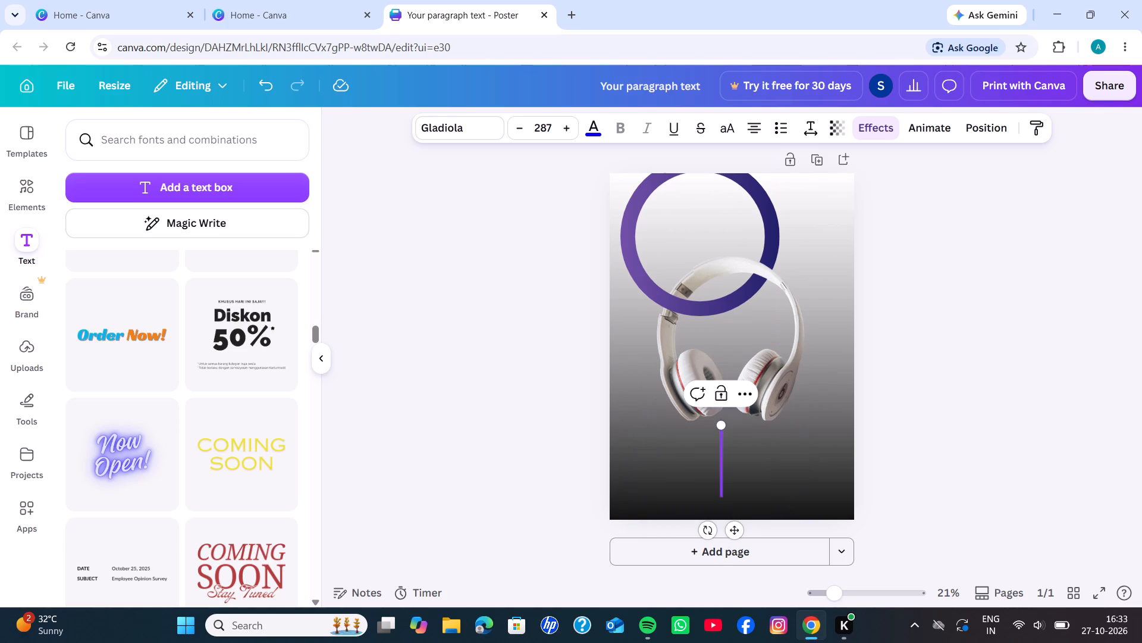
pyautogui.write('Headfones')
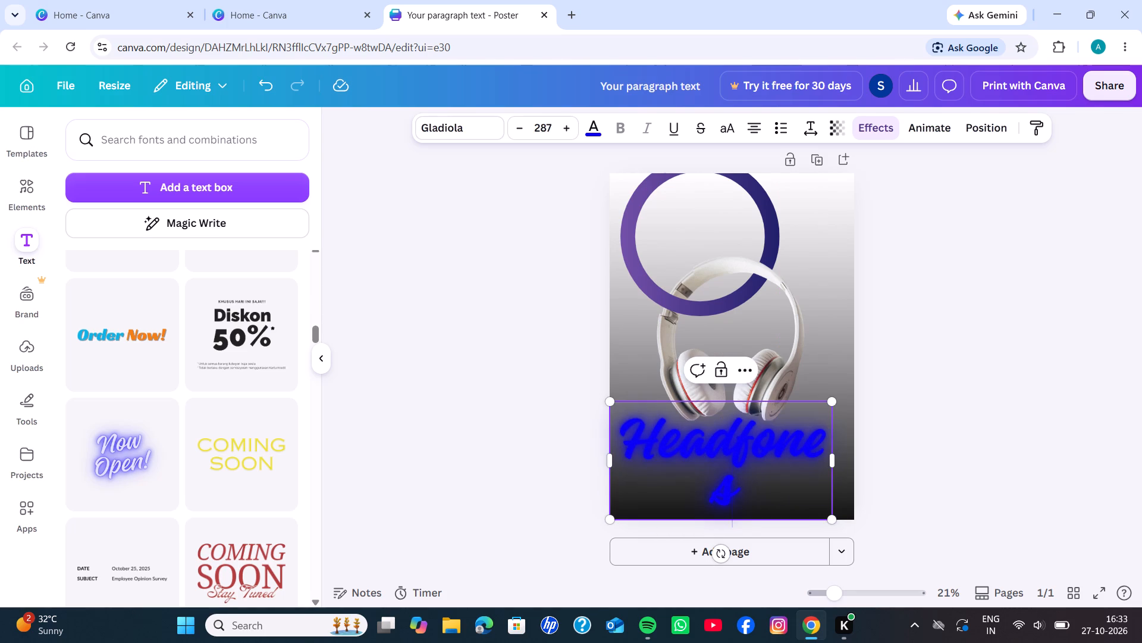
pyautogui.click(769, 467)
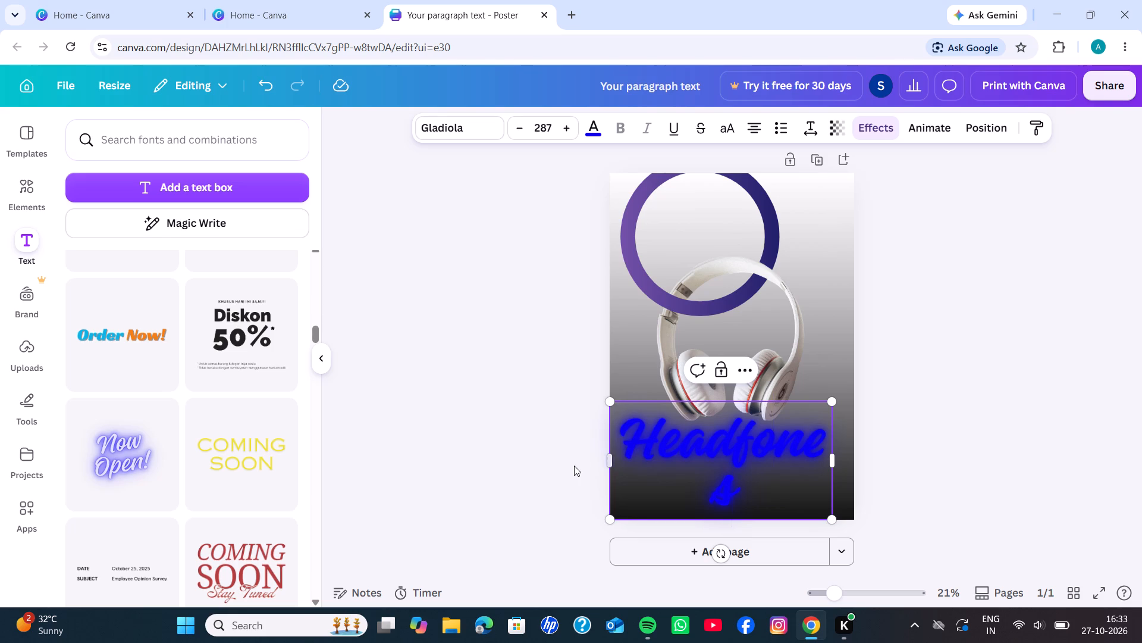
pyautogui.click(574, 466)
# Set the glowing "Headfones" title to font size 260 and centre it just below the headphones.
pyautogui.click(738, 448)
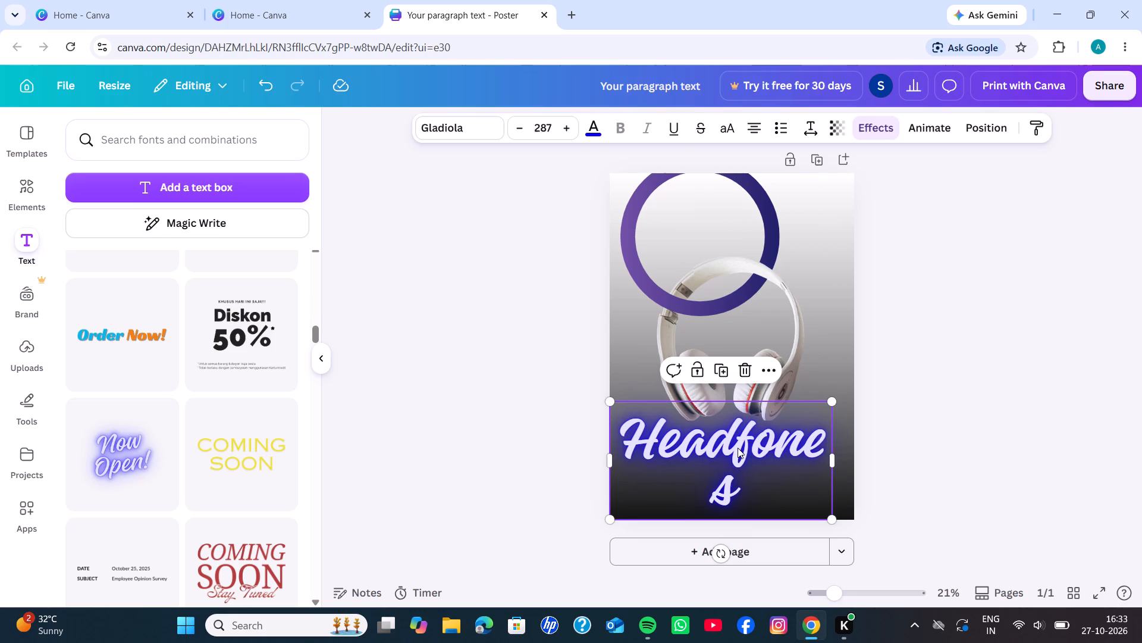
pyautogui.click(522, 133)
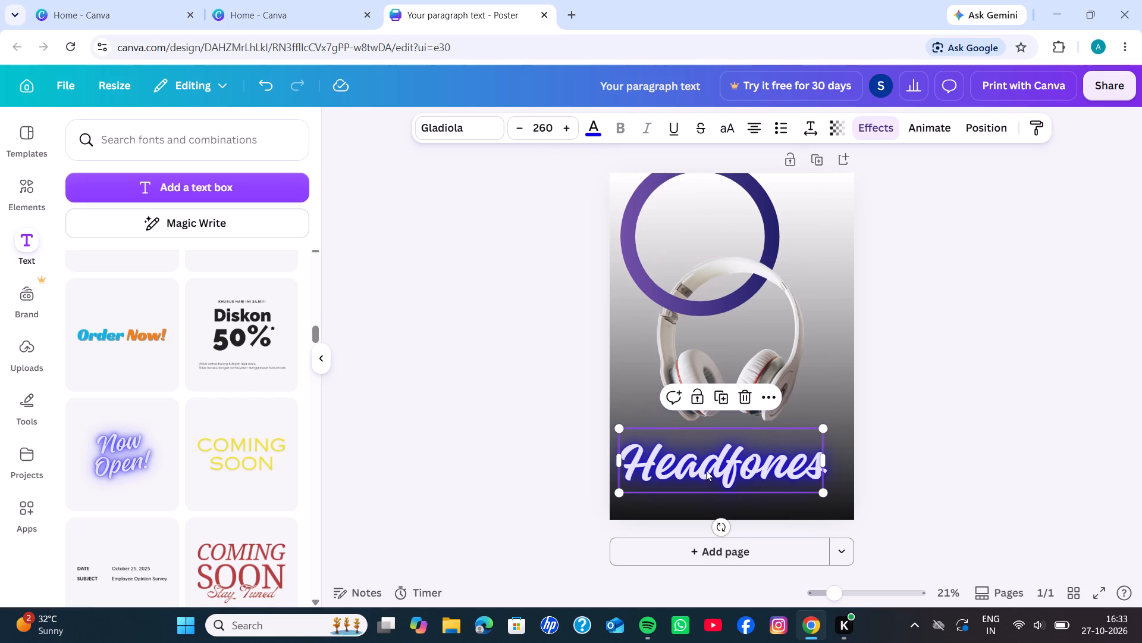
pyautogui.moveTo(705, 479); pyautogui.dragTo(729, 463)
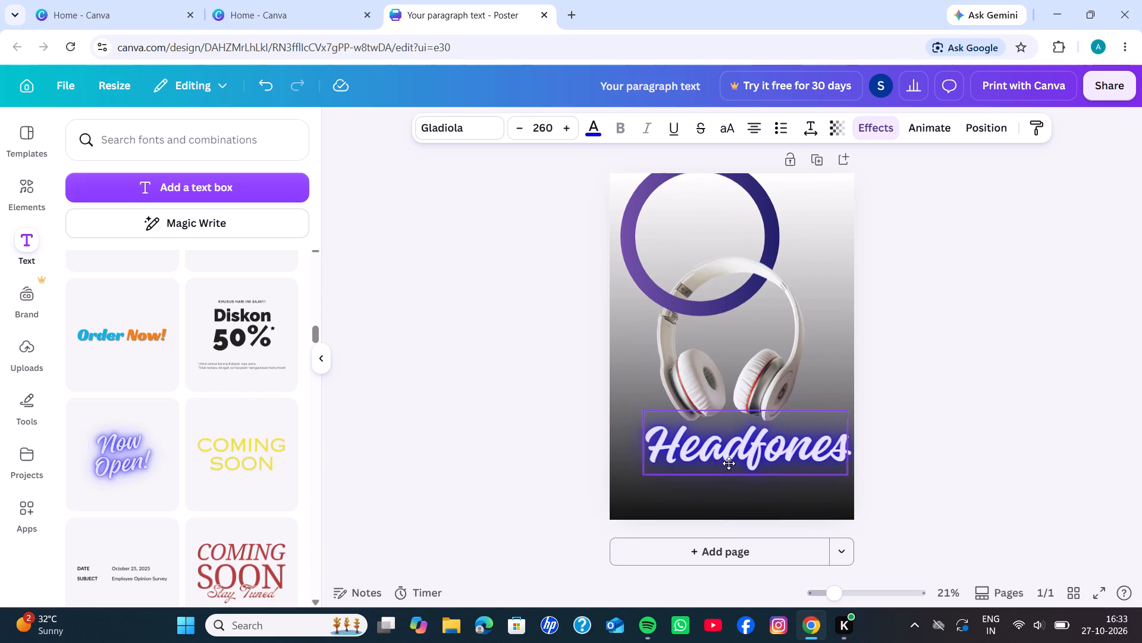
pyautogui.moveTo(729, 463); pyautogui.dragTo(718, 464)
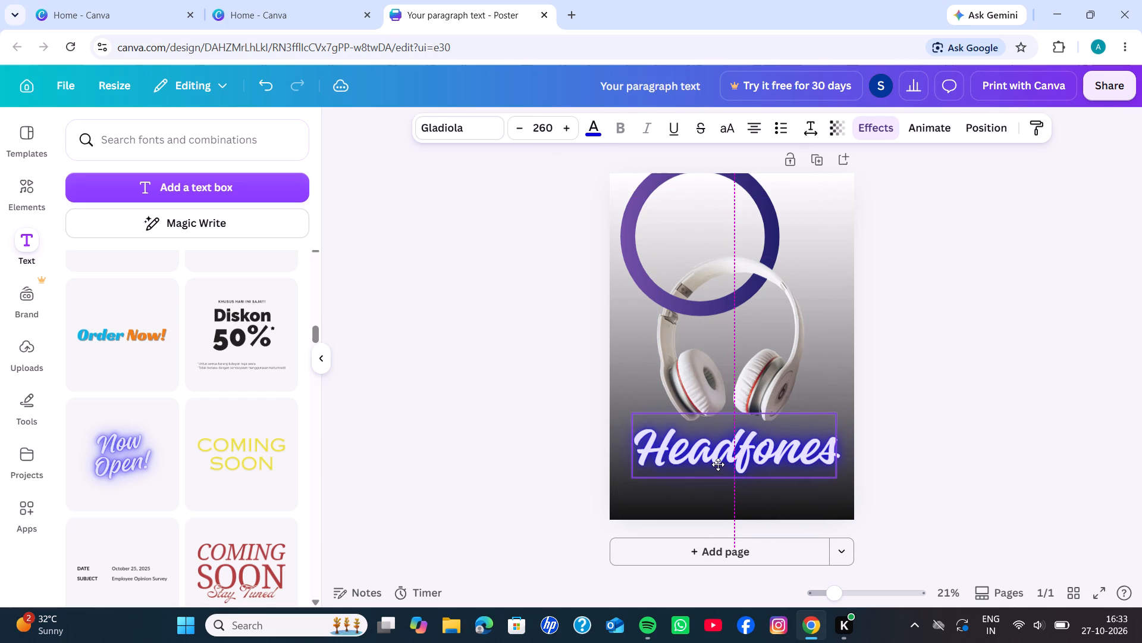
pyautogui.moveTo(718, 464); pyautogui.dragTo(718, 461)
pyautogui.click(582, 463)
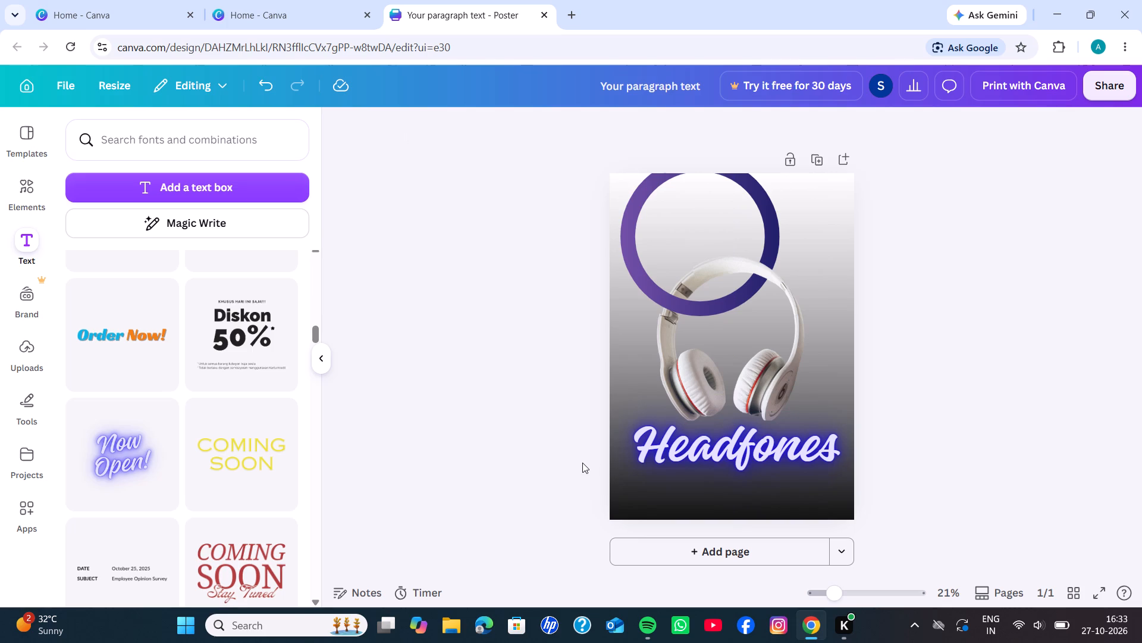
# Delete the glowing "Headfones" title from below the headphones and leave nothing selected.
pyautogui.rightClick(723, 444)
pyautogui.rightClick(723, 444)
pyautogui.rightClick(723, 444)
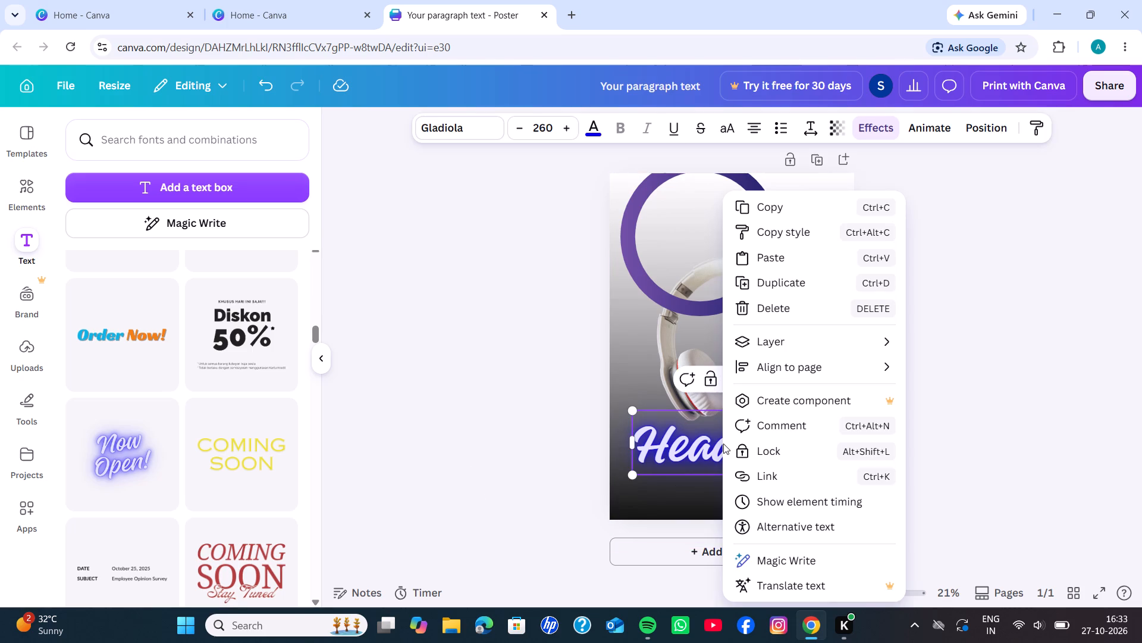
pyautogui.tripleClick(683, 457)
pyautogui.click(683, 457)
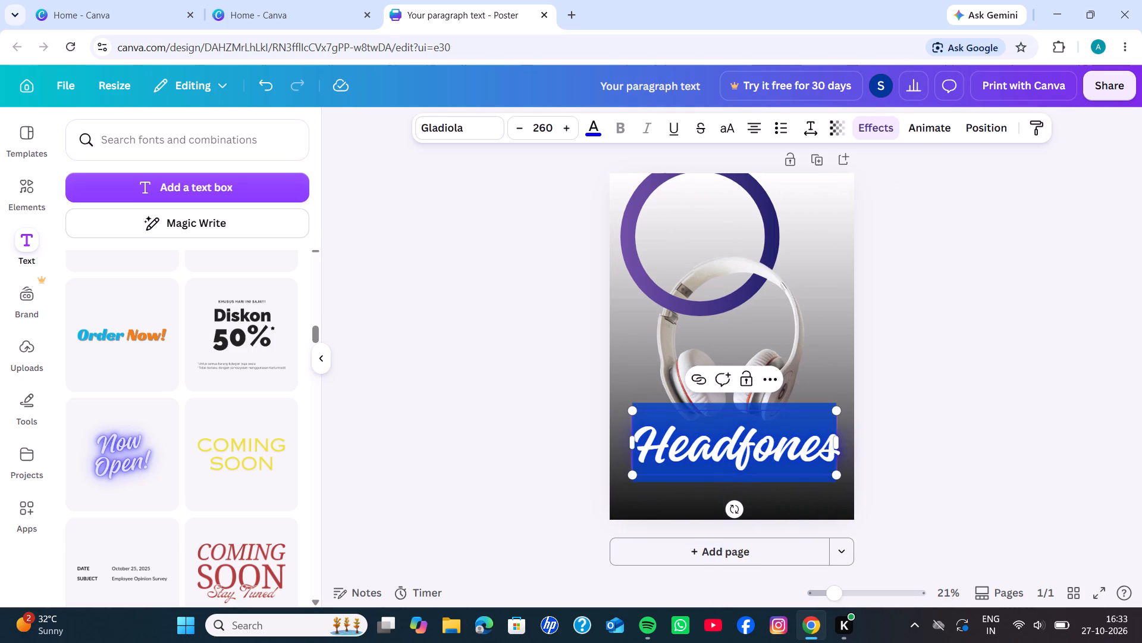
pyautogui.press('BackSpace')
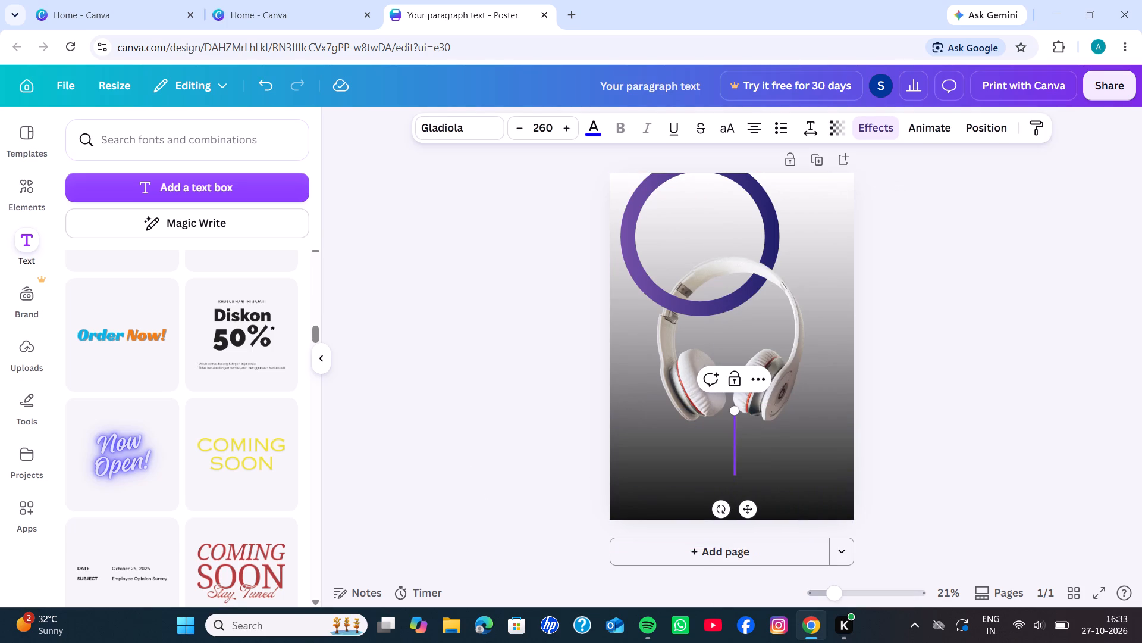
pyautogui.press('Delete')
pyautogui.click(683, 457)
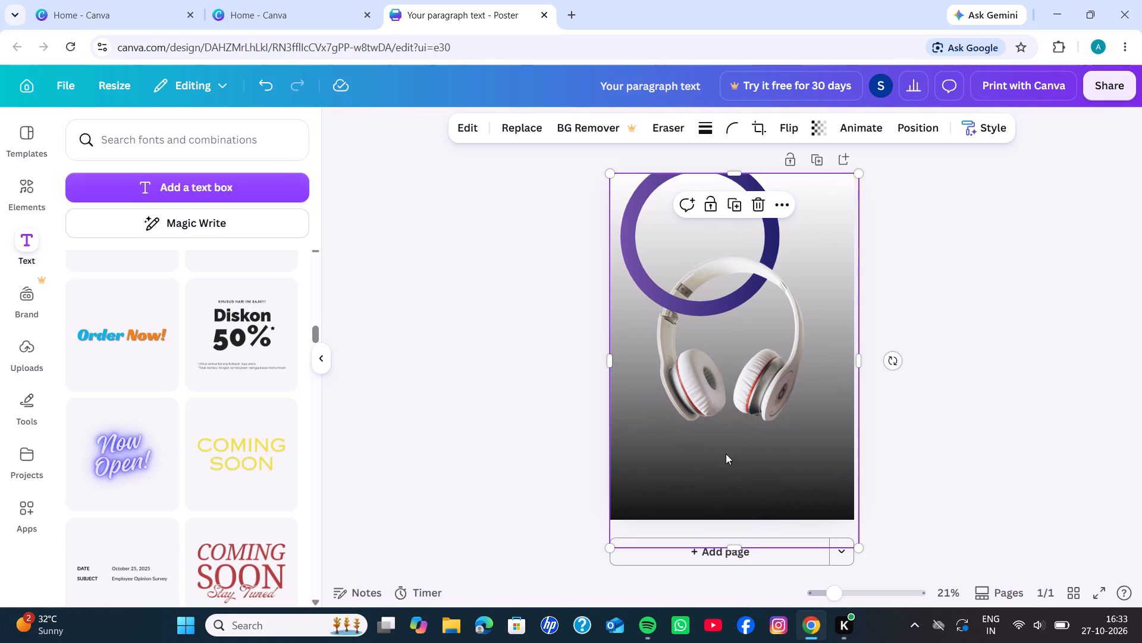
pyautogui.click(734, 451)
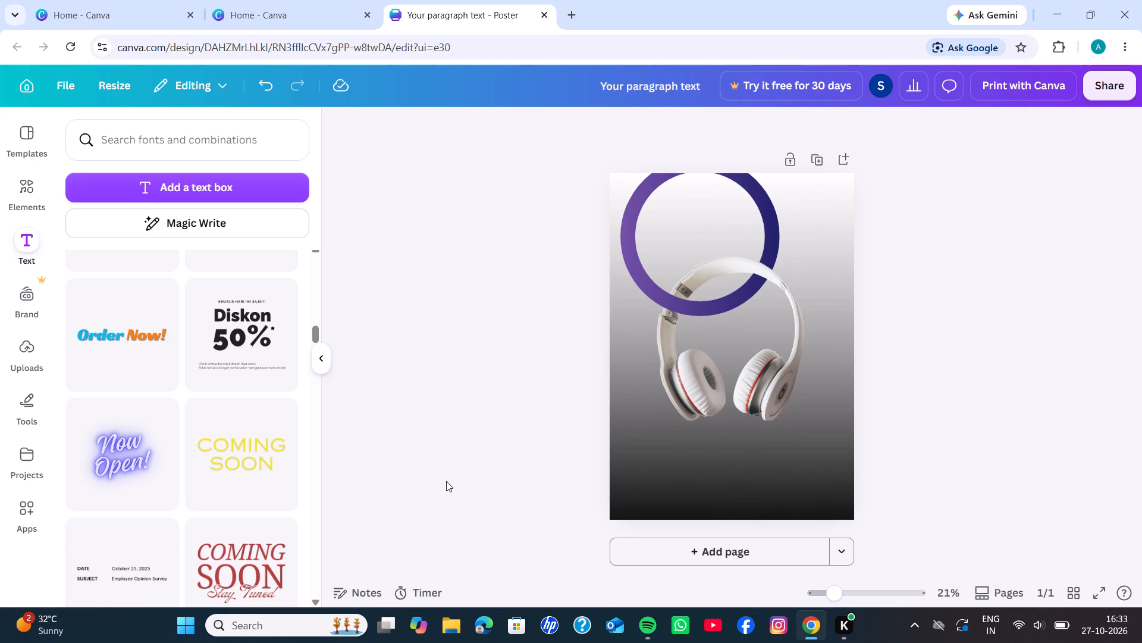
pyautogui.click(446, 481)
# Look further down through the font combinations for another decorative title style.
pyautogui.scroll(-1, 229, 462)
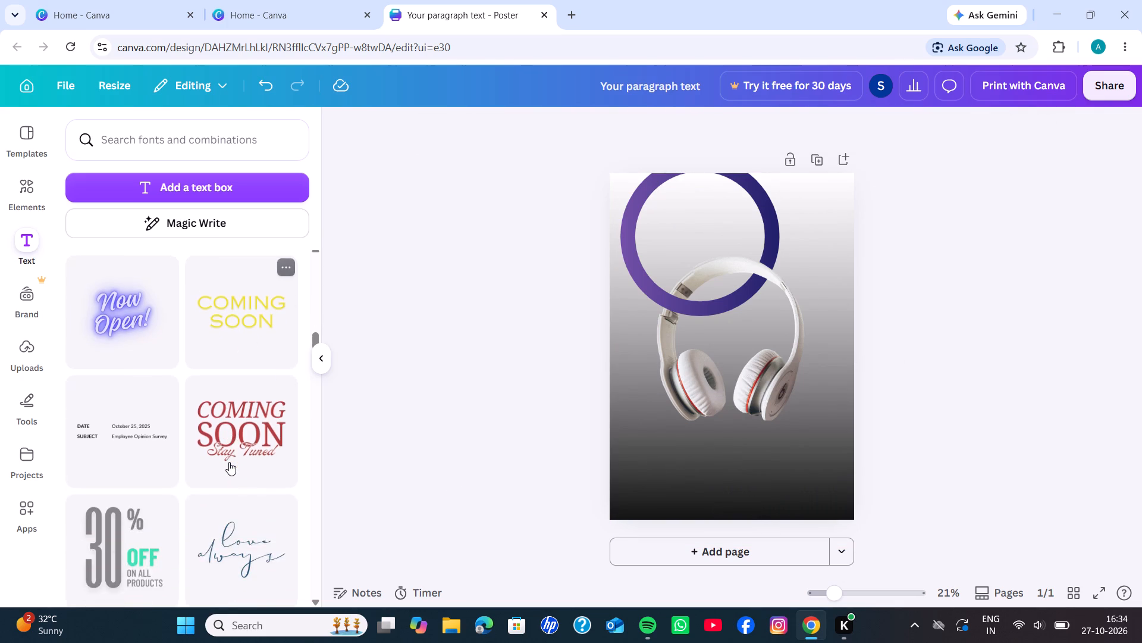
pyautogui.scroll(-5, 229, 462)
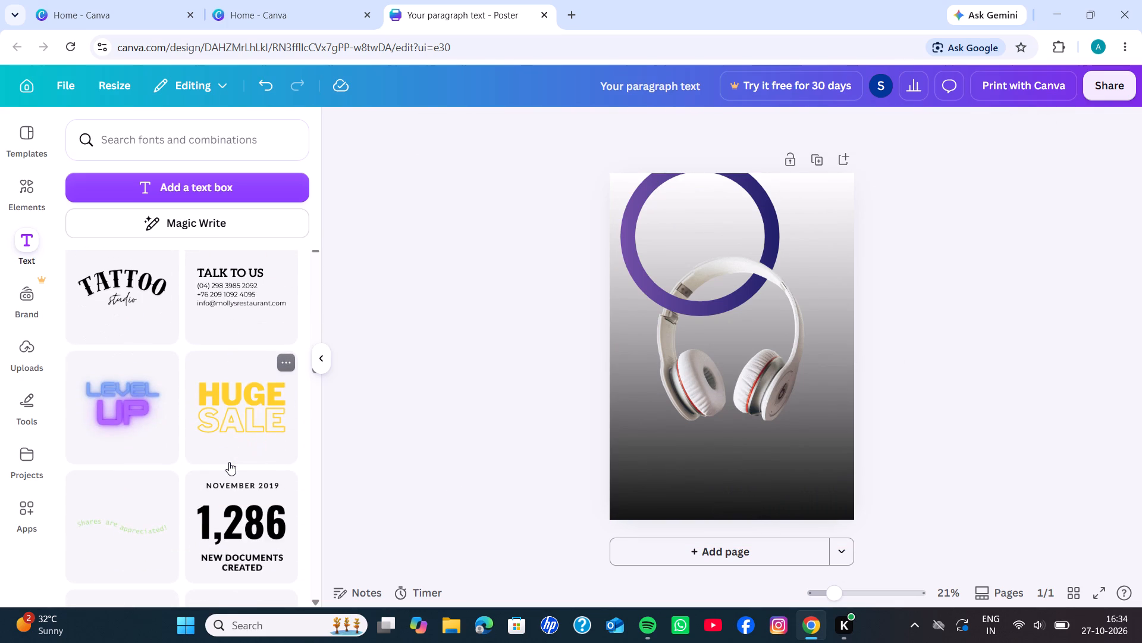
pyautogui.scroll(-3, 229, 462)
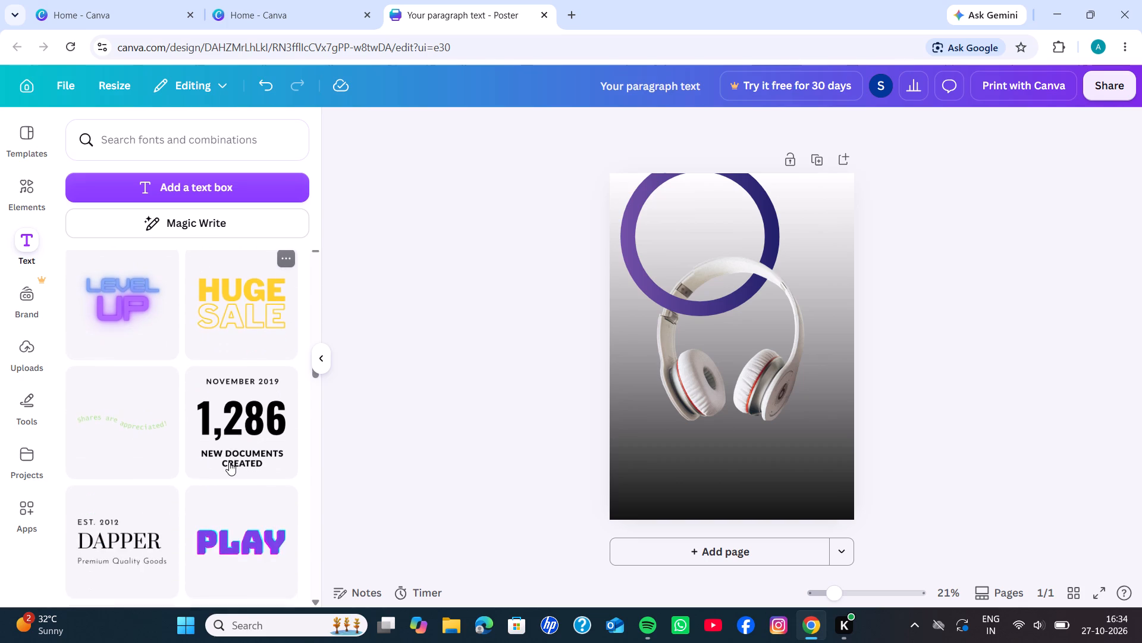
pyautogui.scroll(-4, 229, 462)
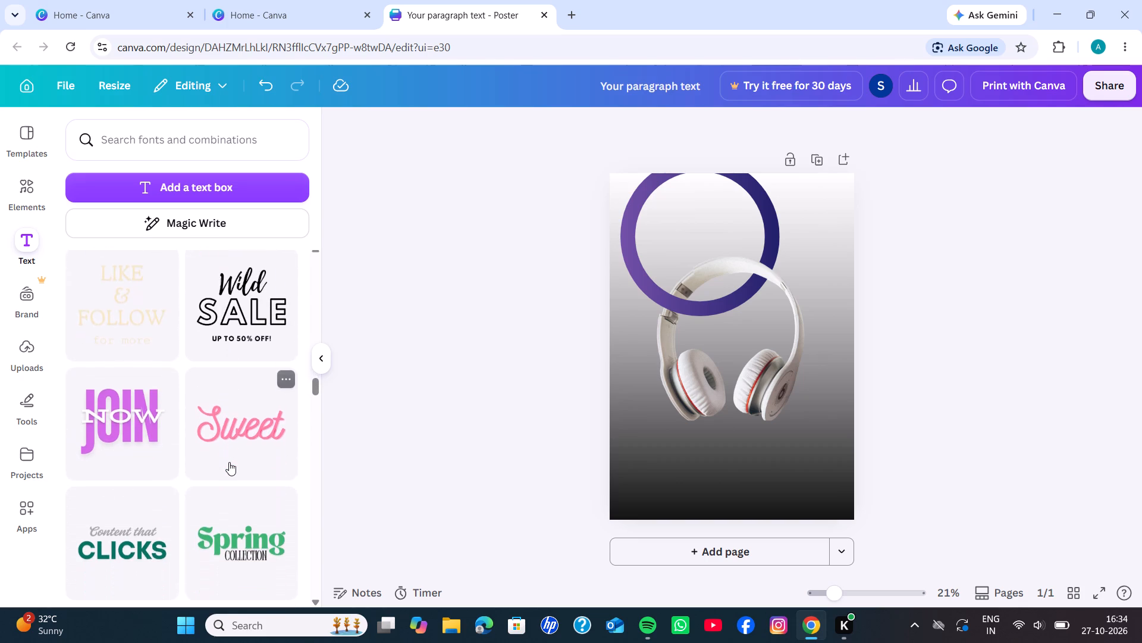
pyautogui.scroll(-4, 229, 462)
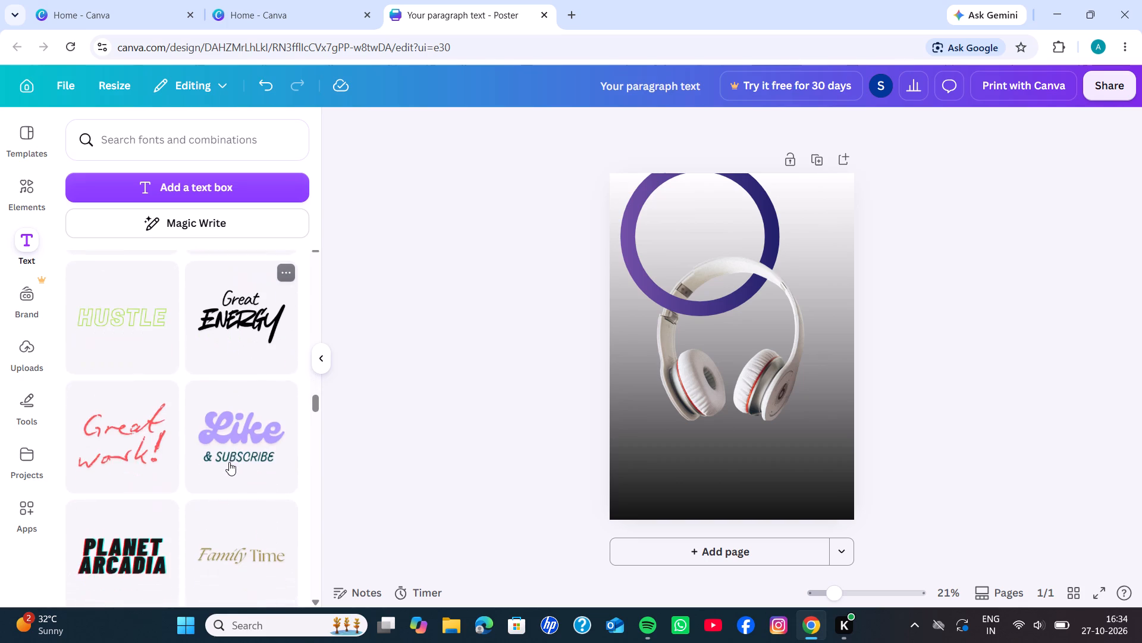
pyautogui.scroll(-4, 229, 462)
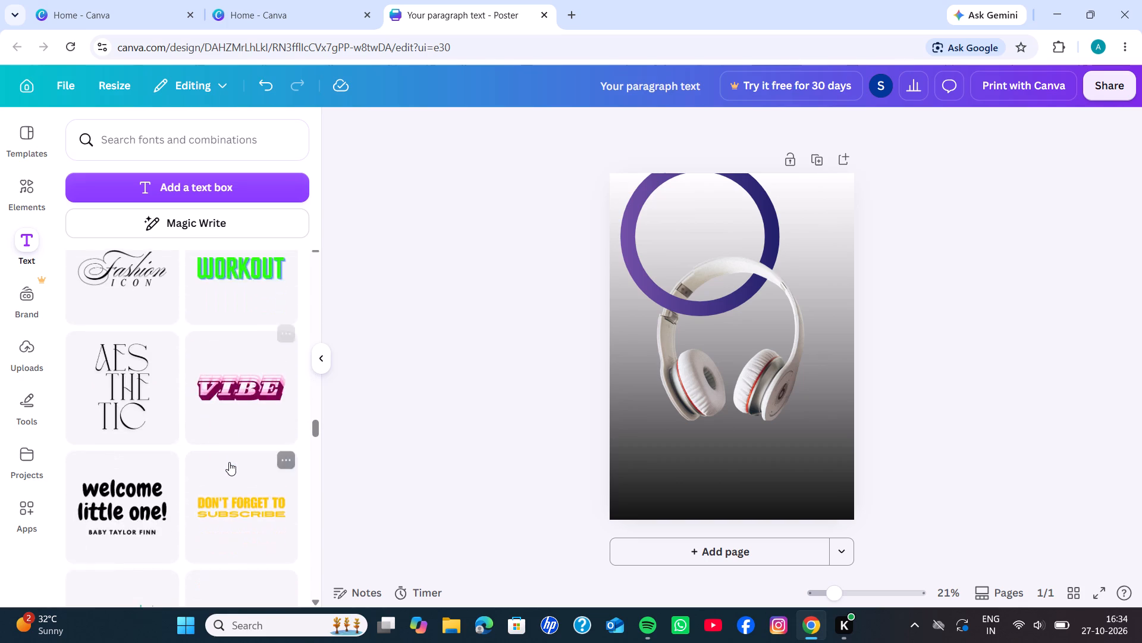
pyautogui.scroll(-4, 229, 462)
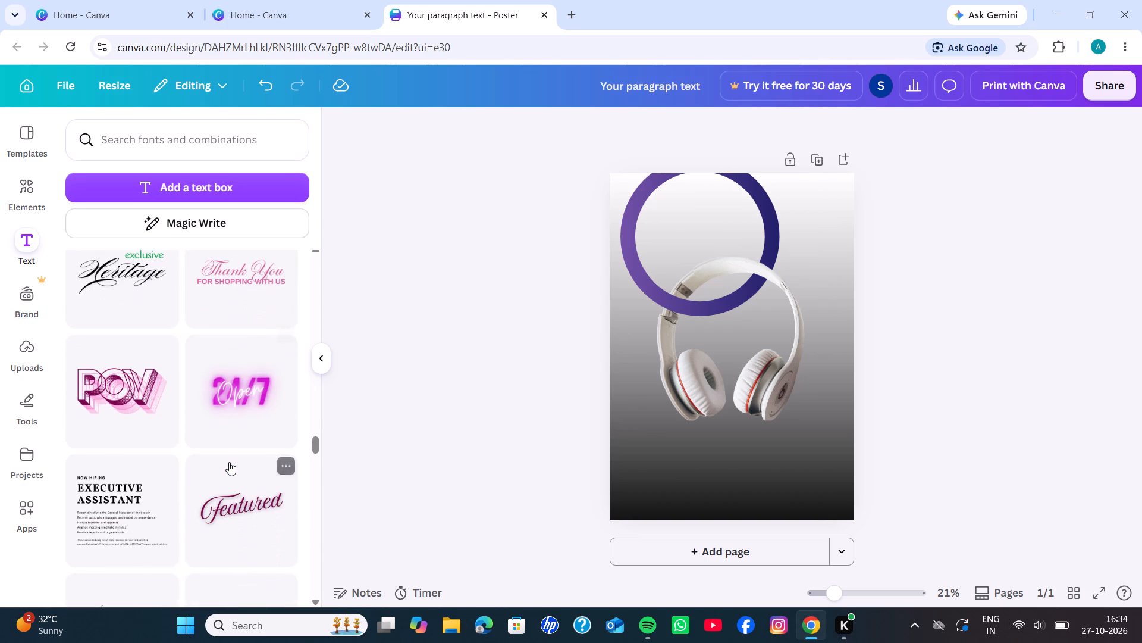
pyautogui.scroll(-4, 229, 462)
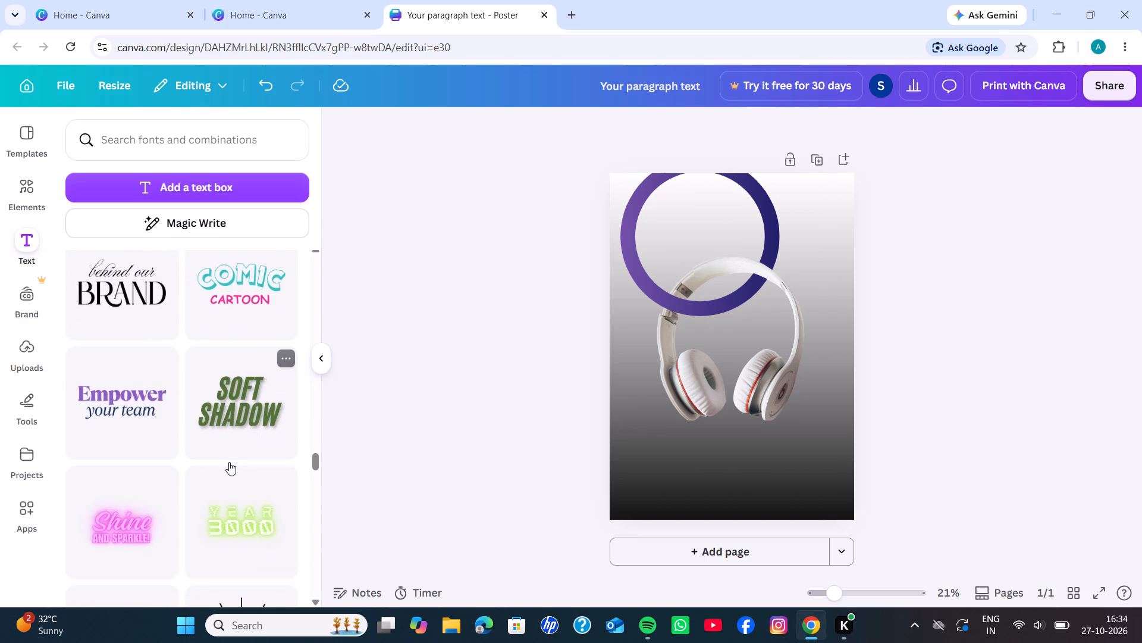
pyautogui.scroll(-4, 229, 462)
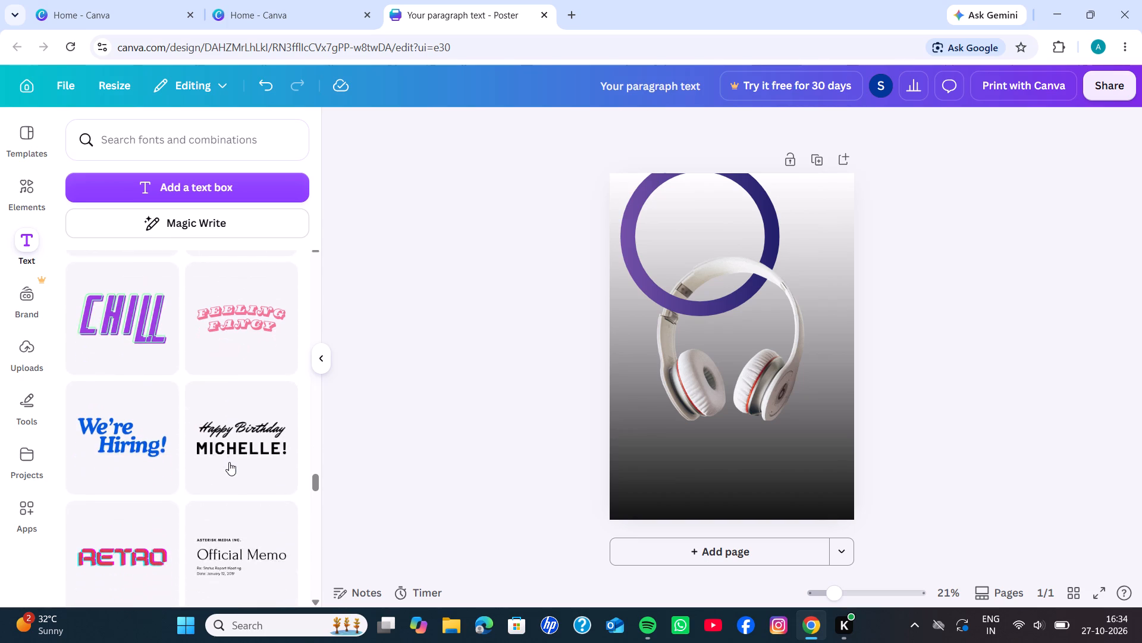
pyautogui.scroll(-4, 229, 462)
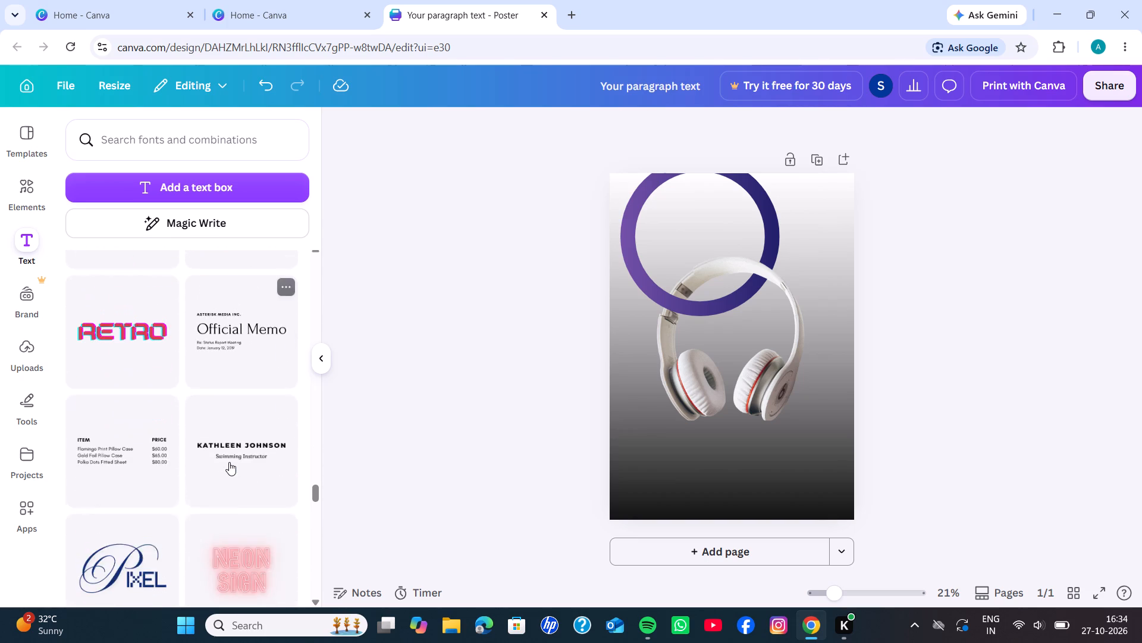
pyautogui.scroll(-3, 229, 462)
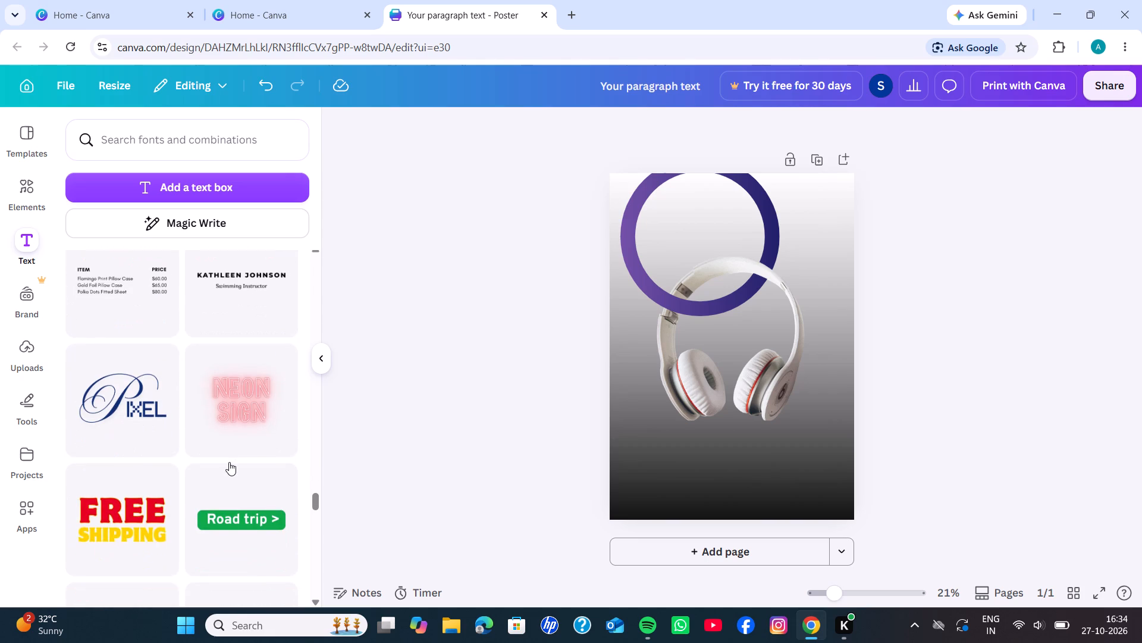
pyautogui.hscroll(1, 229, 462)
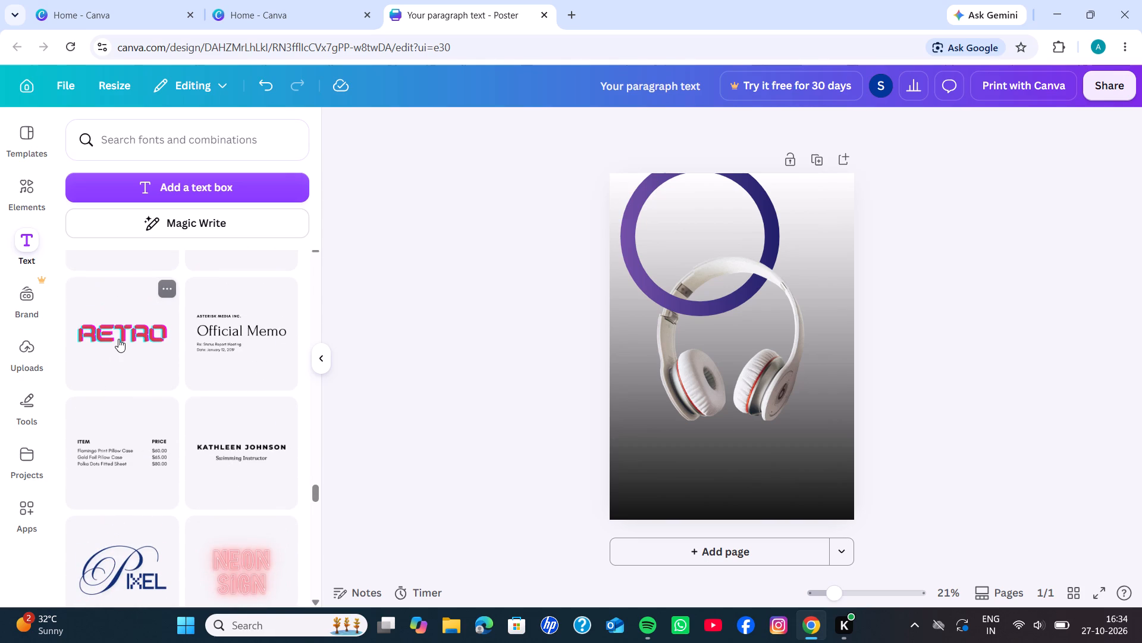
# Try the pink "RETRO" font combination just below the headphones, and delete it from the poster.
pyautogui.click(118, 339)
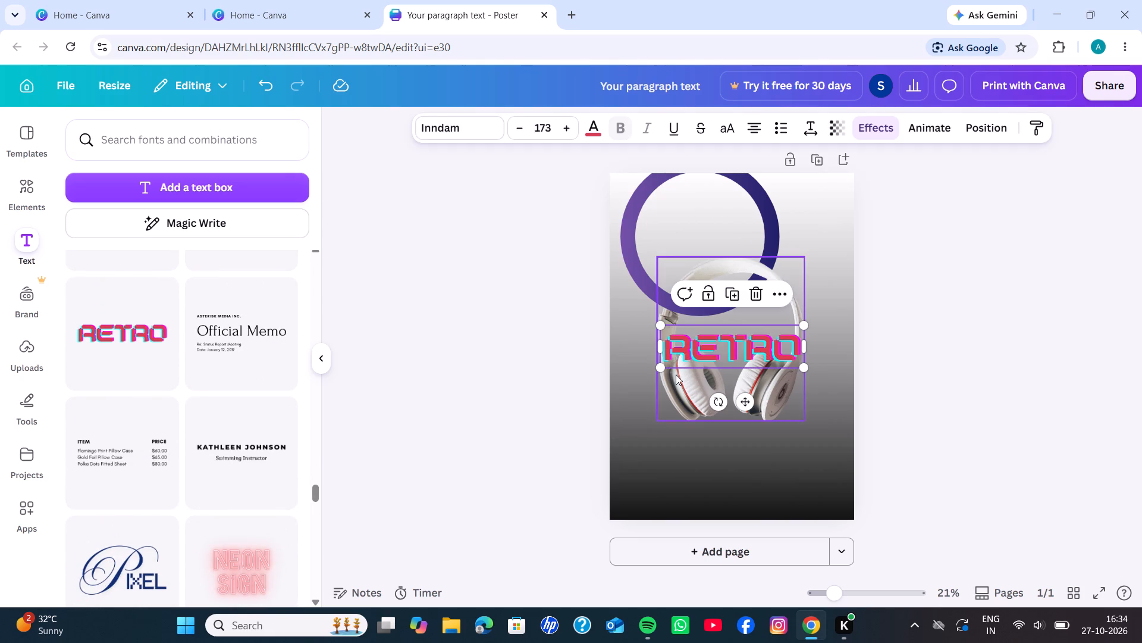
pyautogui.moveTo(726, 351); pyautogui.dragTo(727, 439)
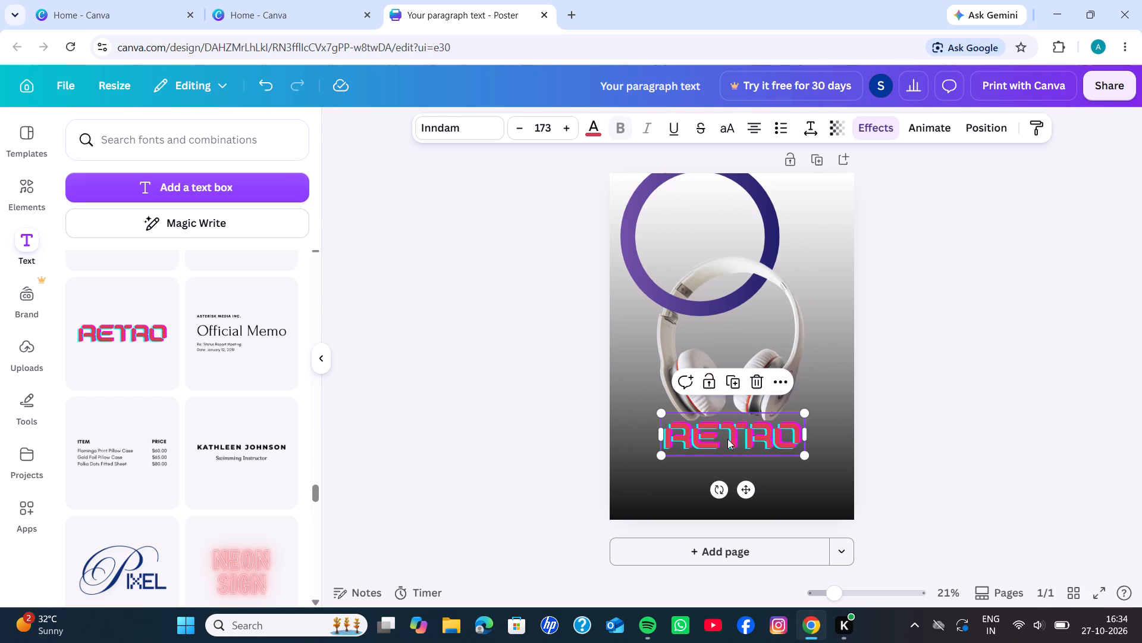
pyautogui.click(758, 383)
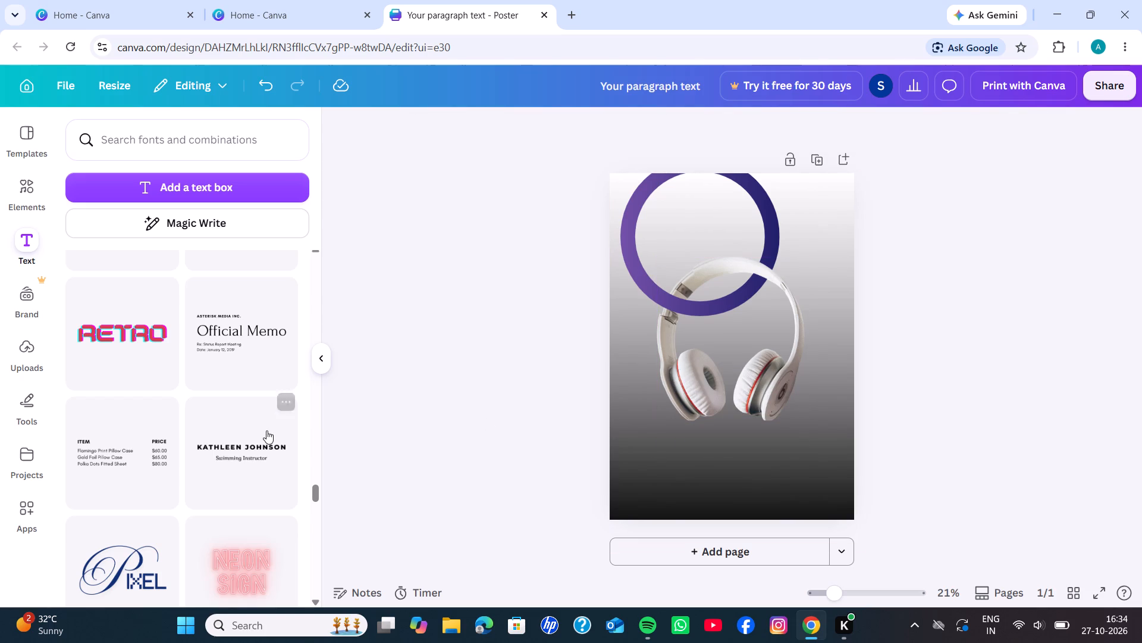
# Add the glowing yellow "this is pure GOLD" font combination and place it just below the headphones.
pyautogui.moveTo(227, 405); pyautogui.dragTo(243, 421)
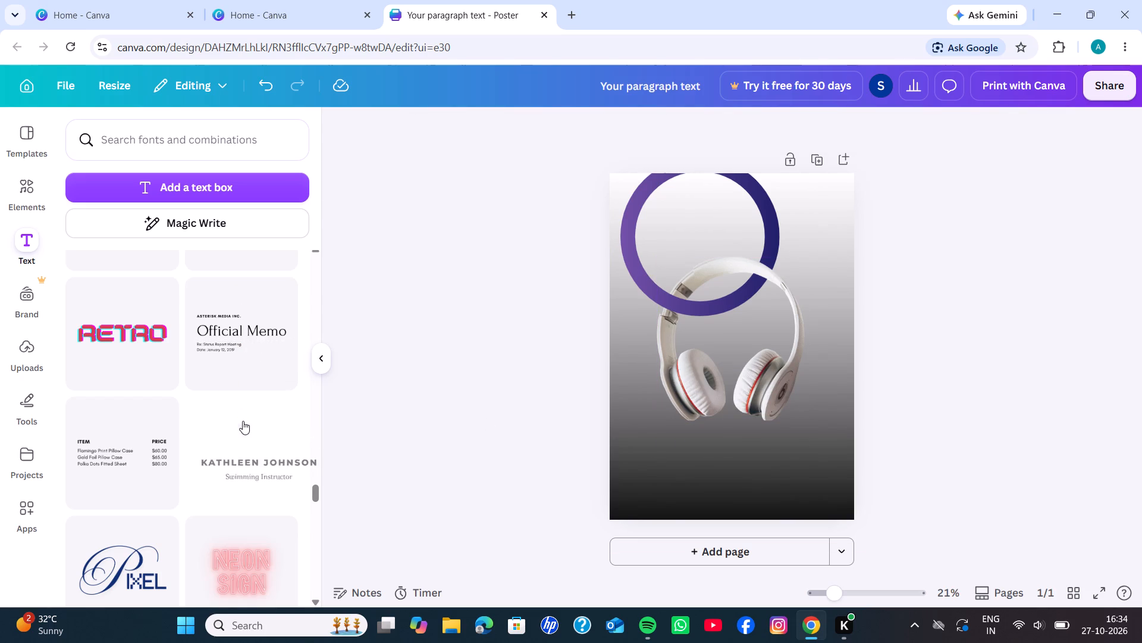
pyautogui.scroll(-3, 200, 427)
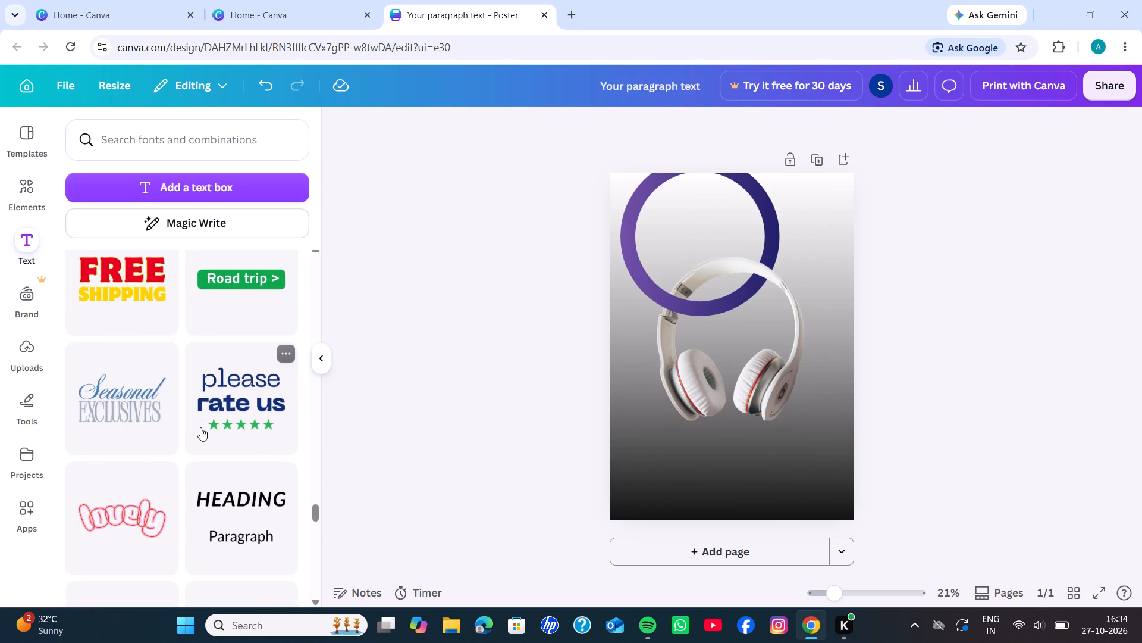
pyautogui.scroll(-5, 200, 427)
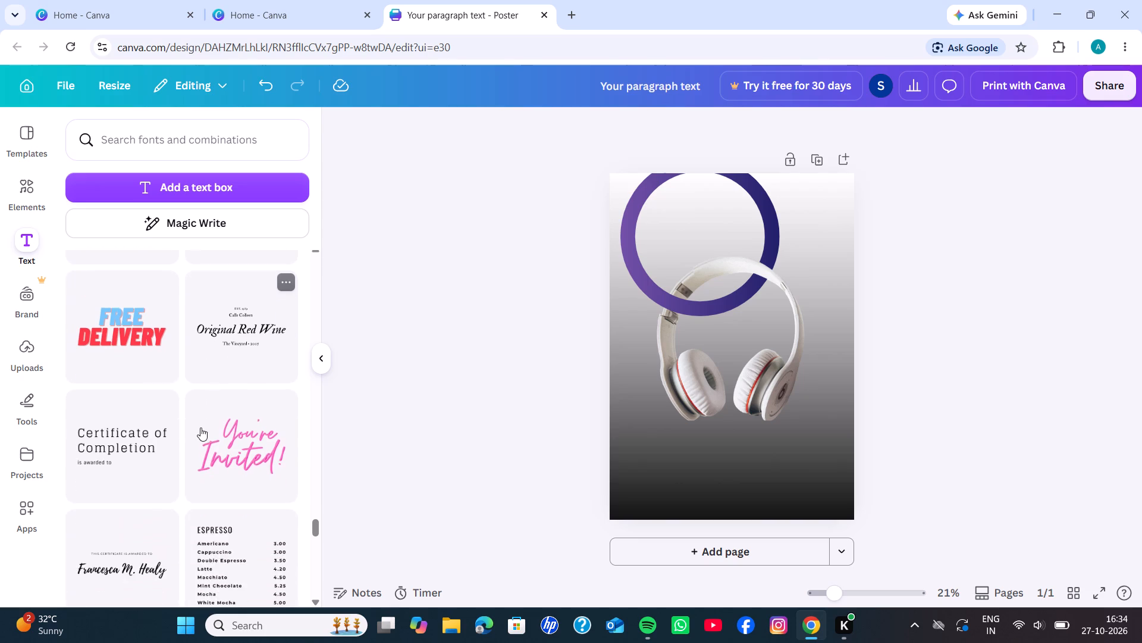
pyautogui.scroll(-4, 200, 427)
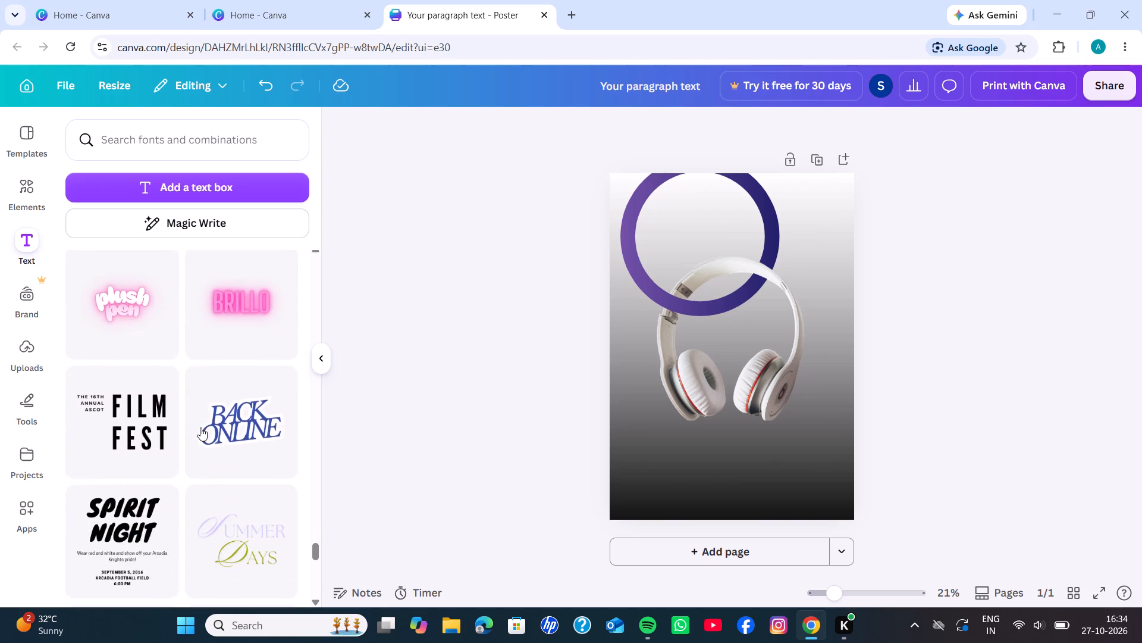
pyautogui.scroll(-4, 200, 427)
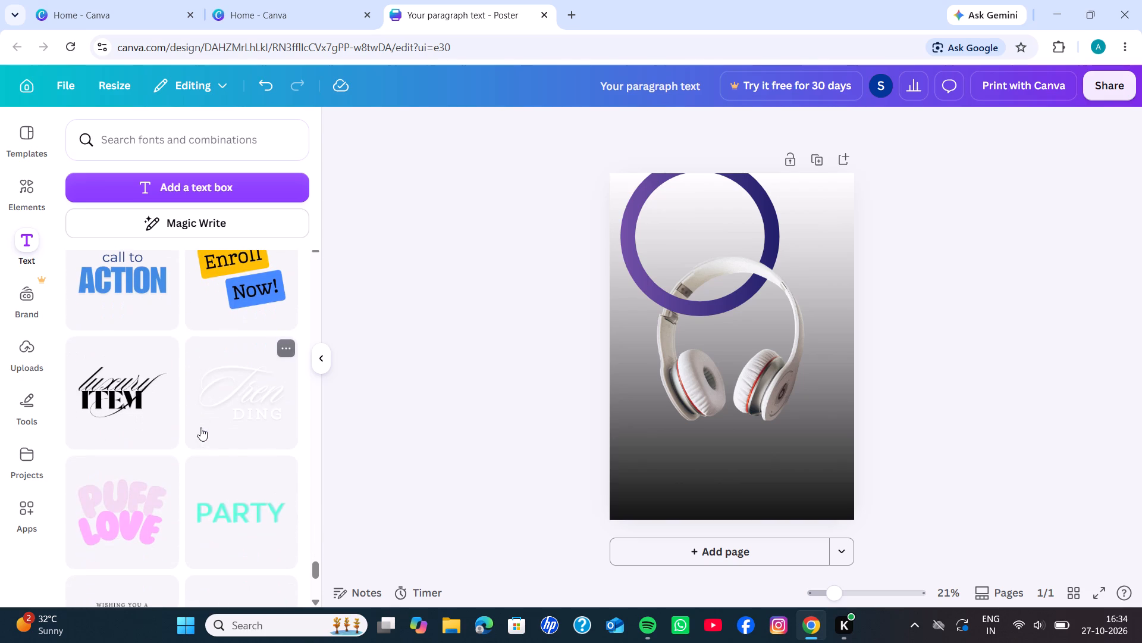
pyautogui.scroll(-4, 200, 427)
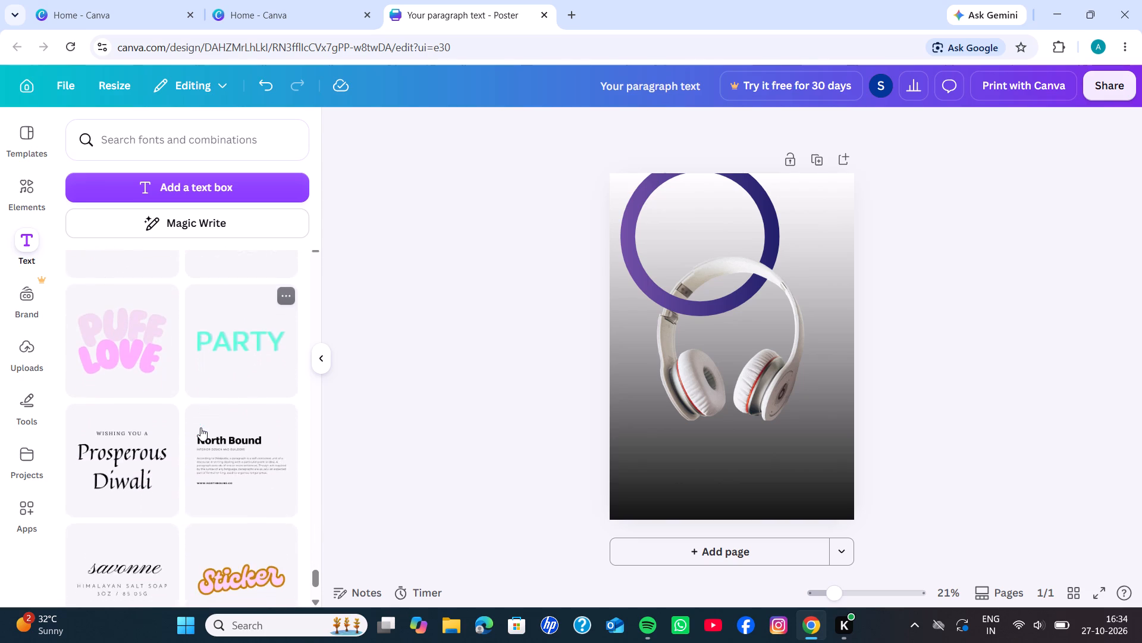
pyautogui.scroll(-3, 200, 427)
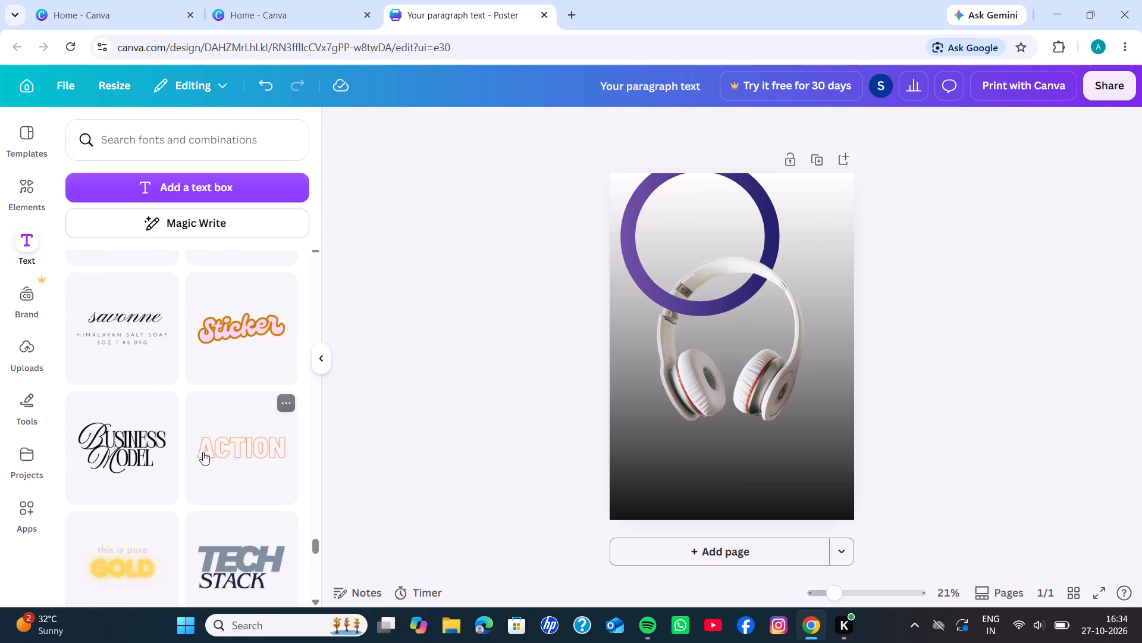
pyautogui.scroll(-2, 203, 452)
pyautogui.click(137, 470)
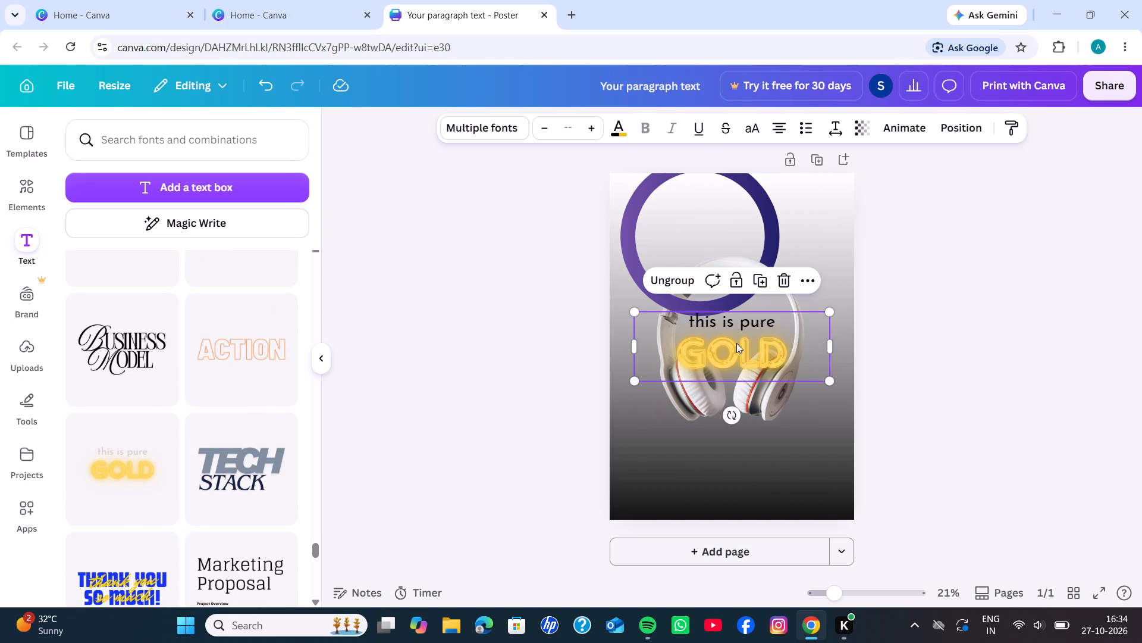
pyautogui.moveTo(736, 343); pyautogui.dragTo(734, 459)
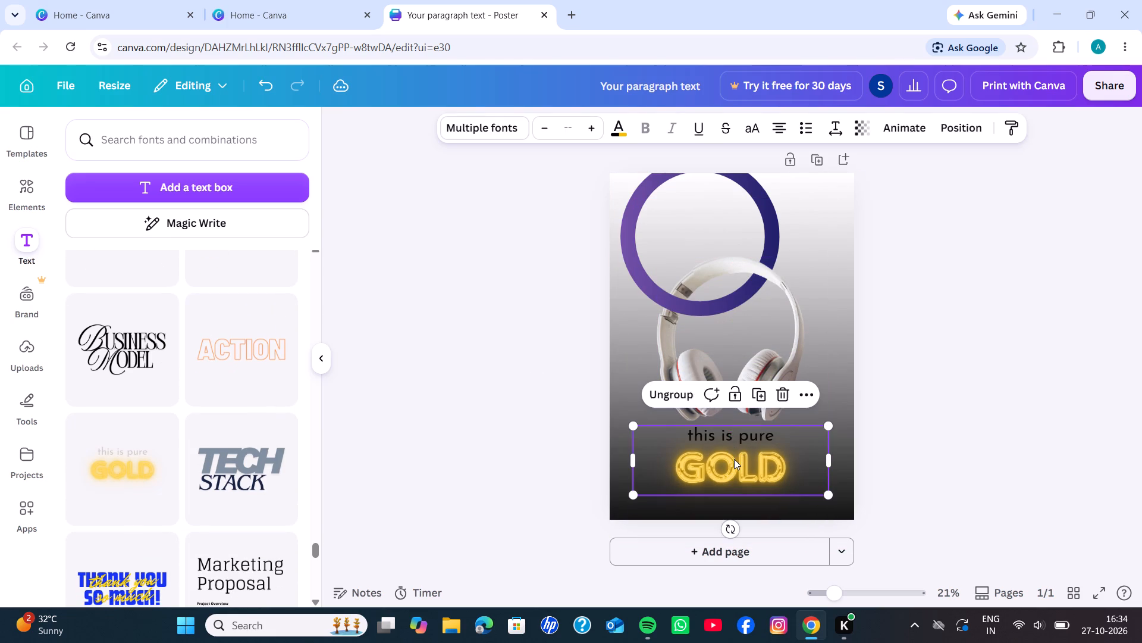
# Clear the "this is pure" line above the glowing "GOLD" text and leave nothing selected.
pyautogui.doubleClick(728, 432)
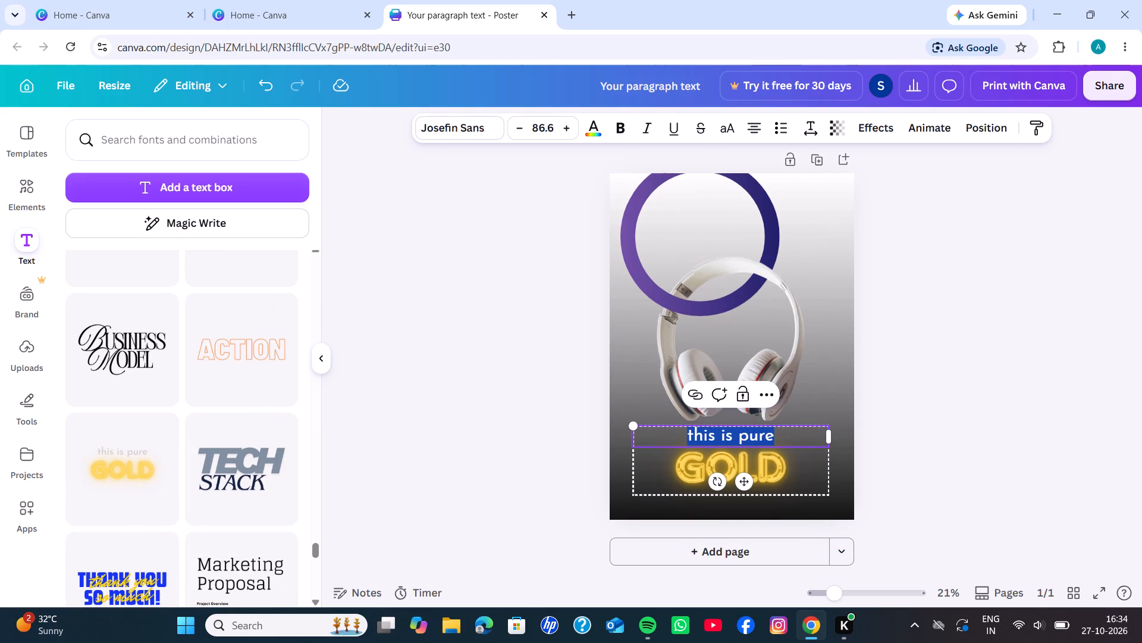
pyautogui.press('Home')
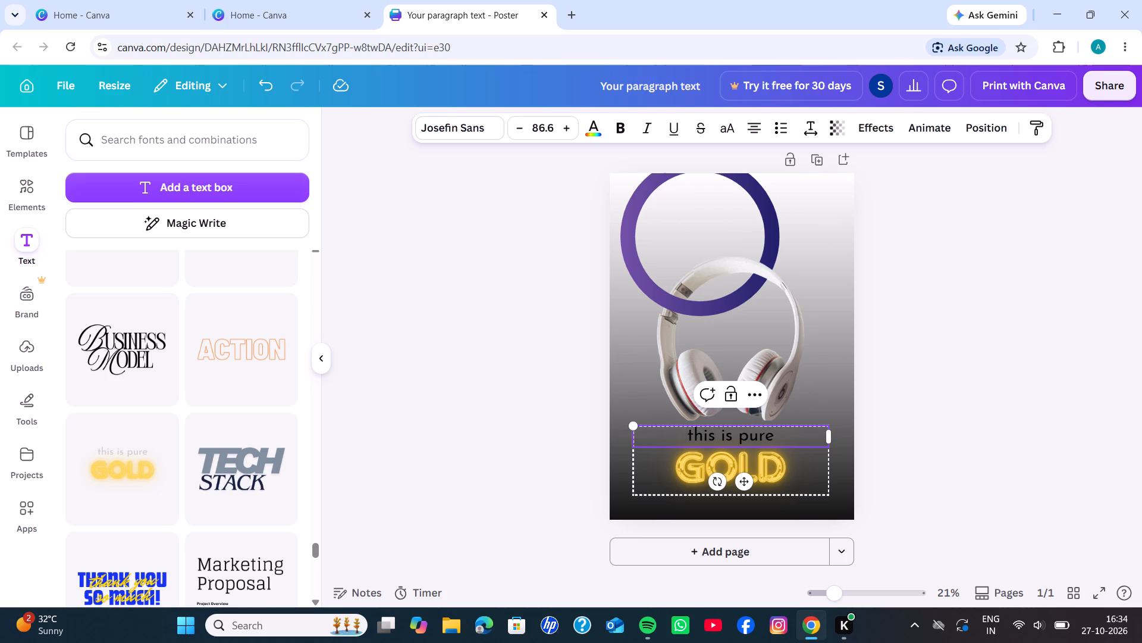
pyautogui.doubleClick(728, 432)
pyautogui.tripleClick(728, 432)
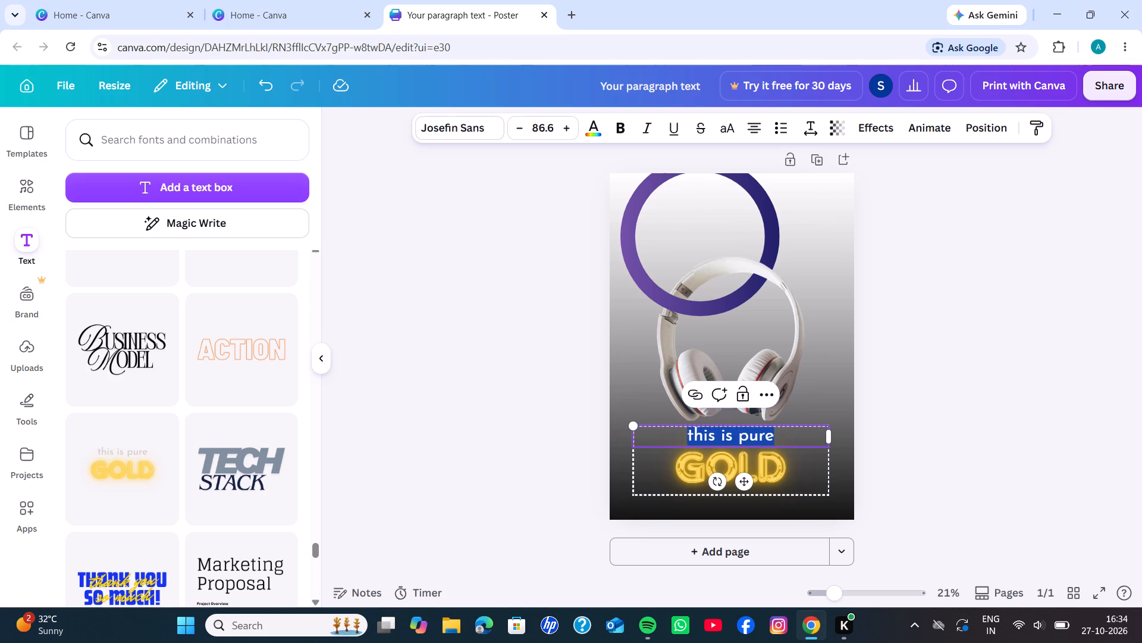
pyautogui.doubleClick(728, 432)
pyautogui.press('Home')
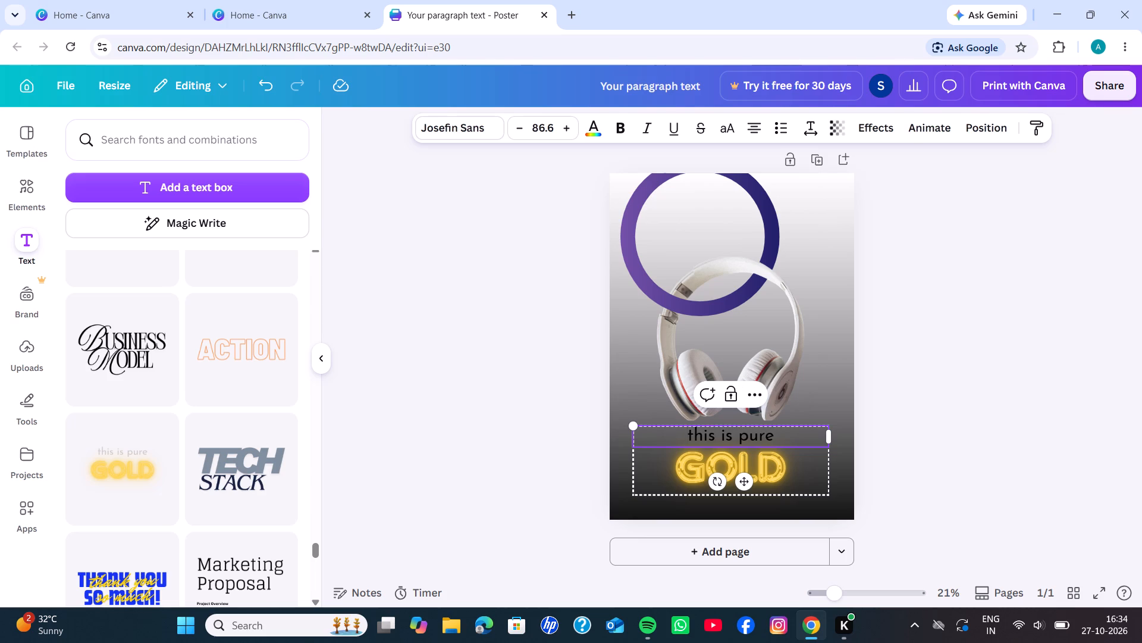
pyautogui.tripleClick(728, 432)
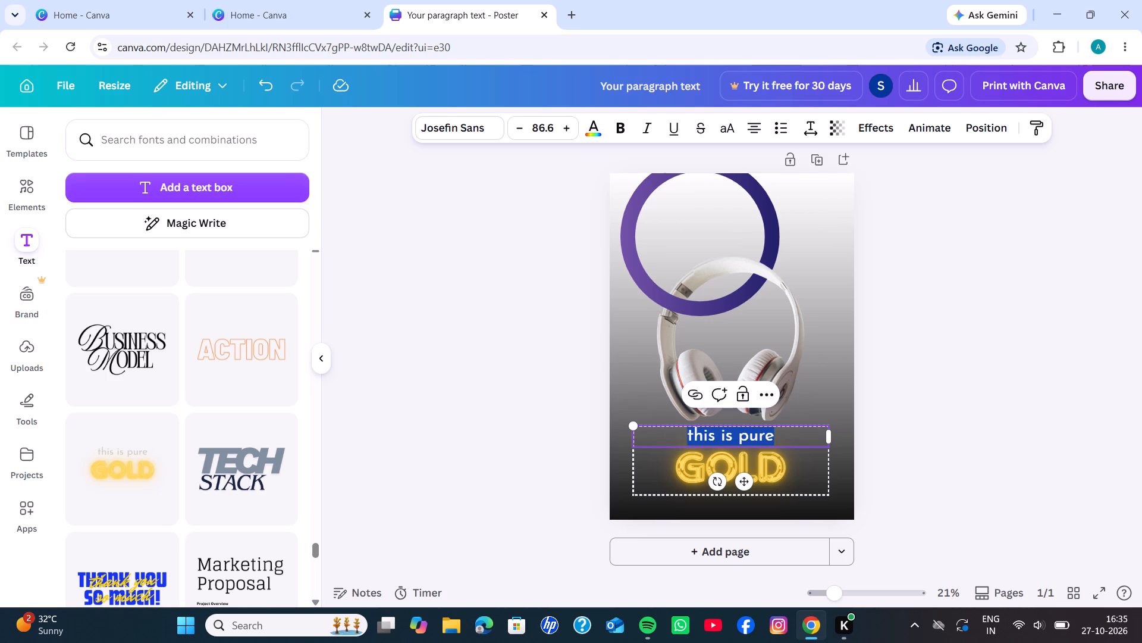
pyautogui.press('BackSpace')
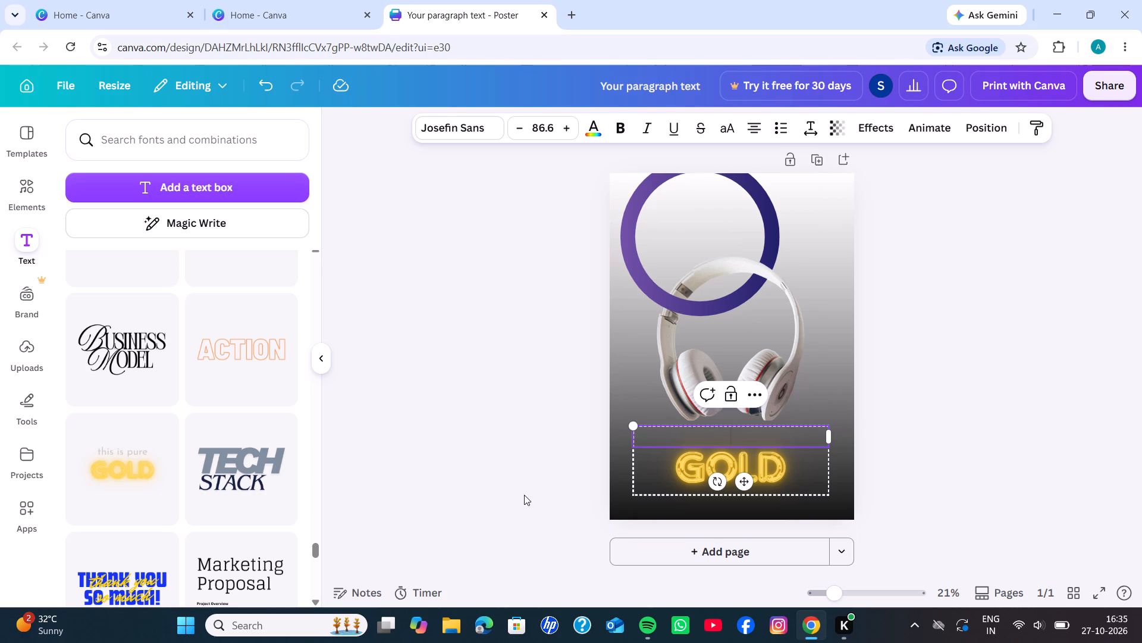
pyautogui.click(524, 495)
# Move the gold text group up slightly and replace the word "GOLD" with "Headfones".
pyautogui.moveTo(770, 463); pyautogui.dragTo(771, 451)
pyautogui.doubleClick(771, 455)
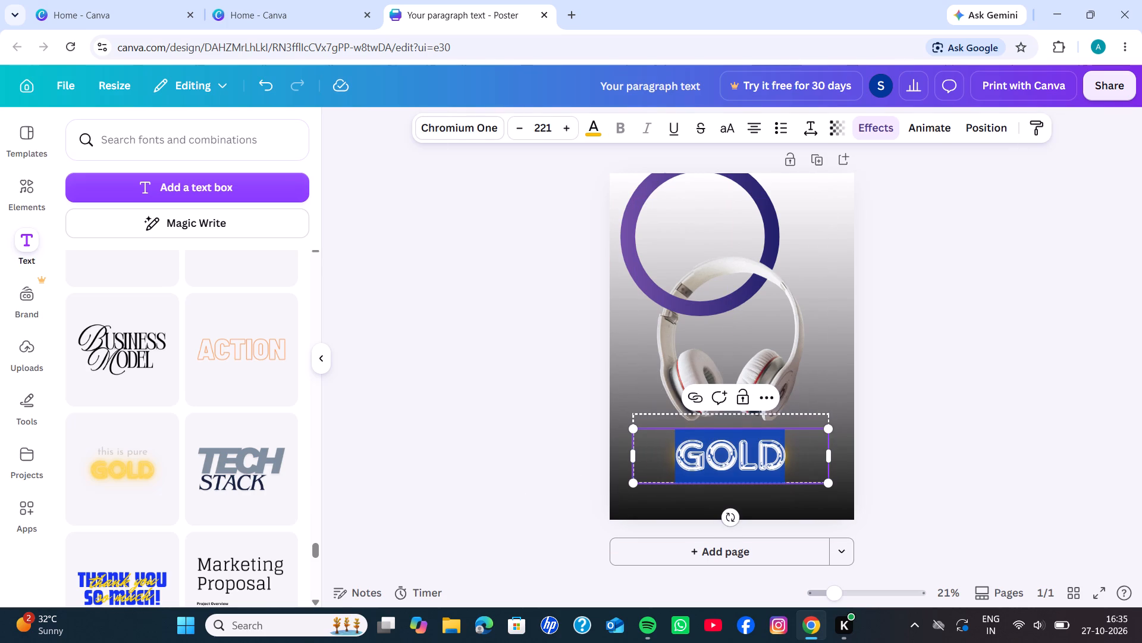
pyautogui.press('BackSpace')
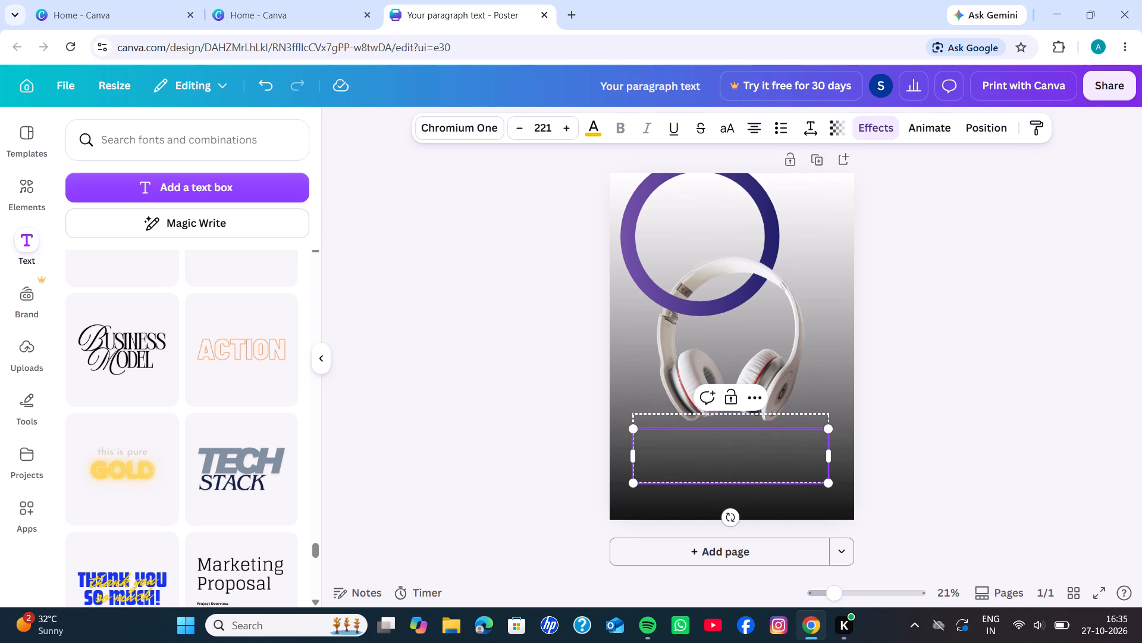
pyautogui.hotkey('shift', 'h')
pyautogui.write('eadf')
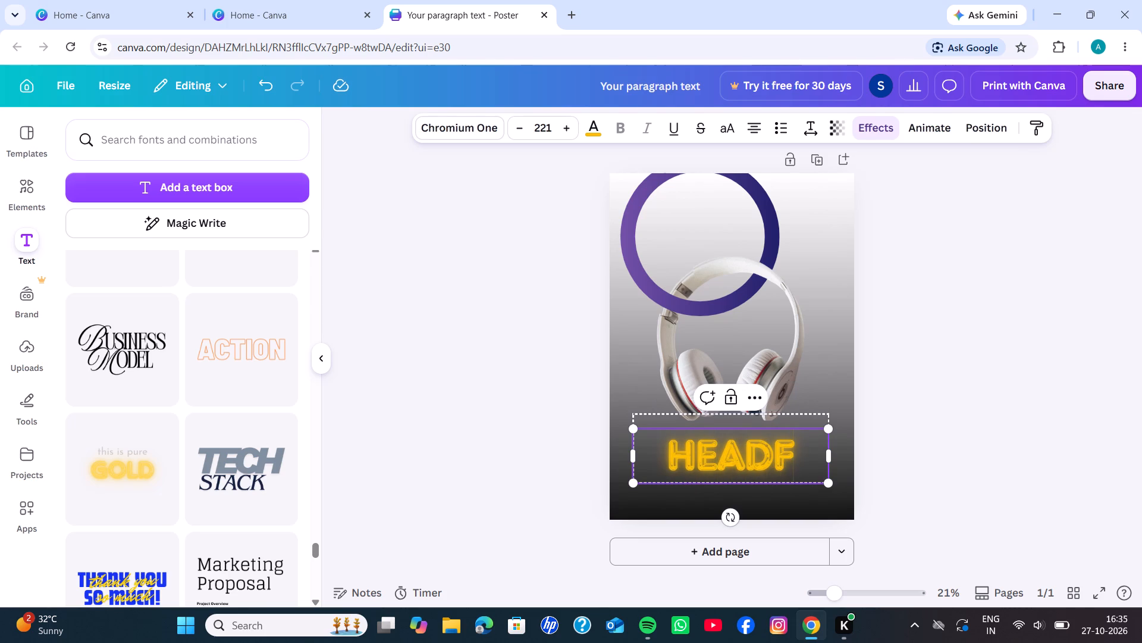
pyautogui.write('ones')
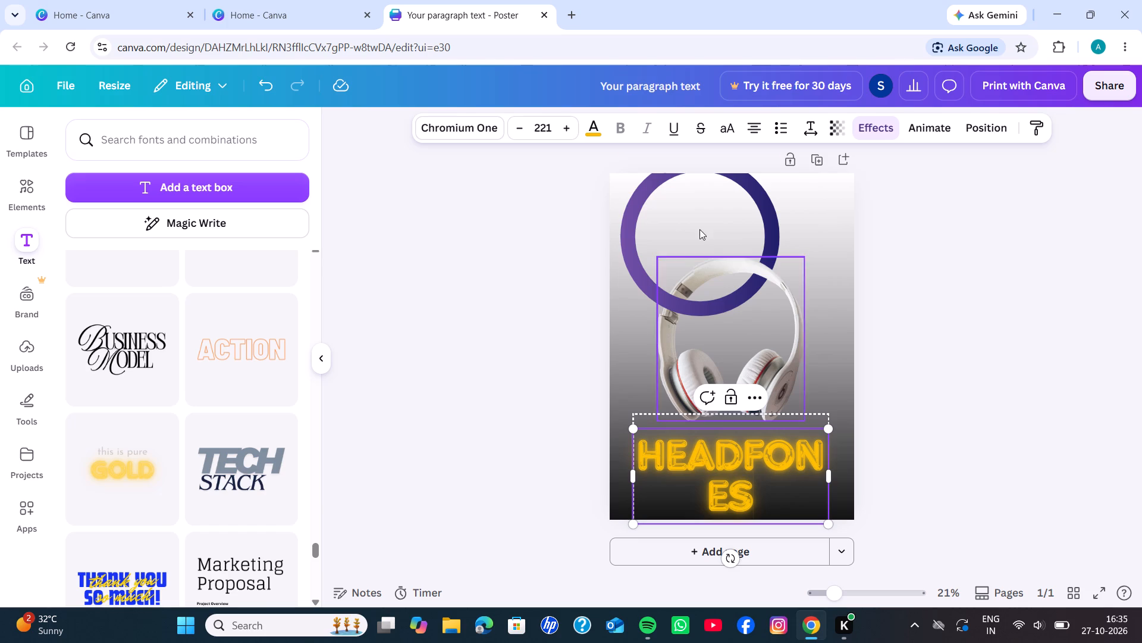
# Reduce the glowing yellow title's font size to 181 so it fits on one line, and leave it deselected.
pyautogui.click(523, 129)
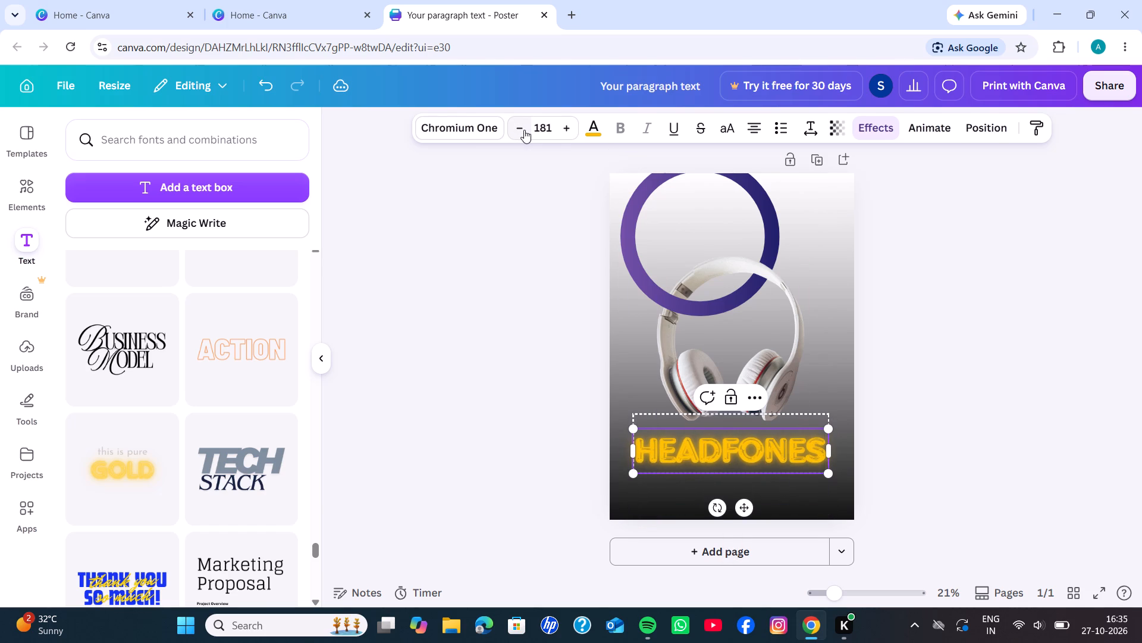
pyautogui.click(549, 476)
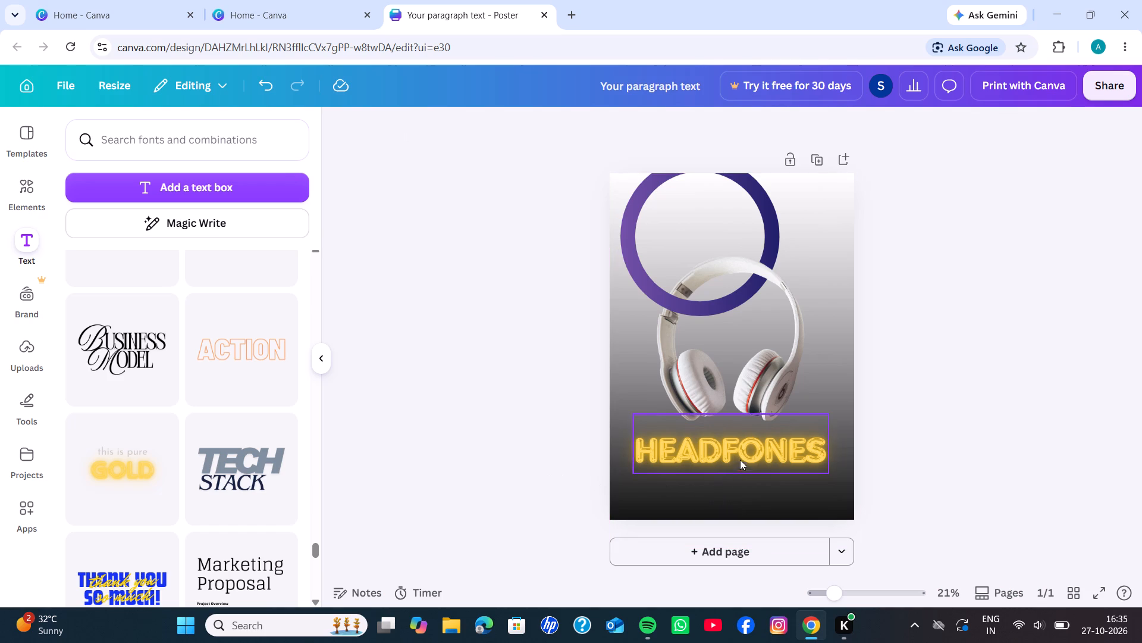
pyautogui.click(545, 461)
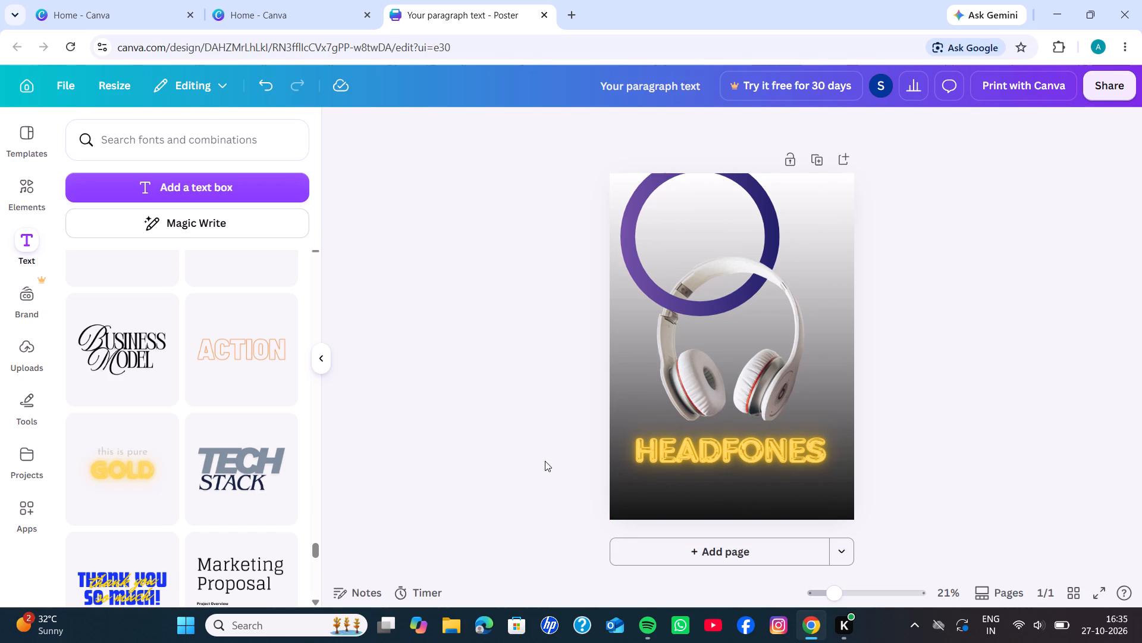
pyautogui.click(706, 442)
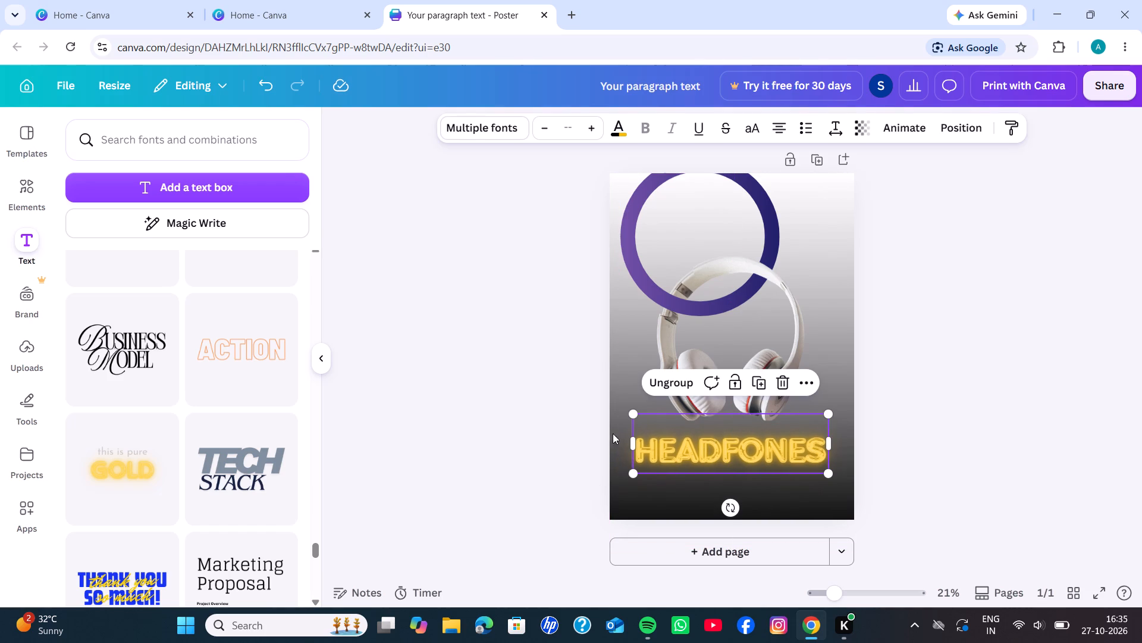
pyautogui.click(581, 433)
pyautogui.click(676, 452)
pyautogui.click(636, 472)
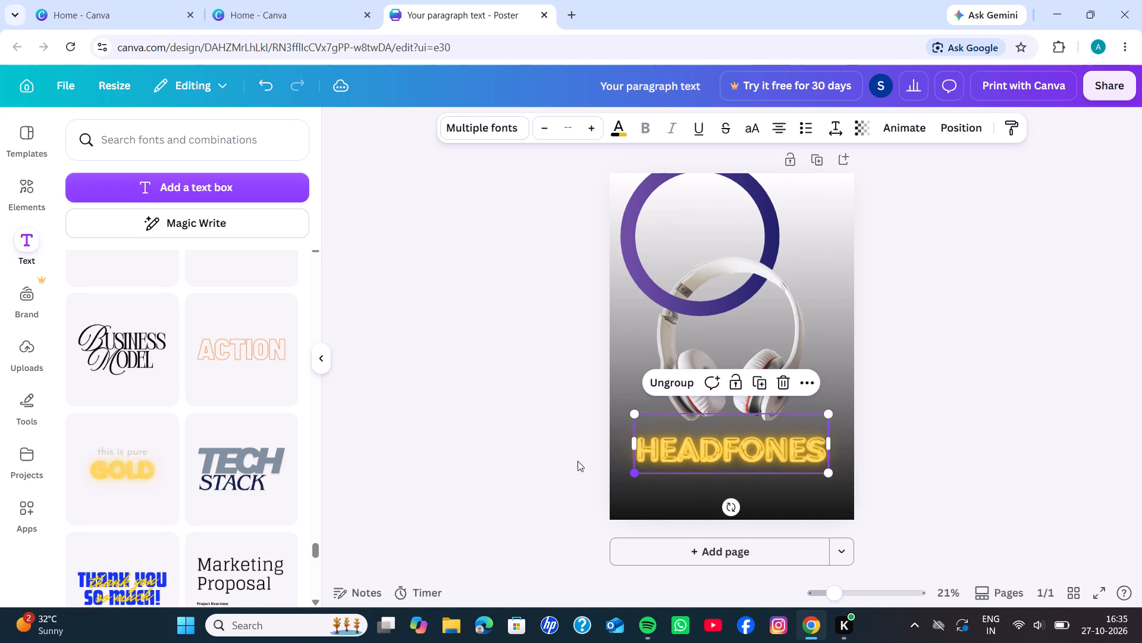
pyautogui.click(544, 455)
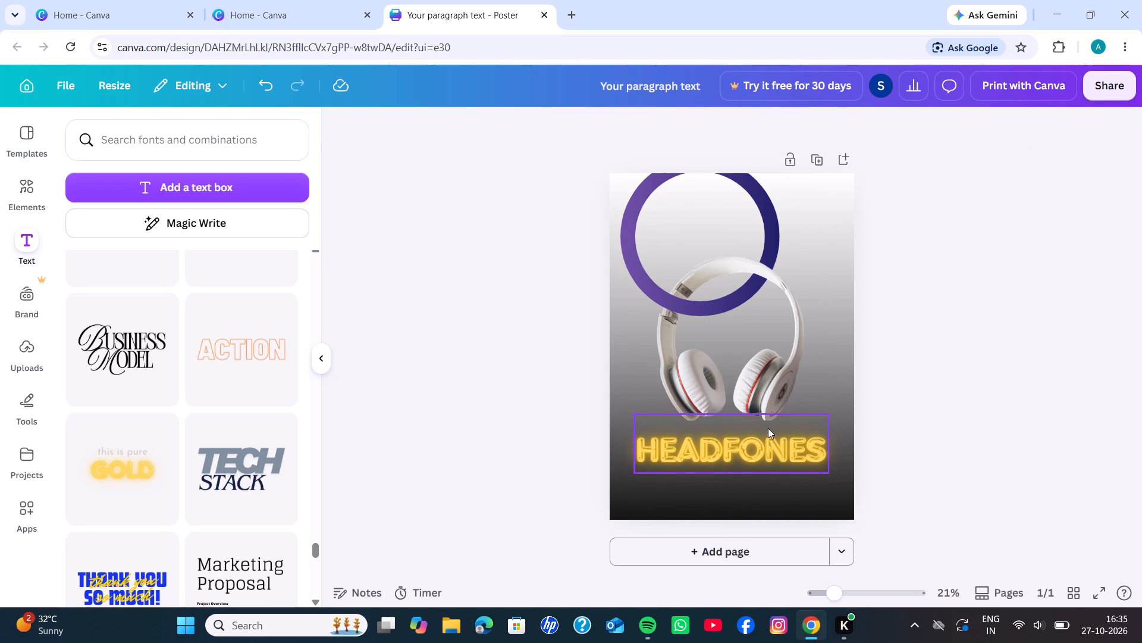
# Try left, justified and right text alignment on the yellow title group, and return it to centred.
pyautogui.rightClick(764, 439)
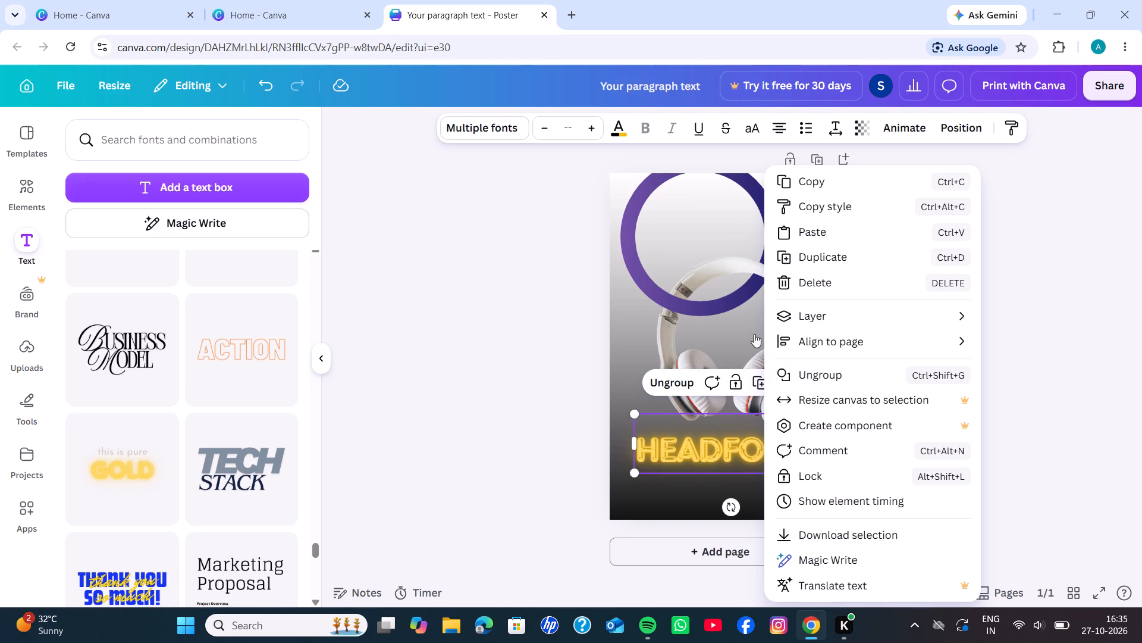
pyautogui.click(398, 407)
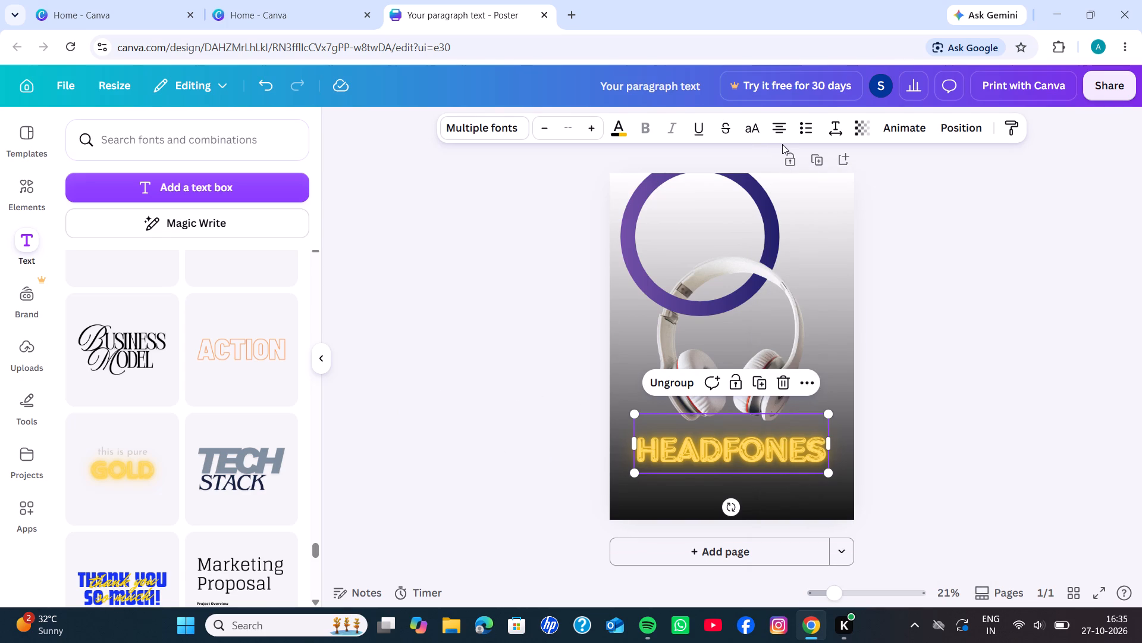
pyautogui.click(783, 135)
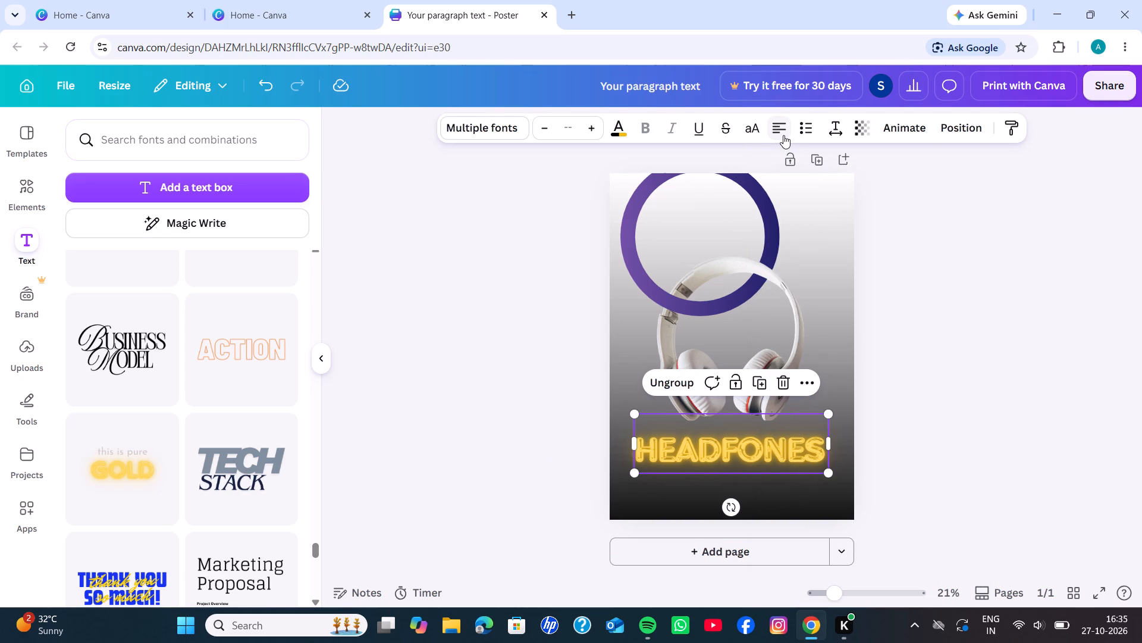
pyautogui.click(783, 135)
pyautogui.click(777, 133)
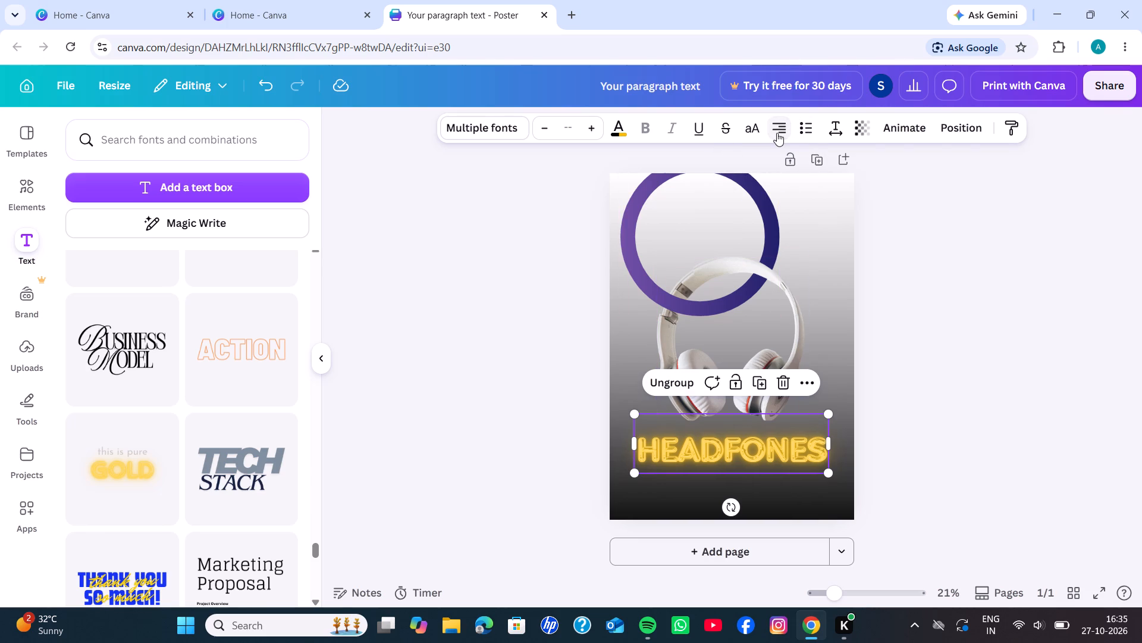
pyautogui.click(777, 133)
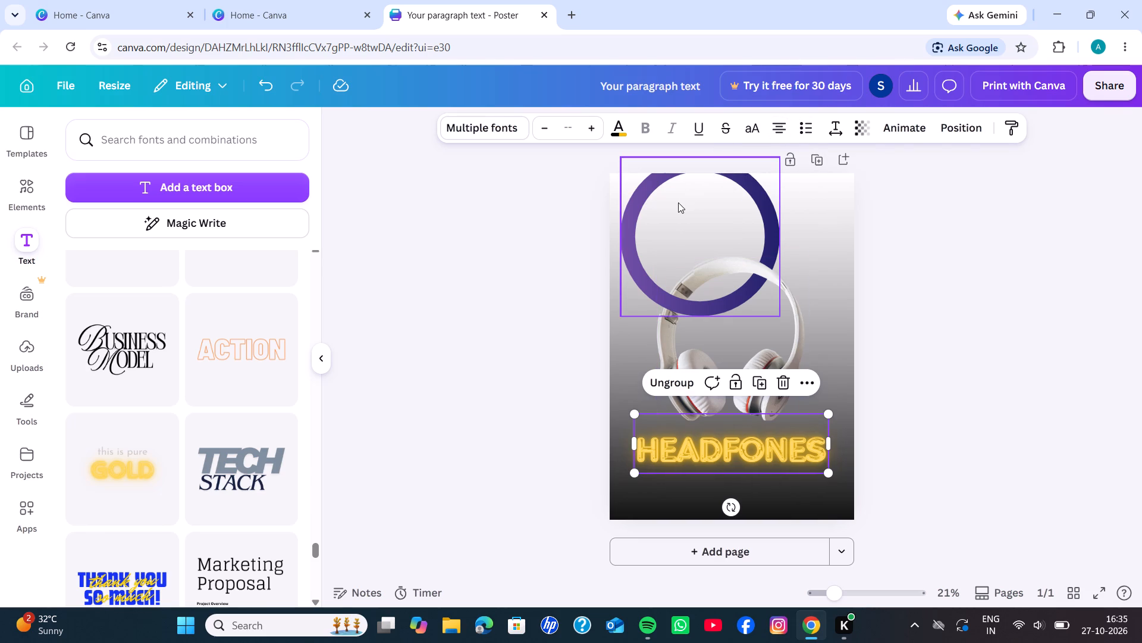
# Underline the glowing yellow "HEADFONES" title below the headphones.
pyautogui.click(635, 220)
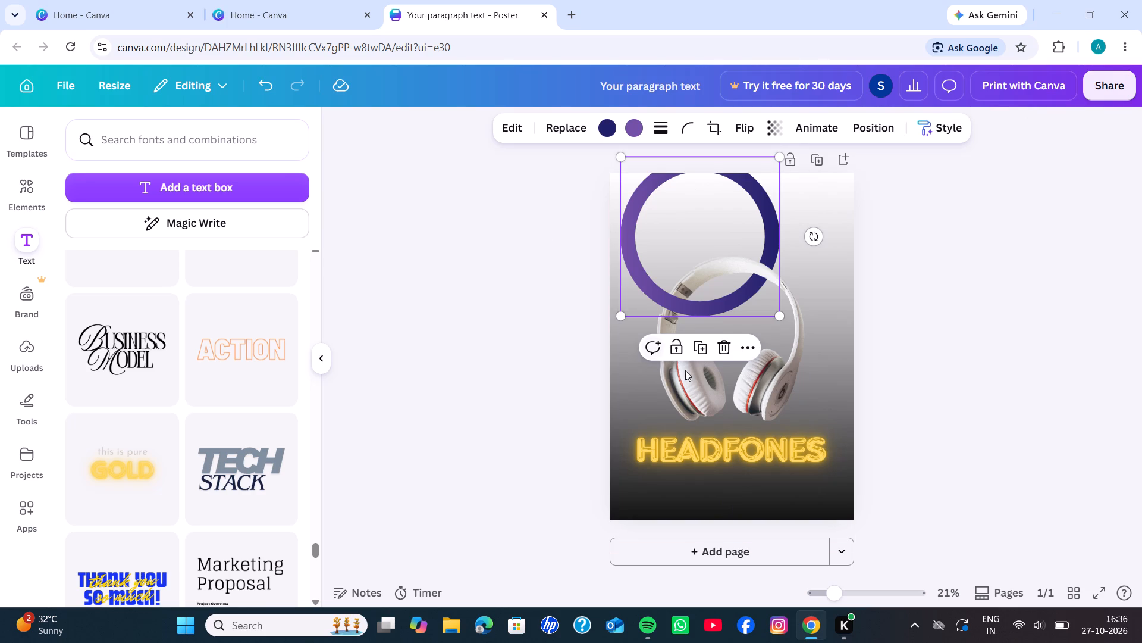
pyautogui.click(695, 437)
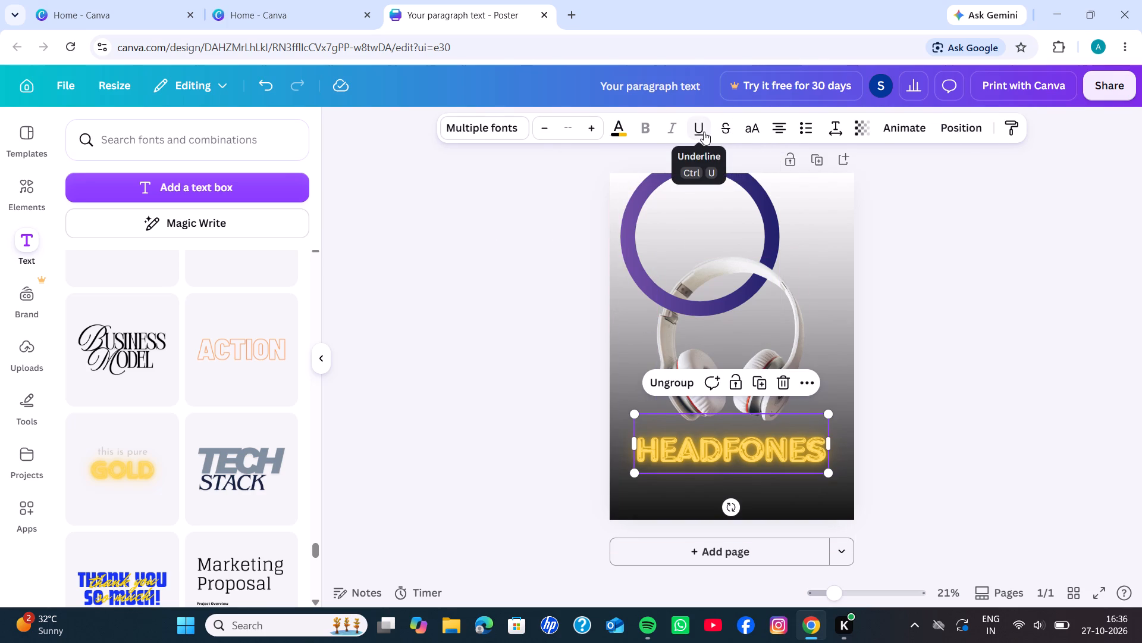
pyautogui.click(704, 132)
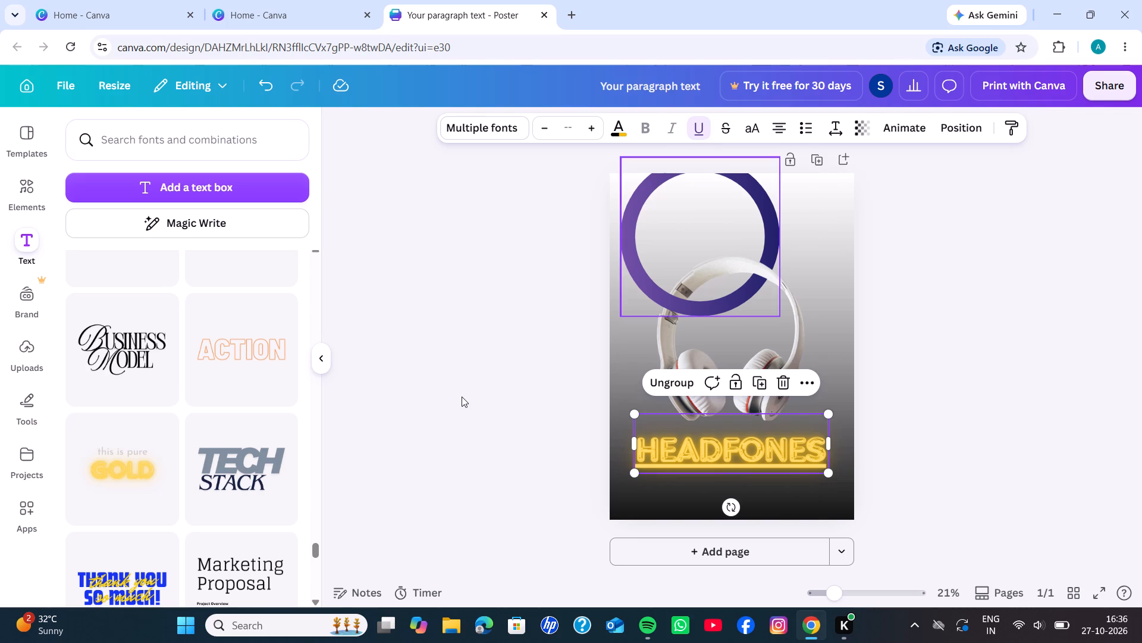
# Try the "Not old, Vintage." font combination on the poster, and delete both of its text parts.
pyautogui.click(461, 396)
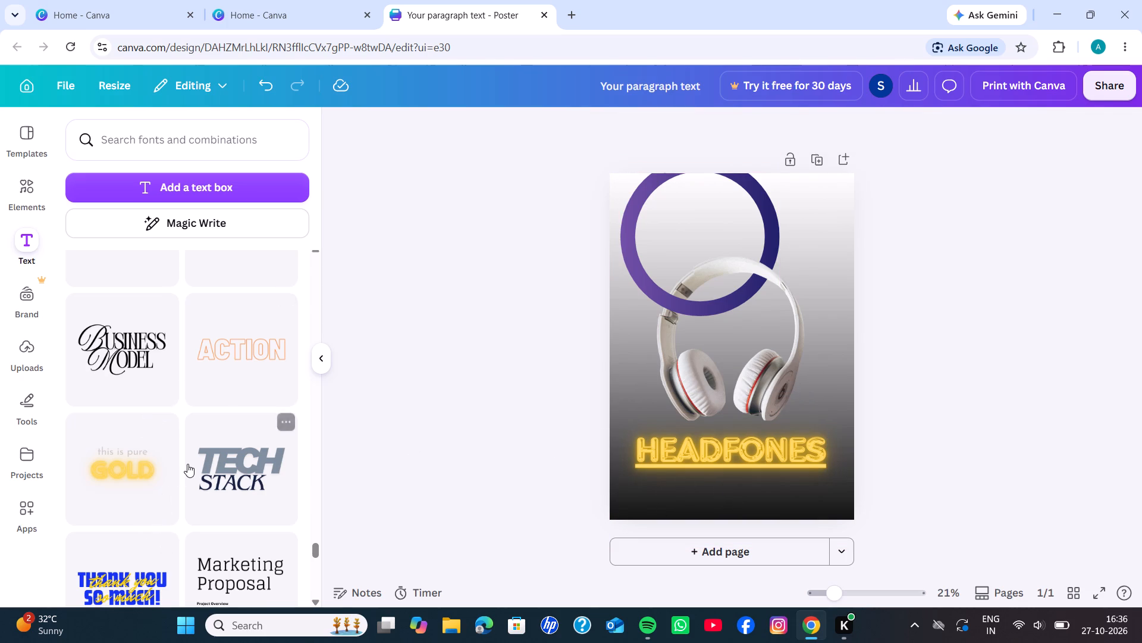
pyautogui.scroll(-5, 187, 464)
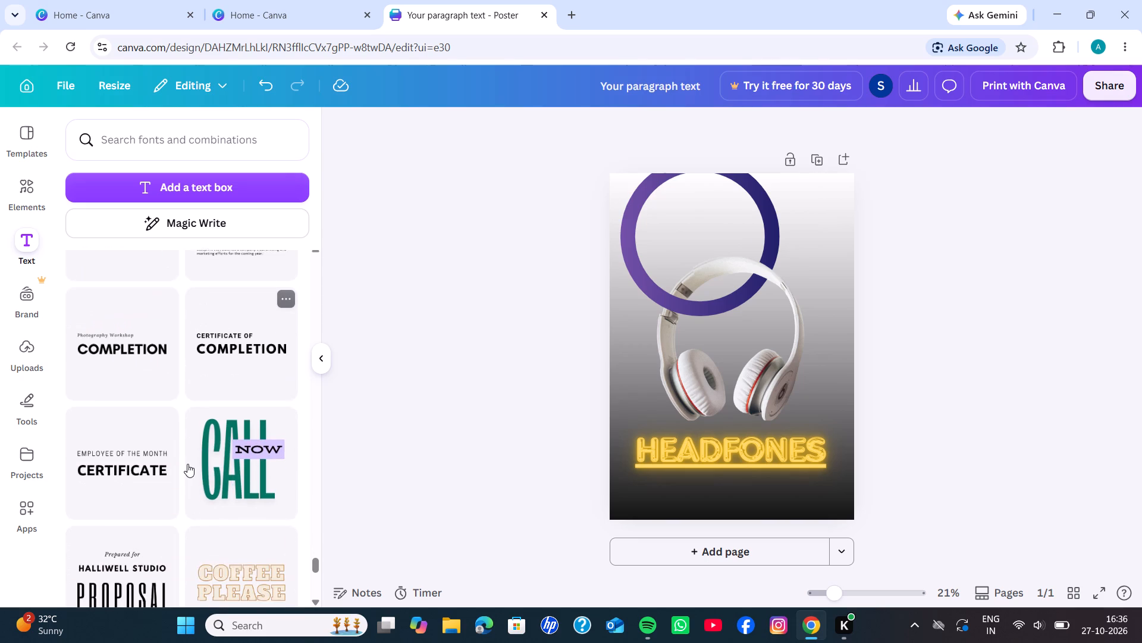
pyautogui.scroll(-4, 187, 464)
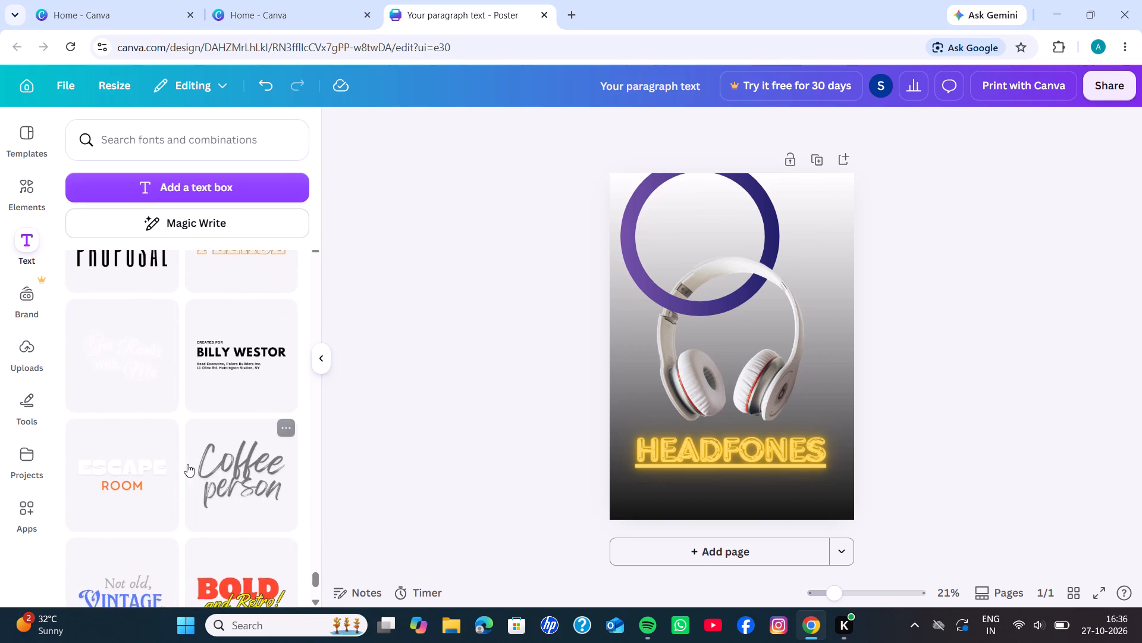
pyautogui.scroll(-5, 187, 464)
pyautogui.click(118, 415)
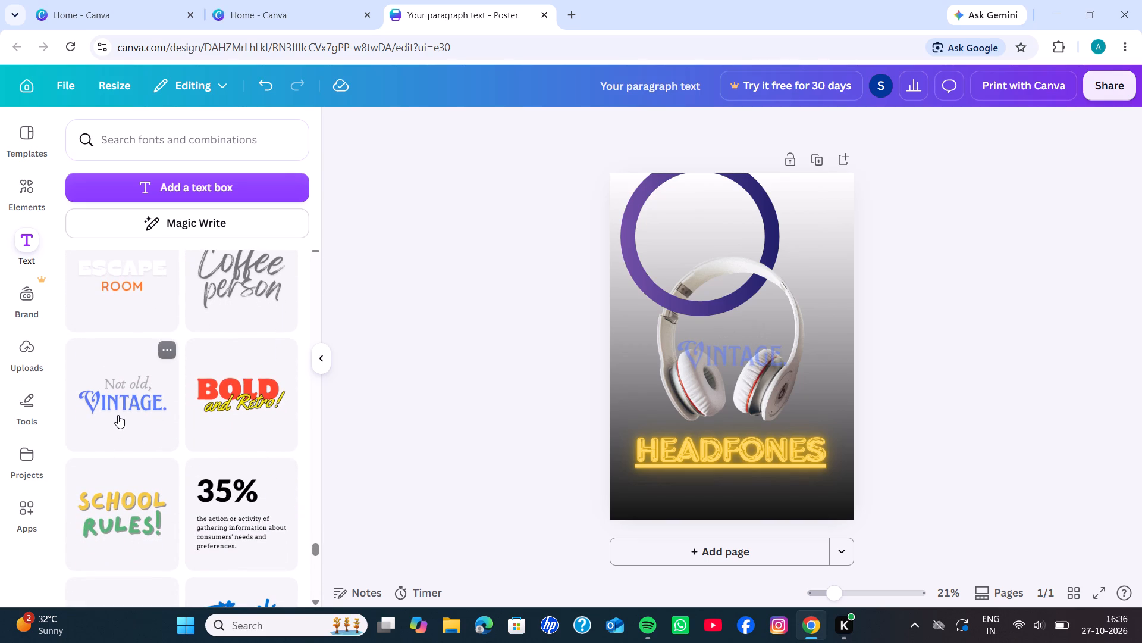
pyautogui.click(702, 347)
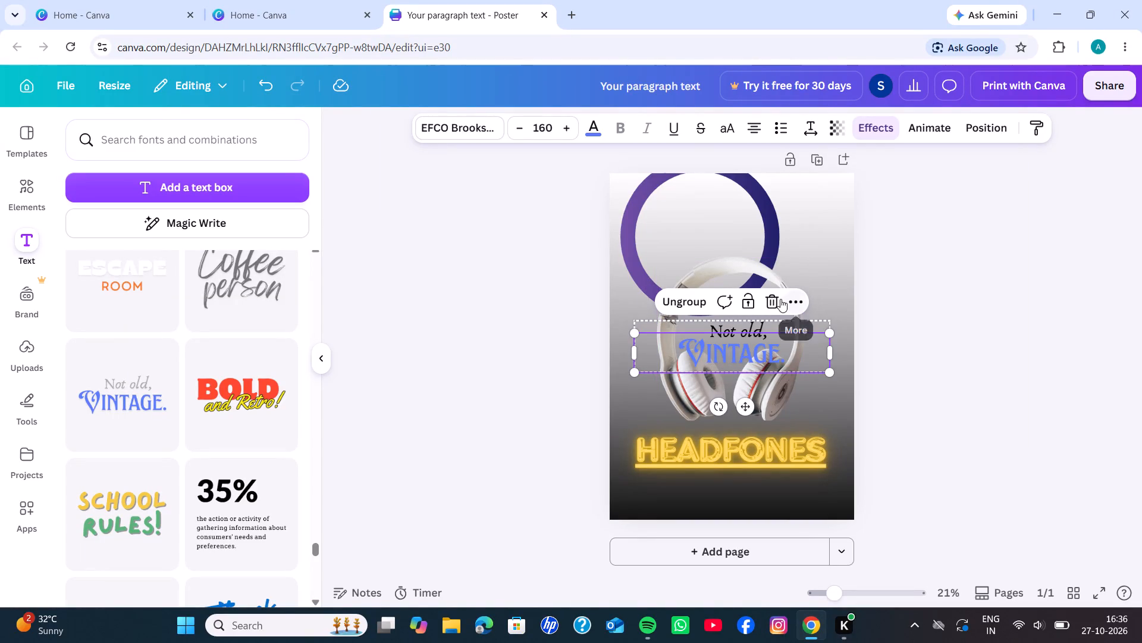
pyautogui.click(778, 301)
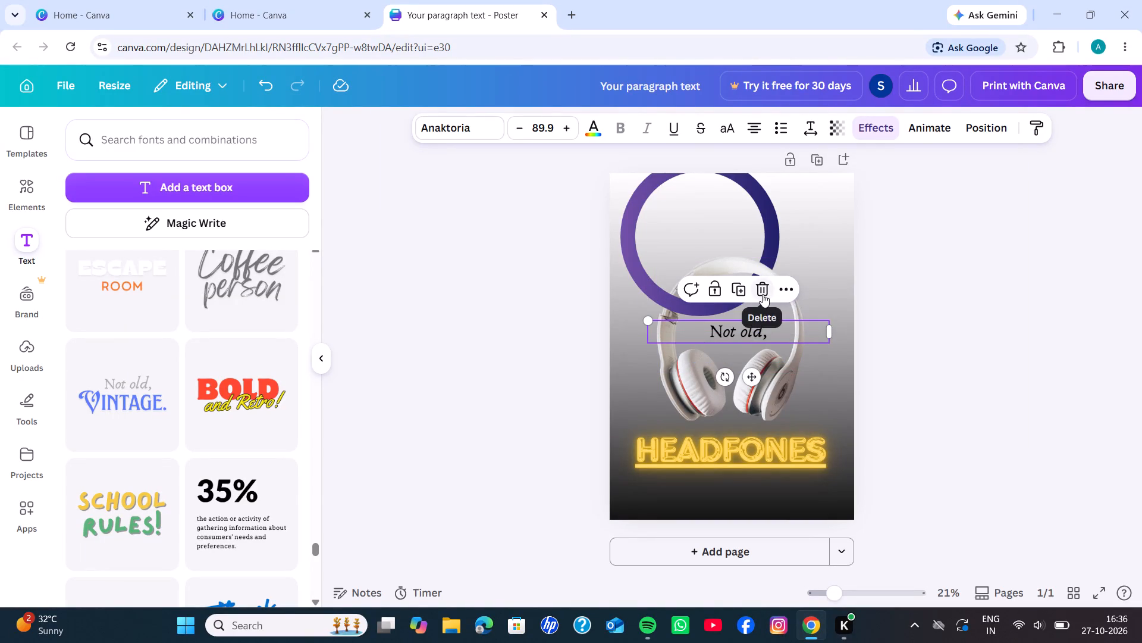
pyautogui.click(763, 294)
# Browse the font combinations for a second text style to go with the yellow title.
pyautogui.scroll(-1, 62, 528)
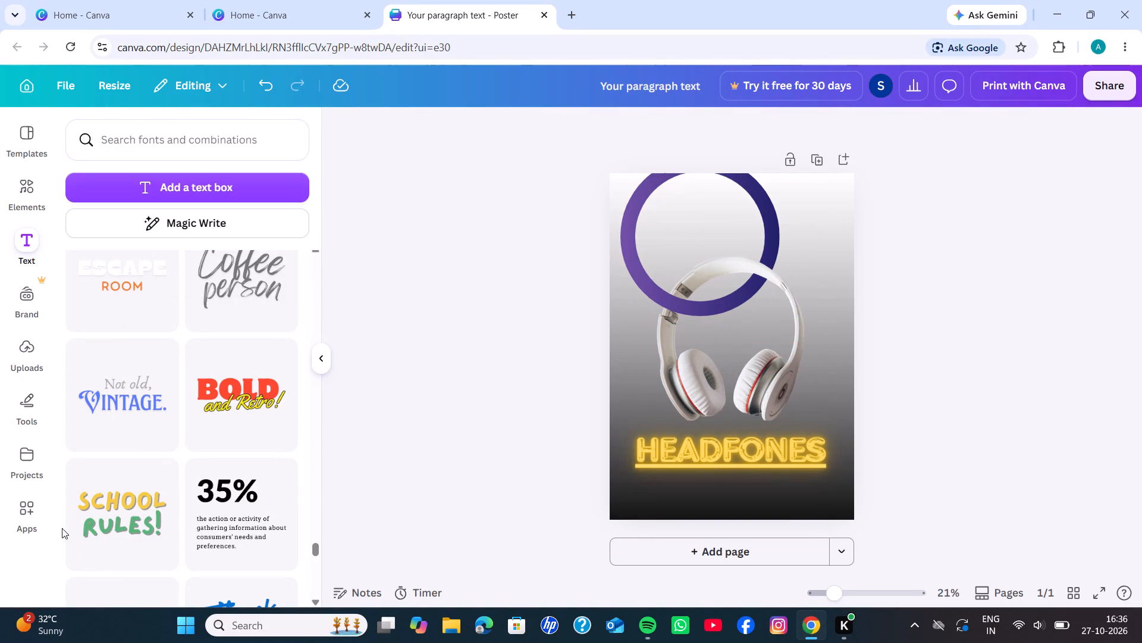
pyautogui.scroll(-2, 62, 528)
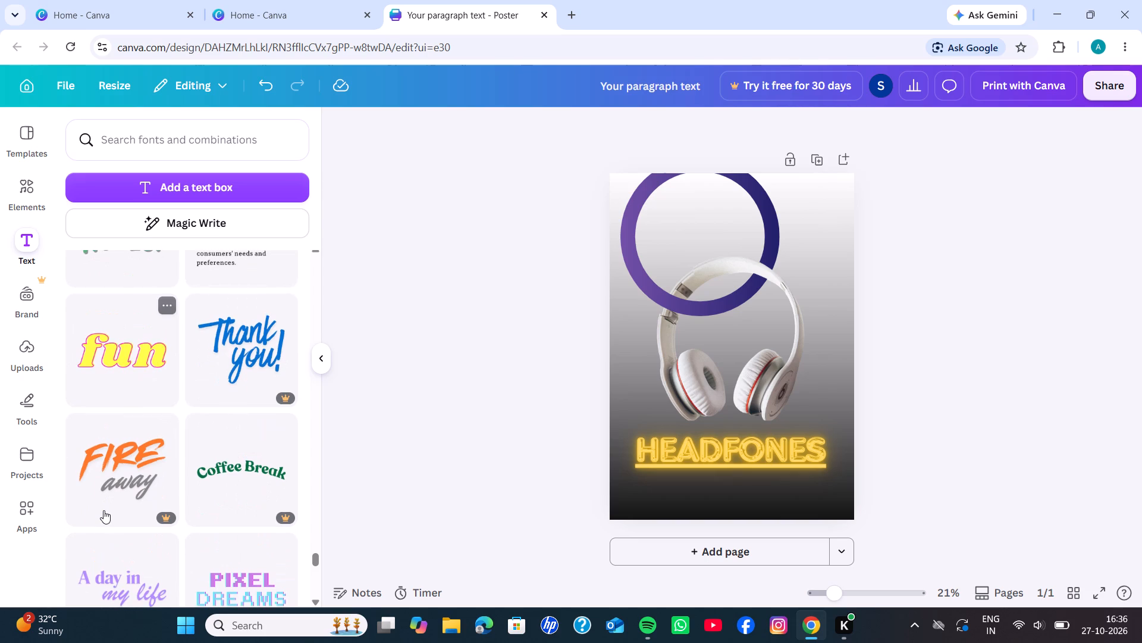
pyautogui.scroll(-5, 103, 510)
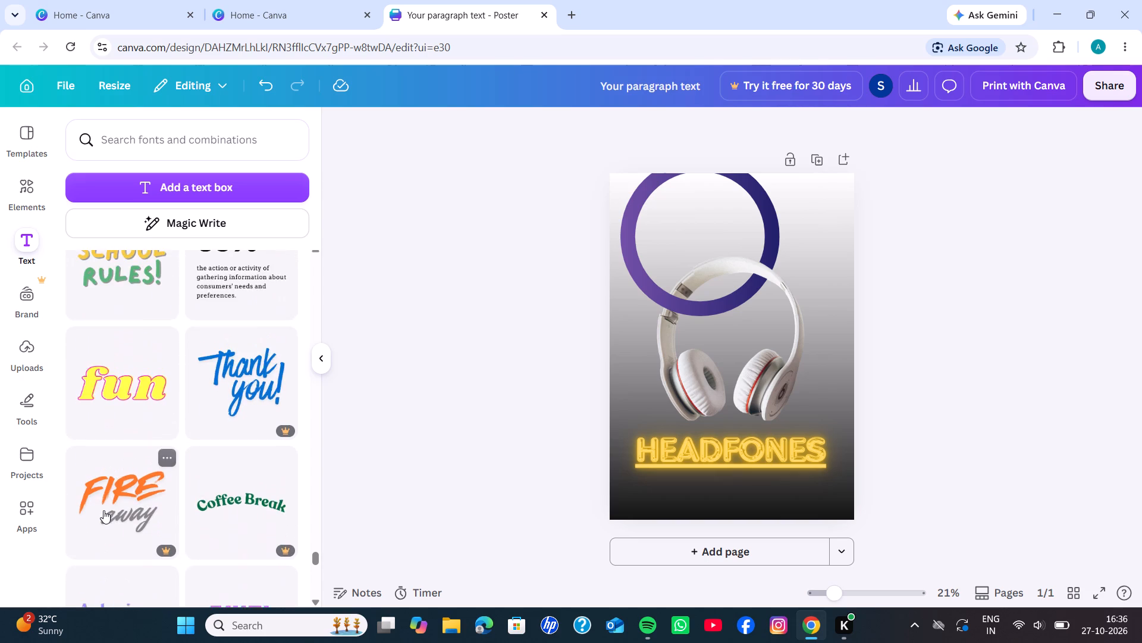
pyautogui.scroll(-5, 103, 510)
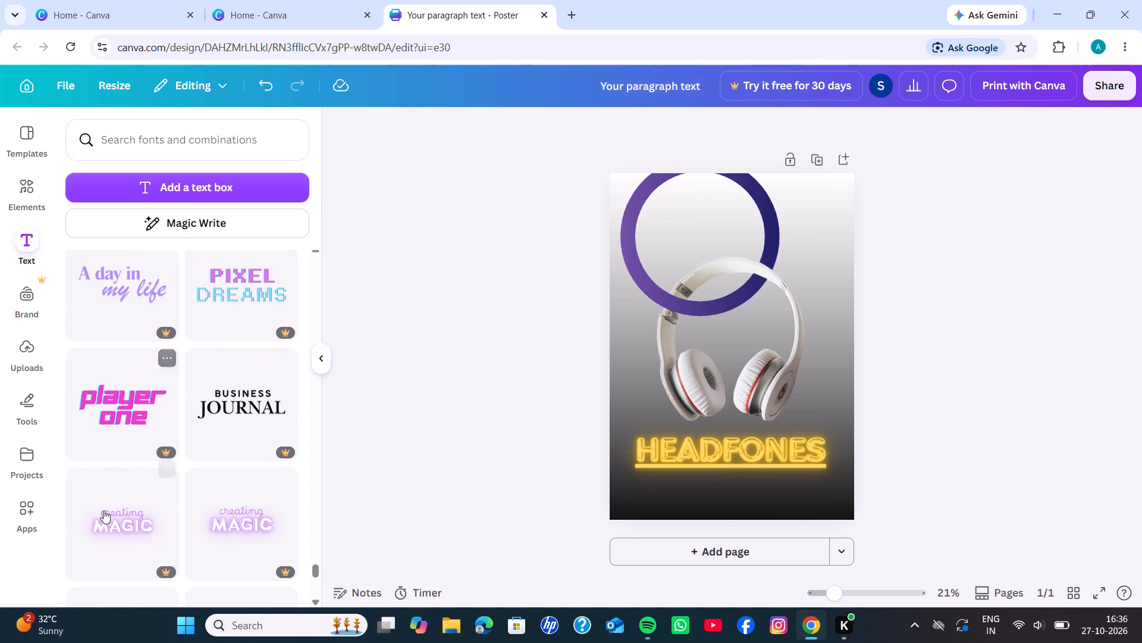
pyautogui.scroll(-4, 103, 510)
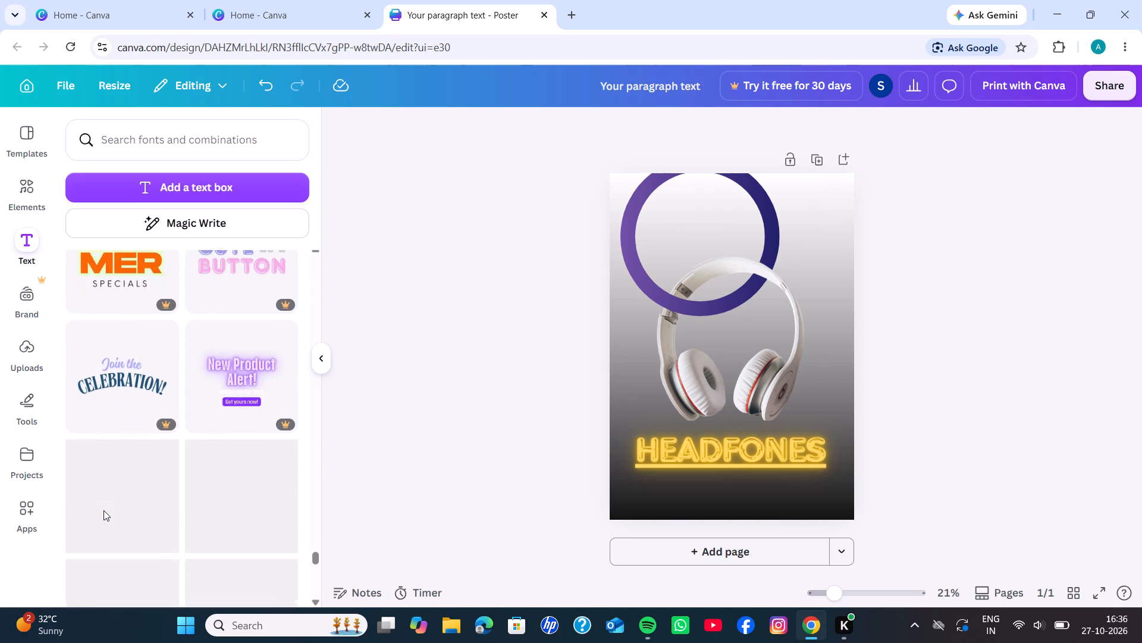
pyautogui.scroll(-2, 103, 510)
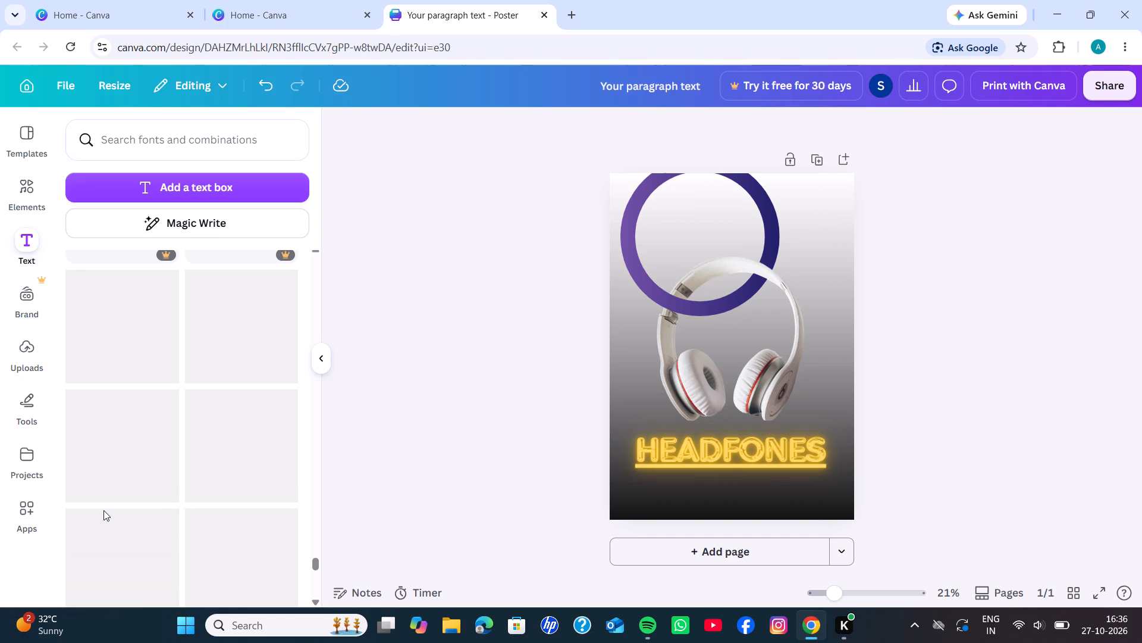
pyautogui.scroll(1, 103, 510)
pyautogui.scroll(-5, 145, 457)
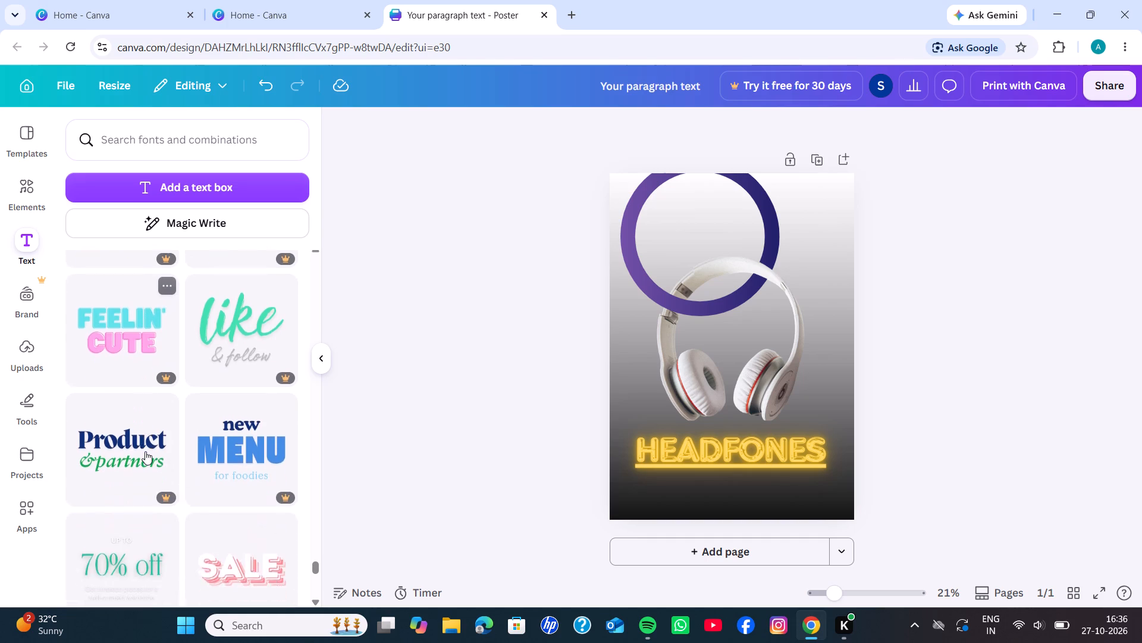
pyautogui.scroll(-4, 145, 451)
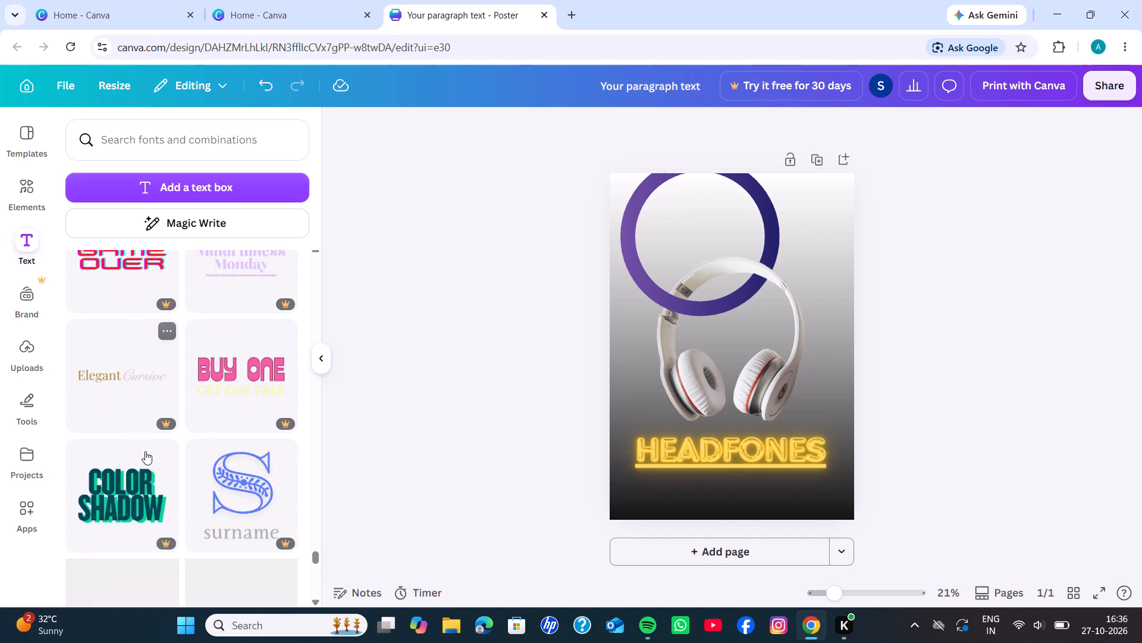
pyautogui.scroll(20, 145, 451)
pyautogui.scroll(14, 145, 451)
pyautogui.scroll(12, 145, 451)
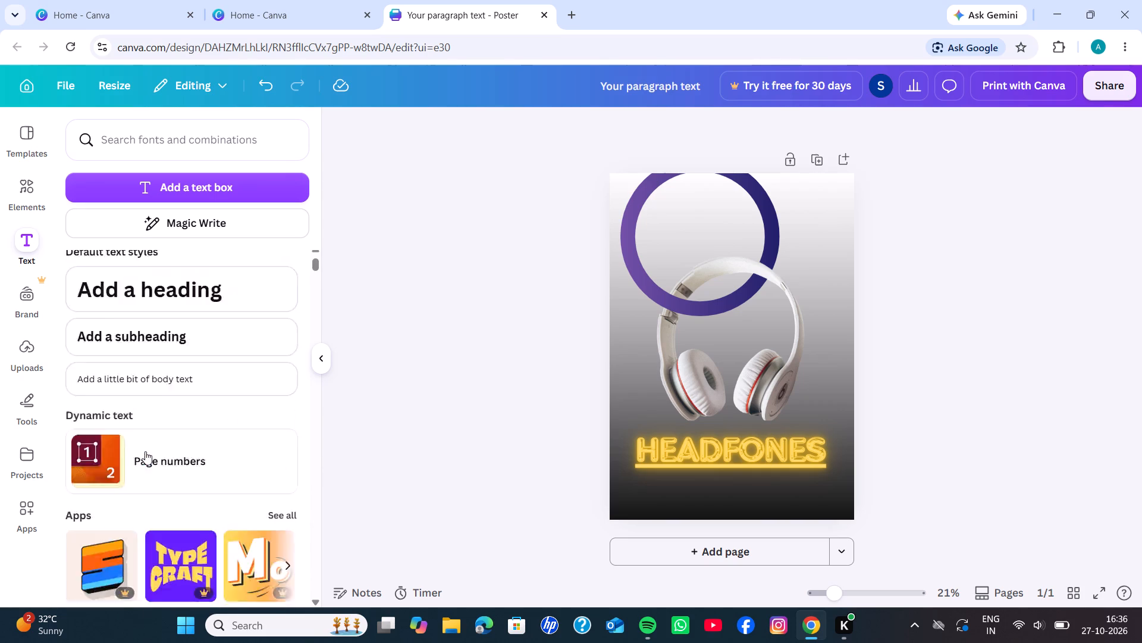
# Add the glowing pink "GLOW" font combination to the poster, replace its word with "Clear", and leave it deselected.
pyautogui.scroll(-4, 145, 451)
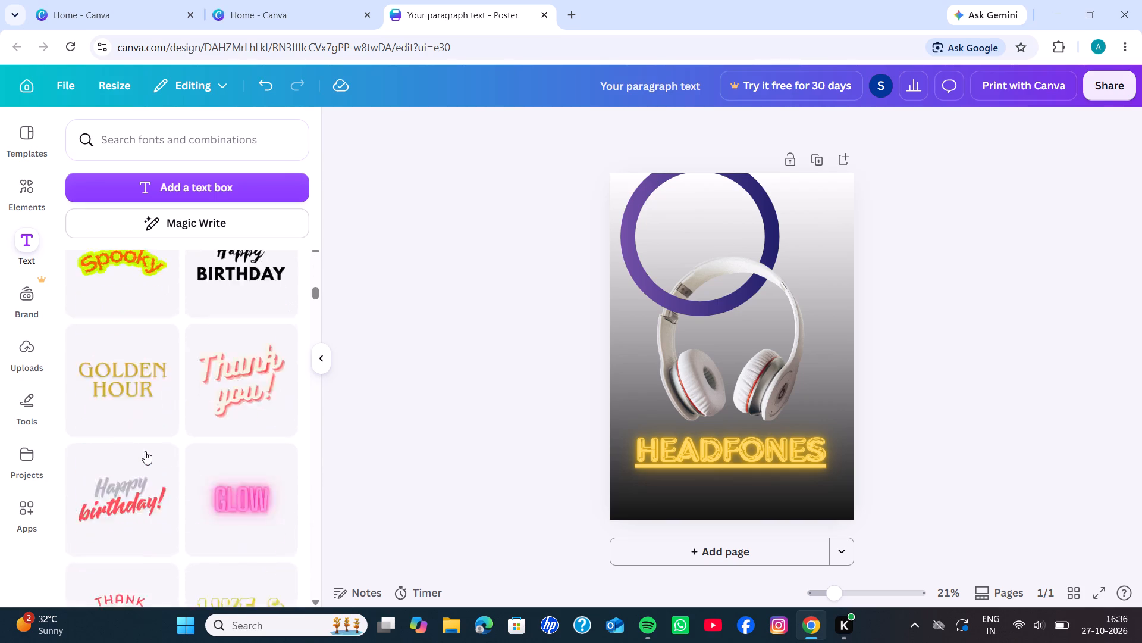
pyautogui.scroll(-3, 145, 451)
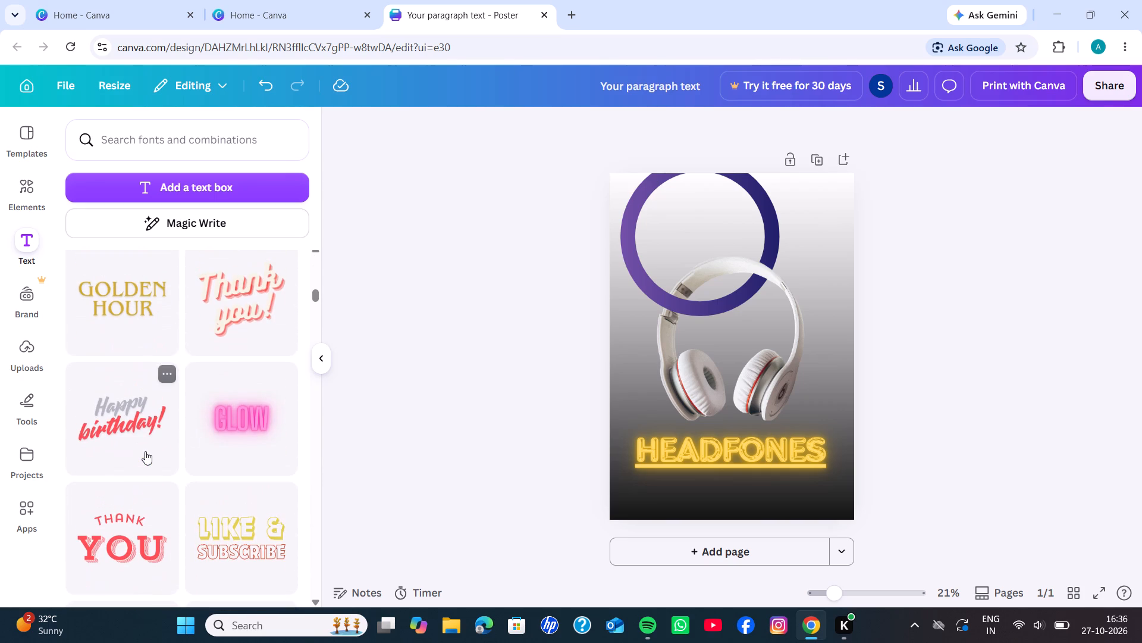
pyautogui.click(230, 441)
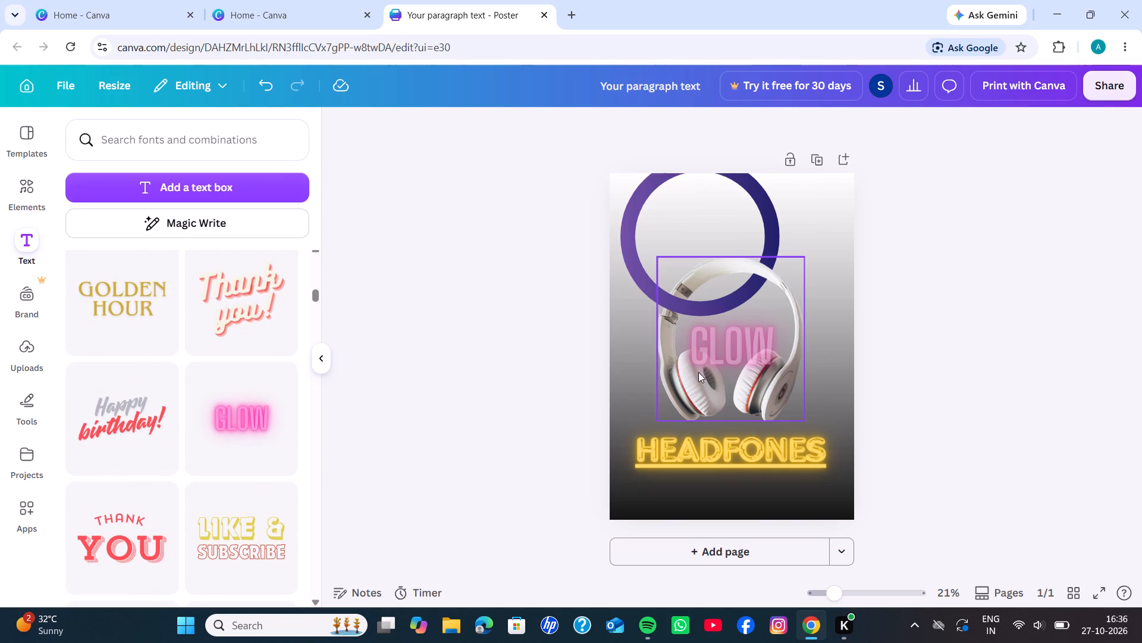
pyautogui.click(731, 358)
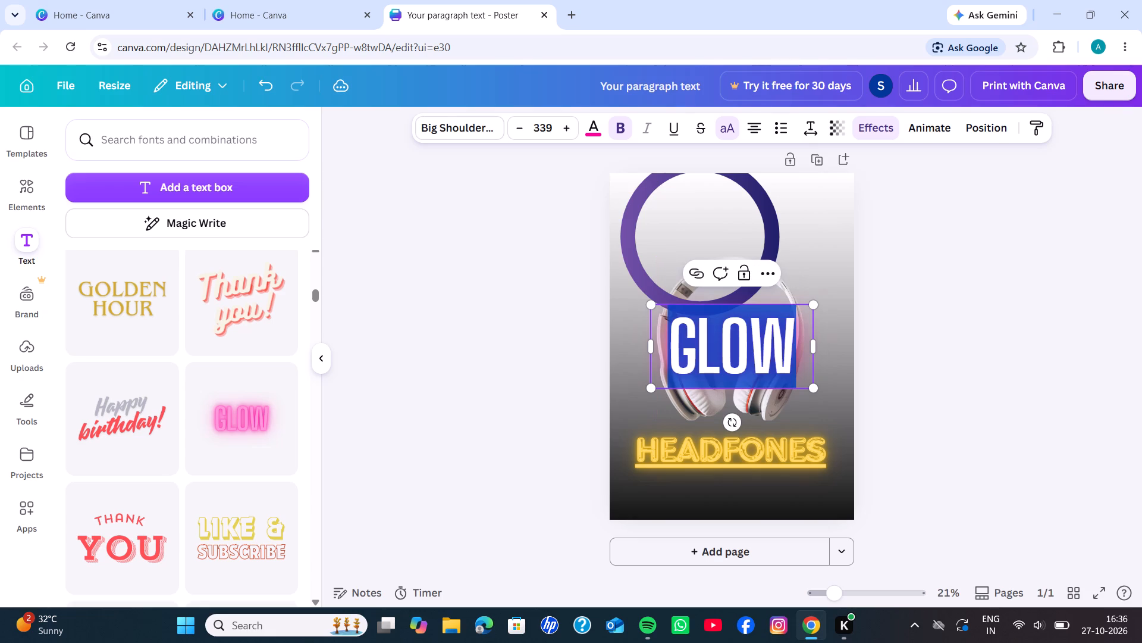
pyautogui.press('BackSpace')
pyautogui.write('Ck')
pyautogui.press('BackSpace')
pyautogui.press('l')
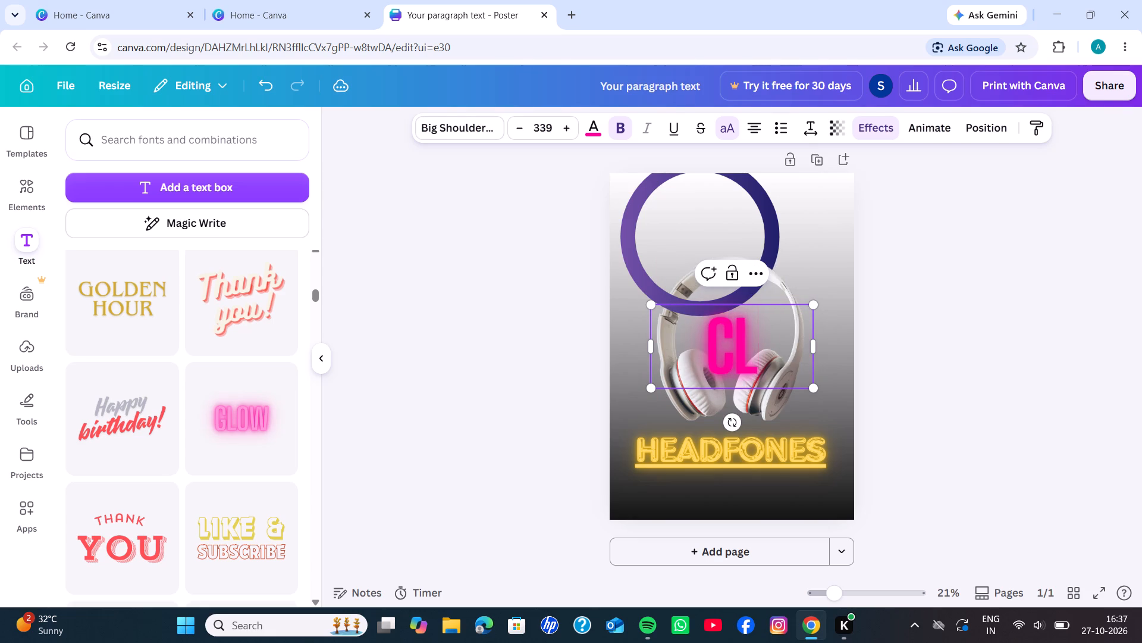
pyautogui.write('ear')
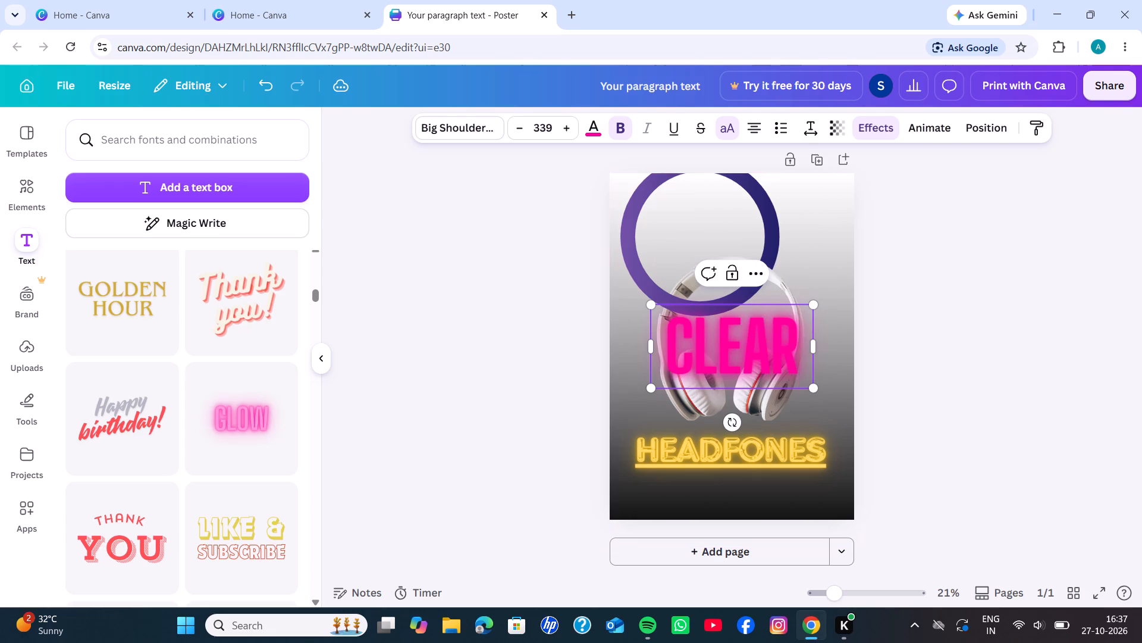
pyautogui.moveTo(743, 341); pyautogui.dragTo(746, 439)
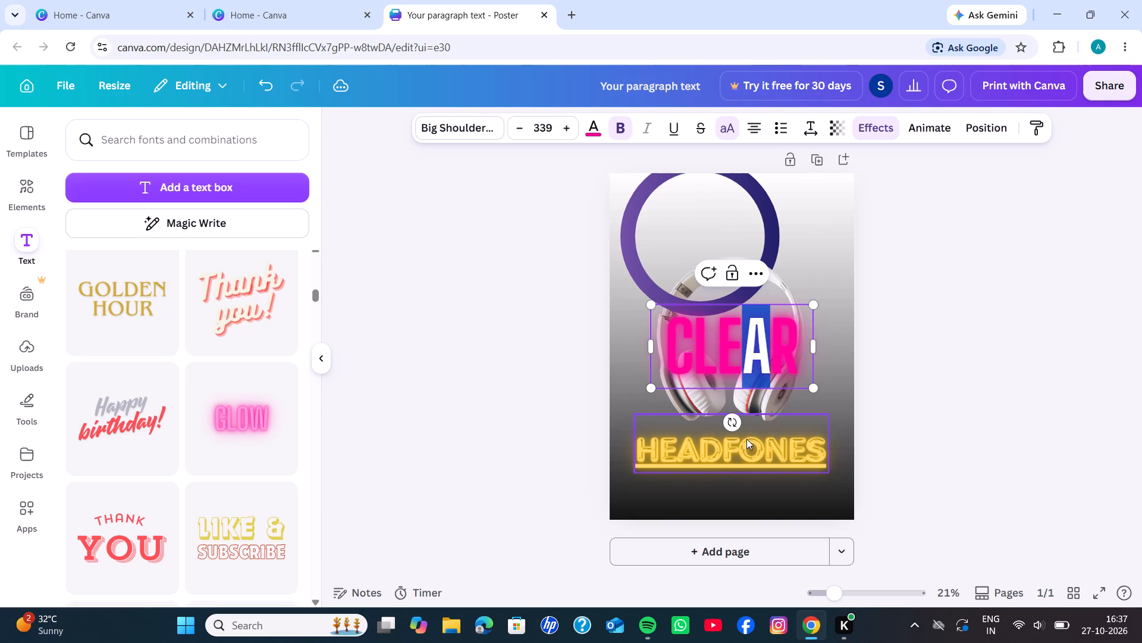
pyautogui.moveTo(746, 439); pyautogui.dragTo(746, 437)
pyautogui.click(437, 386)
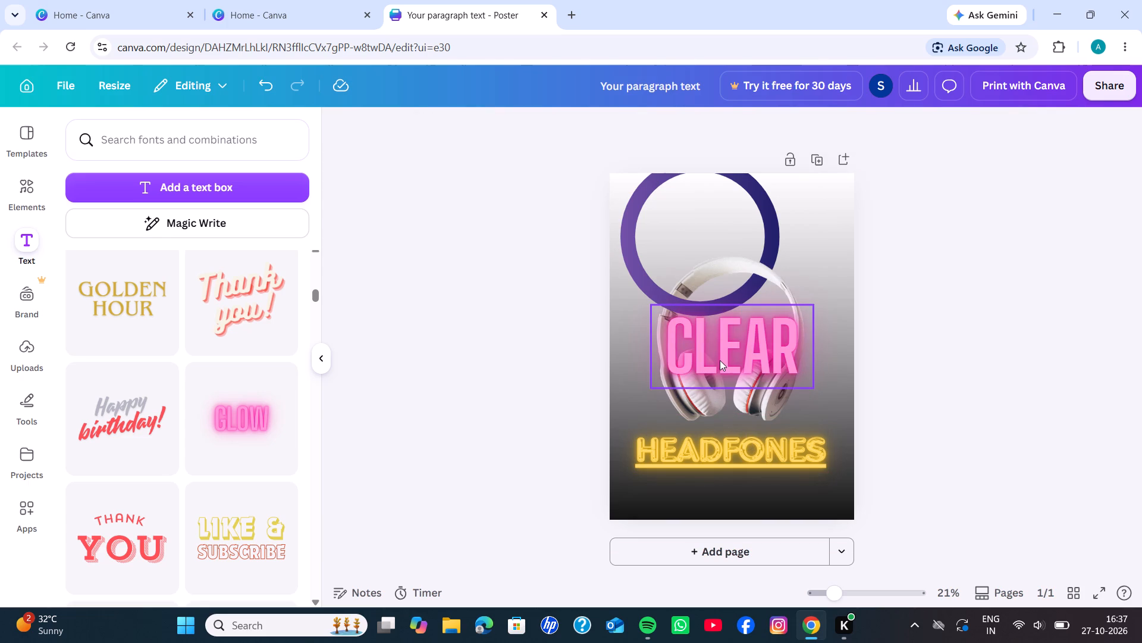
# Shrink the pink "CLEAR" text to font size 212 and place it horizontally centred between the yellow title and the poster's bottom edge.
pyautogui.moveTo(720, 360); pyautogui.dragTo(719, 503)
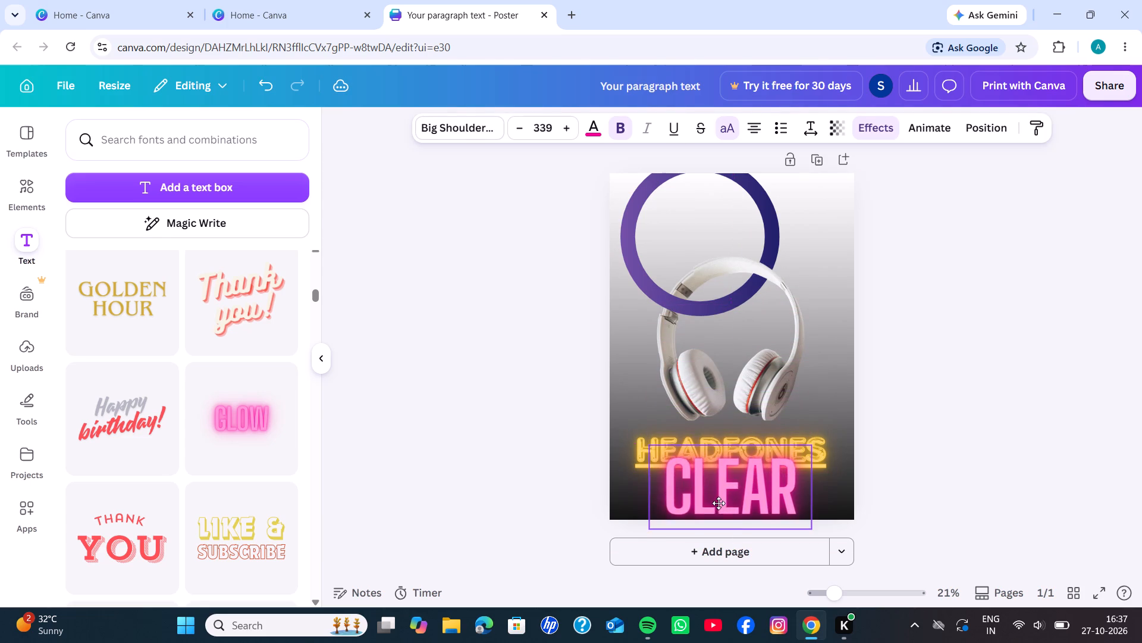
pyautogui.moveTo(719, 503); pyautogui.dragTo(719, 505)
pyautogui.moveTo(719, 505); pyautogui.dragTo(719, 494)
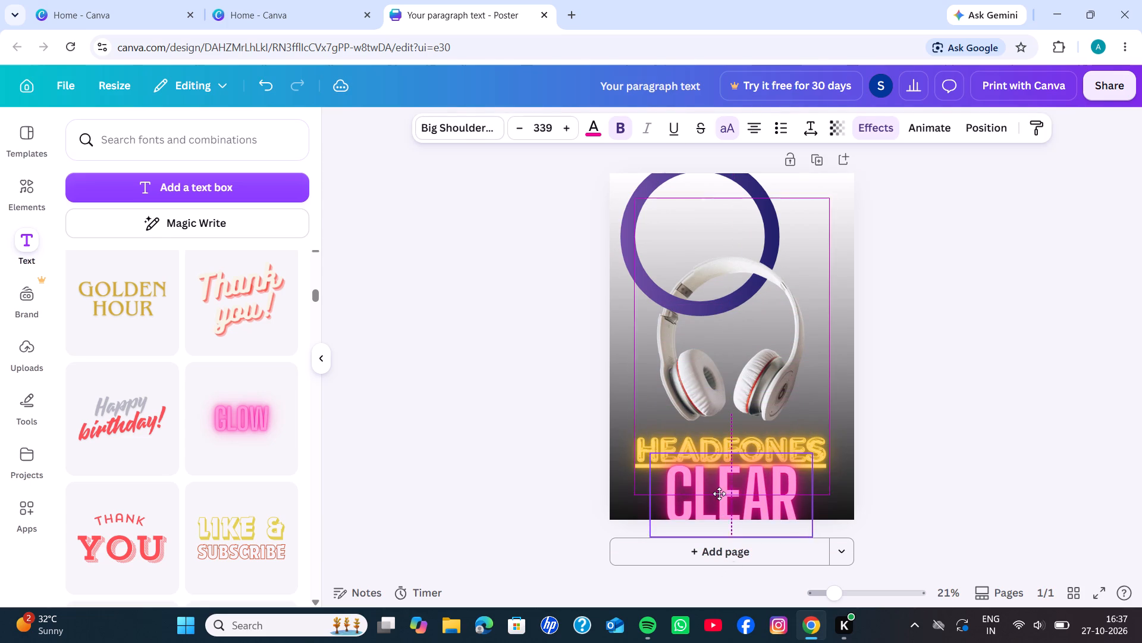
pyautogui.moveTo(719, 494); pyautogui.dragTo(719, 499)
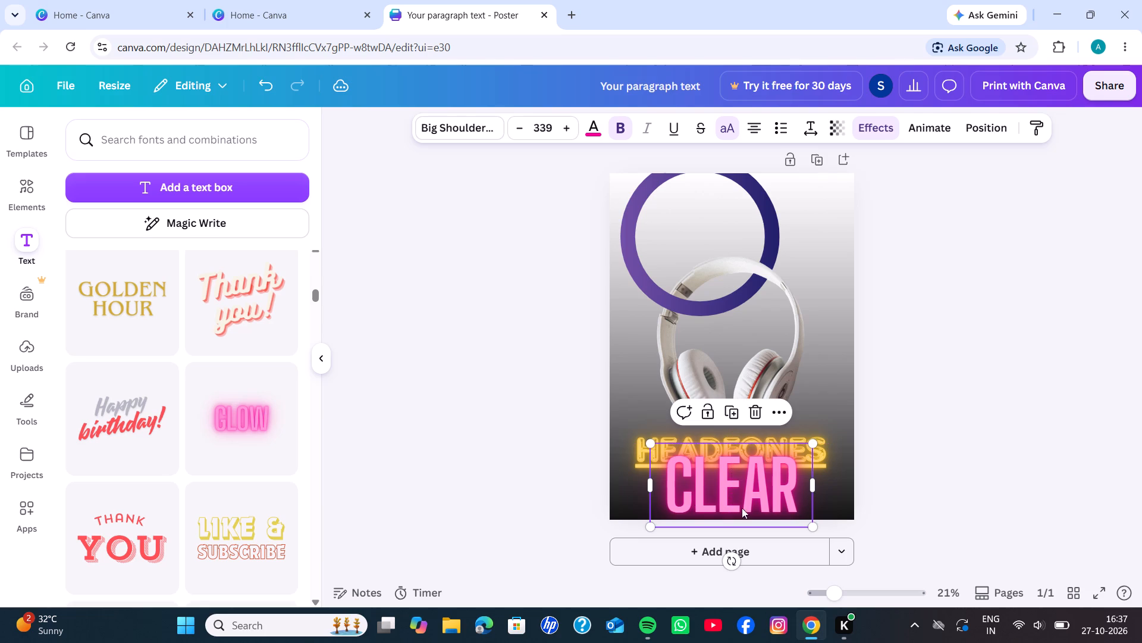
pyautogui.moveTo(816, 527); pyautogui.dragTo(816, 527)
pyautogui.moveTo(816, 527); pyautogui.dragTo(784, 511)
pyautogui.moveTo(723, 473); pyautogui.dragTo(738, 491)
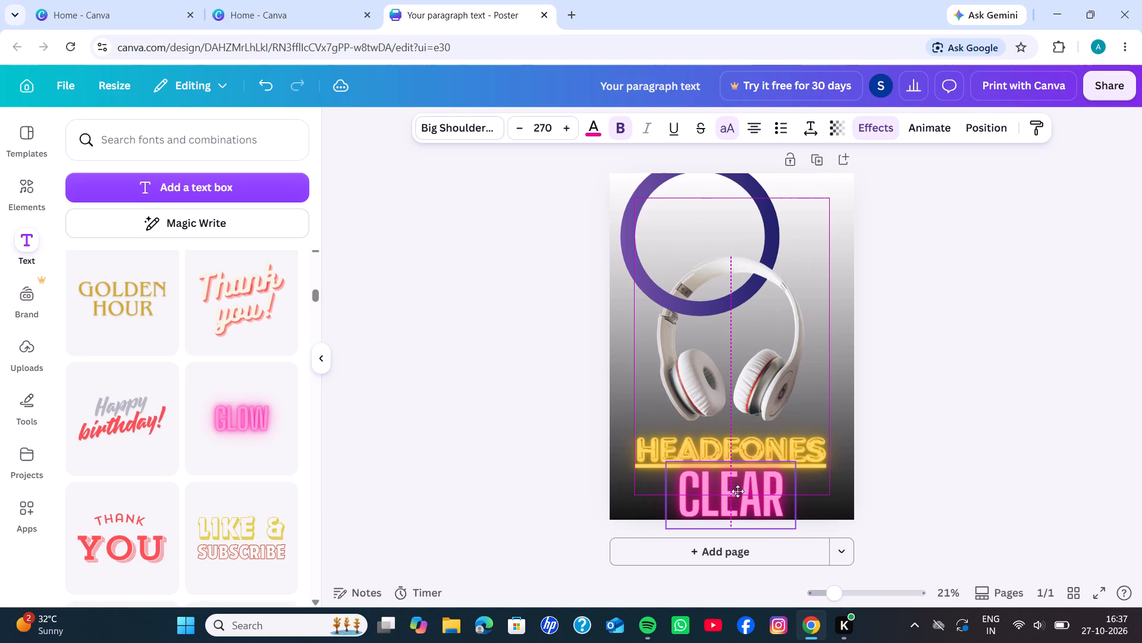
pyautogui.moveTo(738, 491); pyautogui.dragTo(738, 487)
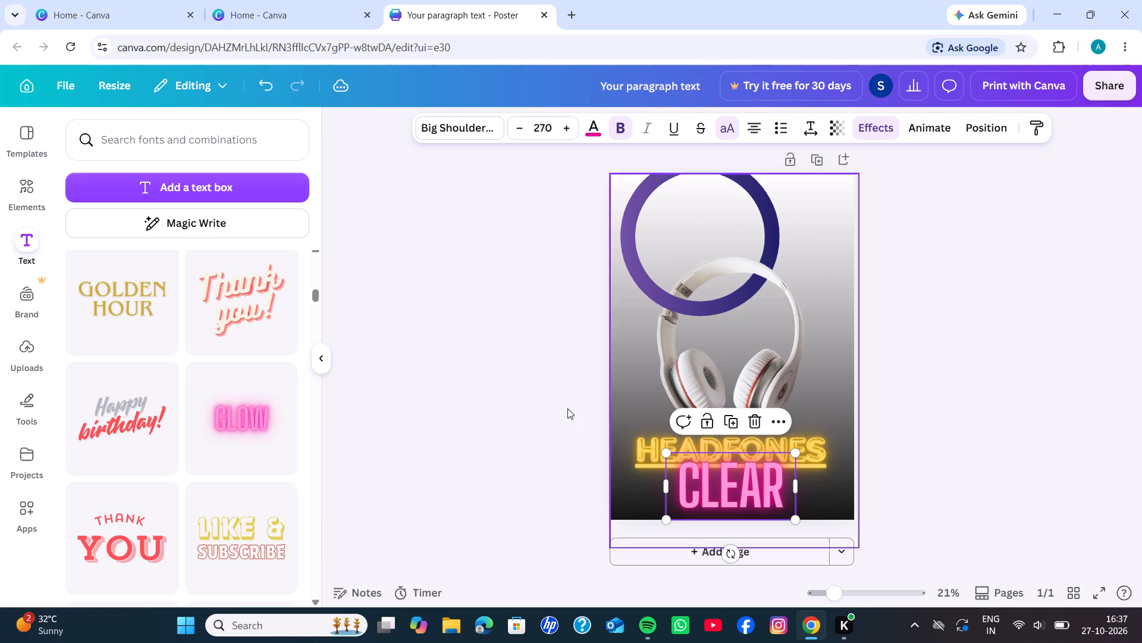
pyautogui.click(525, 136)
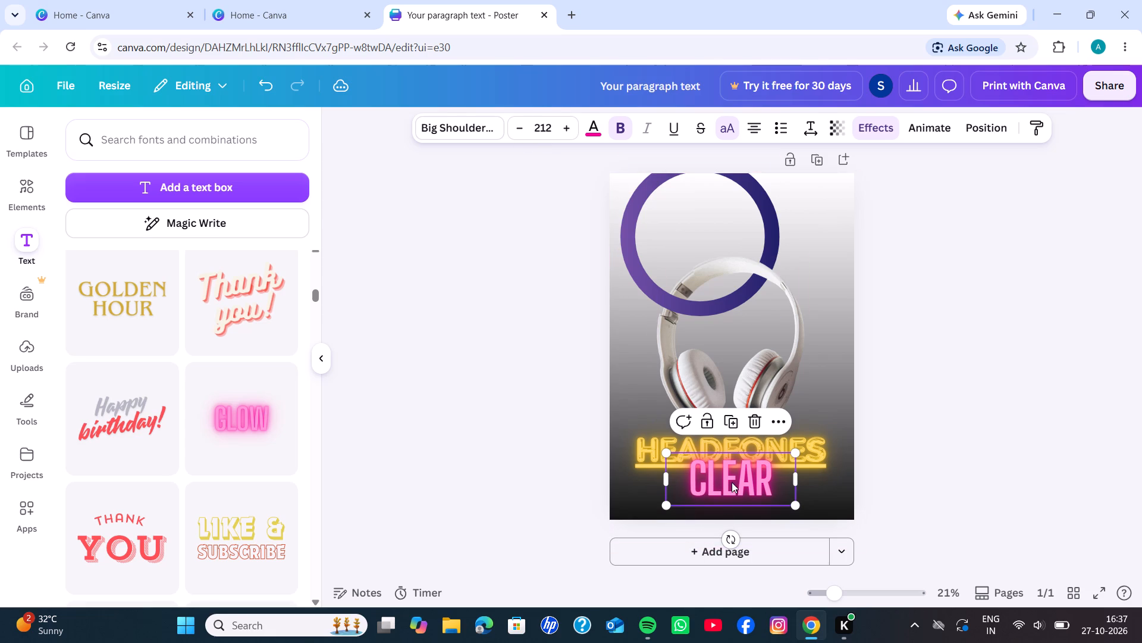
pyautogui.moveTo(725, 480); pyautogui.dragTo(727, 492)
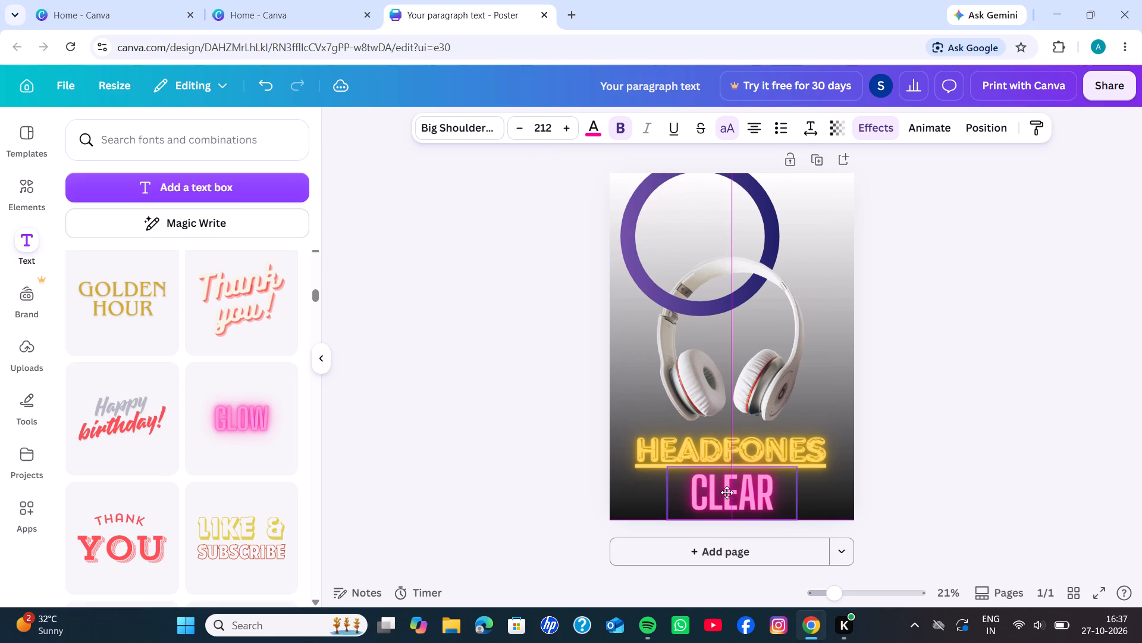
pyautogui.moveTo(727, 492); pyautogui.dragTo(727, 494)
pyautogui.click(506, 472)
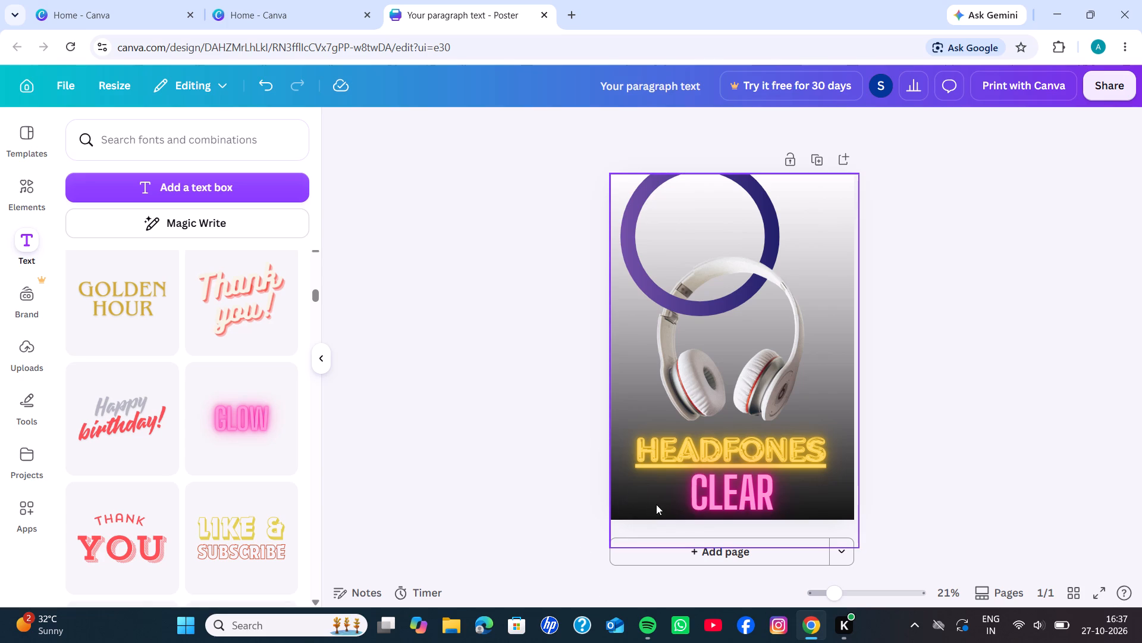
# Delete the pink "CLEAR" text from below the yellow title.
pyautogui.click(783, 501)
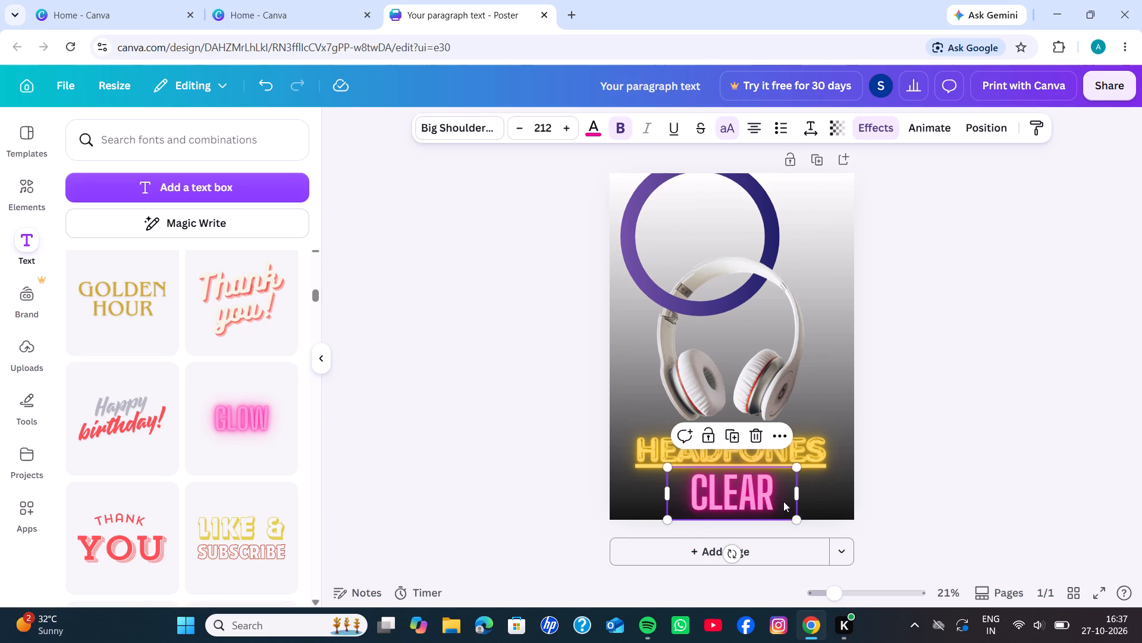
pyautogui.rightClick(783, 501)
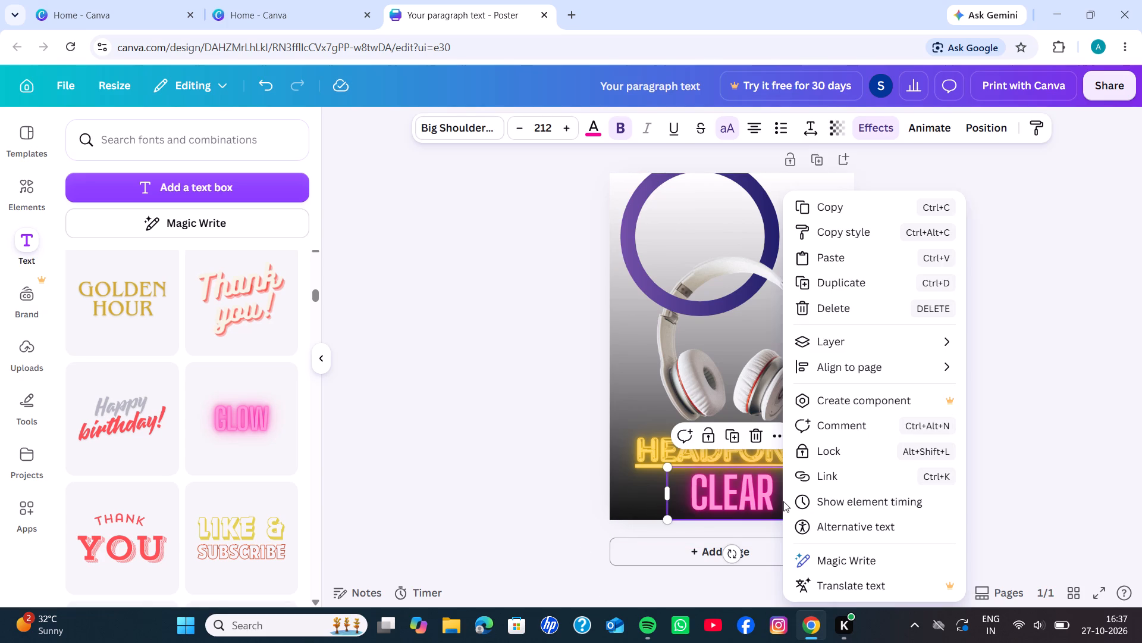
pyautogui.click(750, 433)
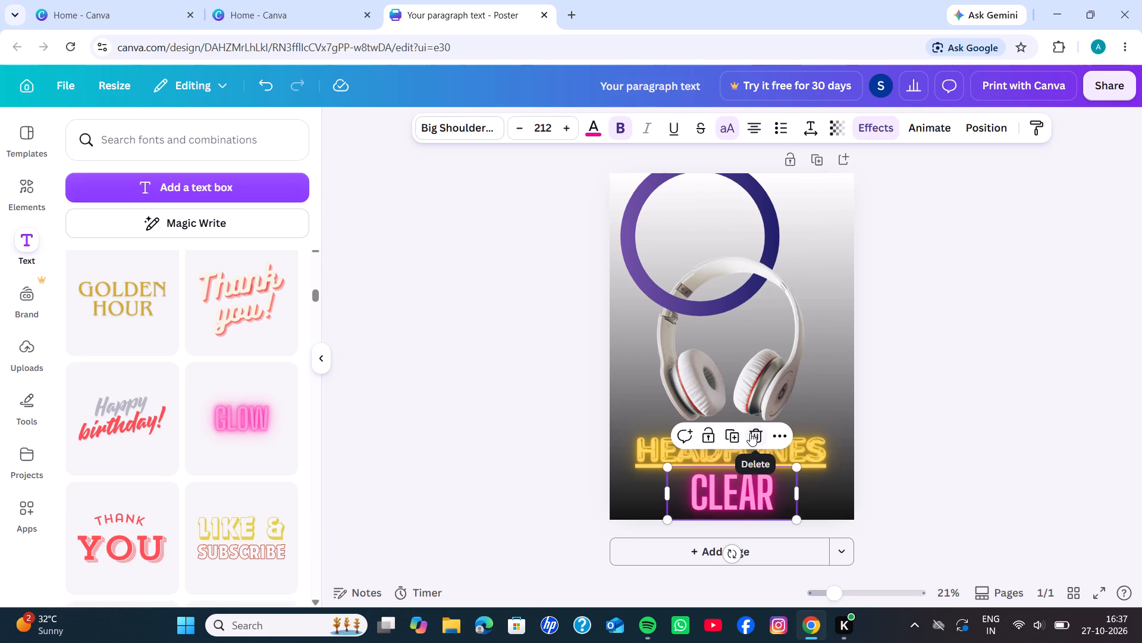
pyautogui.click(750, 433)
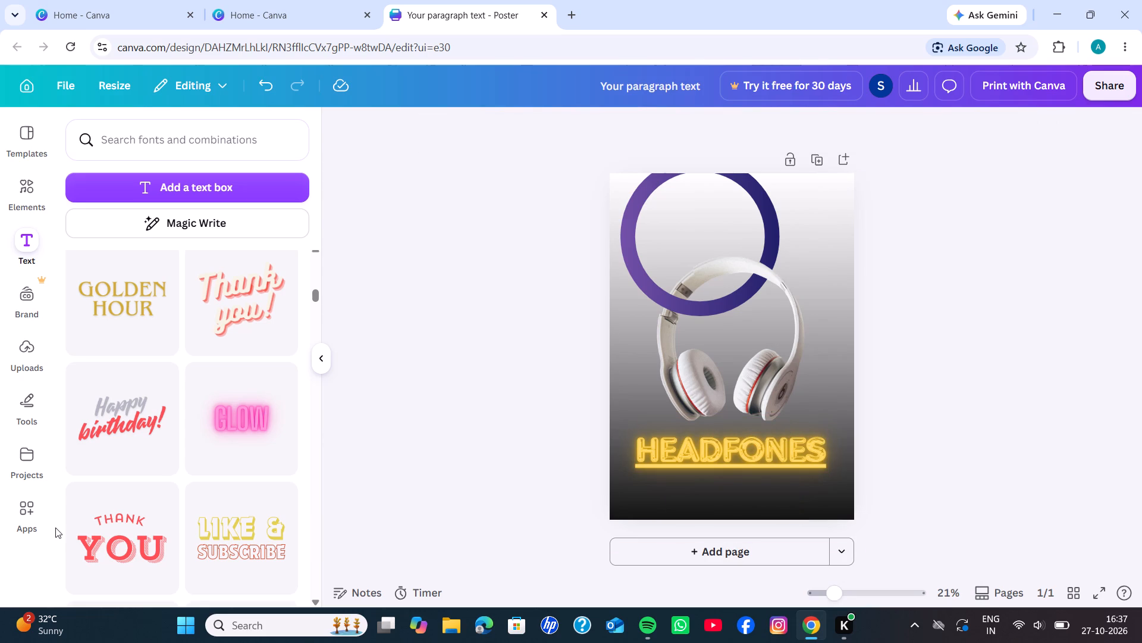
# Browse the font combinations for another text style to use on the poster.
pyautogui.scroll(-1, 55, 527)
pyautogui.scroll(6, 146, 472)
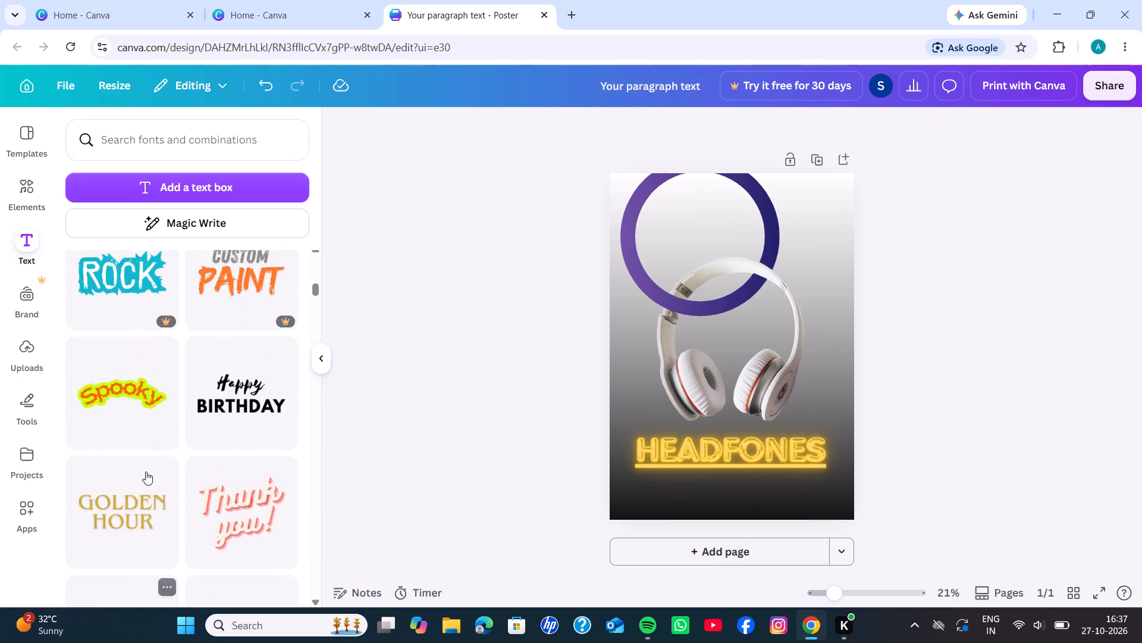
pyautogui.scroll(10, 146, 472)
pyautogui.scroll(-4, 146, 472)
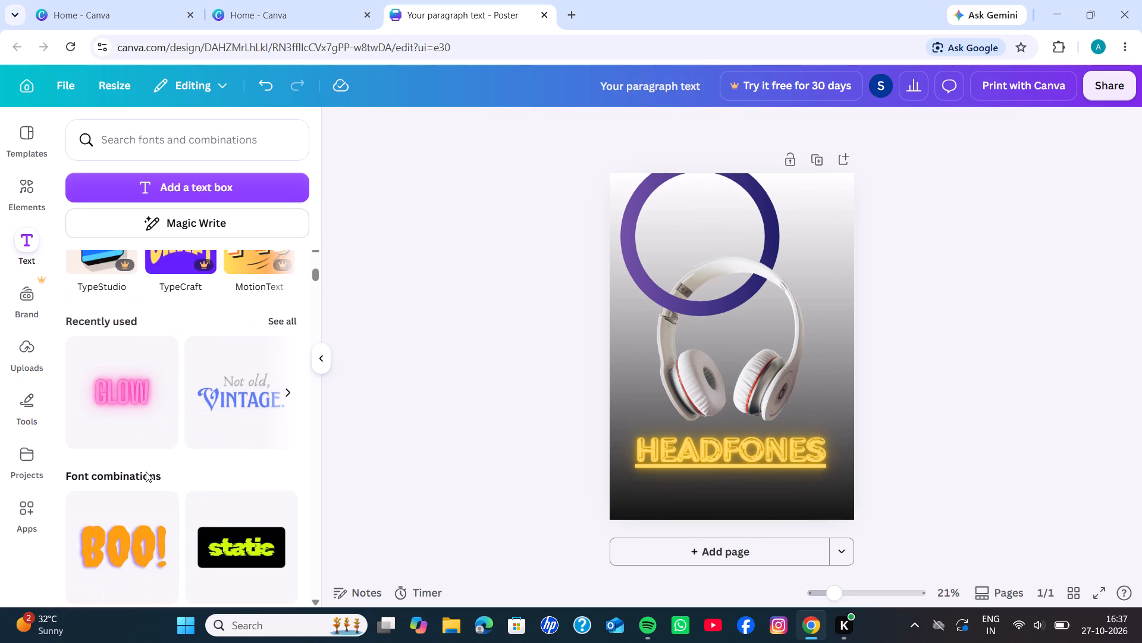
pyautogui.scroll(-1, 228, 588)
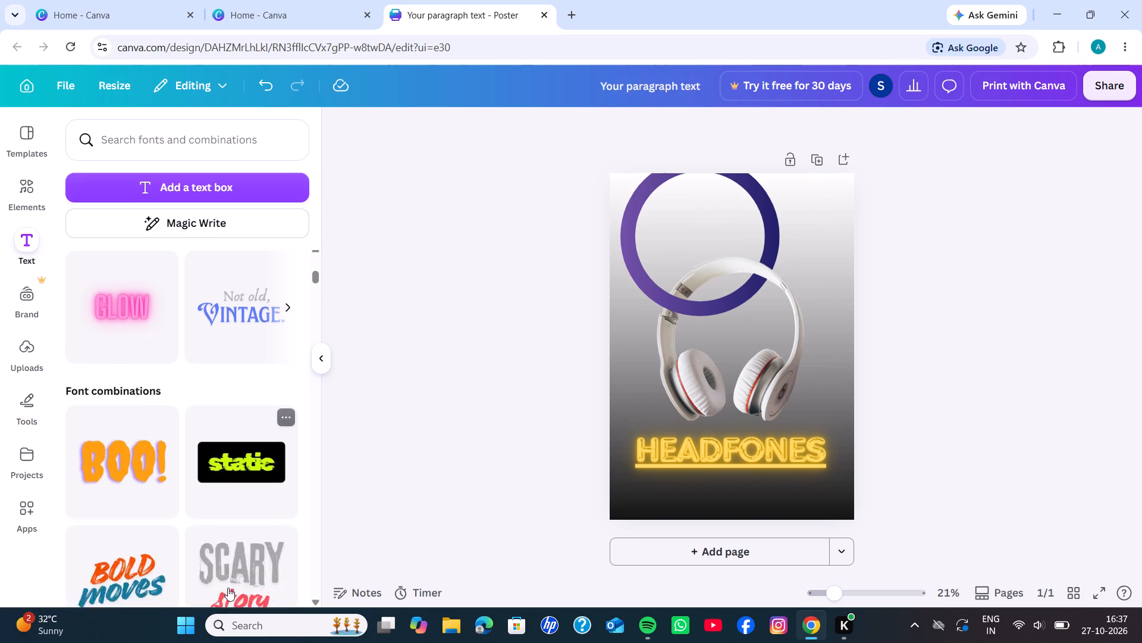
pyautogui.scroll(-3, 228, 588)
pyautogui.scroll(1, 228, 588)
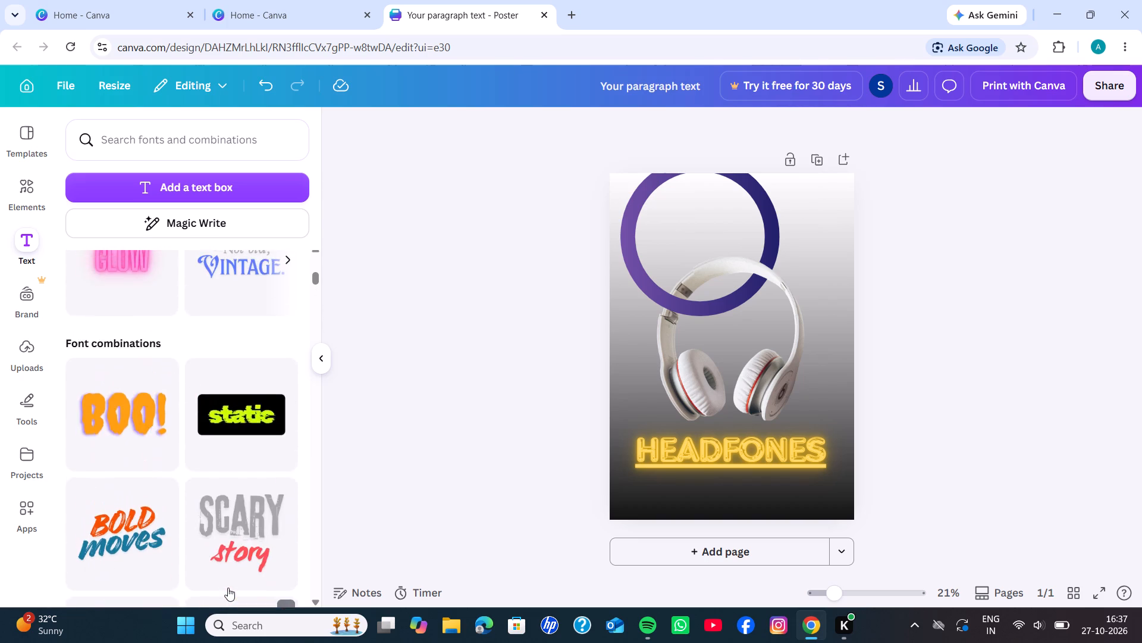
pyautogui.scroll(5, 228, 588)
pyautogui.scroll(-5, 145, 595)
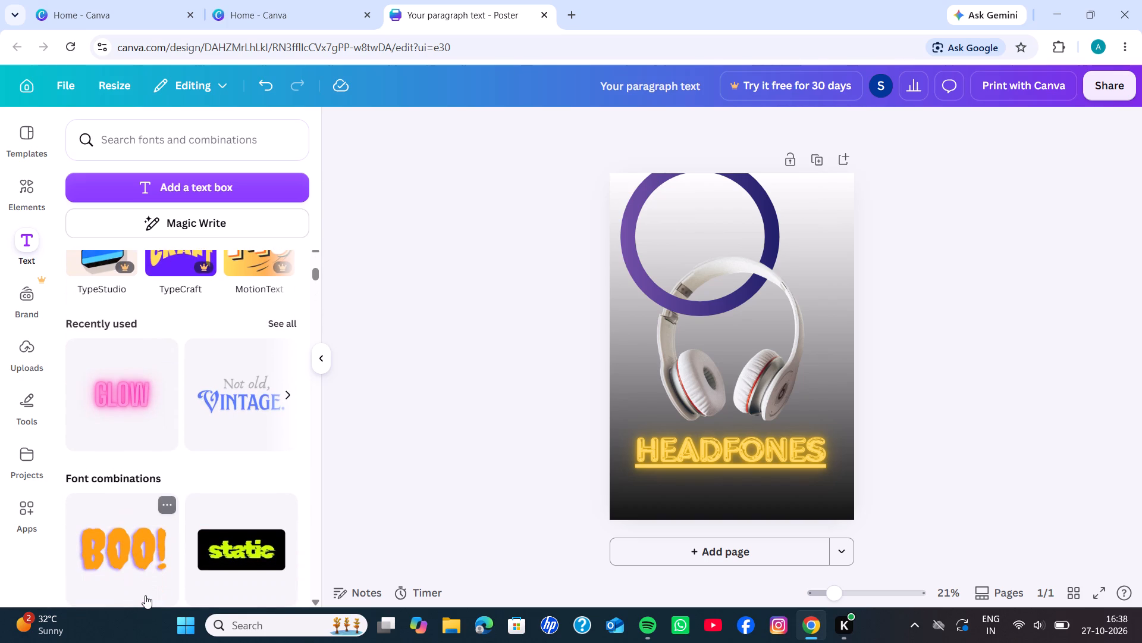
pyautogui.scroll(3, 145, 595)
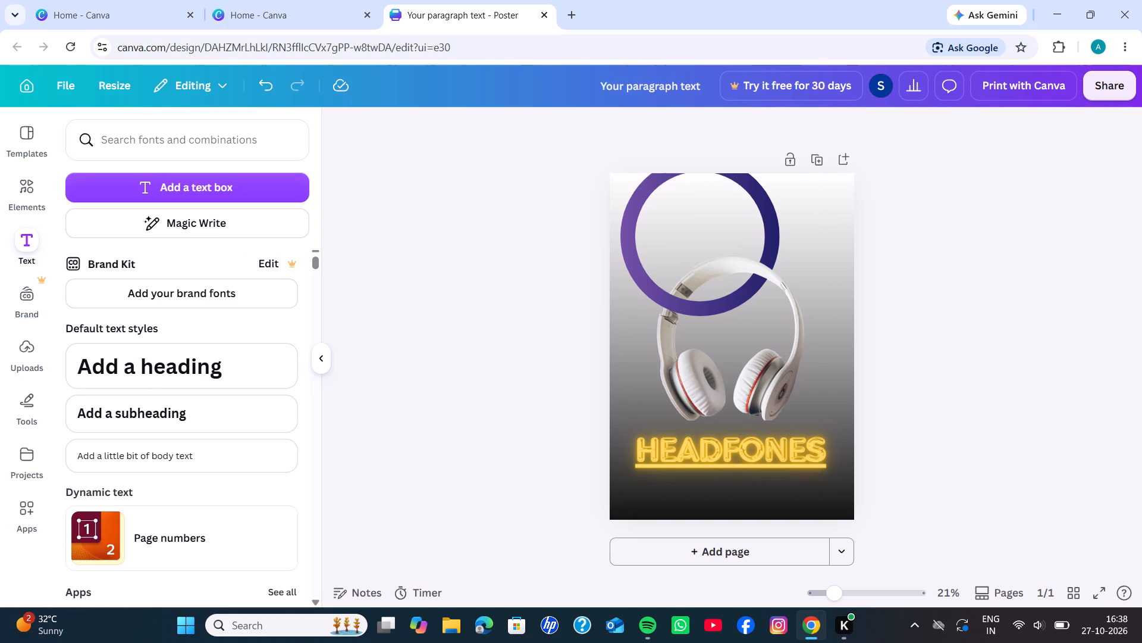
# Search the fonts and combinations for "combinations", look over the results, and clear the search.
pyautogui.click(227, 141)
pyautogui.write('com')
pyautogui.write('bination')
pyautogui.press('s')
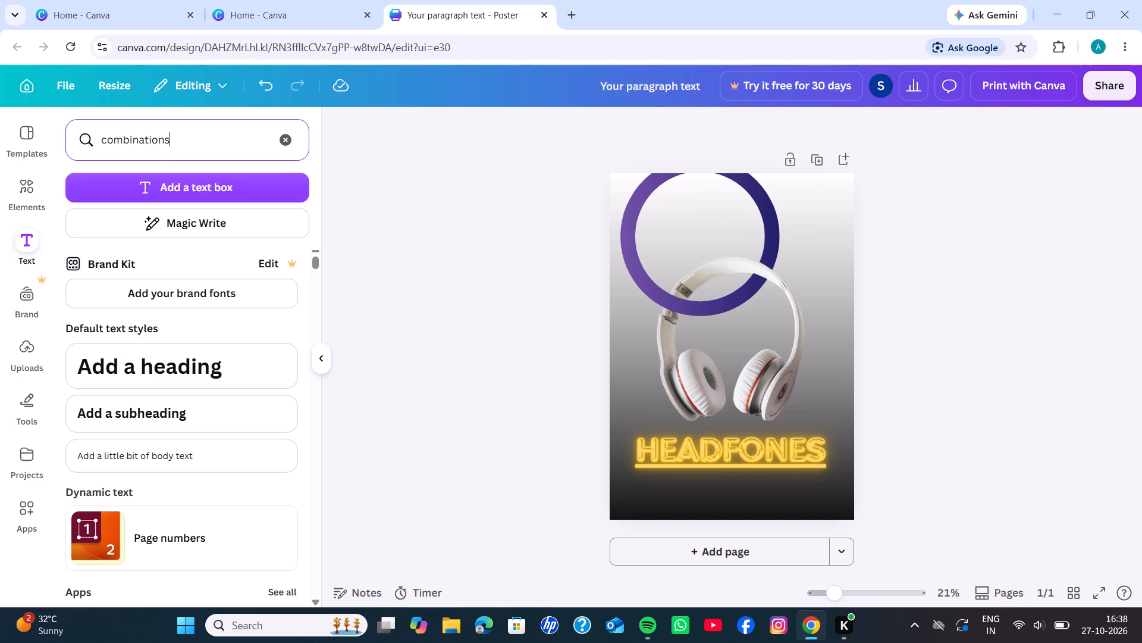
pyautogui.press('Return')
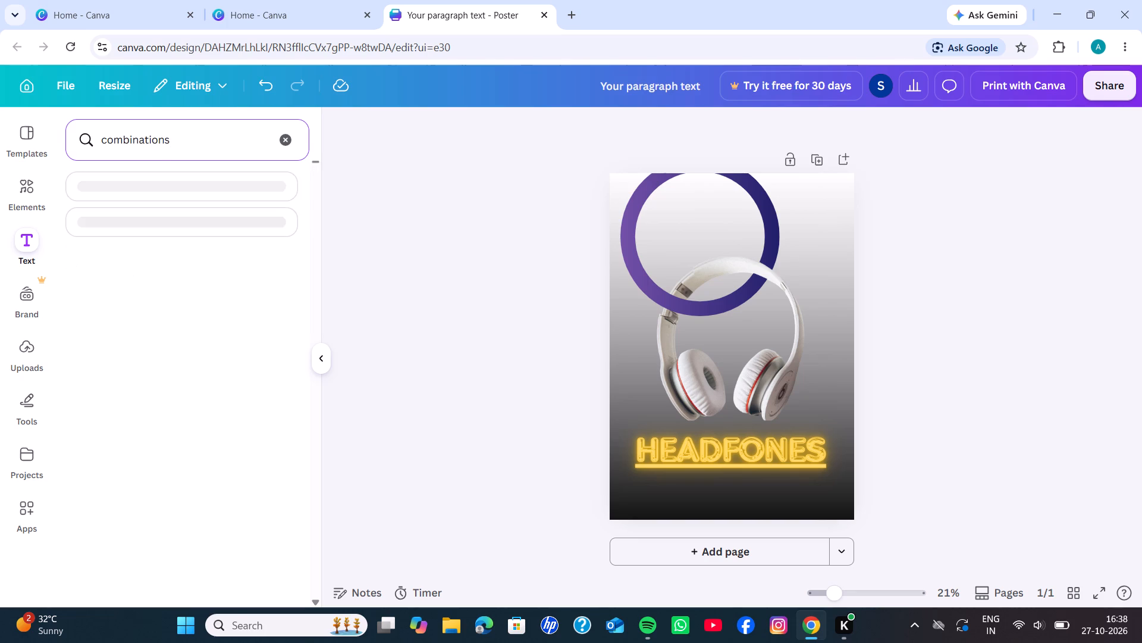
pyautogui.scroll(-3, 89, 199)
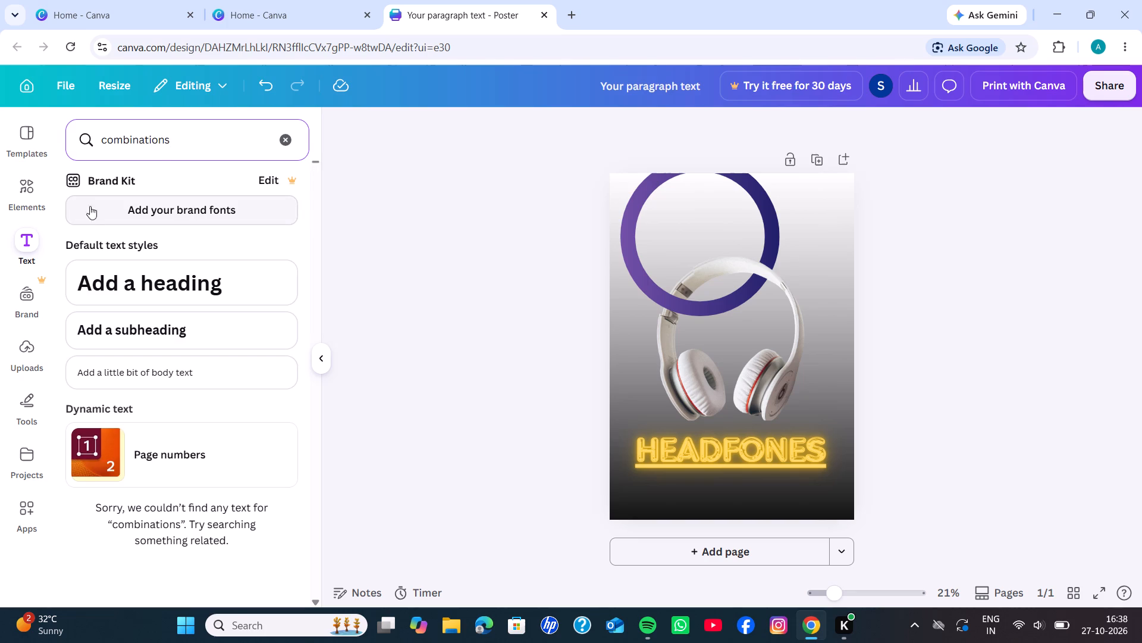
pyautogui.scroll(-1, 130, 374)
pyautogui.click(286, 141)
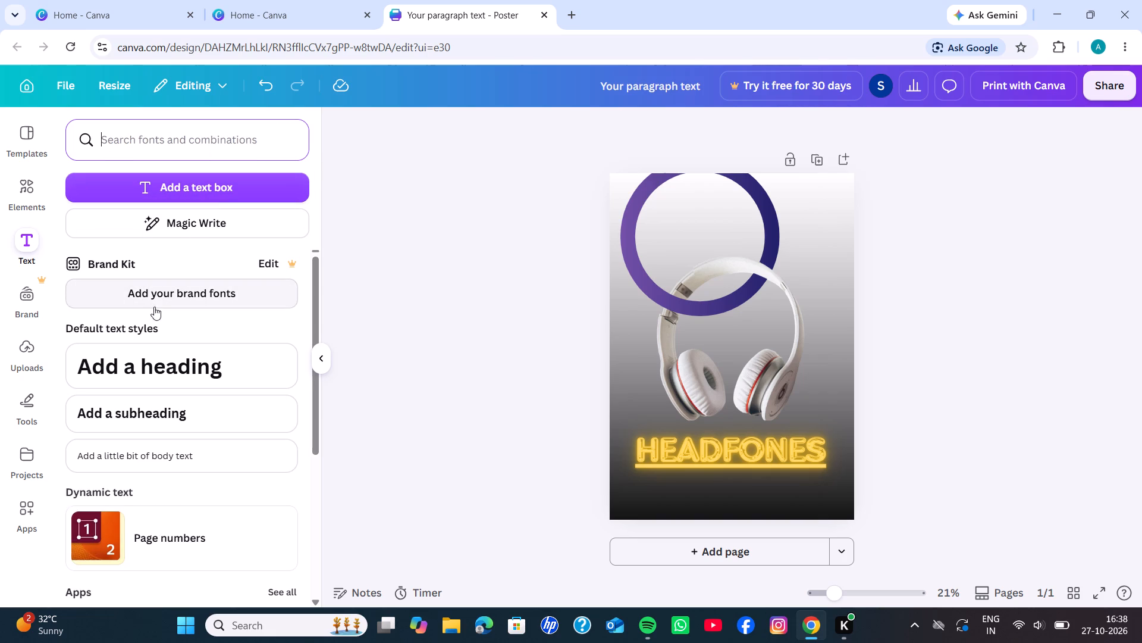
# Look through the full list of font combinations for a bold display style suited to the headphones poster.
pyautogui.scroll(-2, 165, 408)
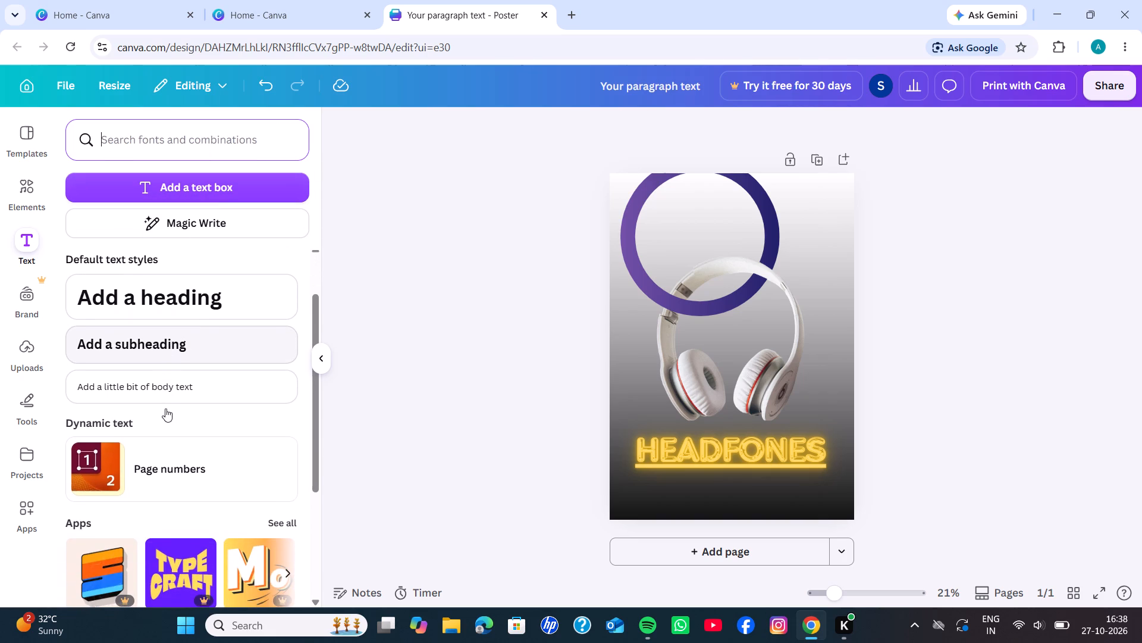
pyautogui.scroll(-4, 165, 408)
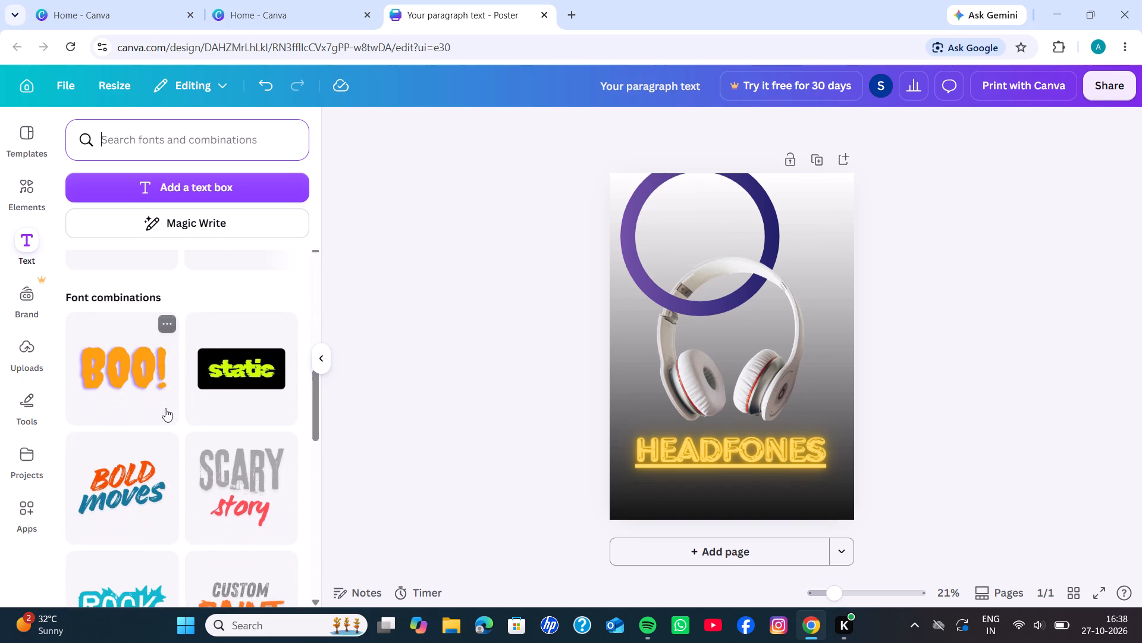
pyautogui.scroll(-5, 165, 408)
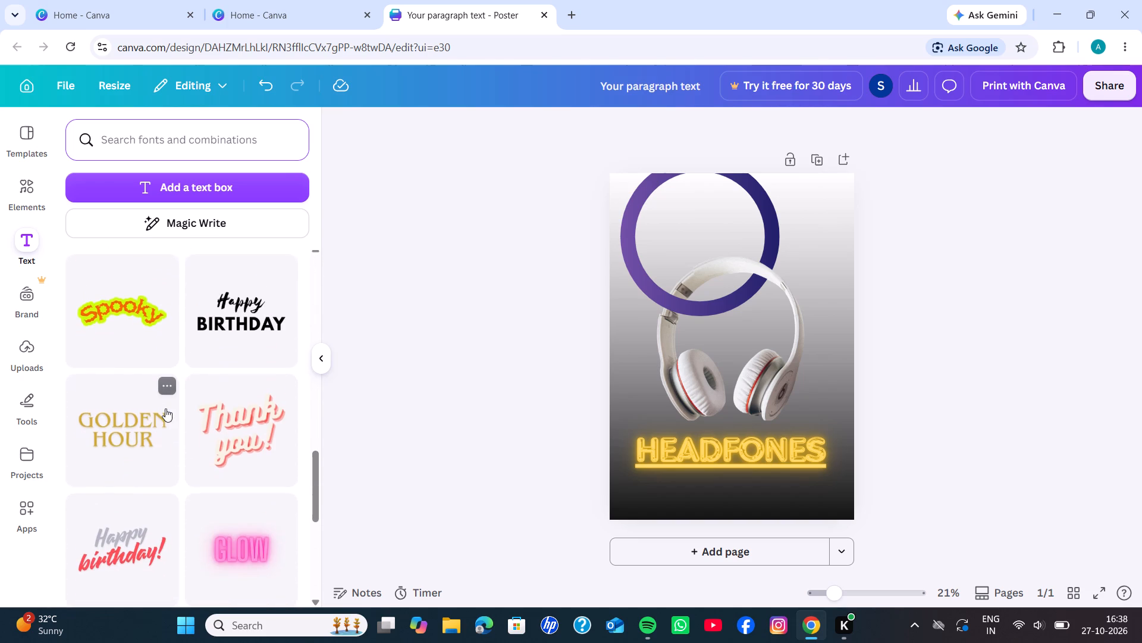
pyautogui.scroll(-15, 165, 408)
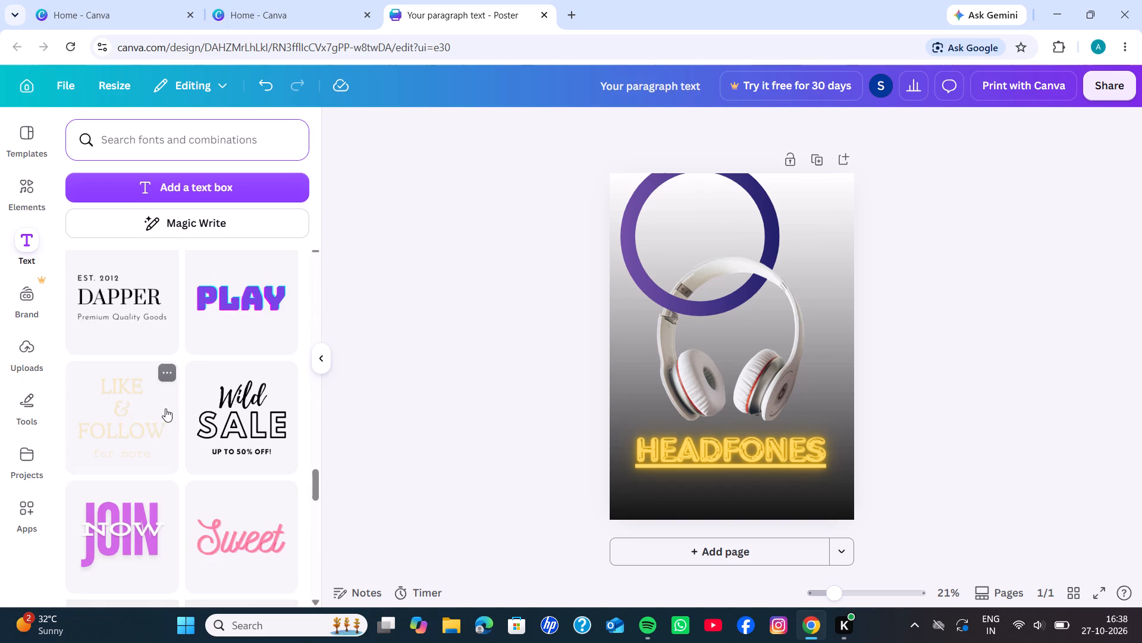
pyautogui.scroll(-17, 165, 408)
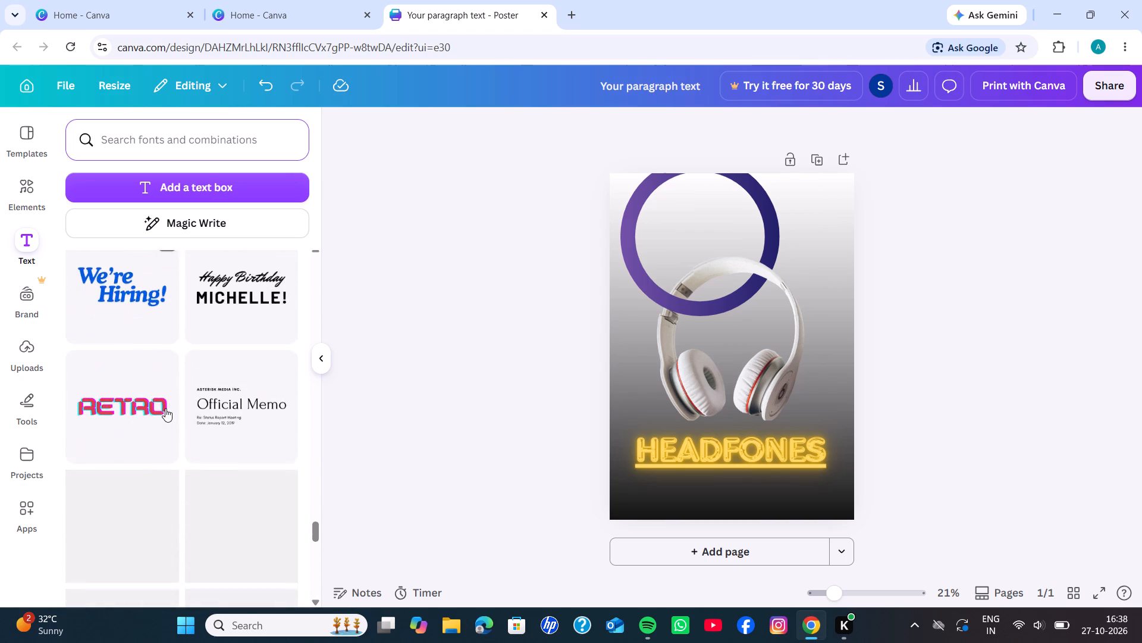
pyautogui.scroll(2, 165, 408)
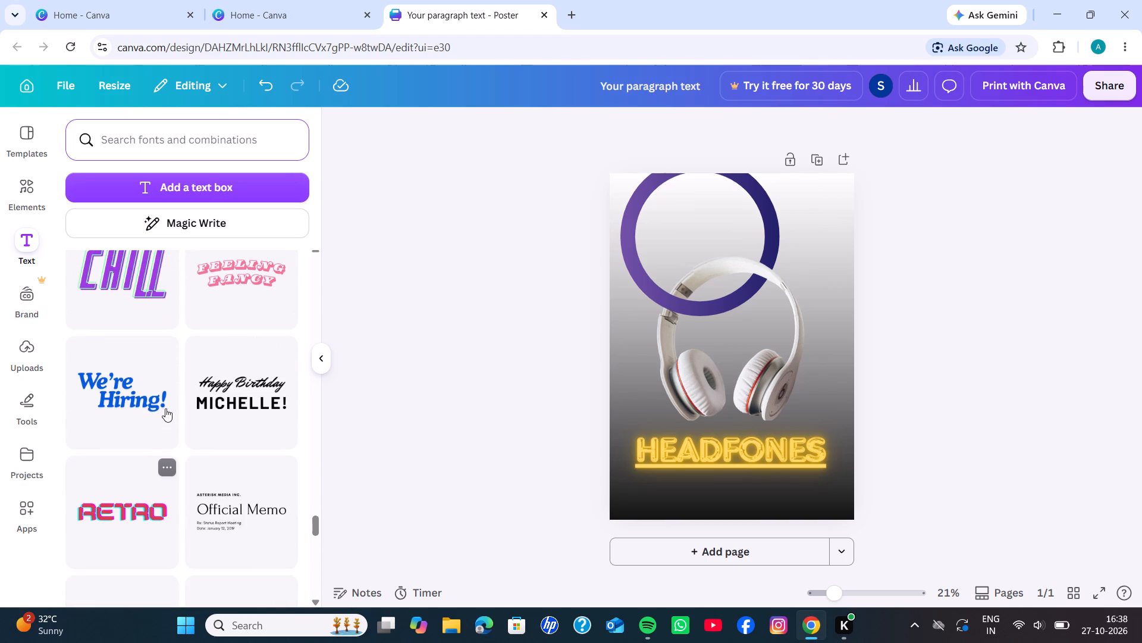
pyautogui.scroll(2, 165, 408)
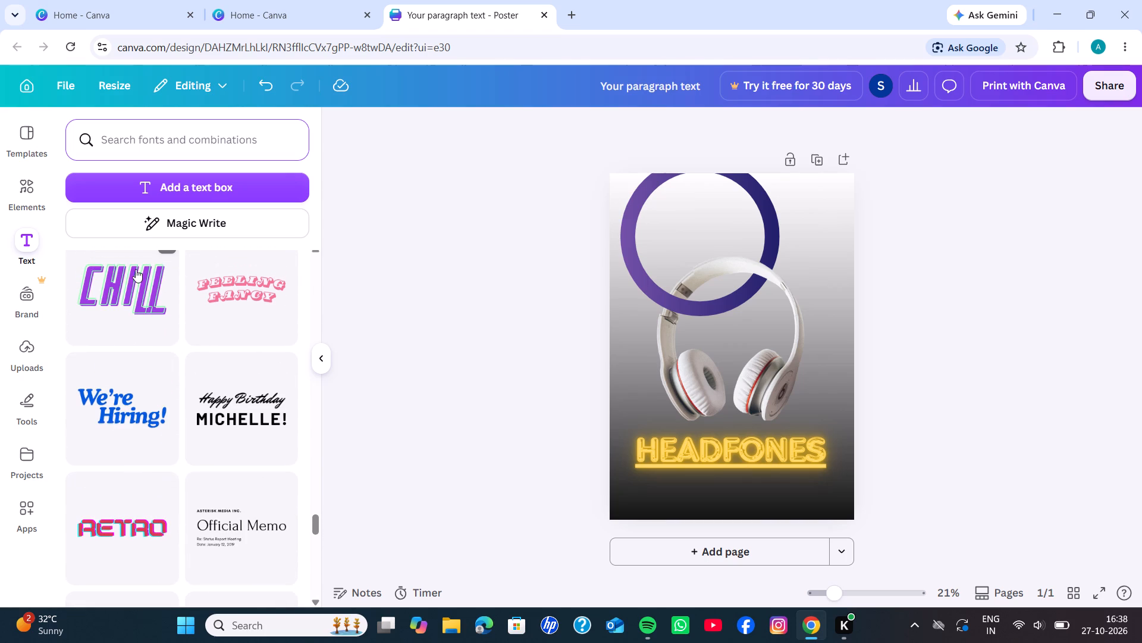
# Add the purple "CHILL" font combination to the poster and replace its word with "Headfones".
pyautogui.click(129, 284)
pyautogui.moveTo(129, 284); pyautogui.dragTo(453, 301)
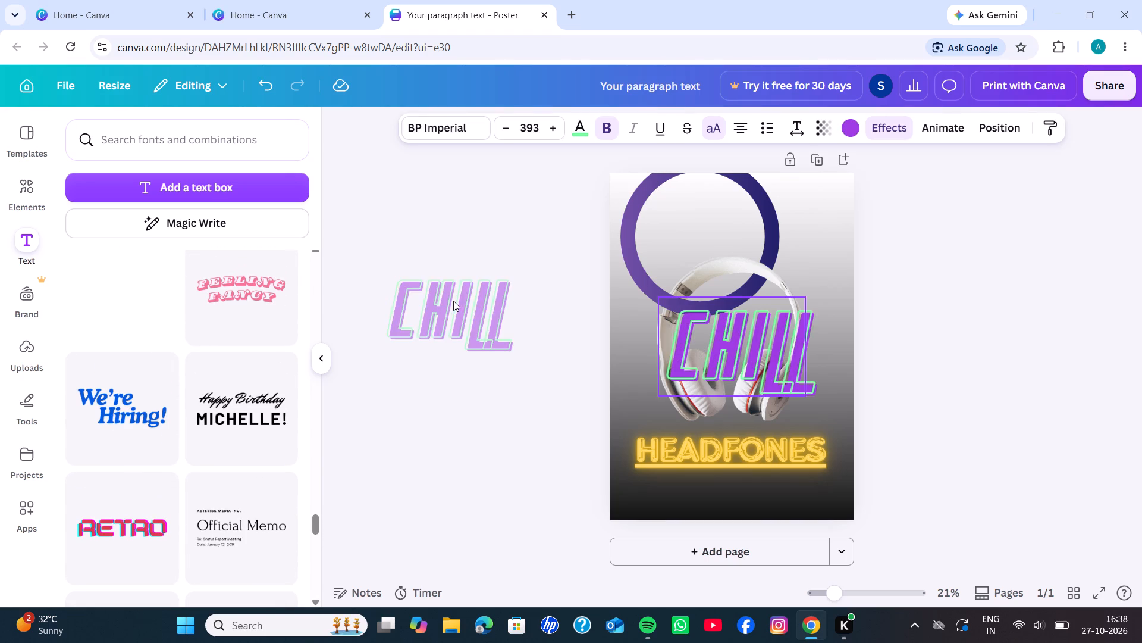
pyautogui.click(718, 344)
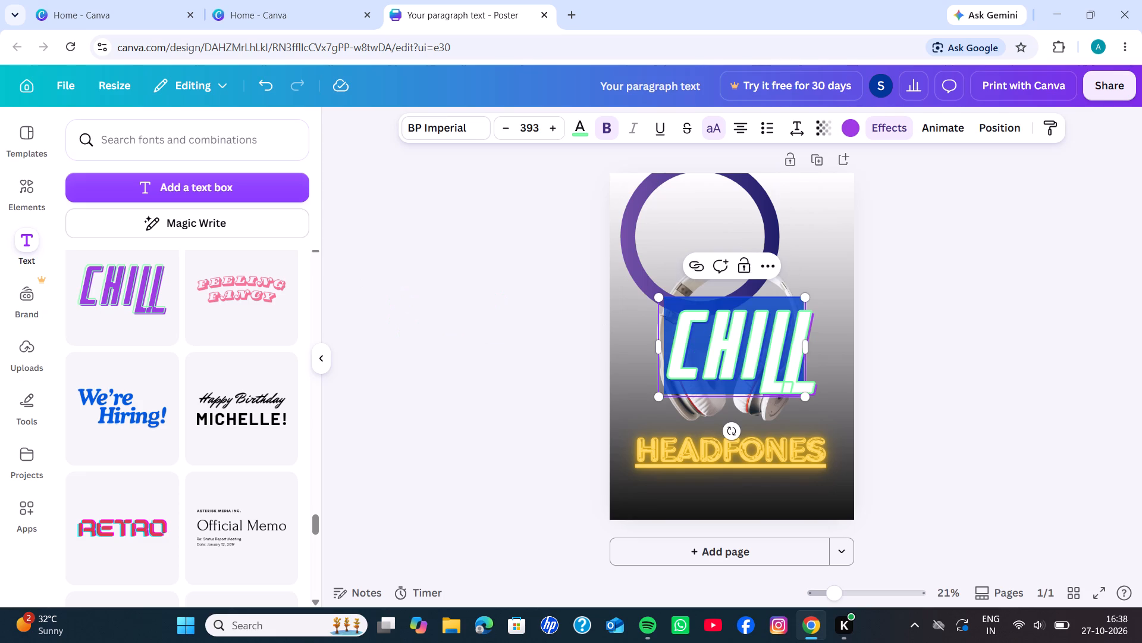
pyautogui.press('BackSpace')
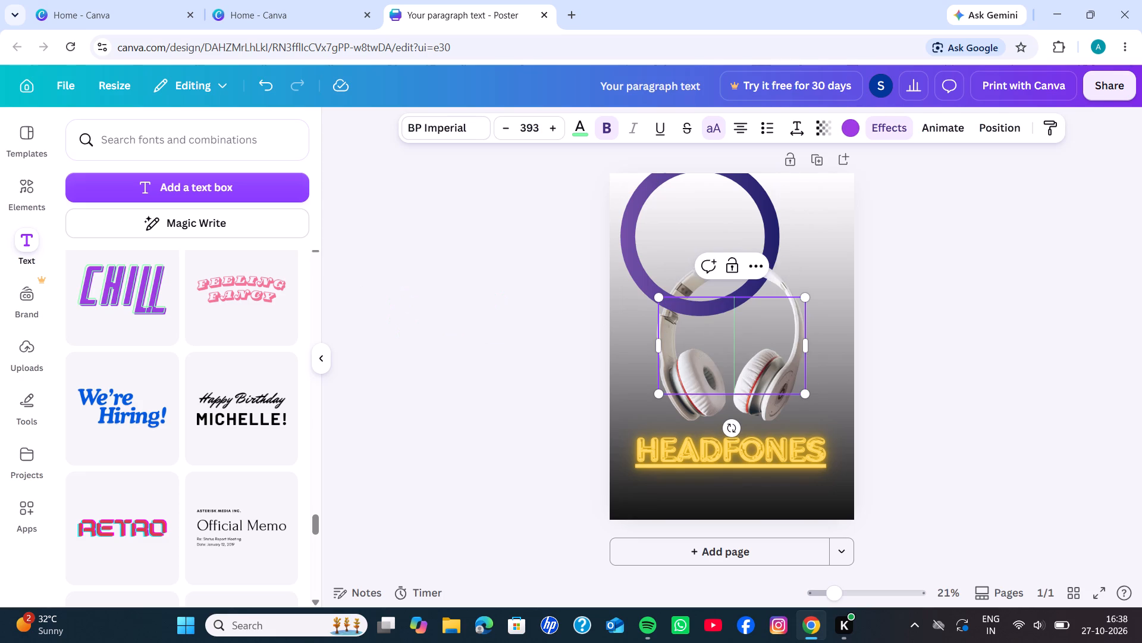
pyautogui.hotkey('shift', 'h')
pyautogui.write('eadf')
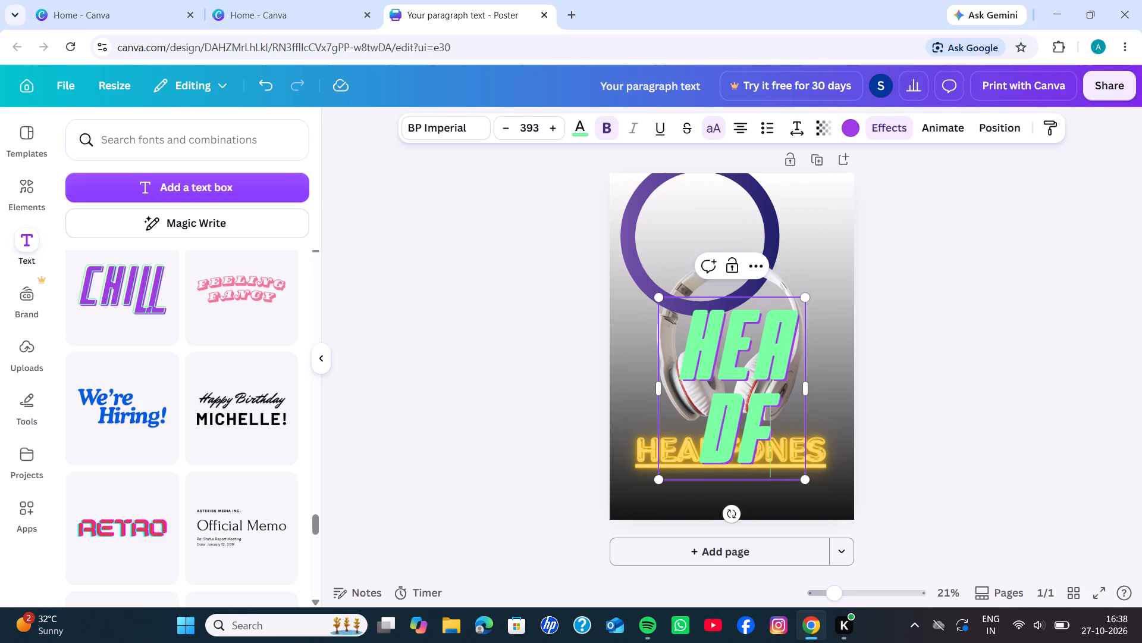
pyautogui.press('0')
pyautogui.press('BackSpace')
pyautogui.write('on')
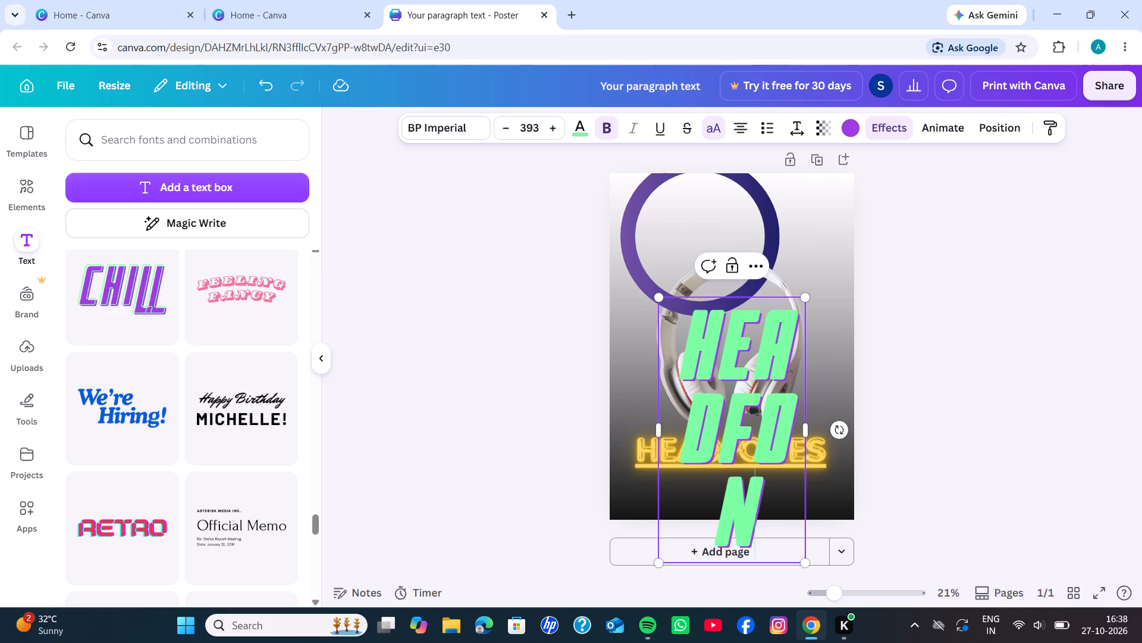
pyautogui.write('es')
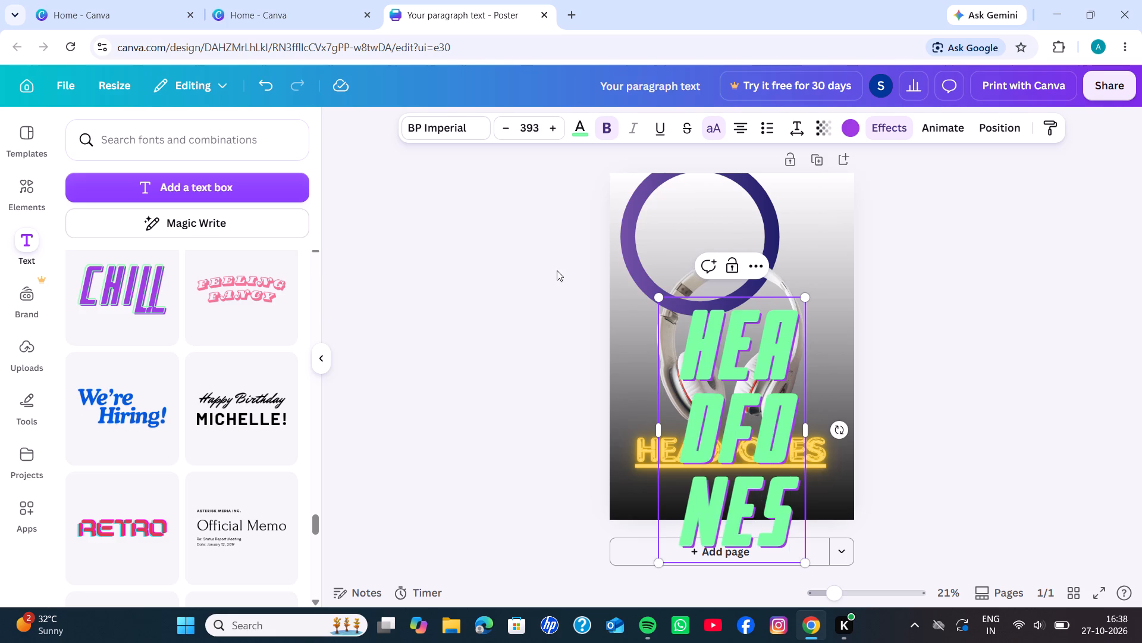
# Reduce the new green "HEADFONES" text to font size 171.
pyautogui.click(504, 124)
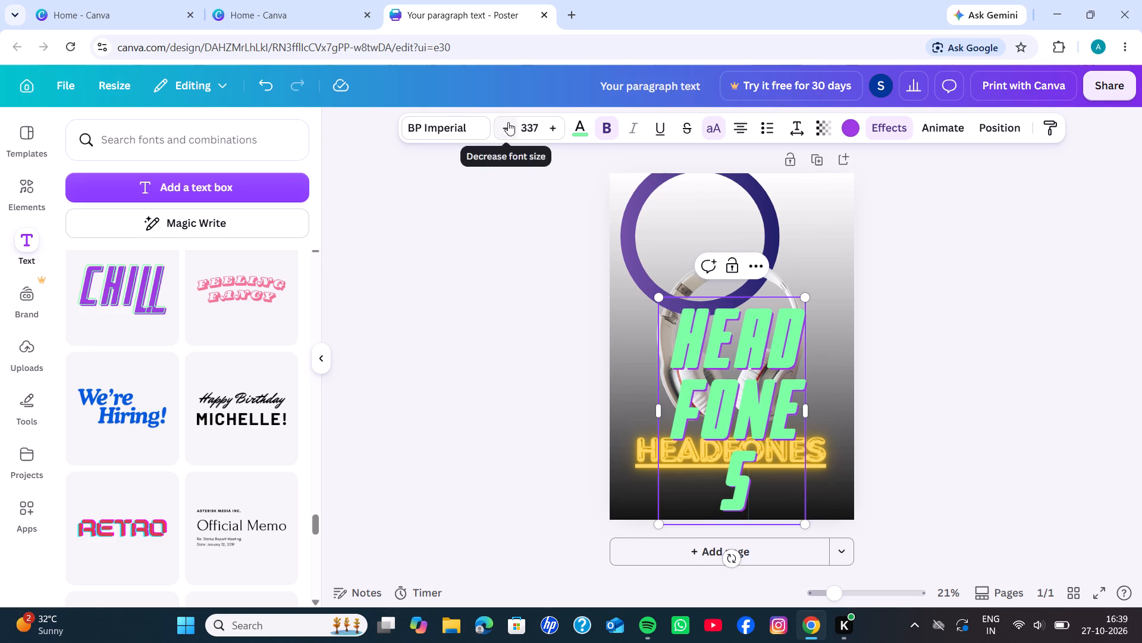
pyautogui.moveTo(507, 121); pyautogui.dragTo(338, 183)
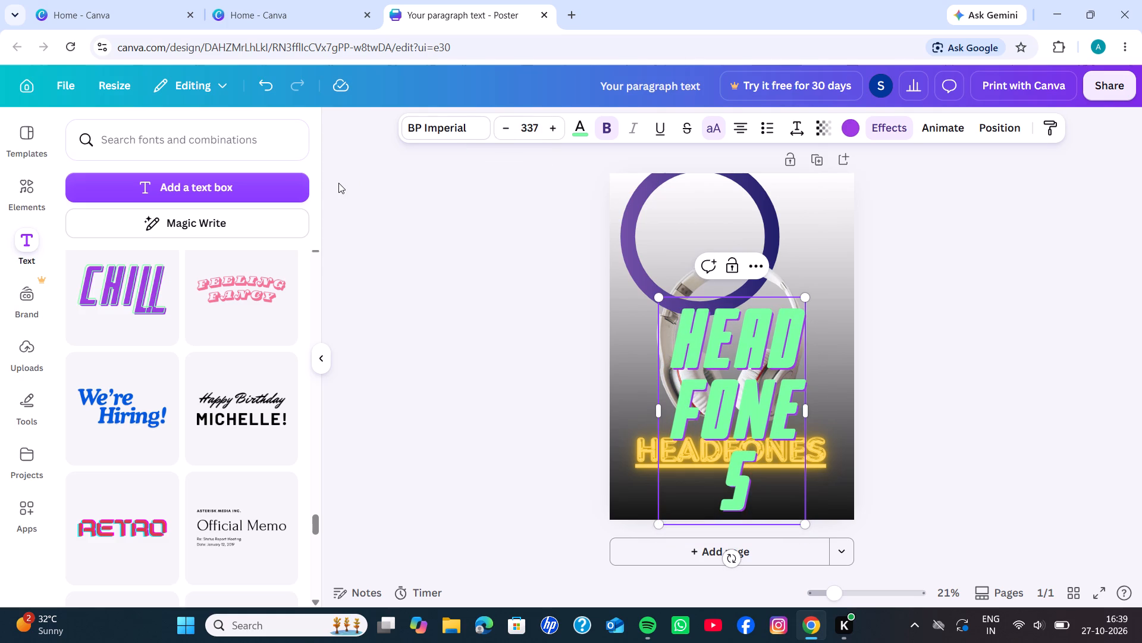
pyautogui.hscroll(1, 338, 183)
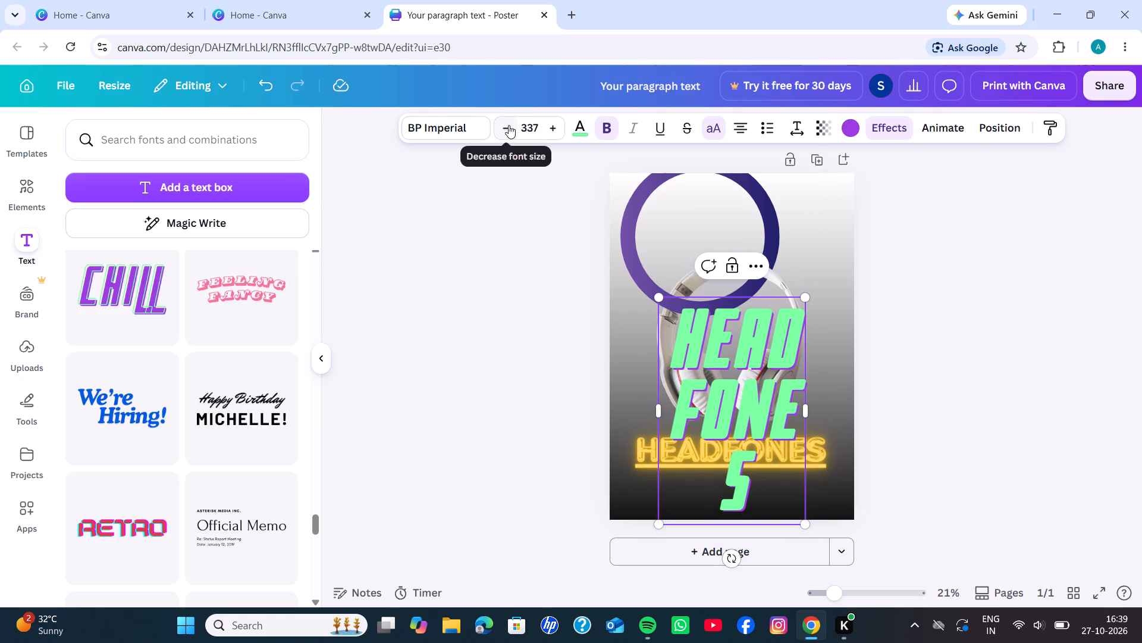
pyautogui.click(508, 126)
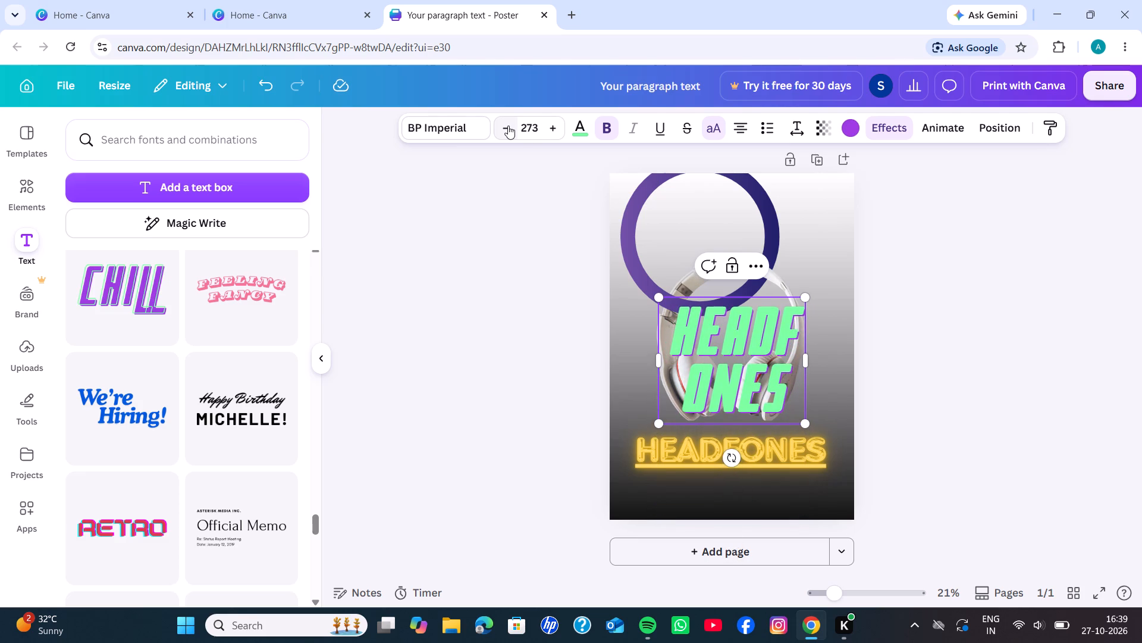
pyautogui.click(508, 126)
pyautogui.click(508, 126)
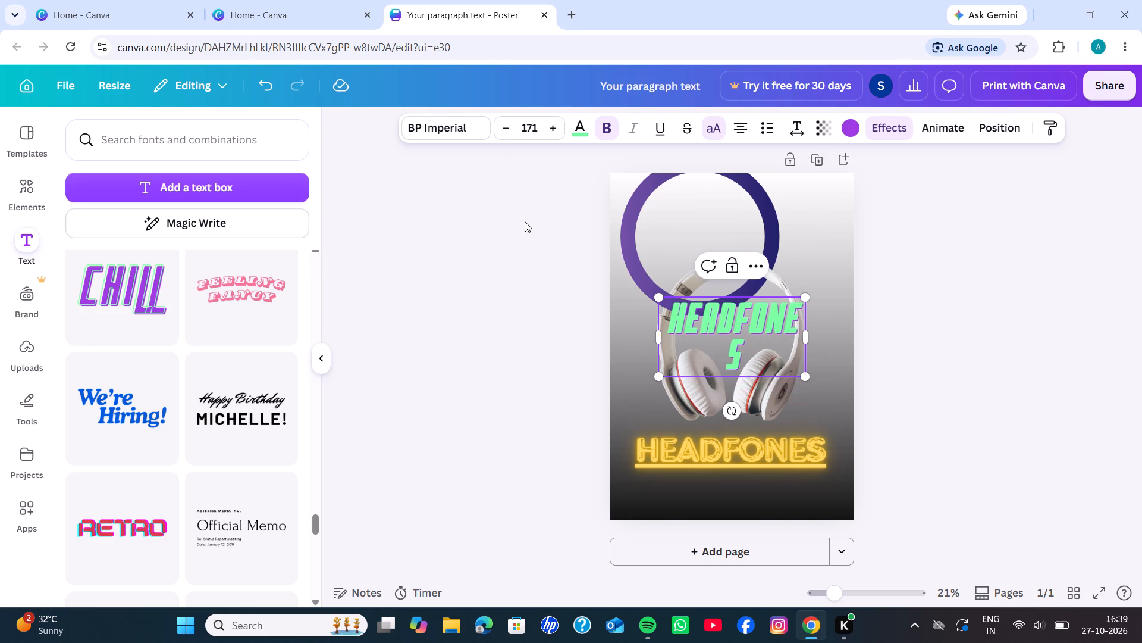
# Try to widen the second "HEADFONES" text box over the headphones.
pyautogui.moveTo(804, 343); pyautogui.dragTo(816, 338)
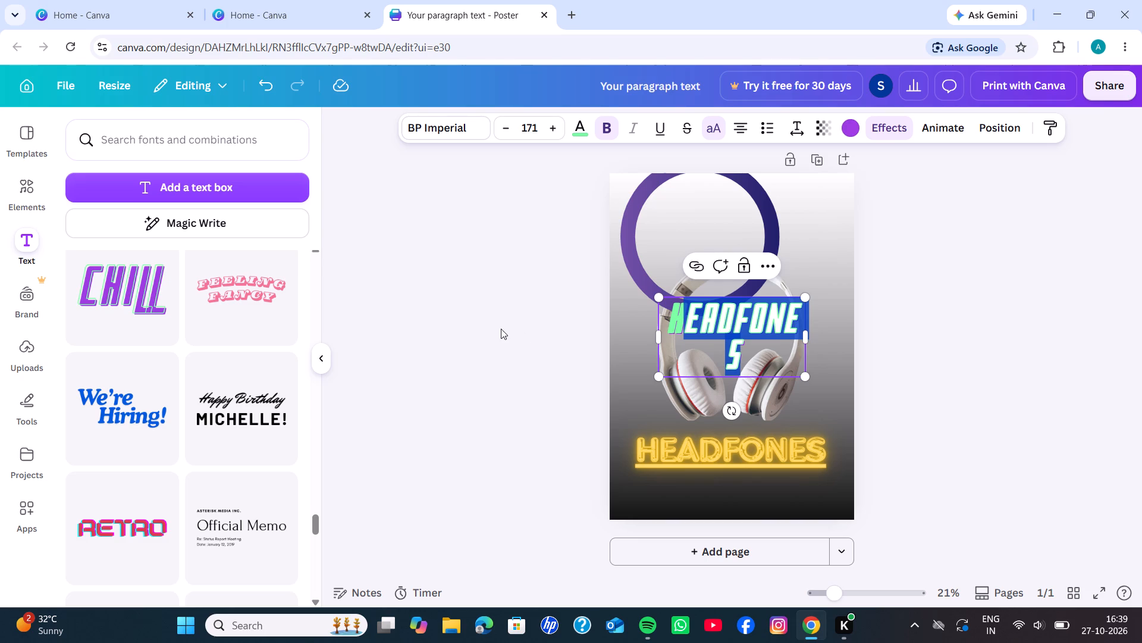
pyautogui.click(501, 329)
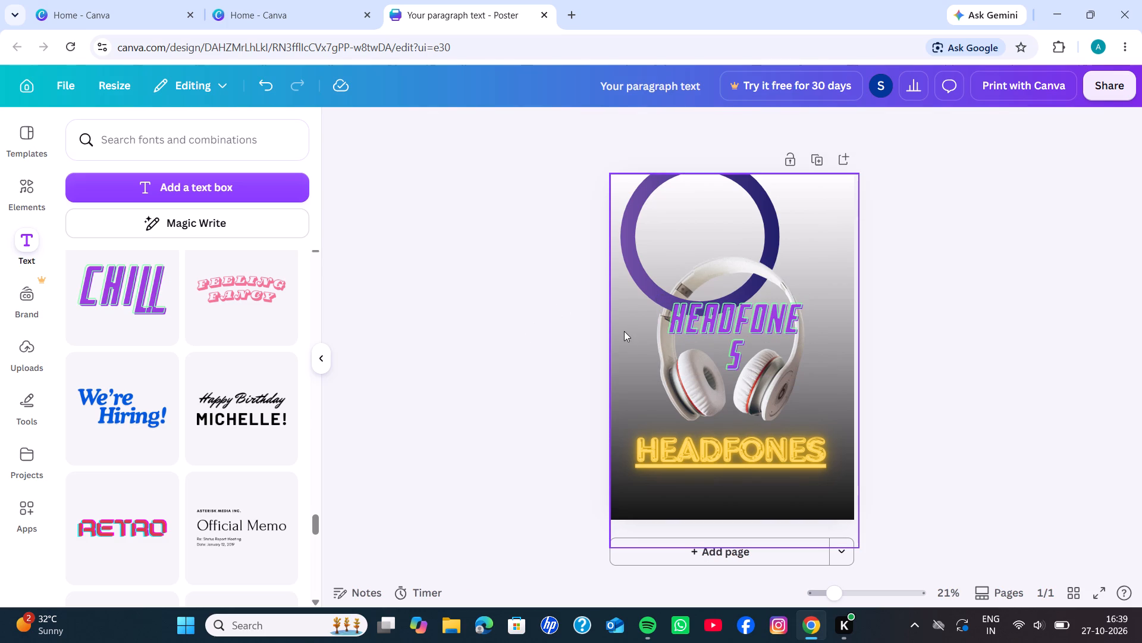
# Narrow the black gradient background image to a width of 42, matching the page's edge.
pyautogui.rightClick(638, 348)
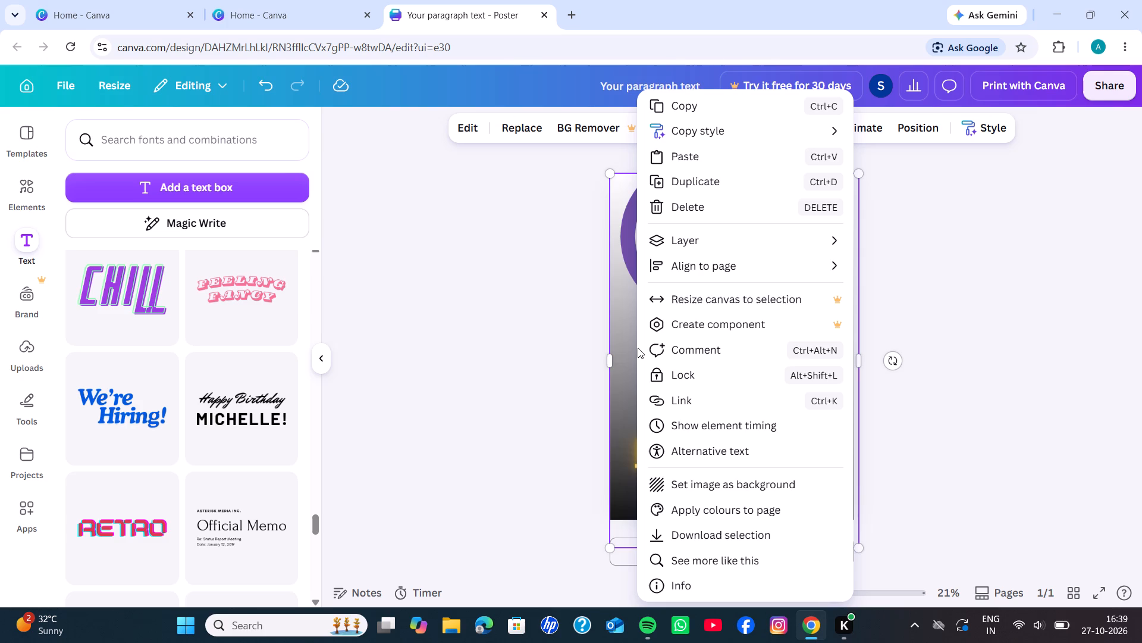
pyautogui.click(513, 339)
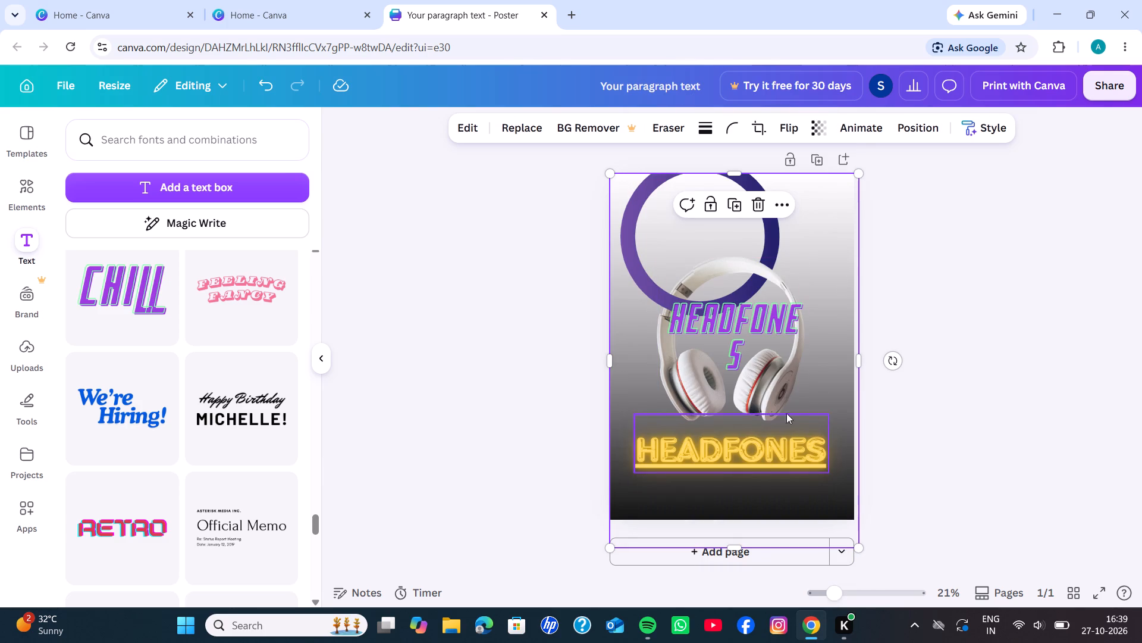
pyautogui.click(858, 186)
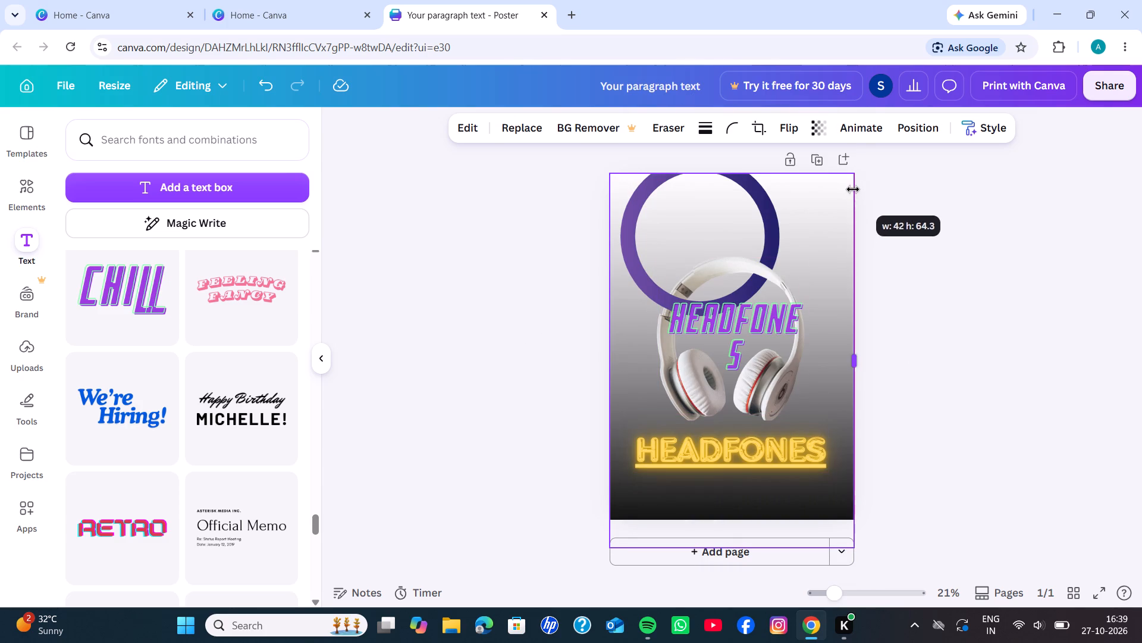
pyautogui.rightClick(502, 342)
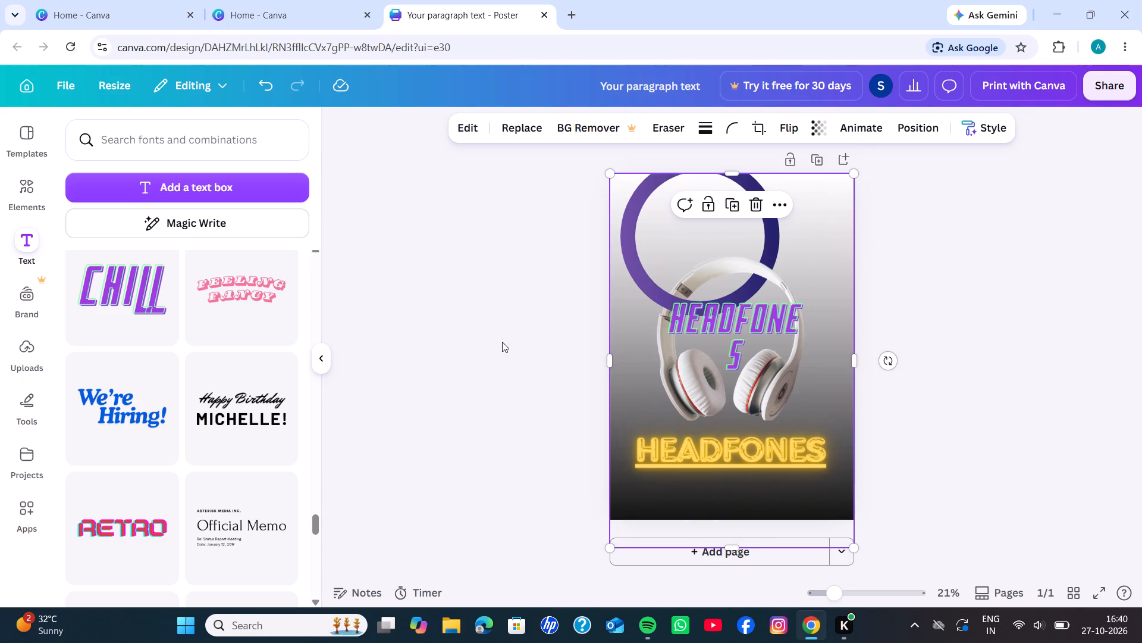
pyautogui.click(478, 336)
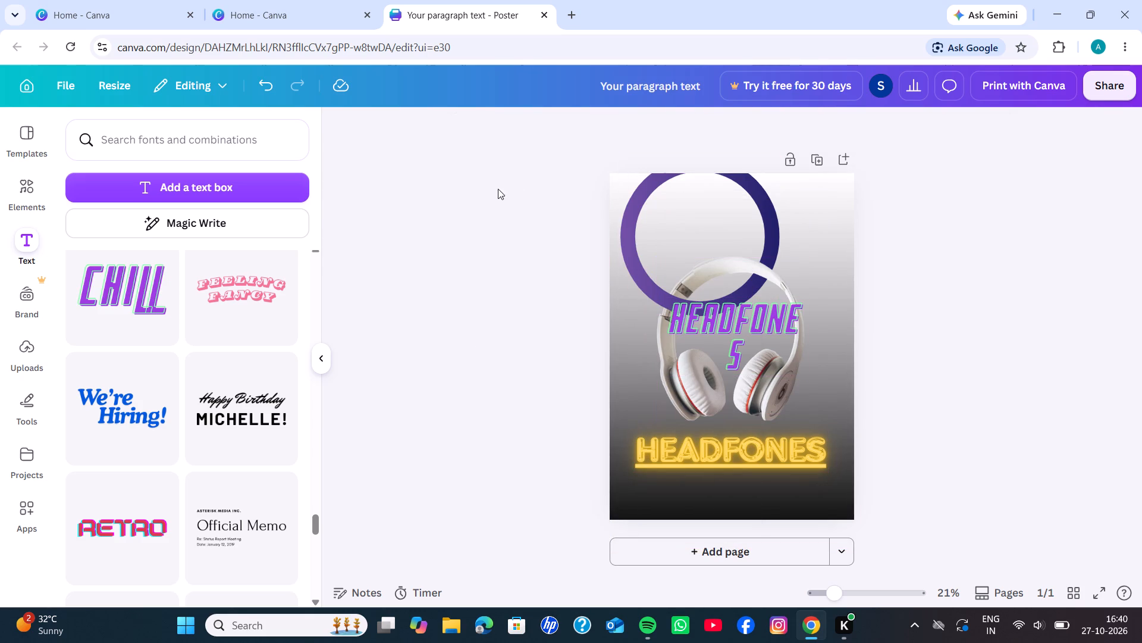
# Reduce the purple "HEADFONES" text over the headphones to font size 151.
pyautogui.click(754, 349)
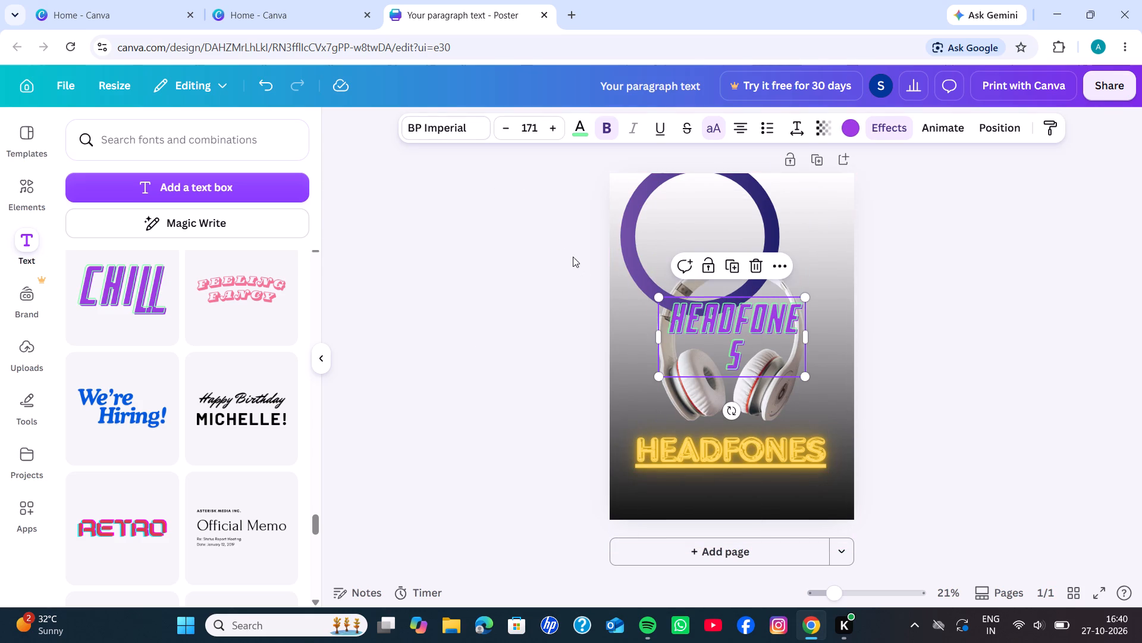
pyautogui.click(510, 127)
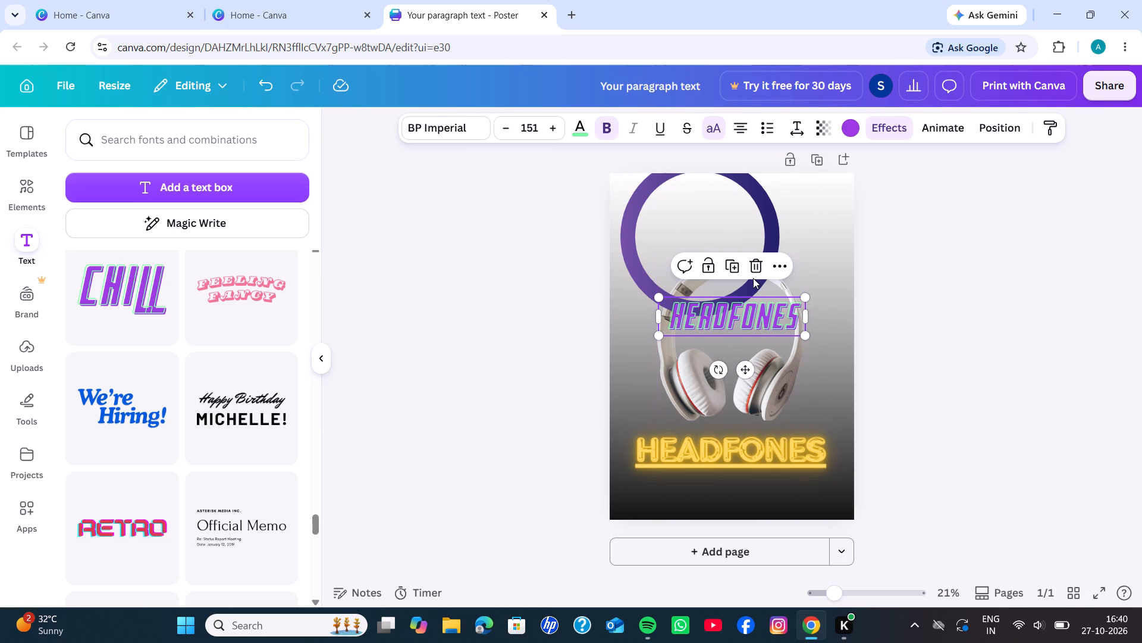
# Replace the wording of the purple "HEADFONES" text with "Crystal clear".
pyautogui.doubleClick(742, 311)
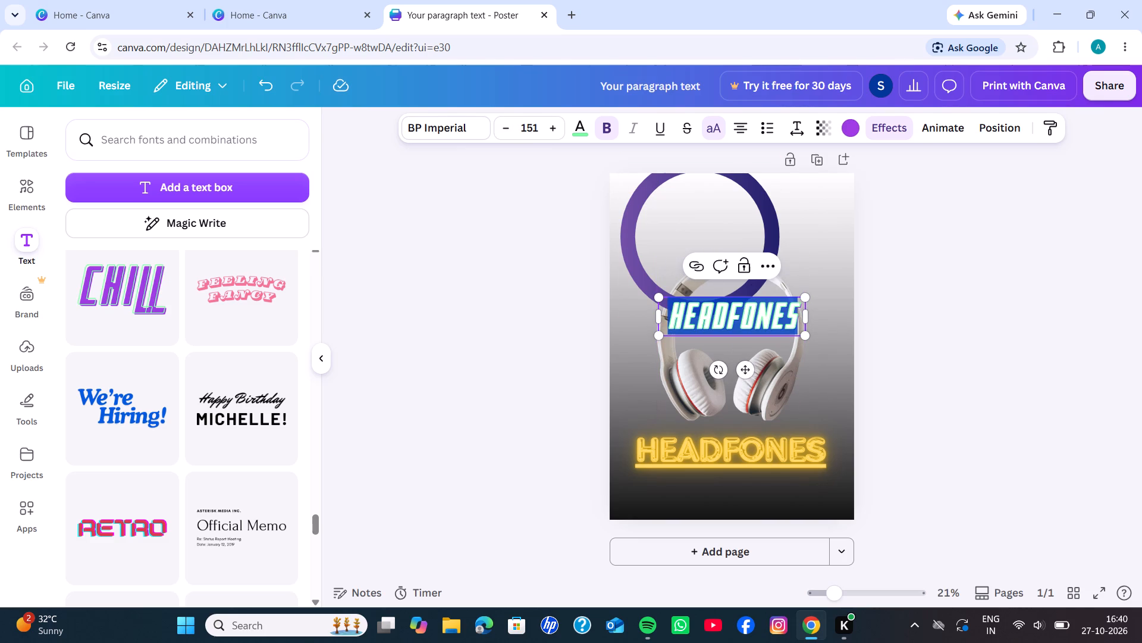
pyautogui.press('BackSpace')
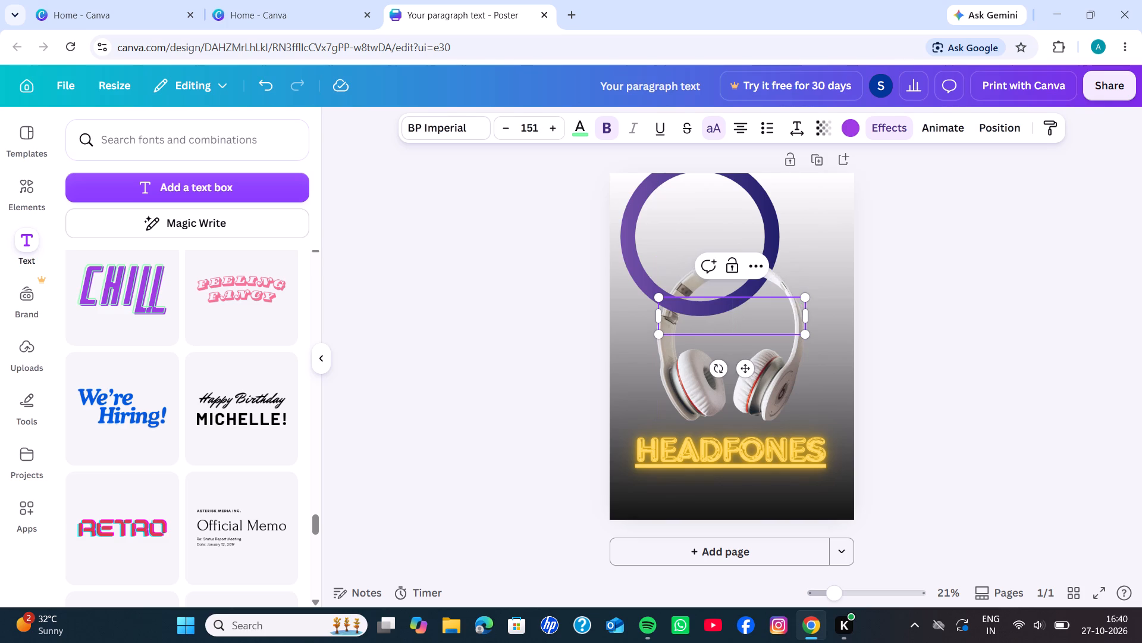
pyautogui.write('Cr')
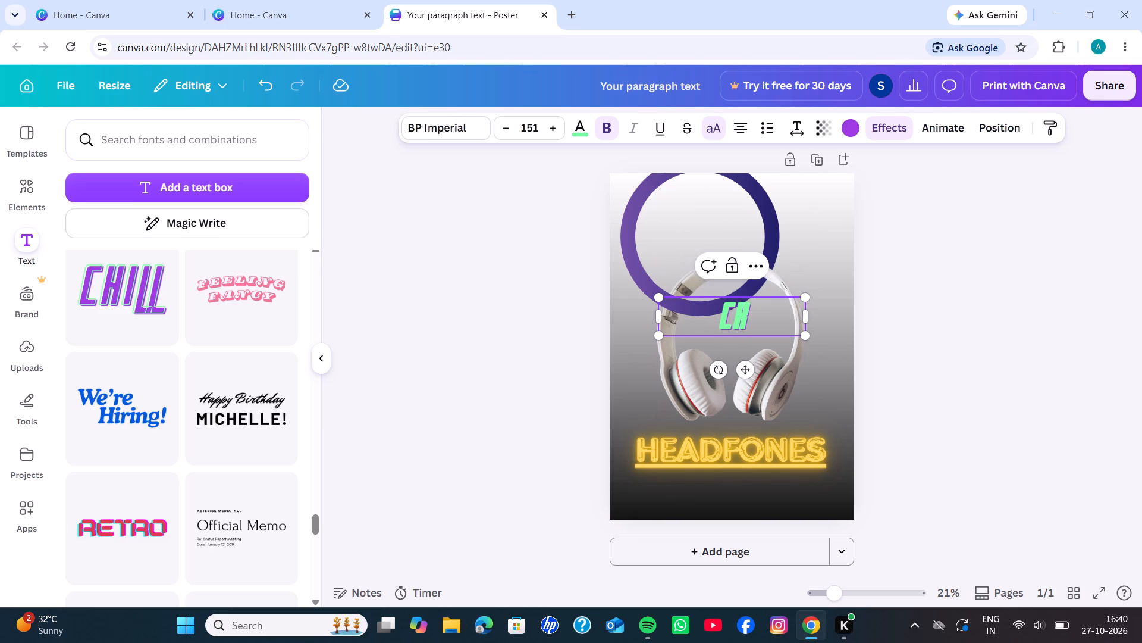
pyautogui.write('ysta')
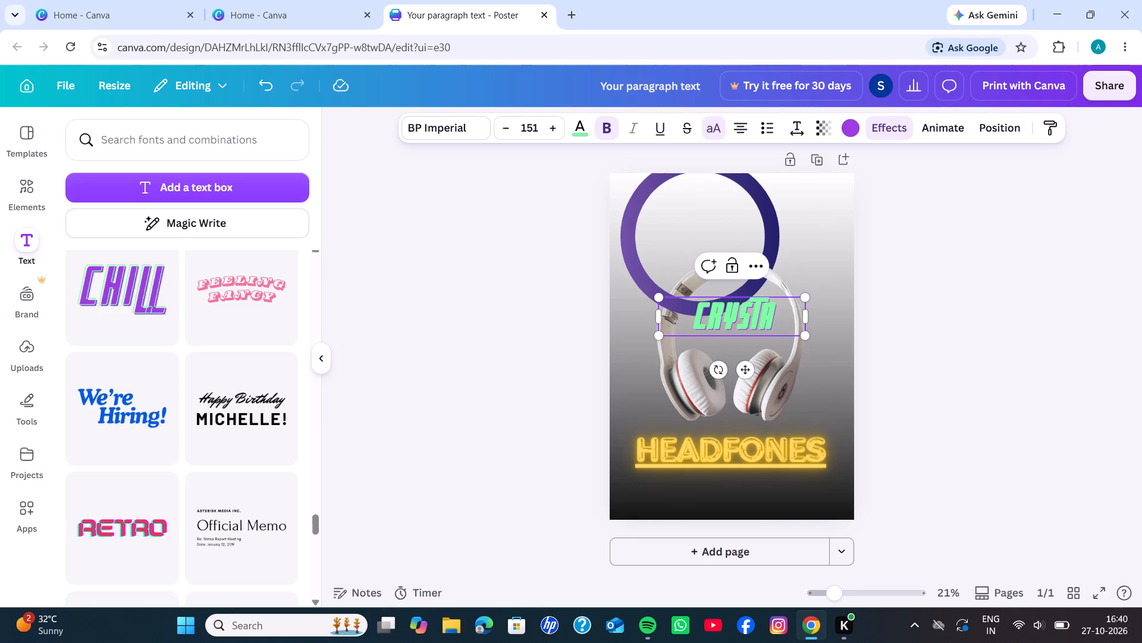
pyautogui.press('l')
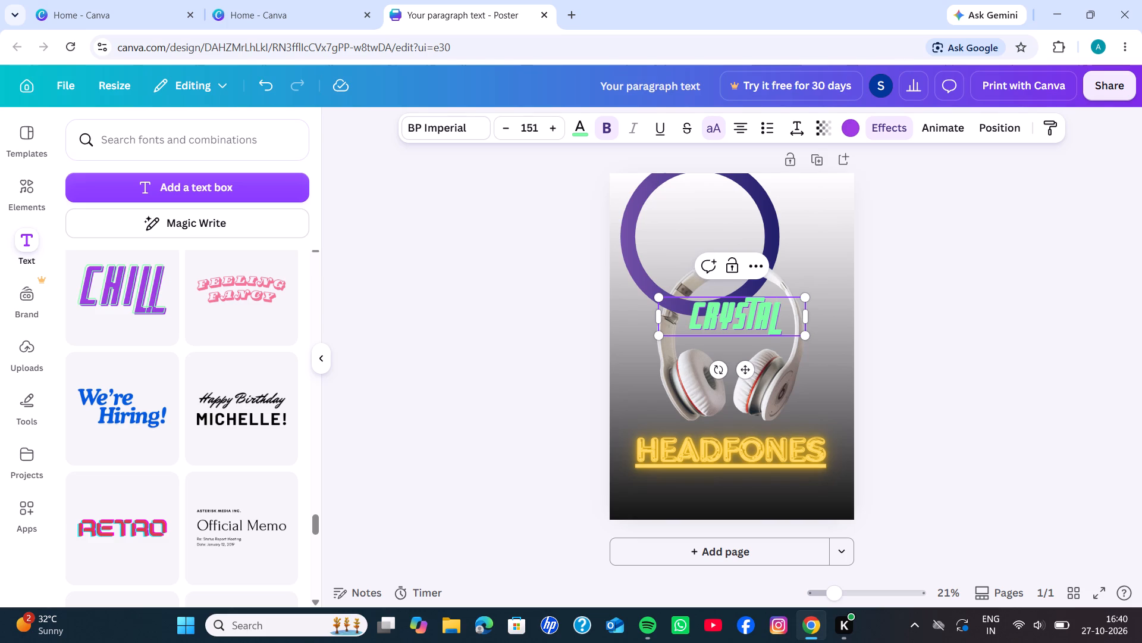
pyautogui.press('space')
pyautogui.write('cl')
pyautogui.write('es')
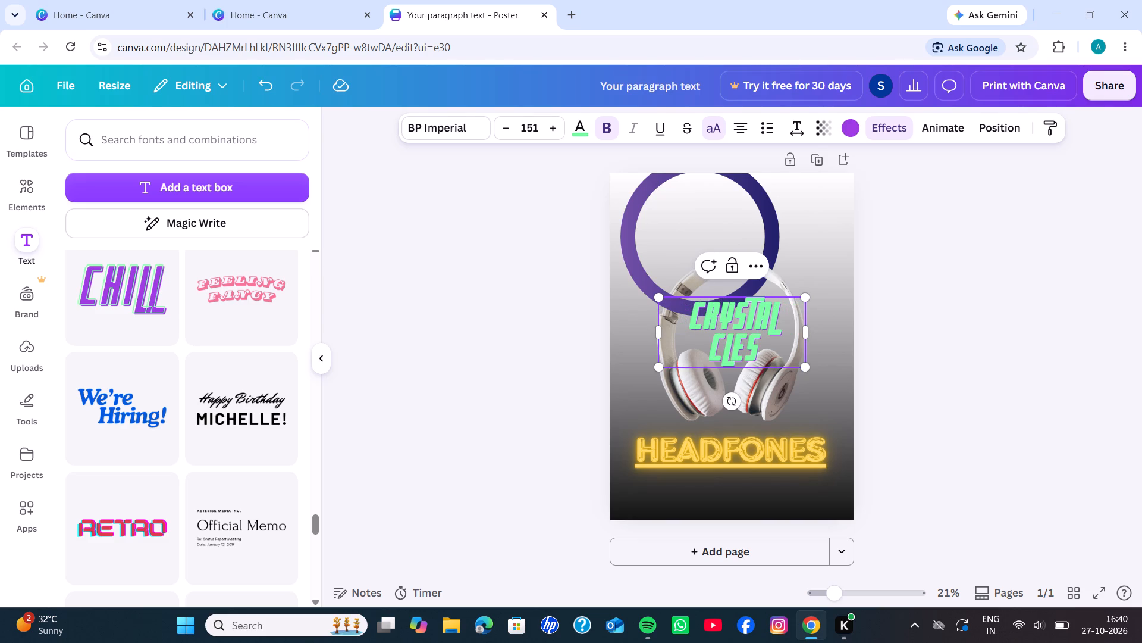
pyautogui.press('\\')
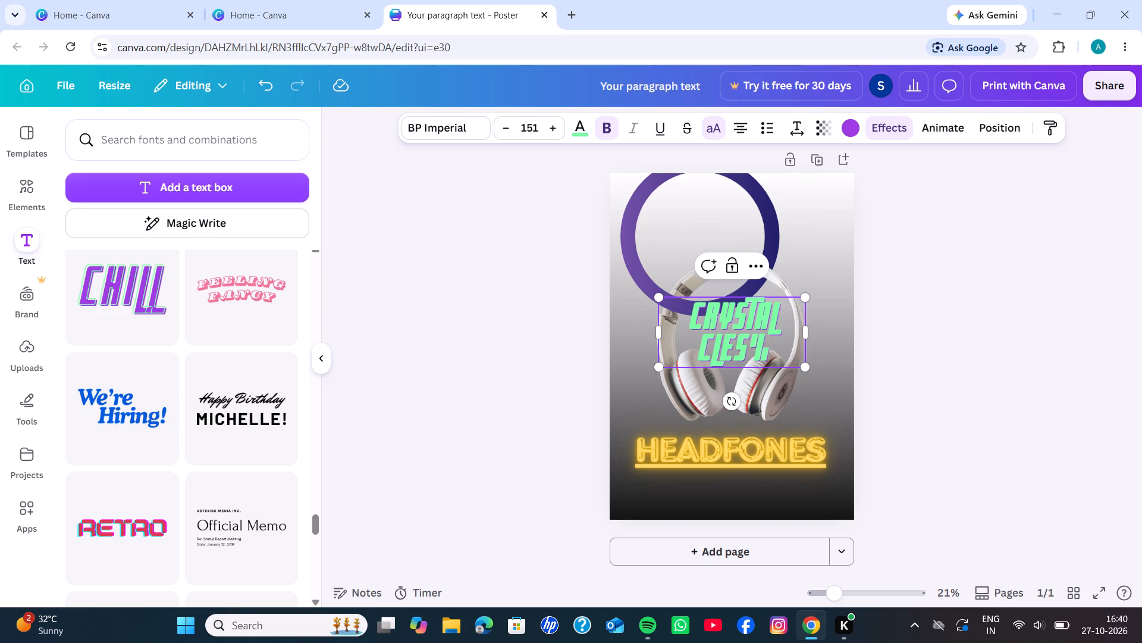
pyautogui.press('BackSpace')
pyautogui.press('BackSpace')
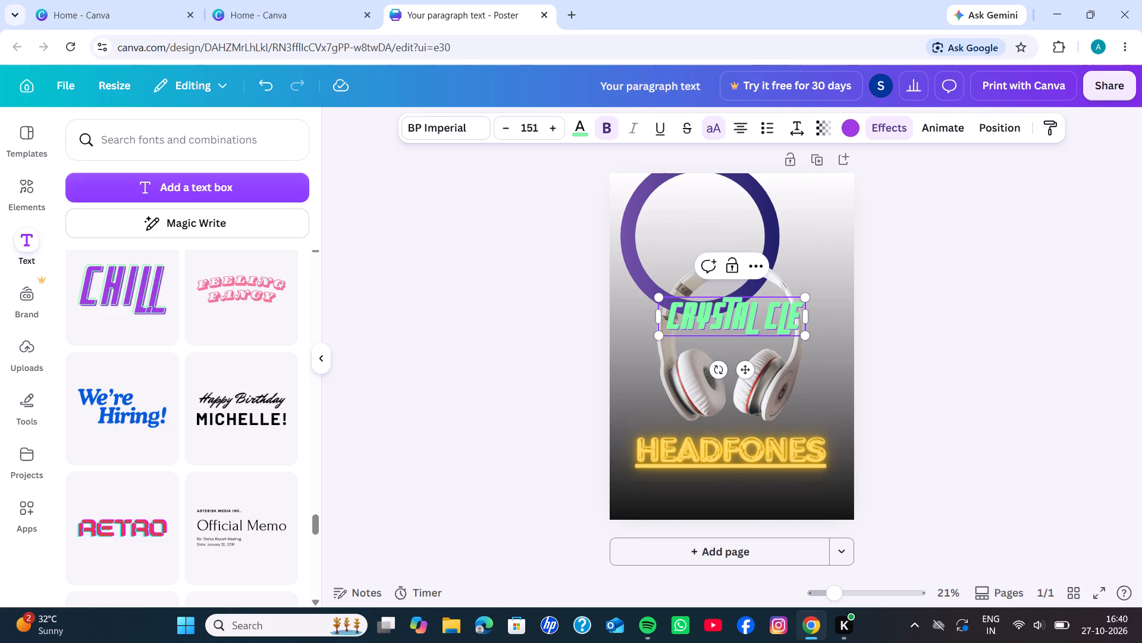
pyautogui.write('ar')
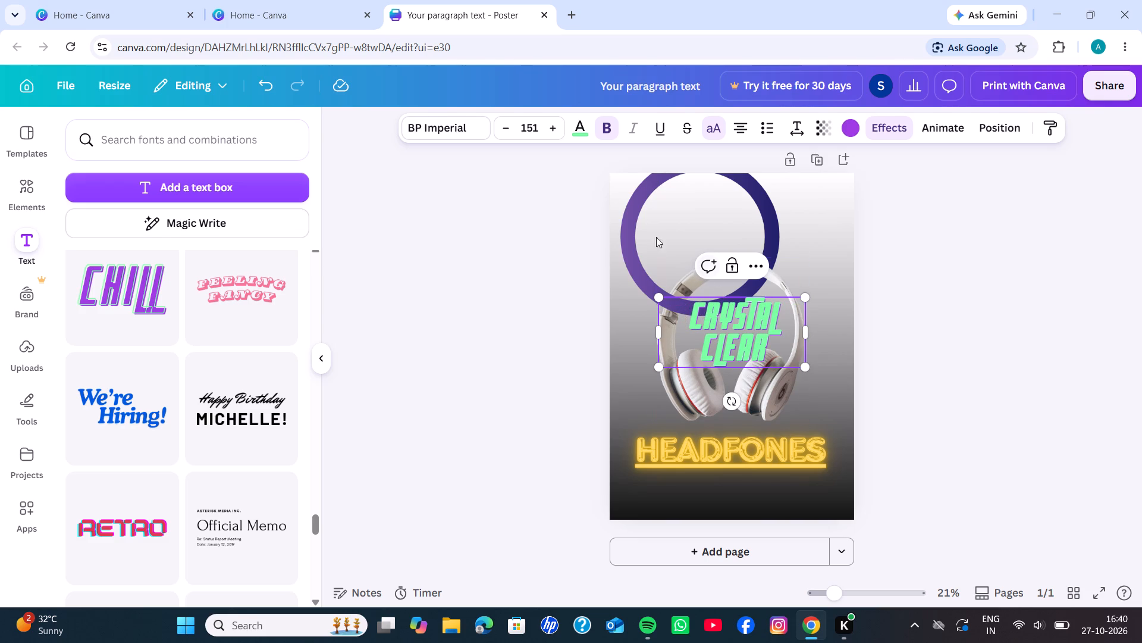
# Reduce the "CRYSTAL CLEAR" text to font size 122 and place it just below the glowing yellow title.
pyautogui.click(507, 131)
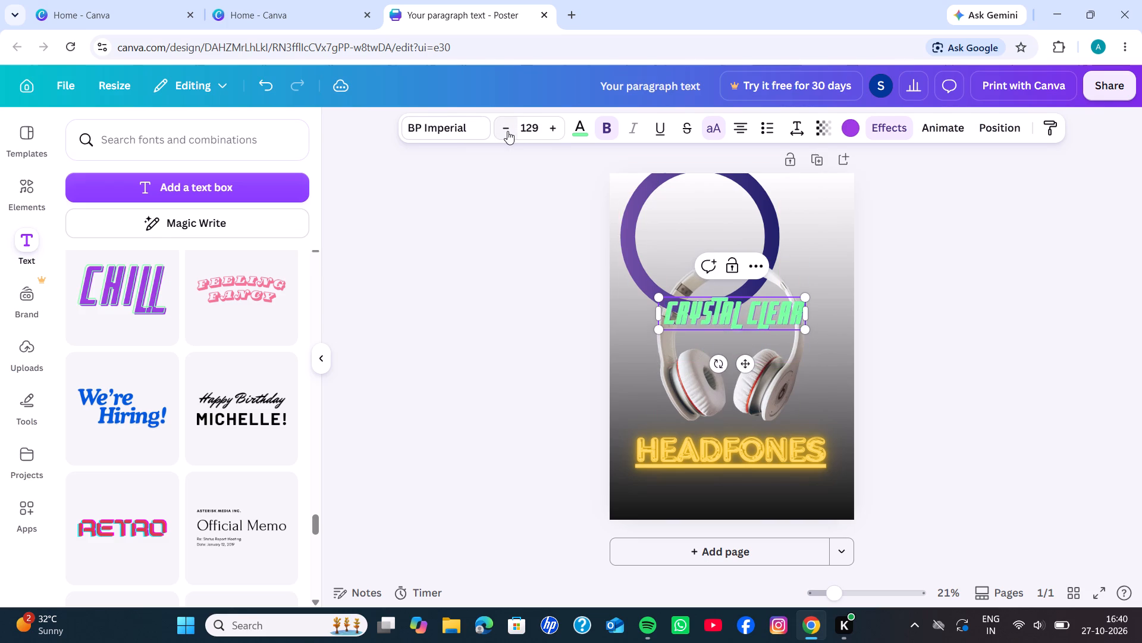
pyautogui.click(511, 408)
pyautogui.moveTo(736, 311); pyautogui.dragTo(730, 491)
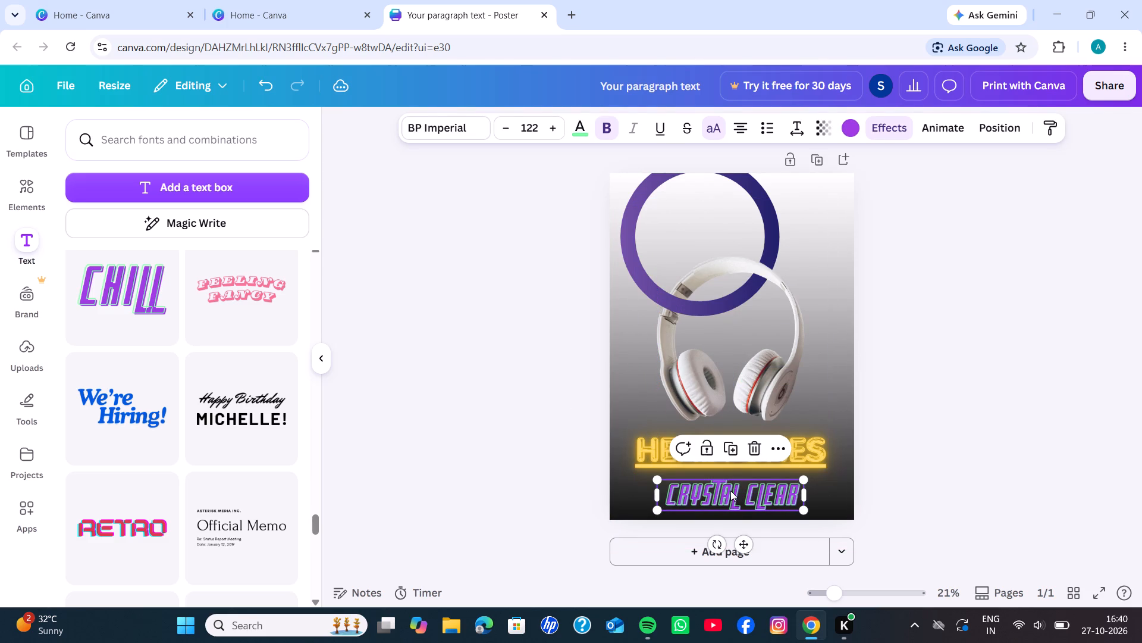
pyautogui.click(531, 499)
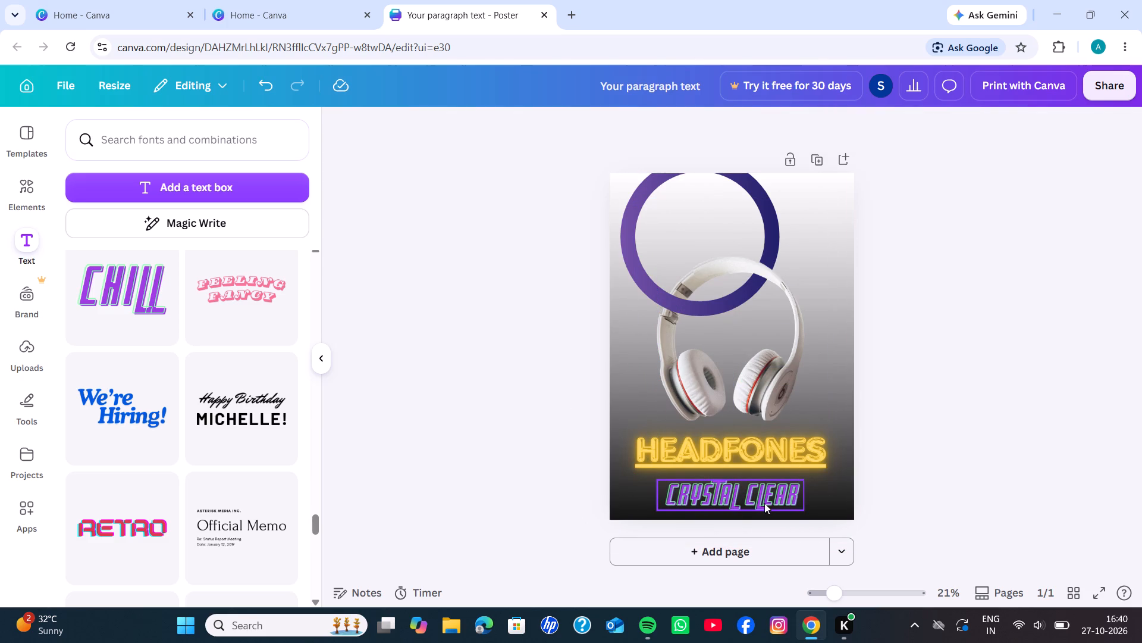
# Delete the "CRYSTAL CLEAR" text from the poster.
pyautogui.click(764, 501)
pyautogui.click(748, 447)
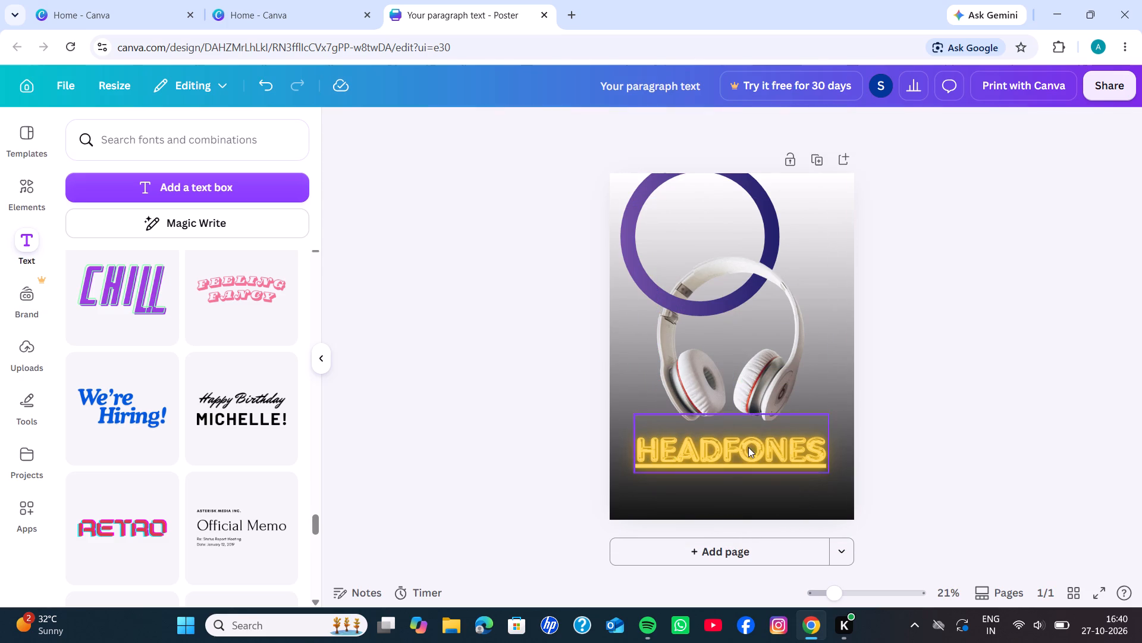
# Search the fonts and combinations for "glow" and add the glowing purple "Now Open!" combination to the poster.
pyautogui.click(132, 147)
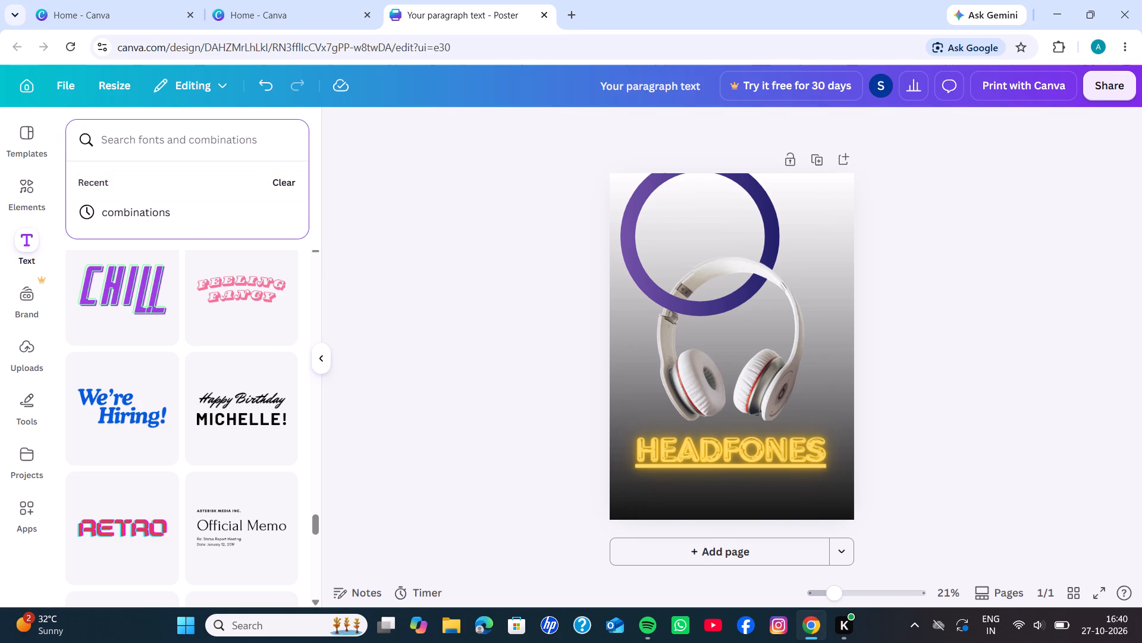
pyautogui.write('glow')
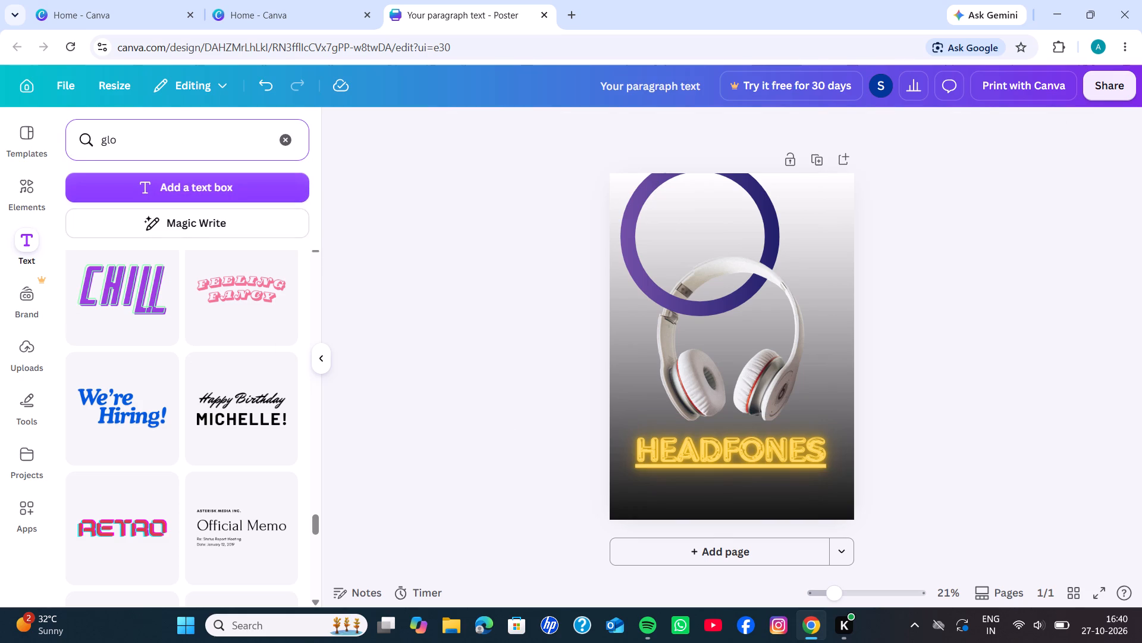
pyautogui.press('Return')
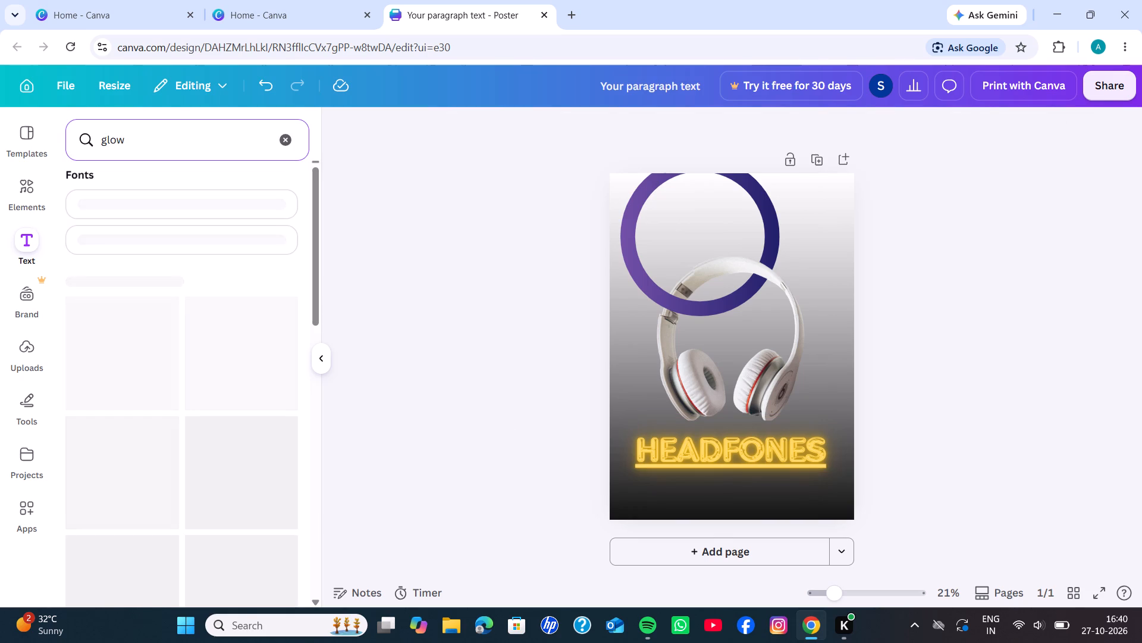
pyautogui.scroll(-2, 140, 280)
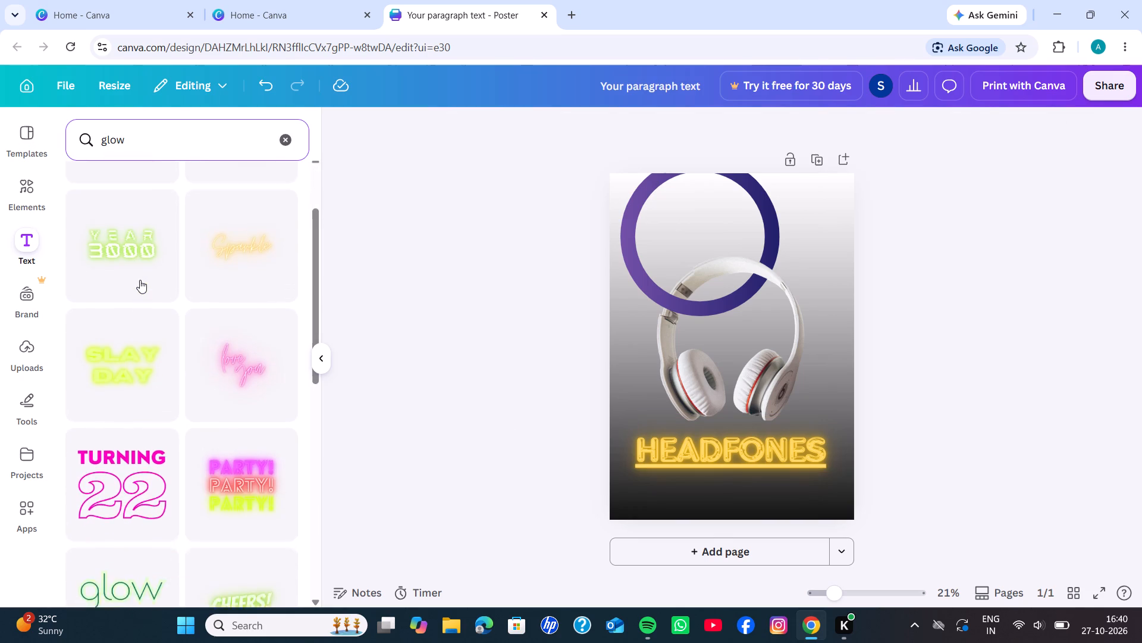
pyautogui.scroll(-2, 140, 280)
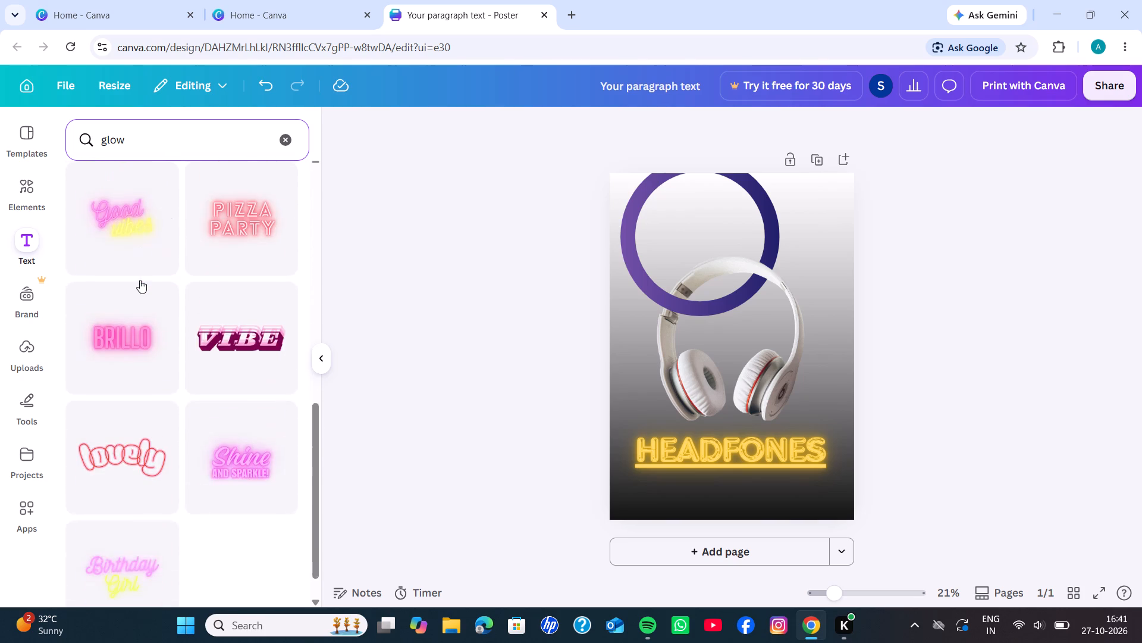
pyautogui.scroll(-2, 140, 280)
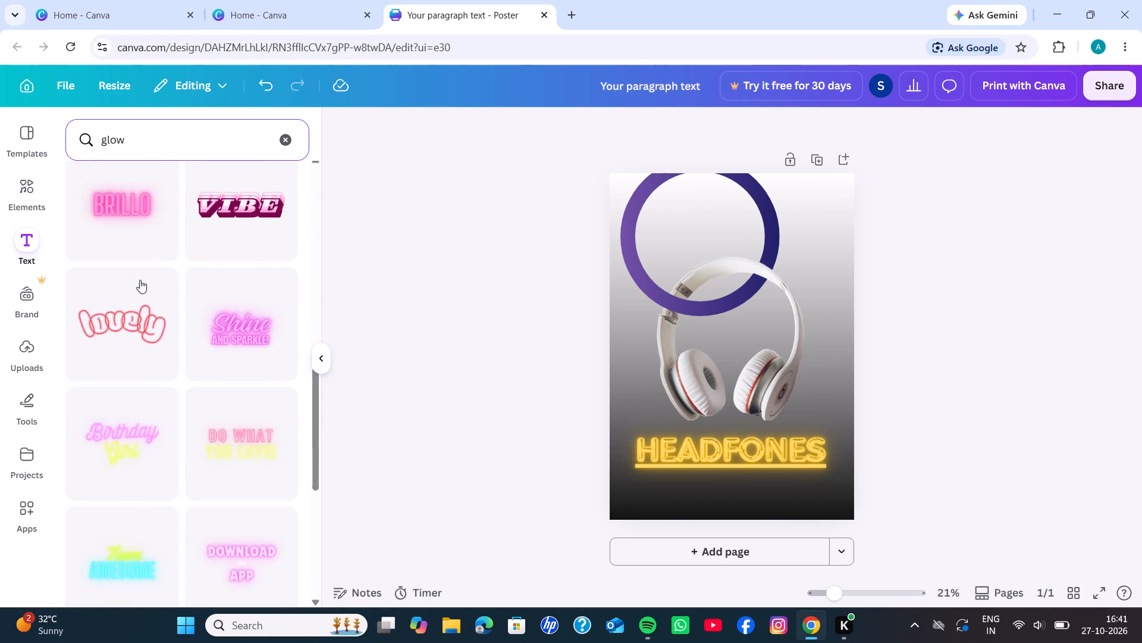
pyautogui.scroll(-2, 140, 280)
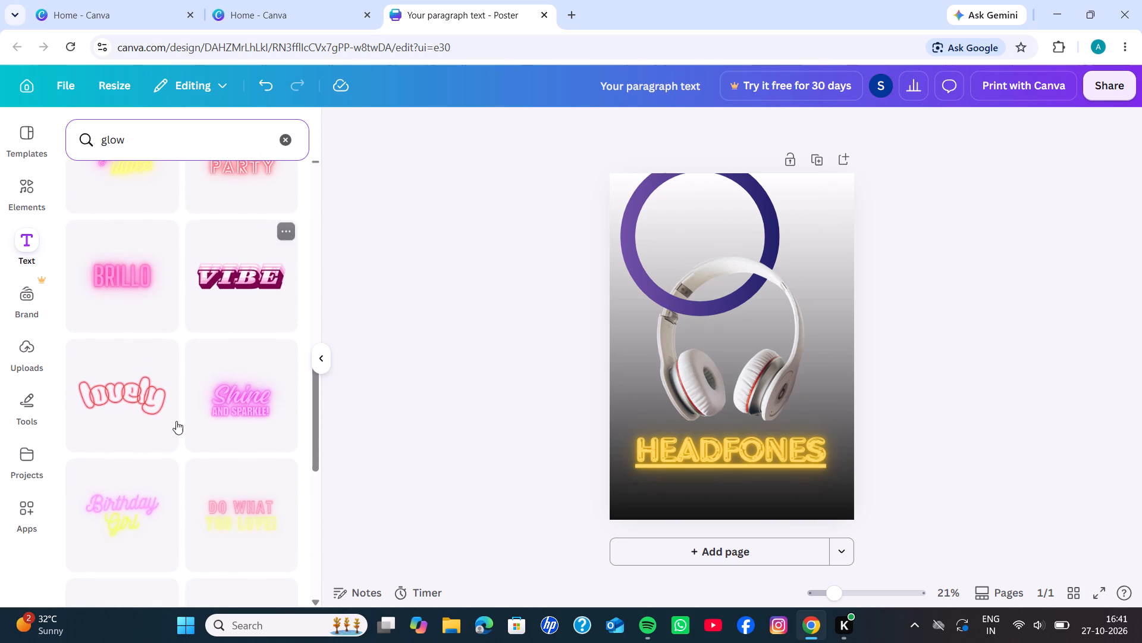
pyautogui.scroll(-5, 144, 499)
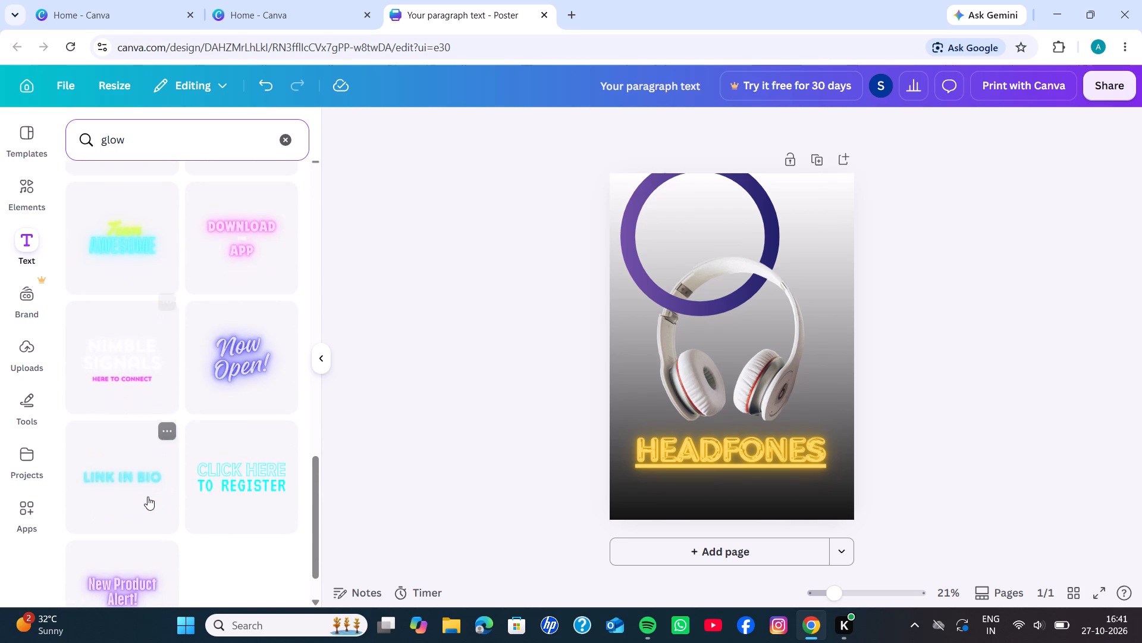
pyautogui.click(244, 368)
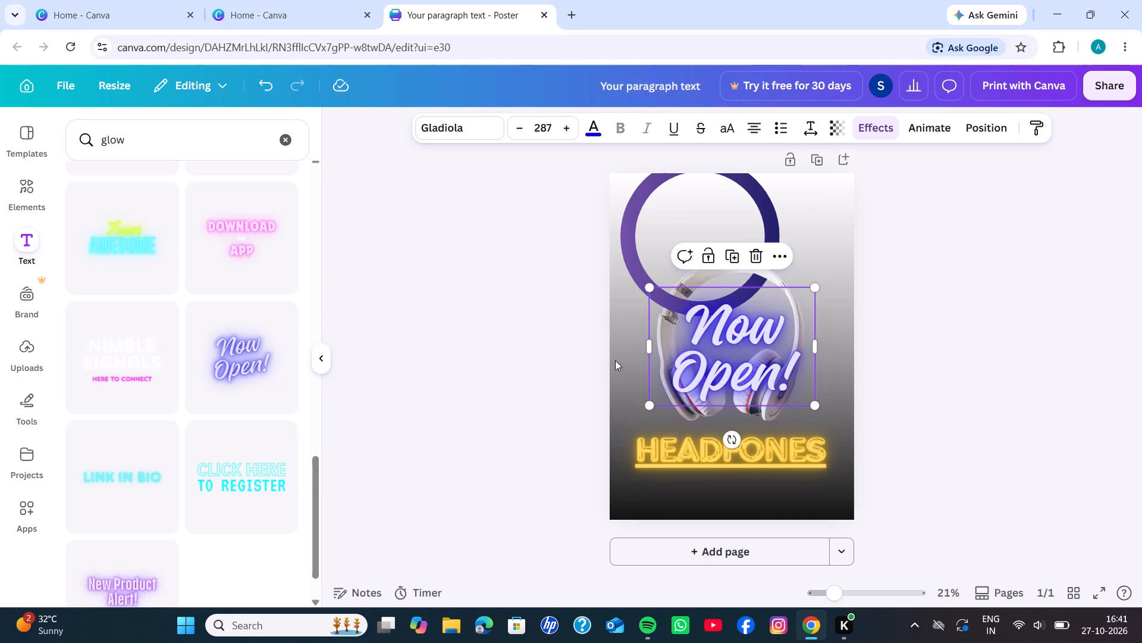
# Delete the word "Open!" from the glowing purple "Now Open!" text.
pyautogui.click(697, 377)
pyautogui.click(697, 377)
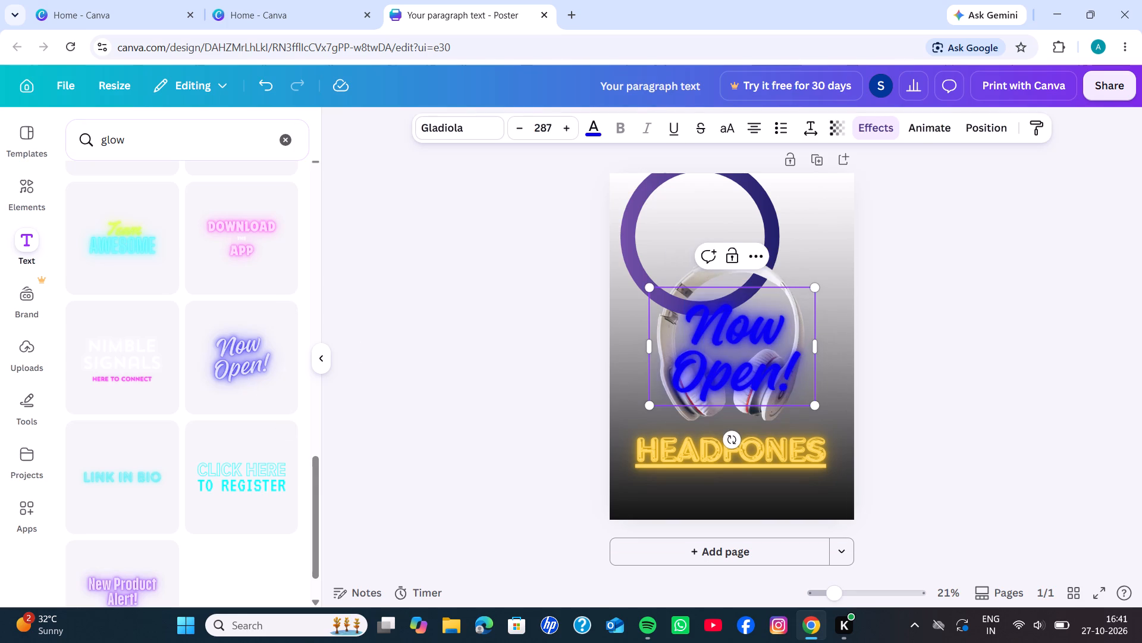
pyautogui.doubleClick(697, 377)
pyautogui.tripleClick(697, 377)
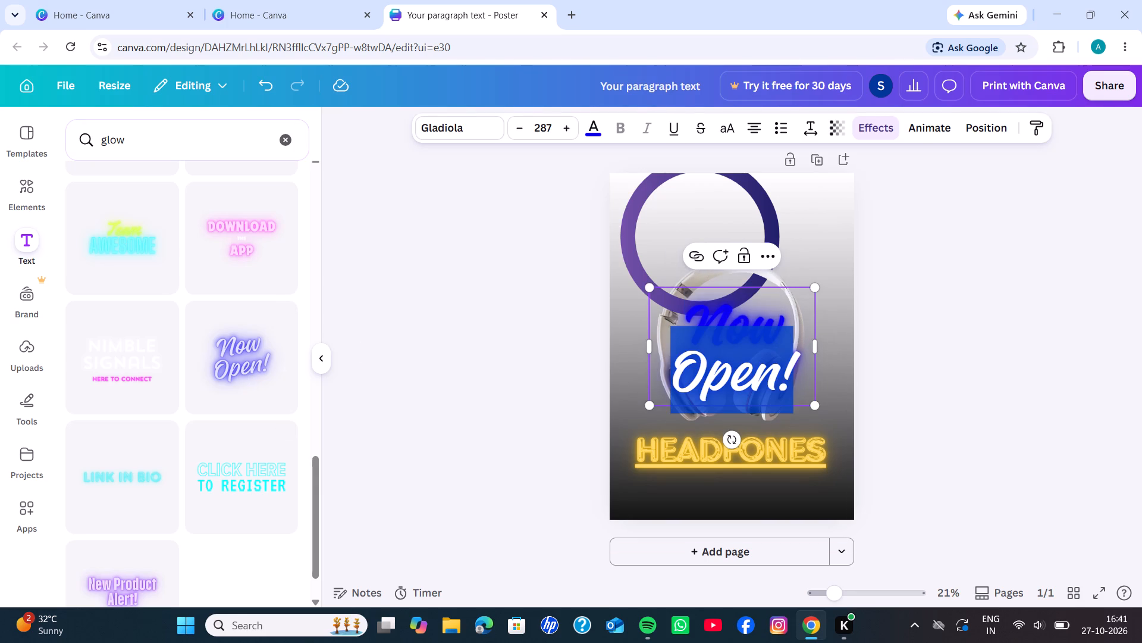
pyautogui.tripleClick(697, 377)
pyautogui.click(697, 377)
pyautogui.moveTo(555, 386); pyautogui.dragTo(665, 364)
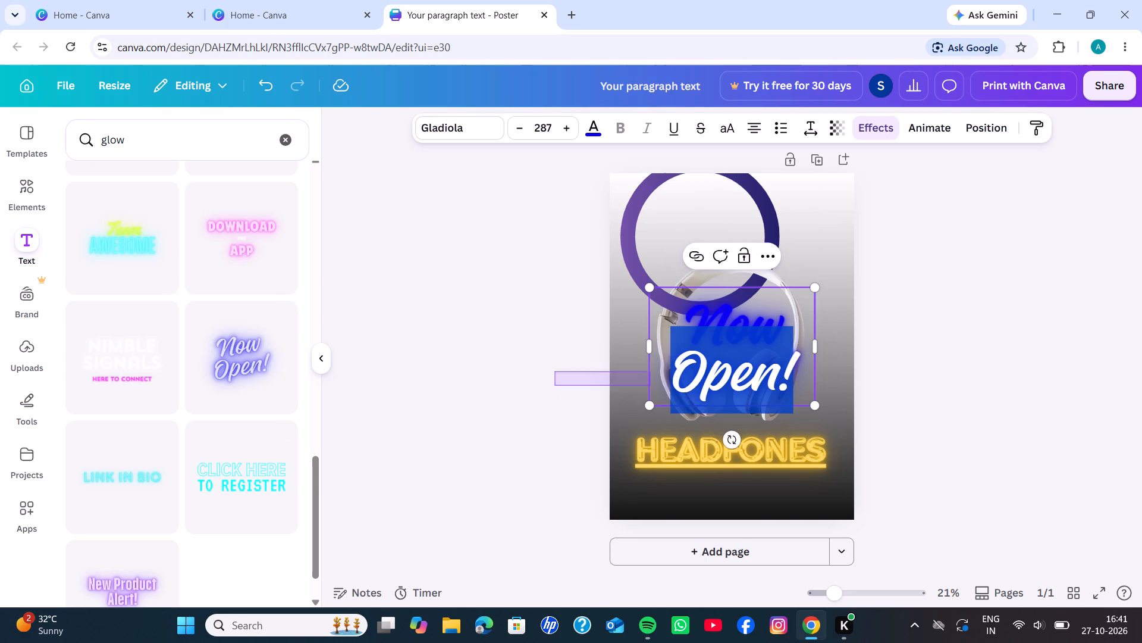
pyautogui.moveTo(665, 364); pyautogui.dragTo(545, 404)
pyautogui.click(545, 404)
pyautogui.doubleClick(767, 320)
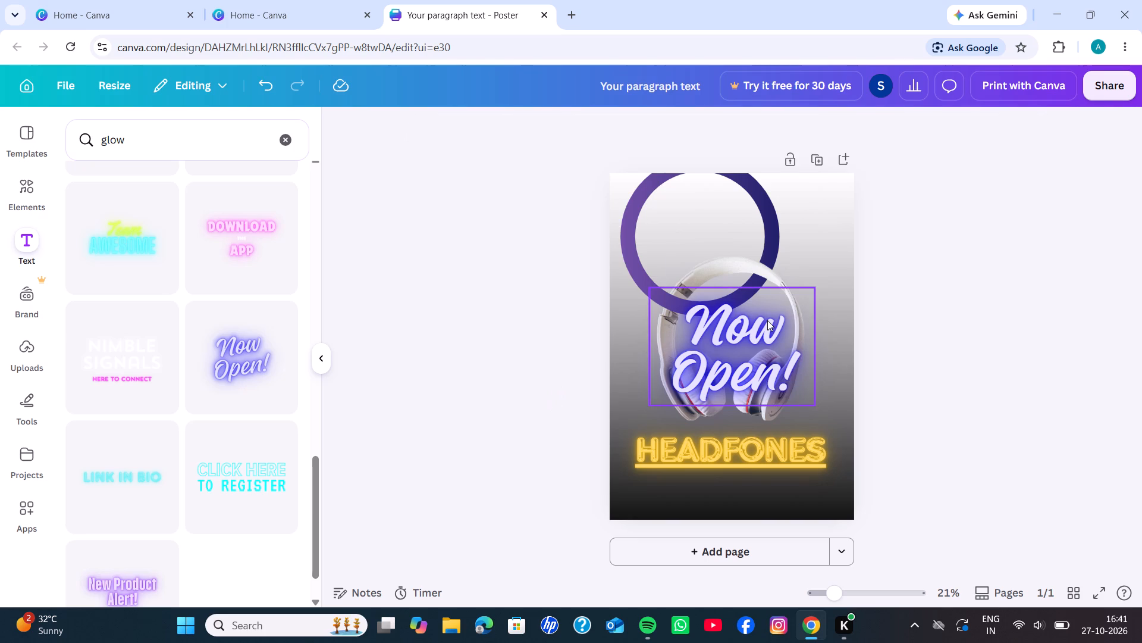
pyautogui.click(767, 320)
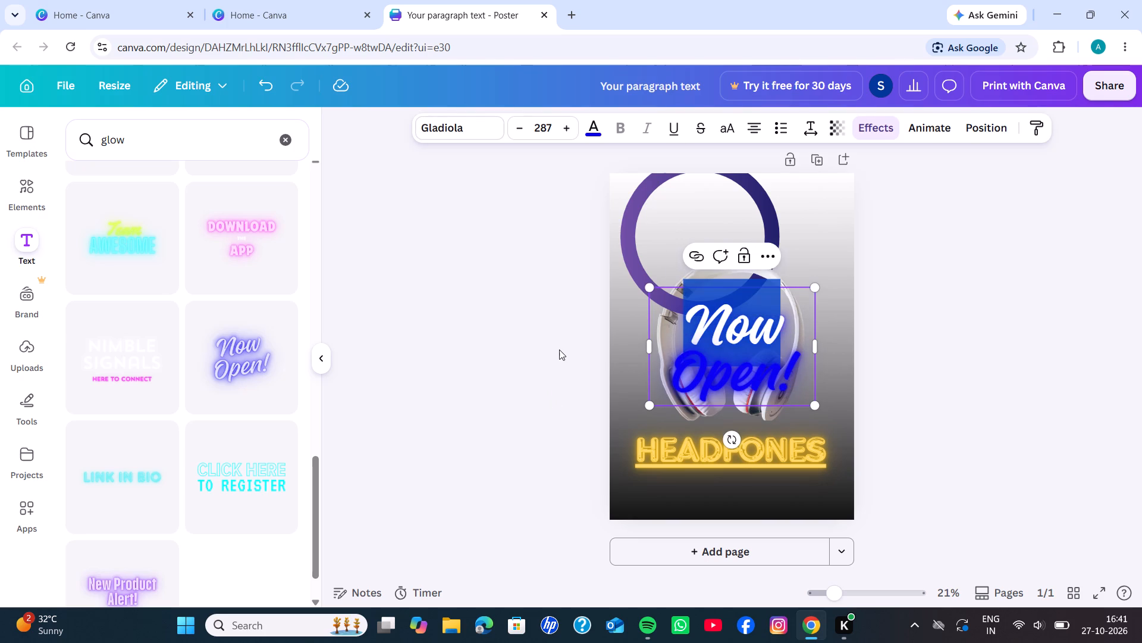
pyautogui.click(559, 349)
pyautogui.tripleClick(710, 349)
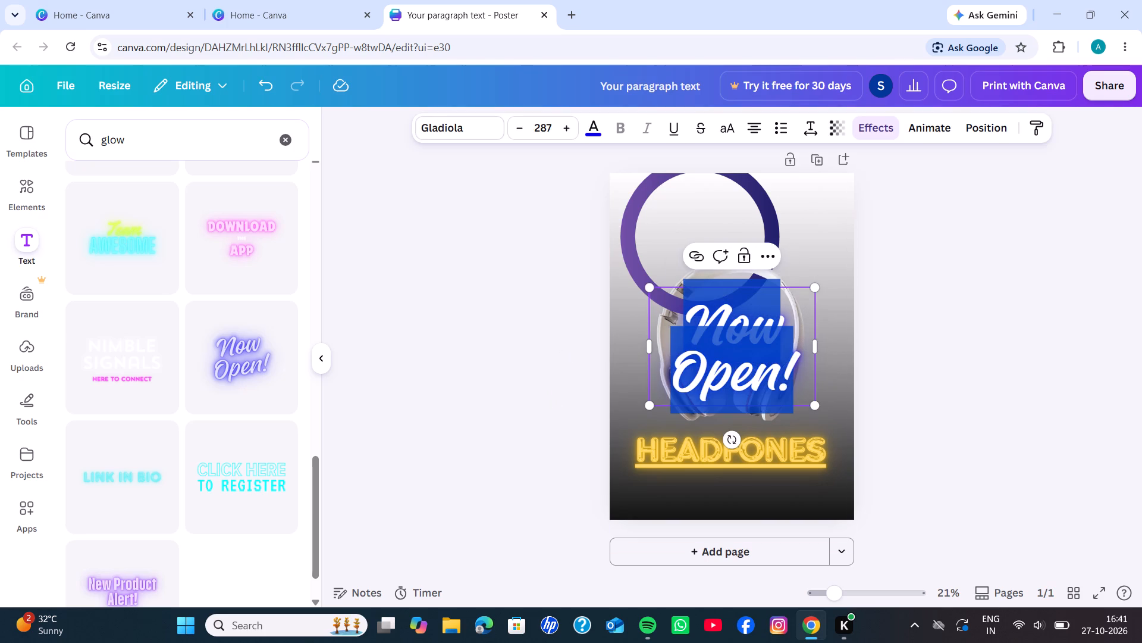
pyautogui.tripleClick(710, 349)
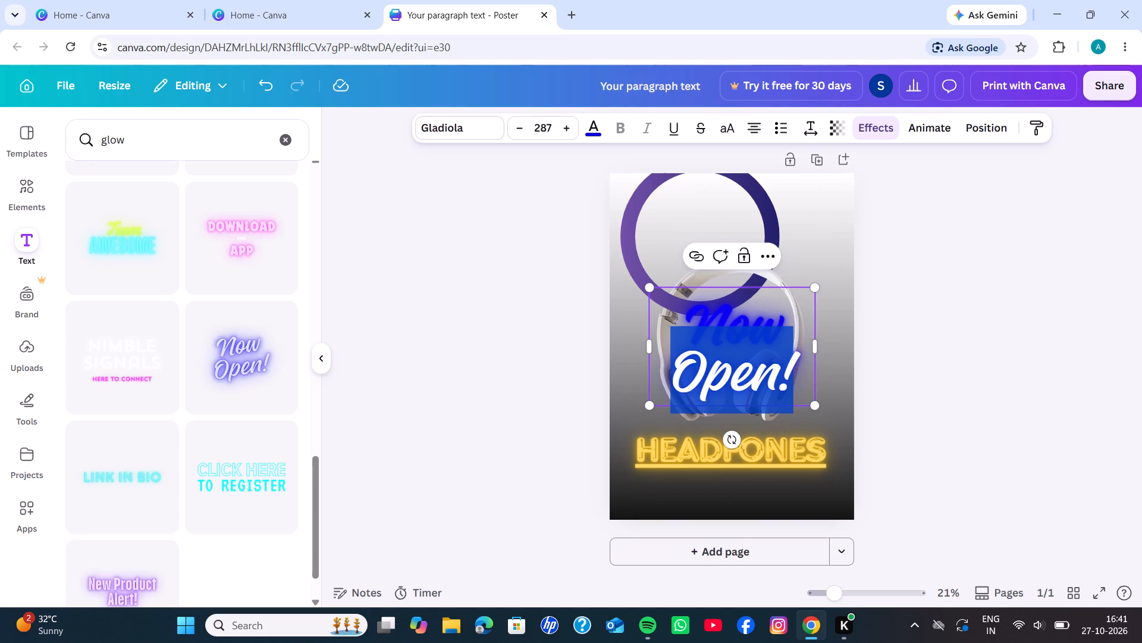
pyautogui.tripleClick(732, 333)
pyautogui.doubleClick(732, 333)
pyautogui.tripleClick(734, 328)
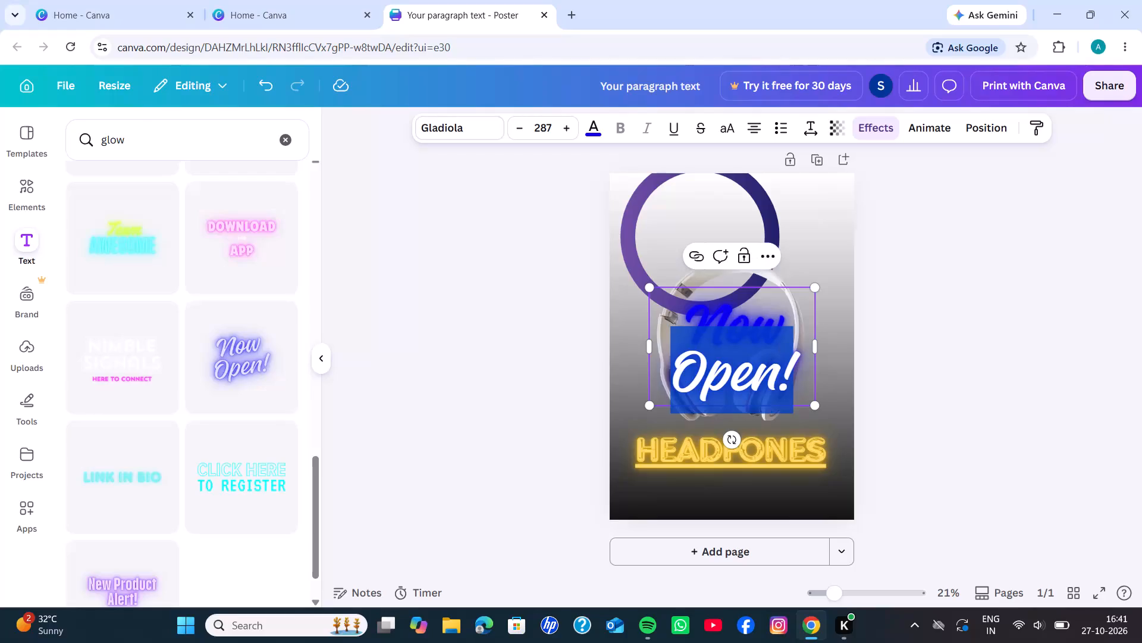
pyautogui.click(492, 337)
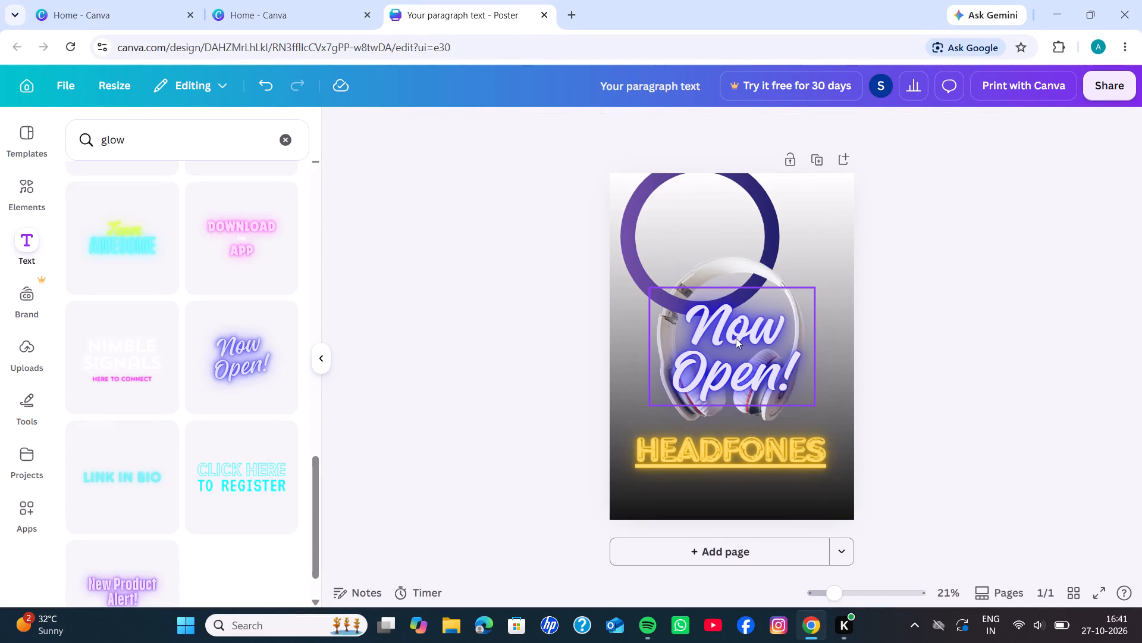
pyautogui.tripleClick(736, 338)
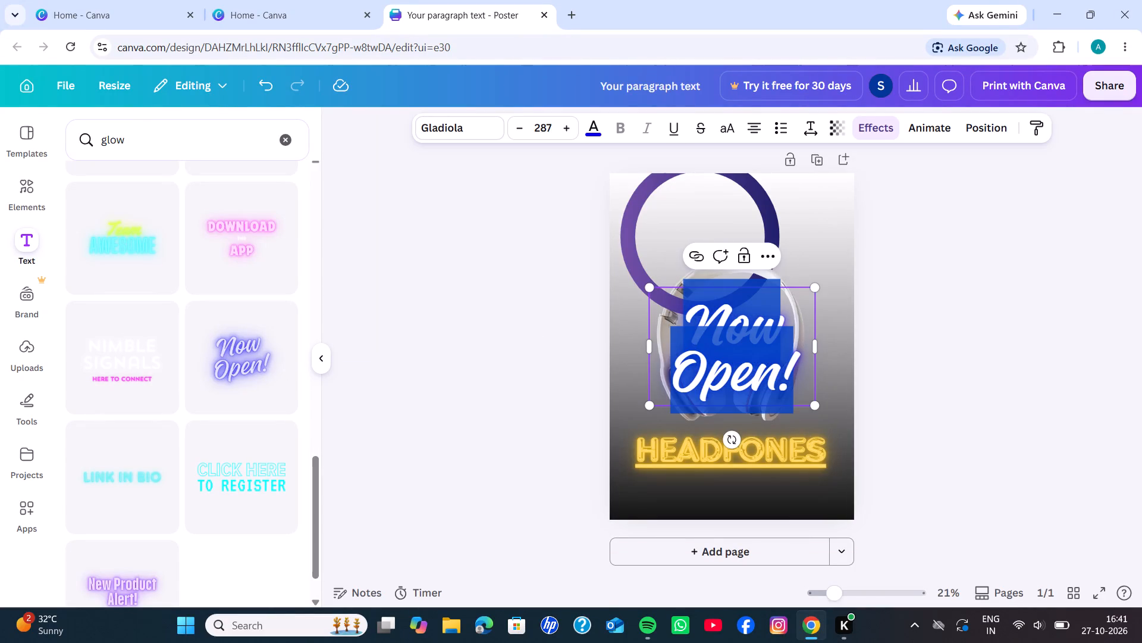
pyautogui.press('BackSpace')
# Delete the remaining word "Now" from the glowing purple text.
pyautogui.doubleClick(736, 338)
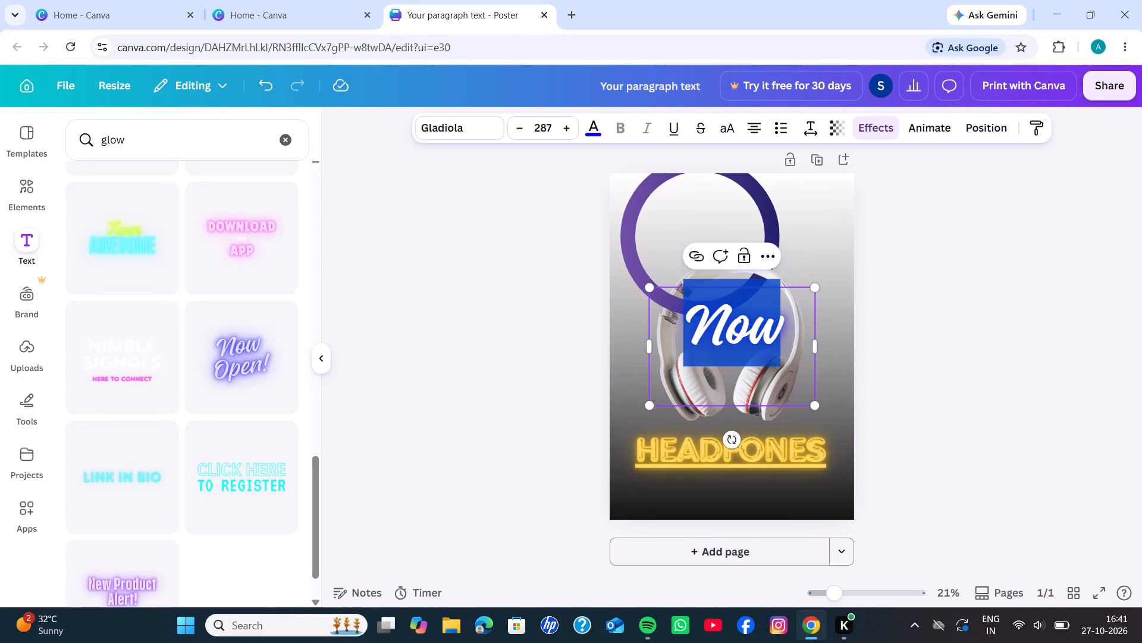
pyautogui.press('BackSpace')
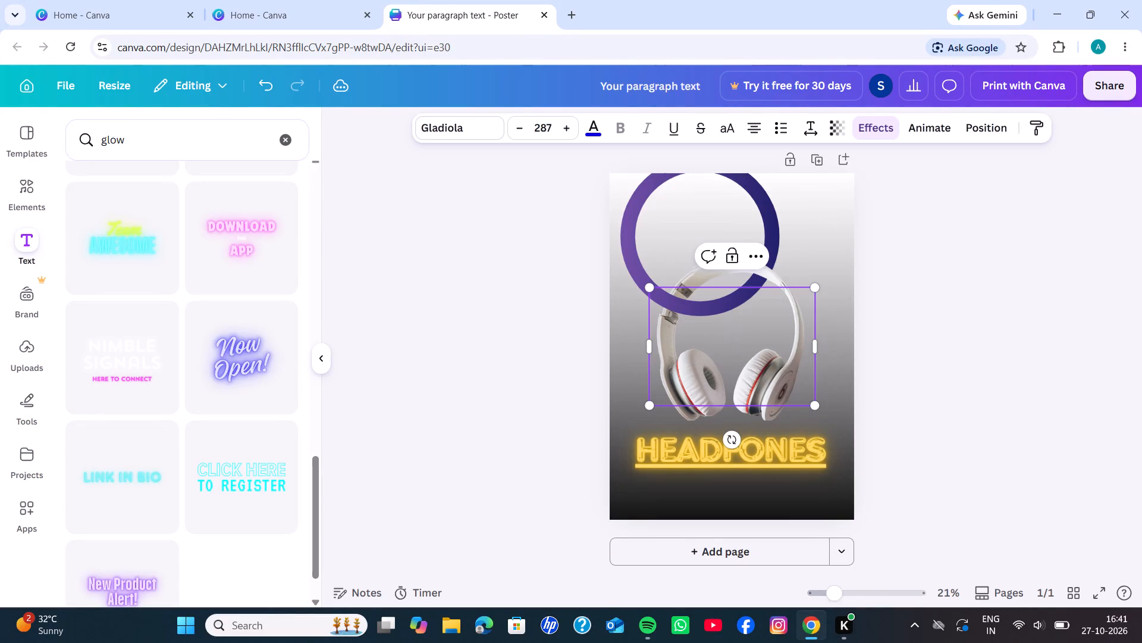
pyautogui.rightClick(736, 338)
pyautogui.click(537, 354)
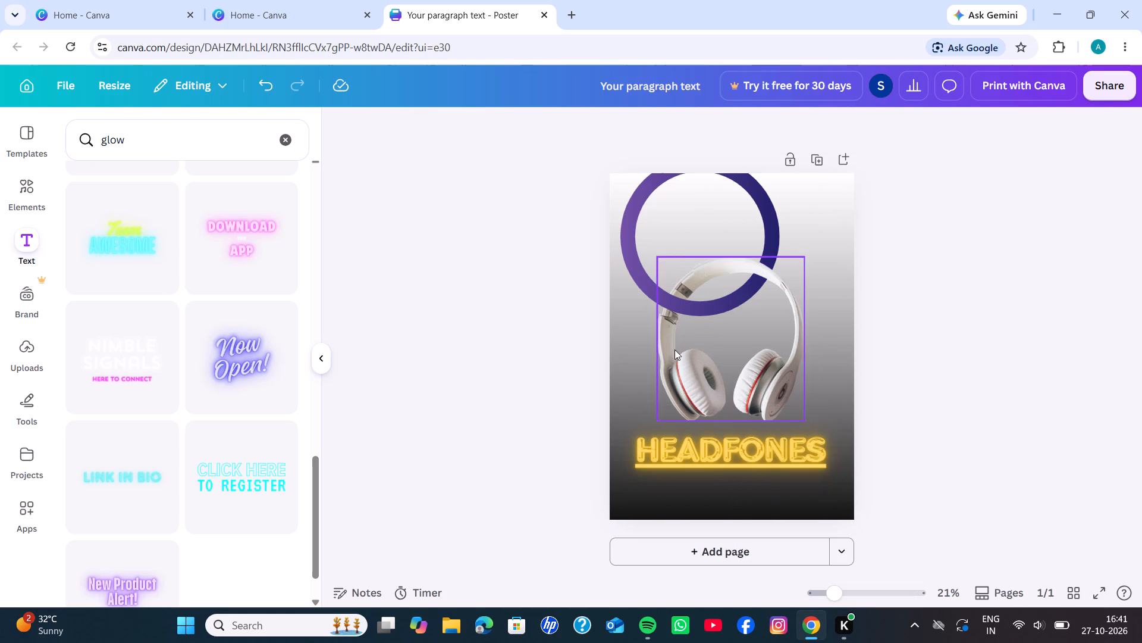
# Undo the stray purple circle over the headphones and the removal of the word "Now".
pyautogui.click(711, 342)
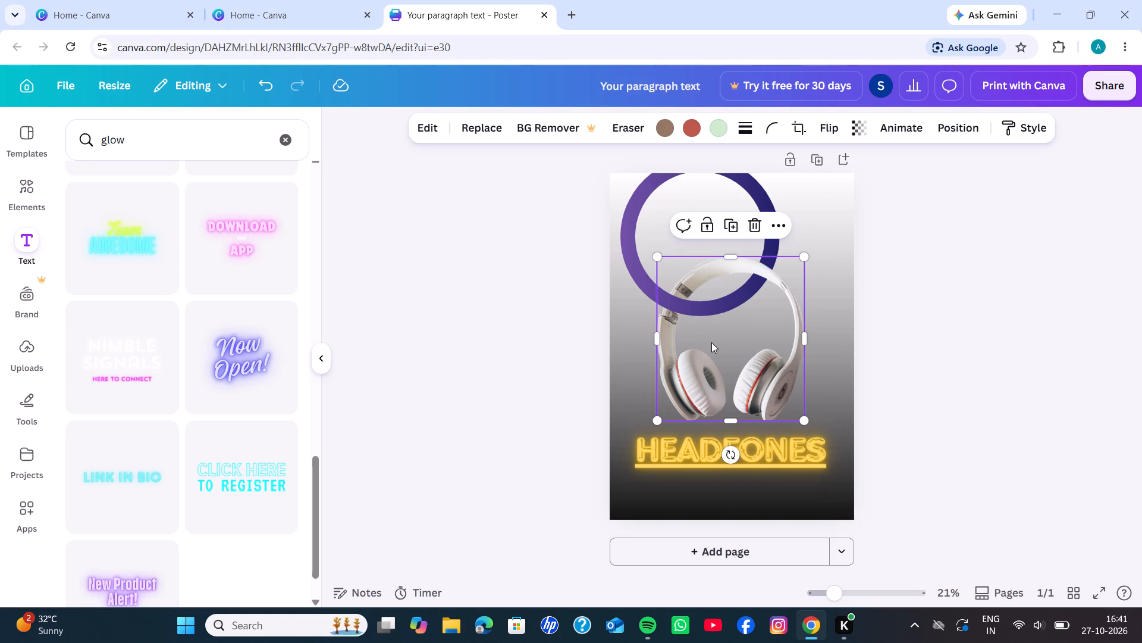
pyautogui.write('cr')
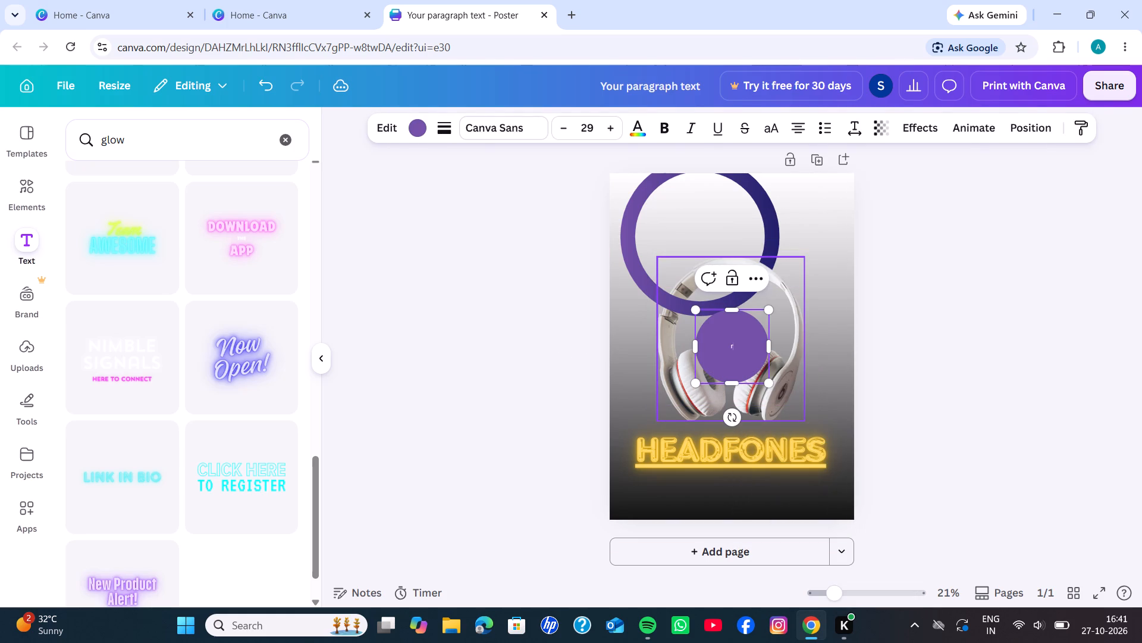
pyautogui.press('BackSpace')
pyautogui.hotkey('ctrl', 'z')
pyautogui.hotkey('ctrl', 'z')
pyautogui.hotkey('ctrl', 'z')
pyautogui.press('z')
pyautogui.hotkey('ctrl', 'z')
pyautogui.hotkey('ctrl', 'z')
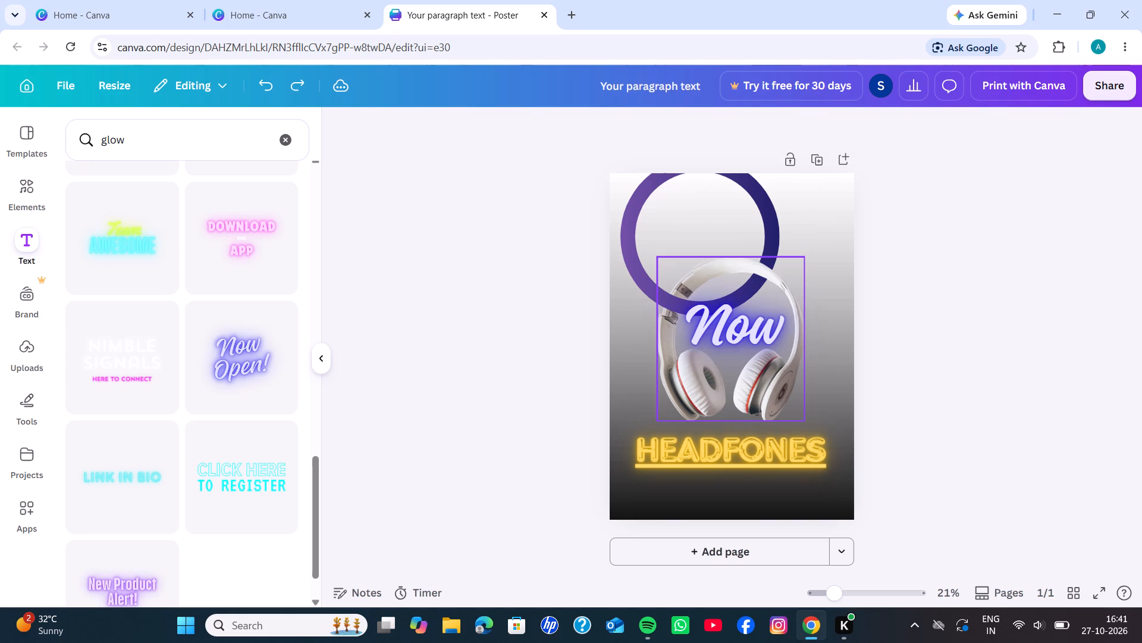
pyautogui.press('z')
# Replace the word "Now" in the glowing purple text with "crystal clear".
pyautogui.doubleClick(775, 337)
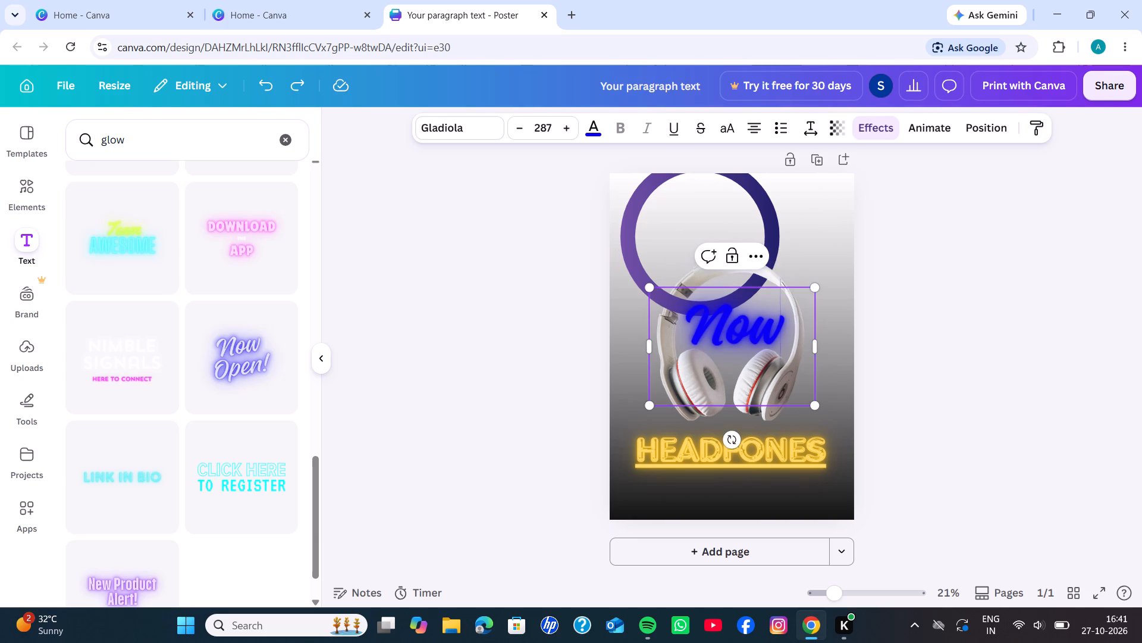
pyautogui.press('BackSpace')
pyautogui.press('BackSpace')
pyautogui.press('BackSpace')
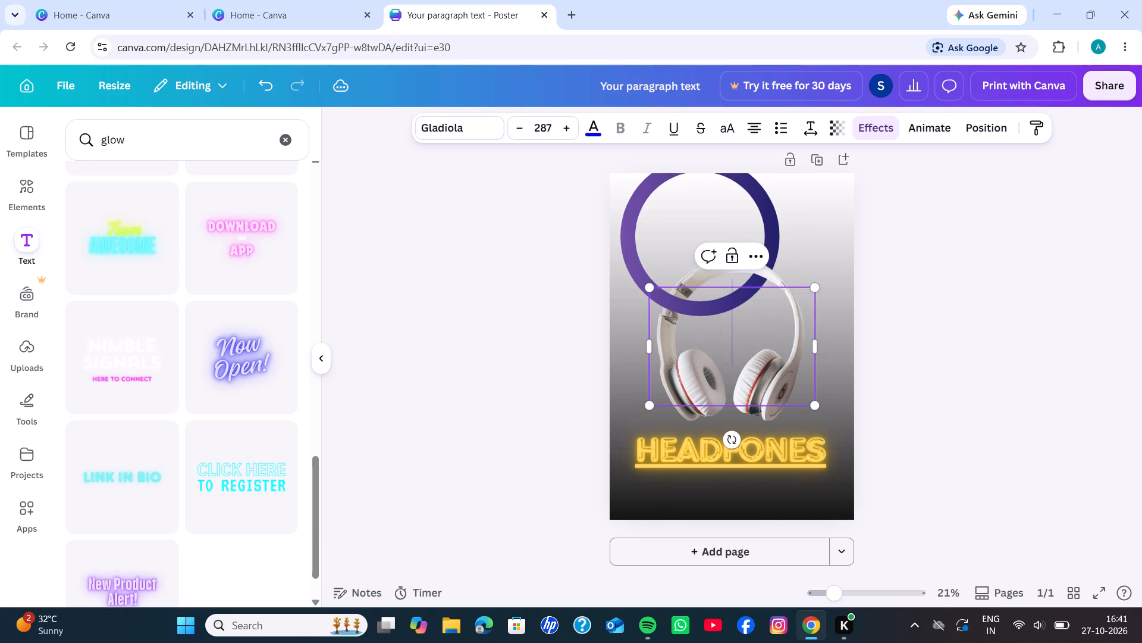
pyautogui.press('c')
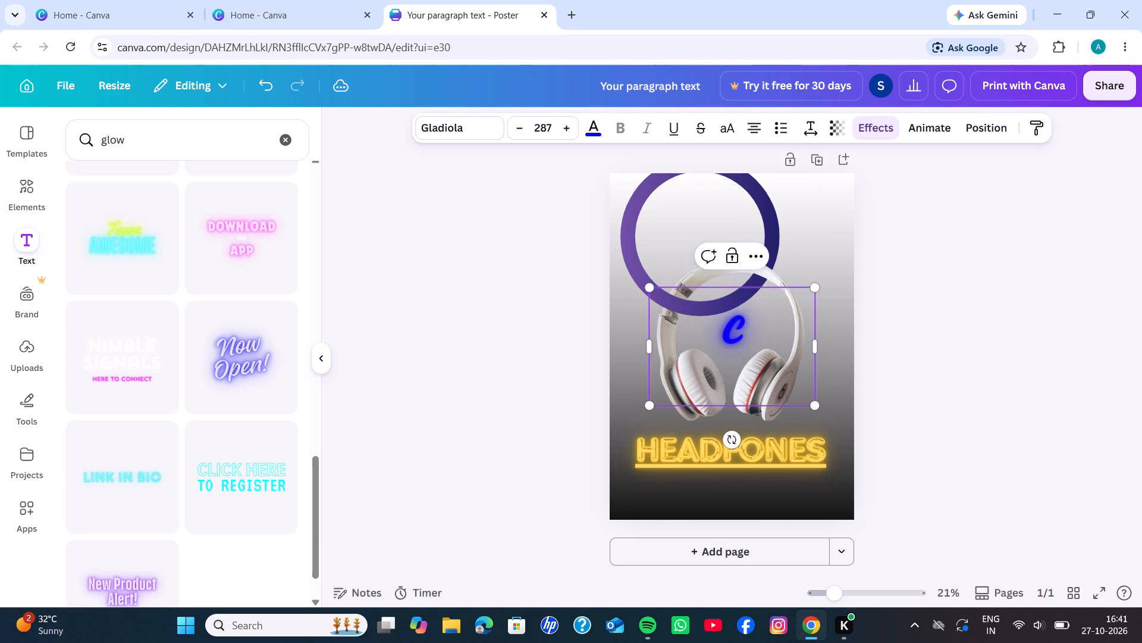
pyautogui.write('rysr')
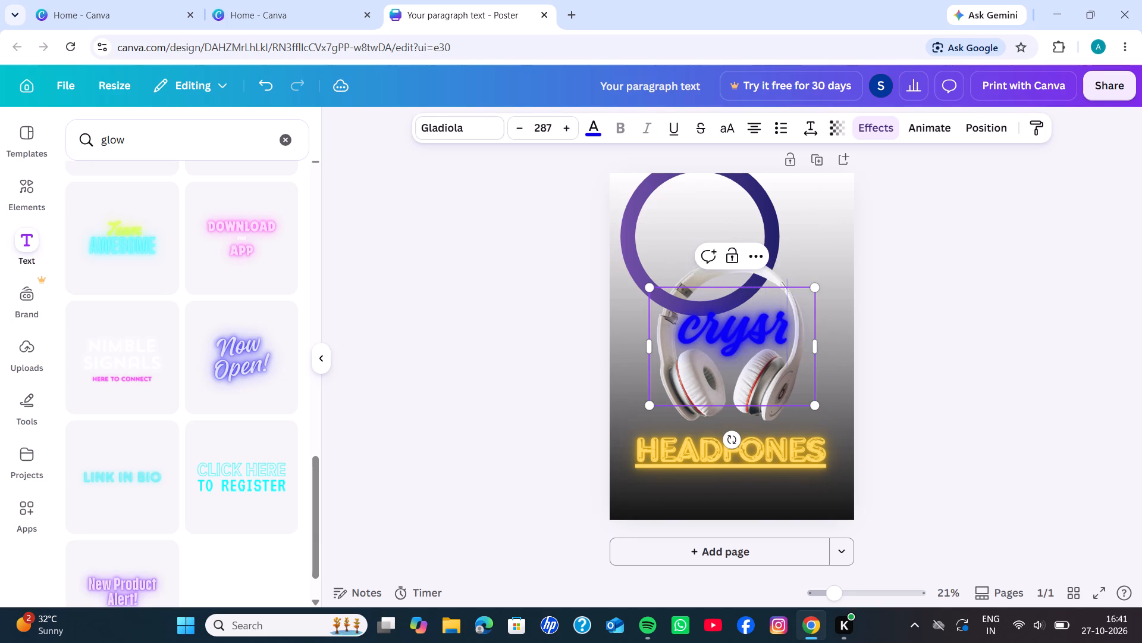
pyautogui.press('BackSpace')
pyautogui.press('t')
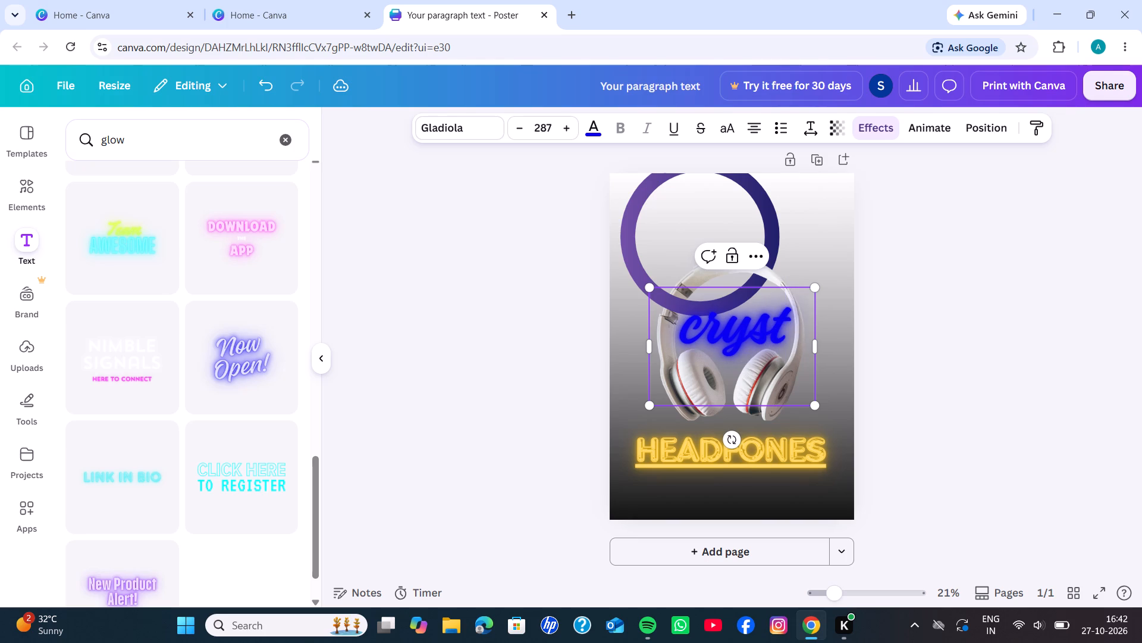
pyautogui.write('al')
pyautogui.press('space')
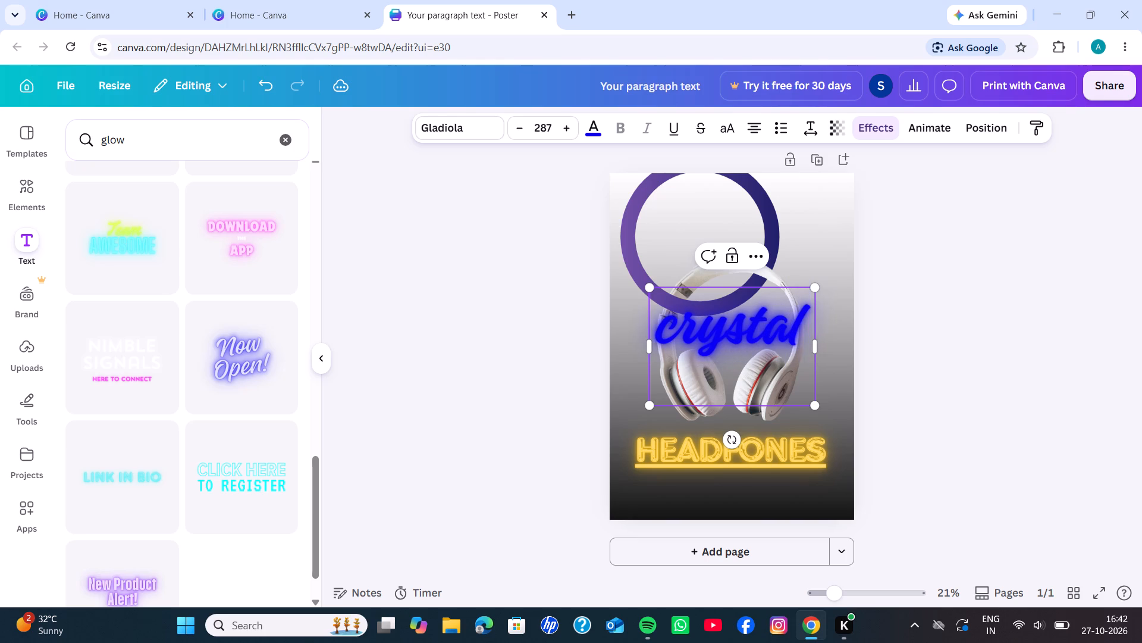
pyautogui.press('c')
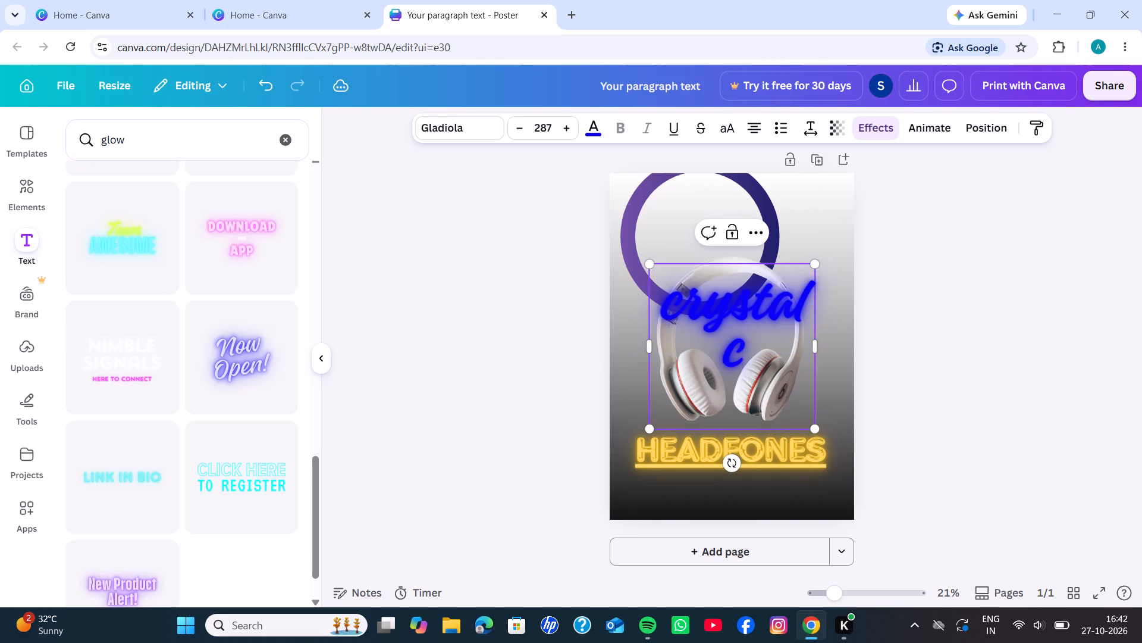
pyautogui.write('le')
pyautogui.write('ar')
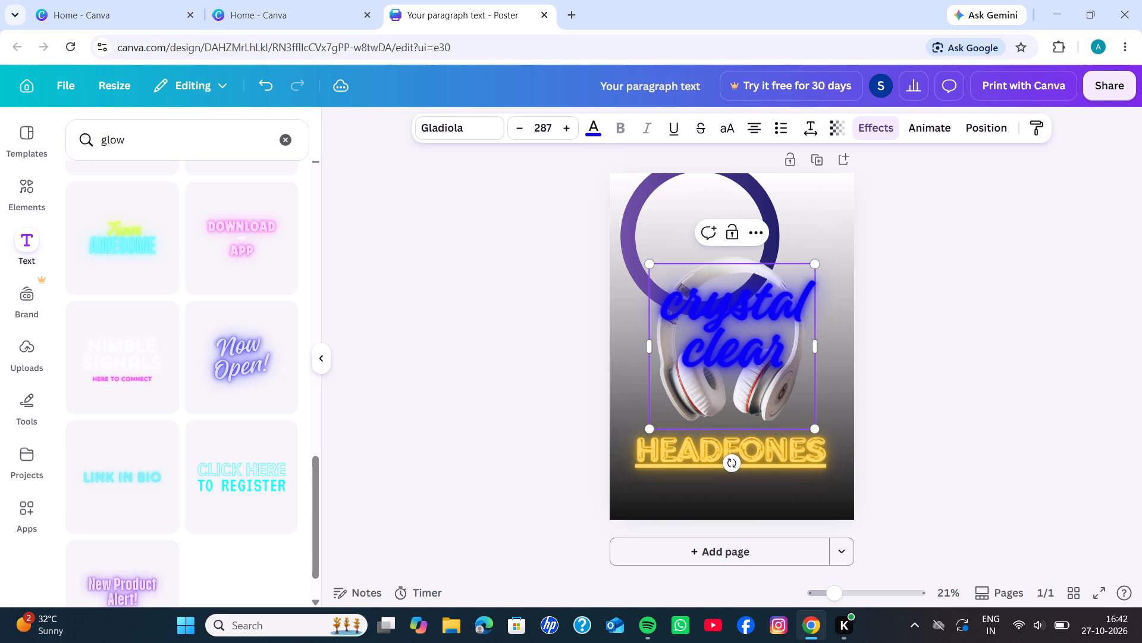
# Reduce the "crystal clear" text to font size 180.
pyautogui.click(522, 126)
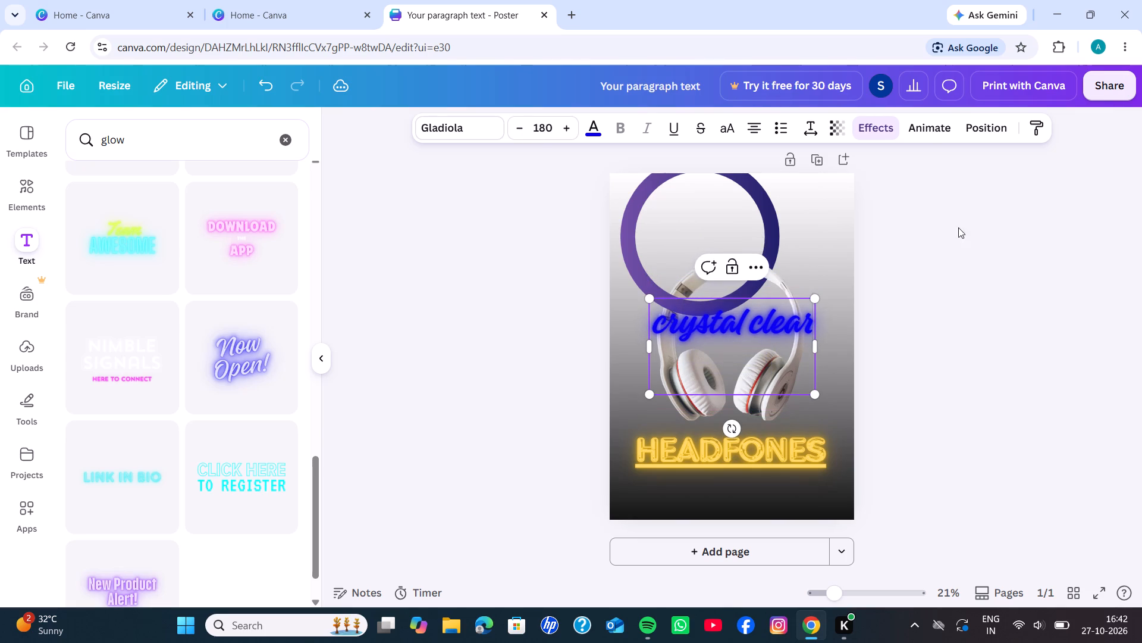
pyautogui.click(957, 296)
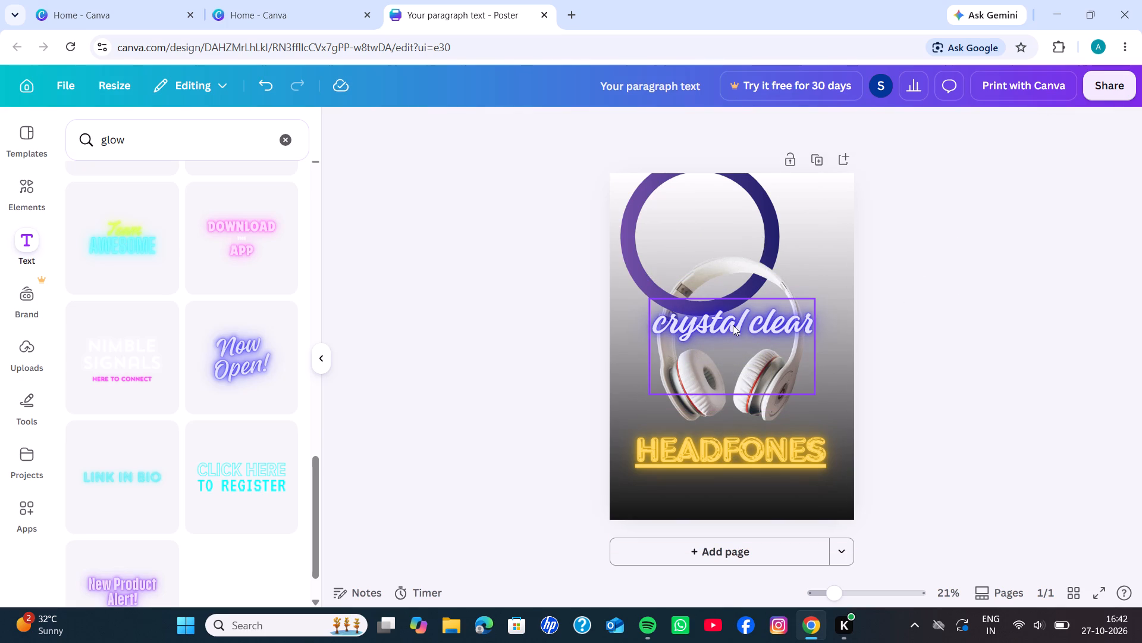
# Move the "crystal clear" text just below the glowing yellow title, centred under the headphones.
pyautogui.moveTo(733, 325); pyautogui.dragTo(730, 479)
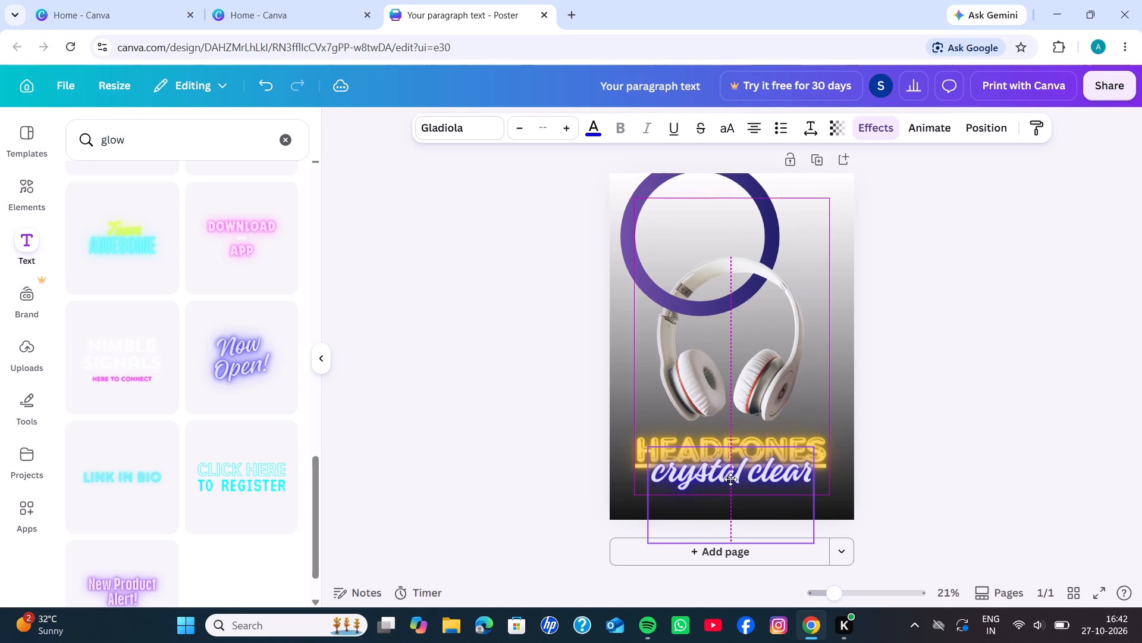
pyautogui.moveTo(730, 479); pyautogui.dragTo(730, 482)
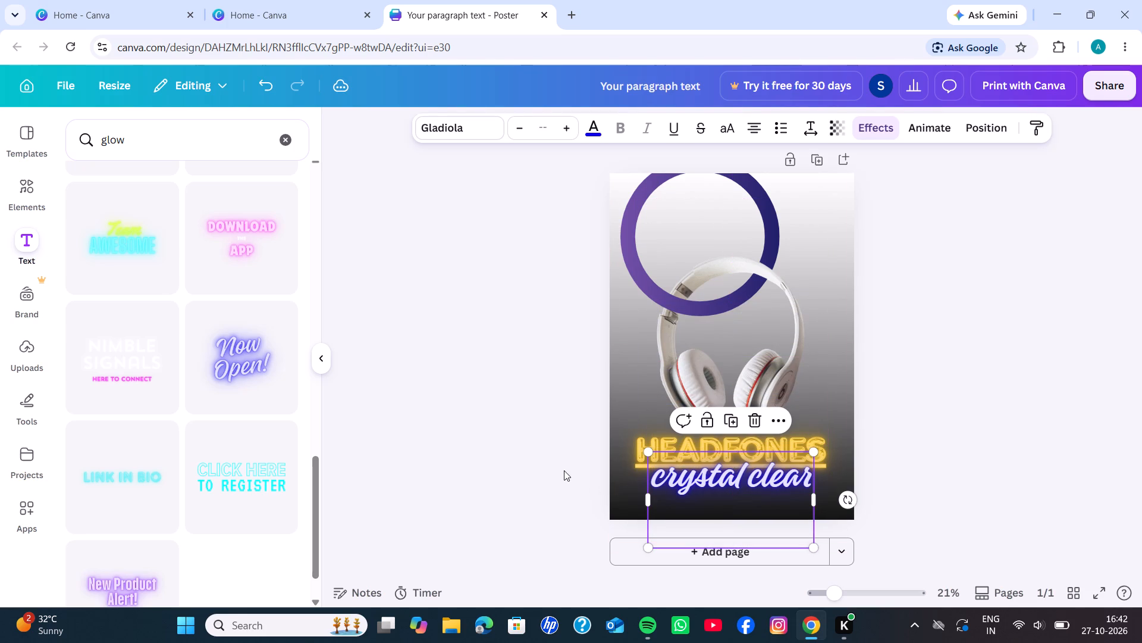
pyautogui.click(564, 470)
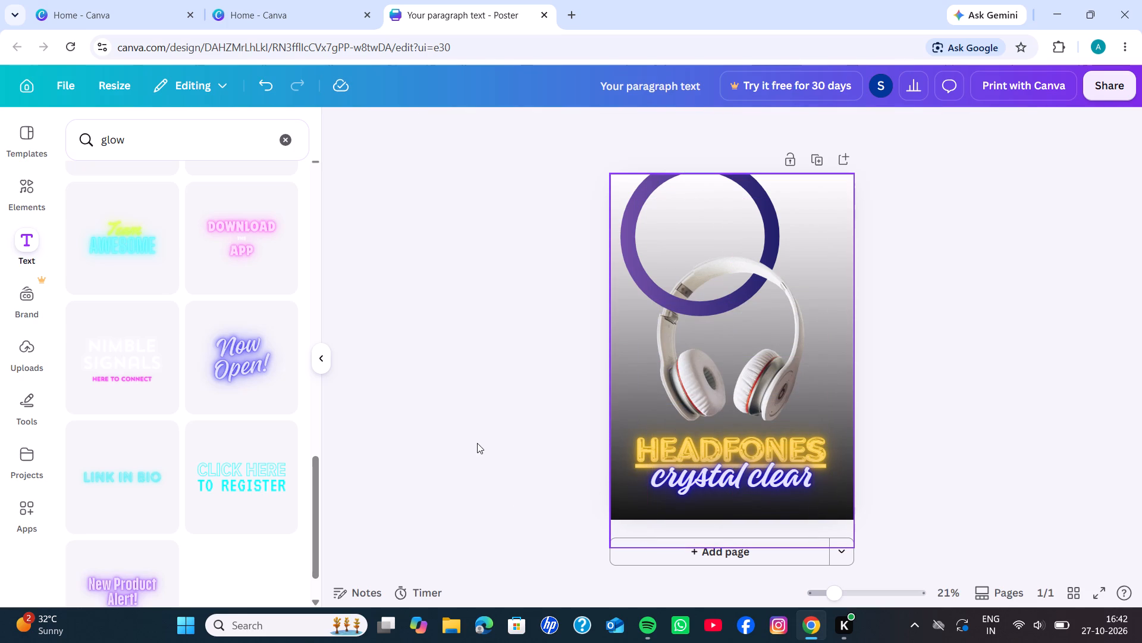
pyautogui.click(477, 443)
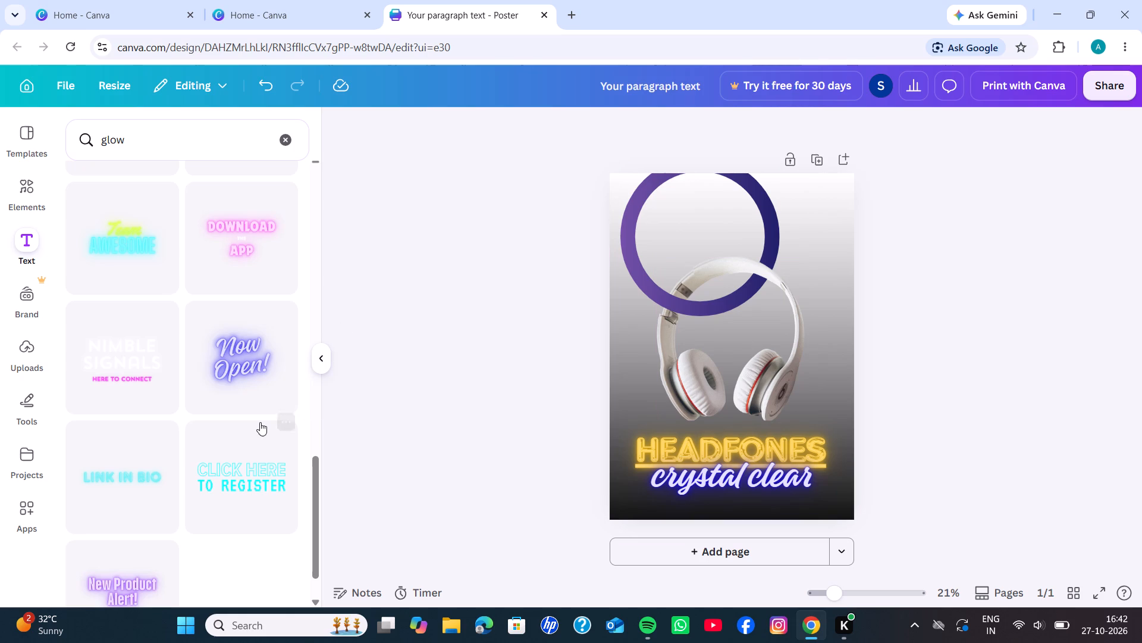
# Look through the glowing text styles found for "glow" for another style that suits the poster.
pyautogui.scroll(-2, 256, 424)
pyautogui.scroll(4, 256, 424)
pyautogui.scroll(-1, 256, 424)
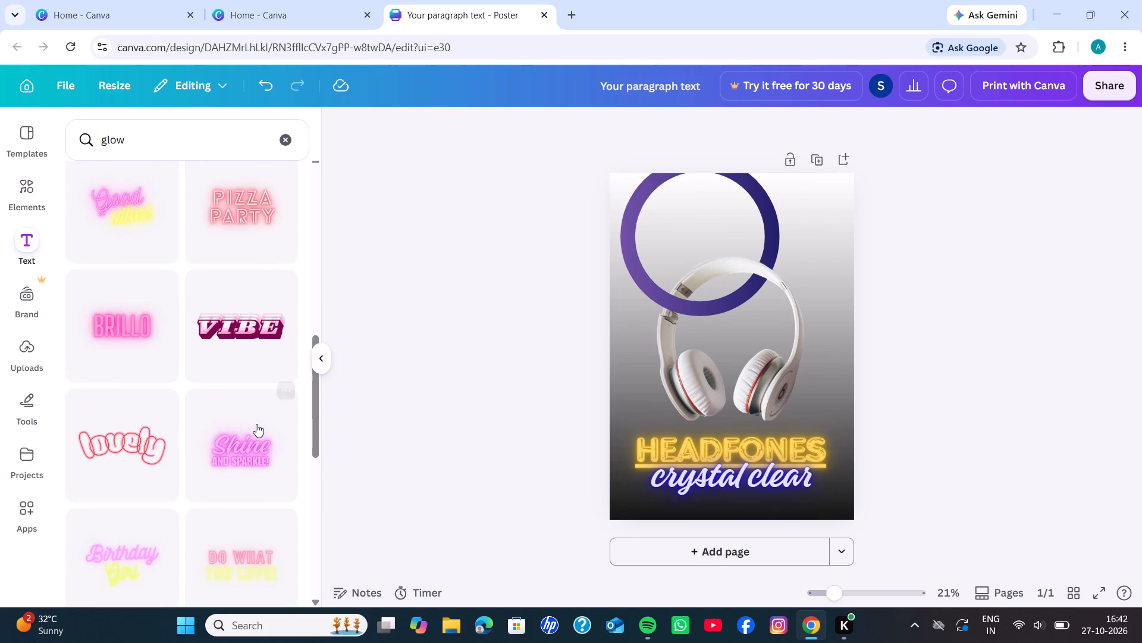
pyautogui.scroll(-1, 256, 424)
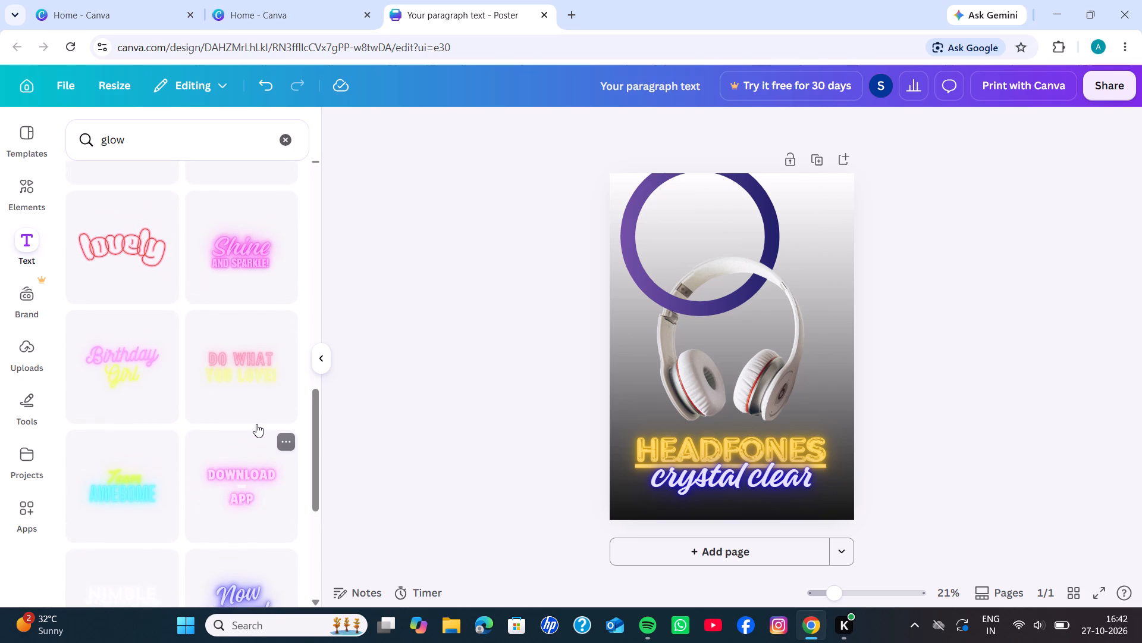
pyautogui.scroll(-2, 256, 424)
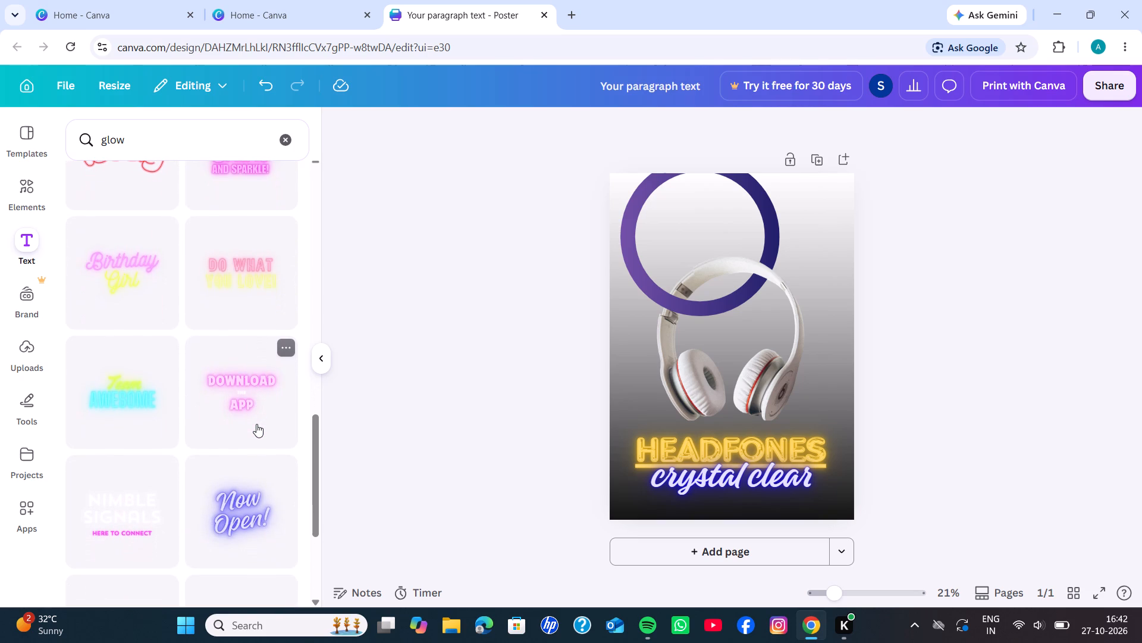
pyautogui.scroll(1, 256, 424)
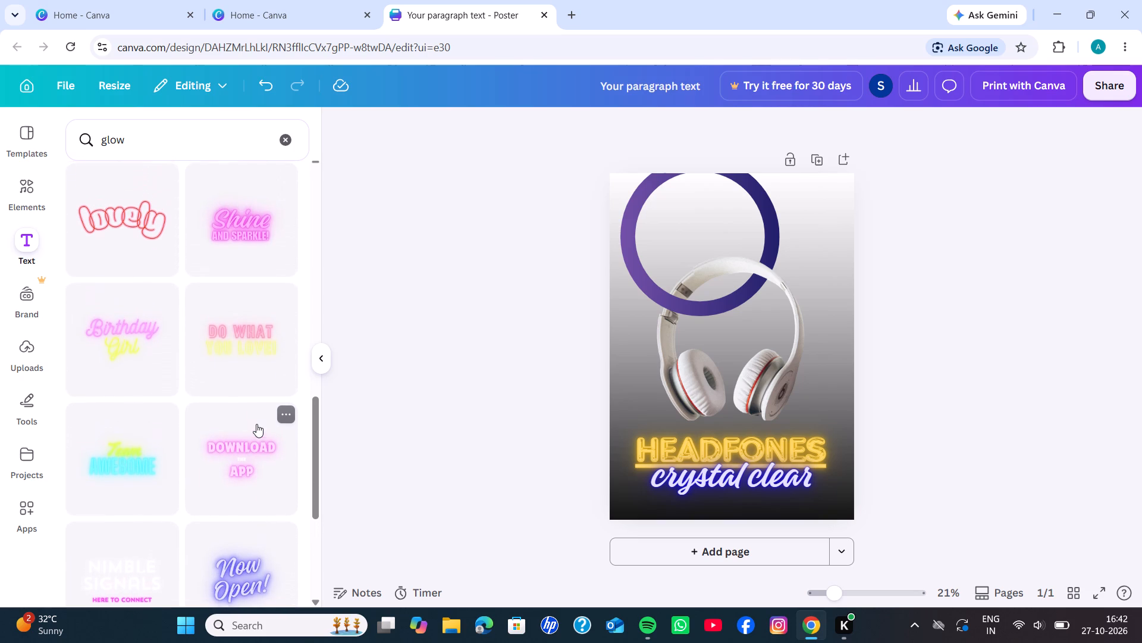
pyautogui.scroll(1, 256, 424)
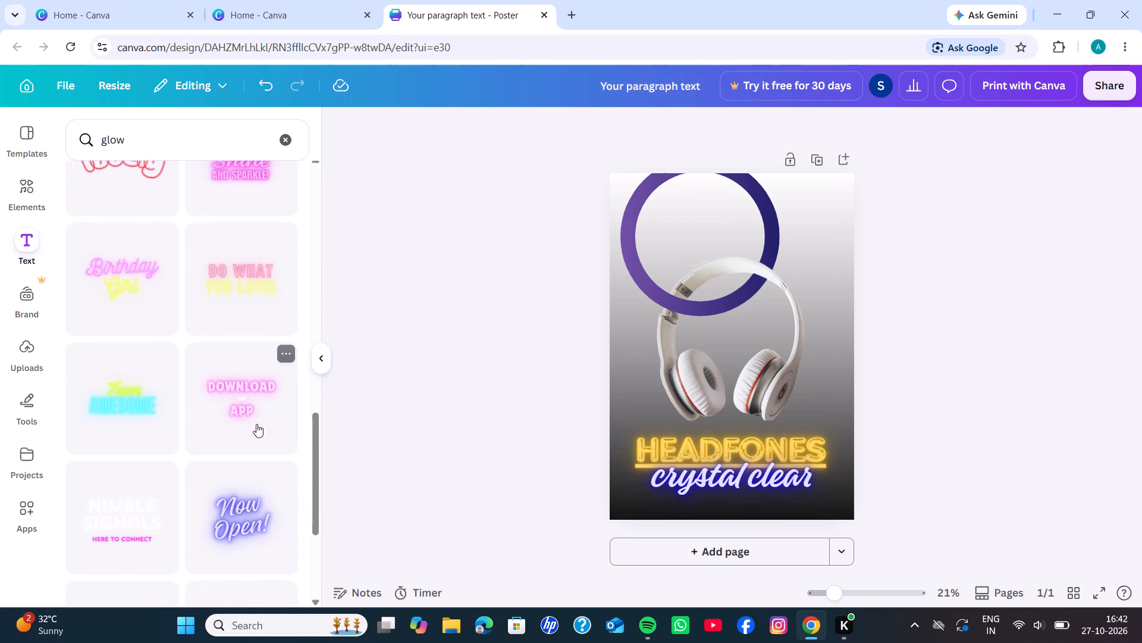
pyautogui.scroll(3, 256, 424)
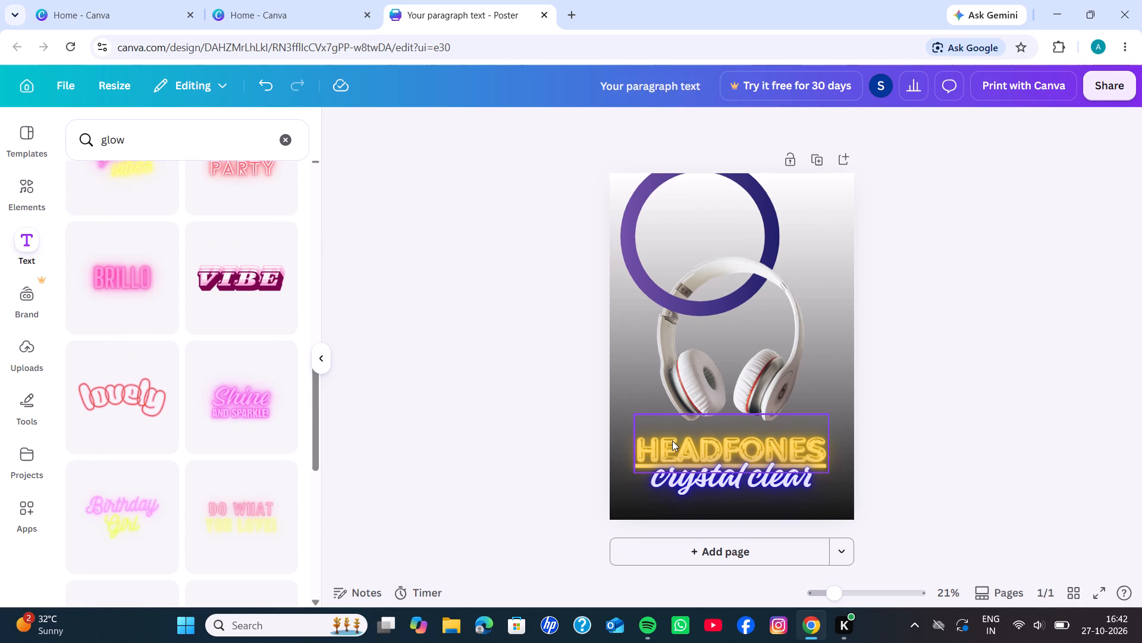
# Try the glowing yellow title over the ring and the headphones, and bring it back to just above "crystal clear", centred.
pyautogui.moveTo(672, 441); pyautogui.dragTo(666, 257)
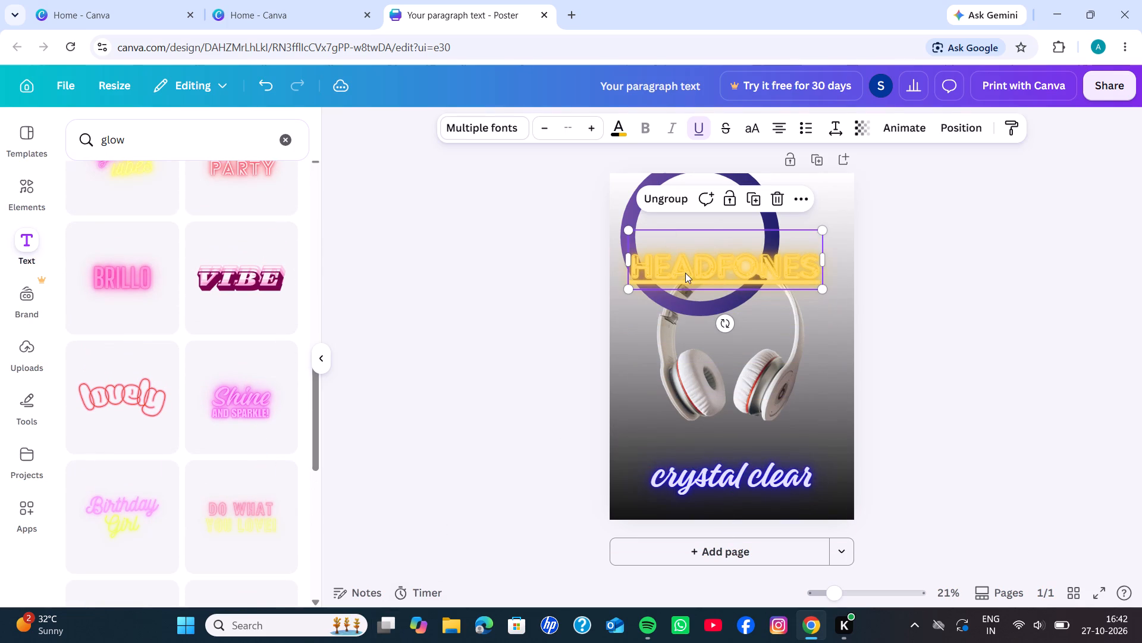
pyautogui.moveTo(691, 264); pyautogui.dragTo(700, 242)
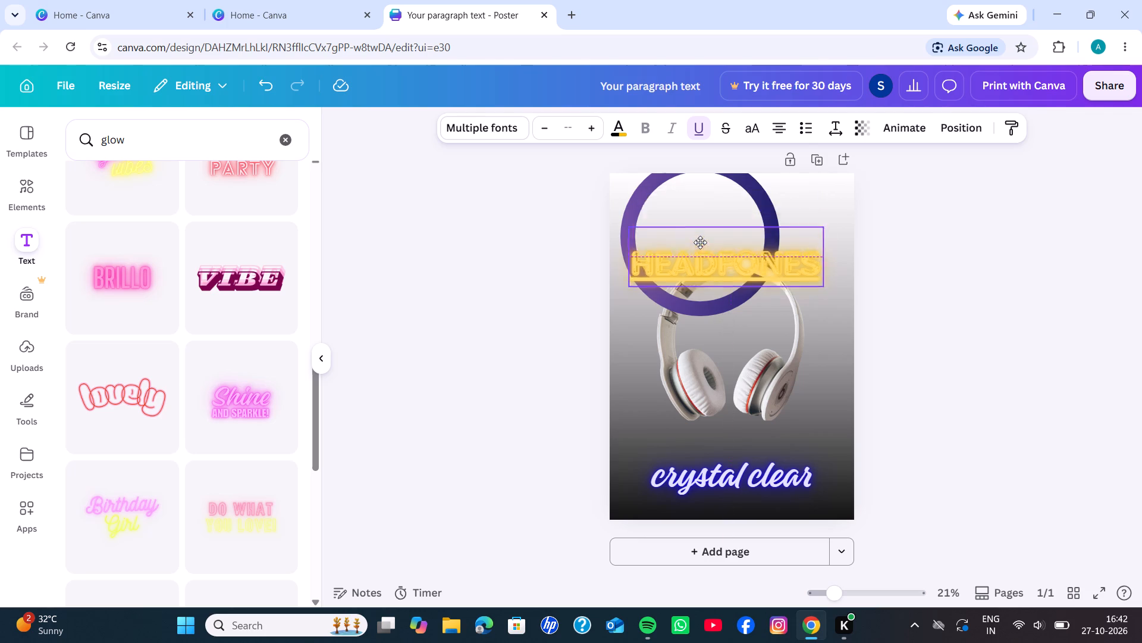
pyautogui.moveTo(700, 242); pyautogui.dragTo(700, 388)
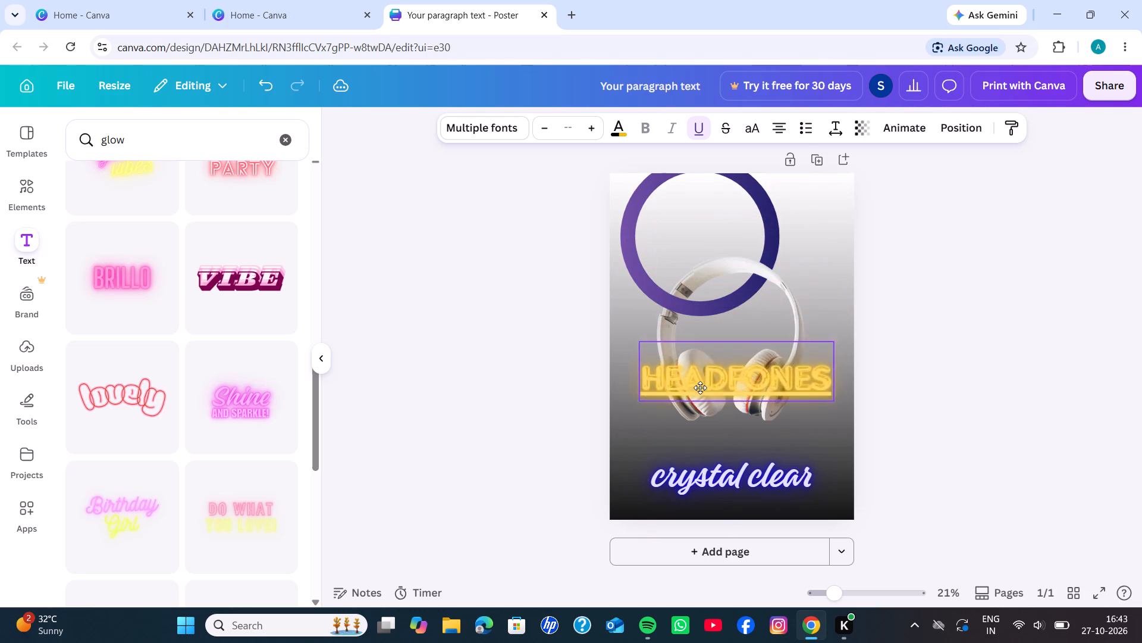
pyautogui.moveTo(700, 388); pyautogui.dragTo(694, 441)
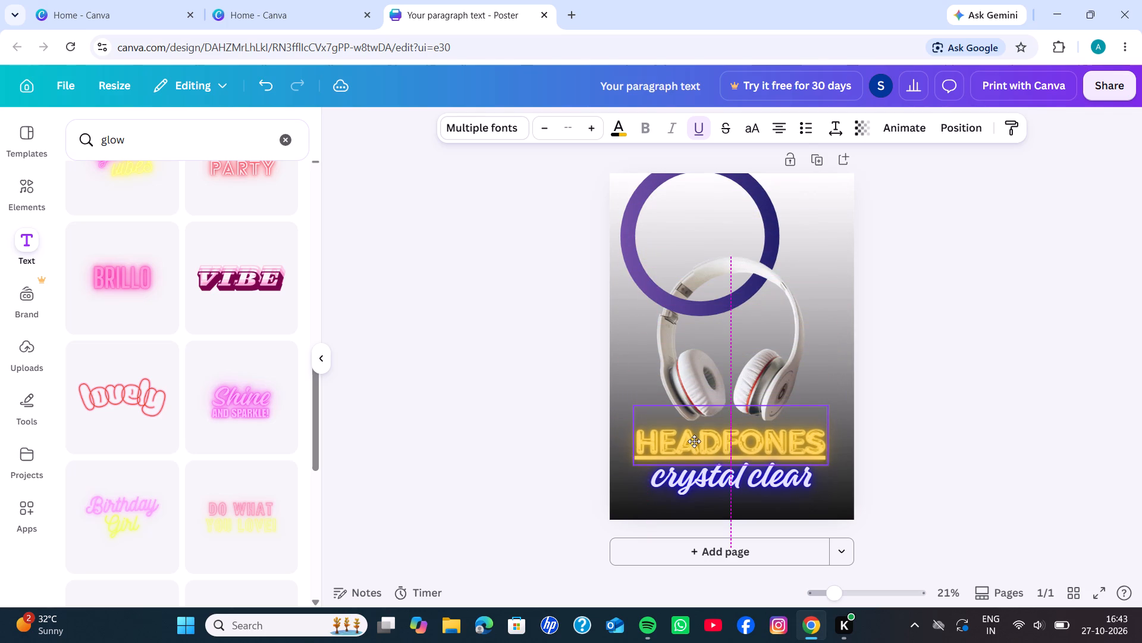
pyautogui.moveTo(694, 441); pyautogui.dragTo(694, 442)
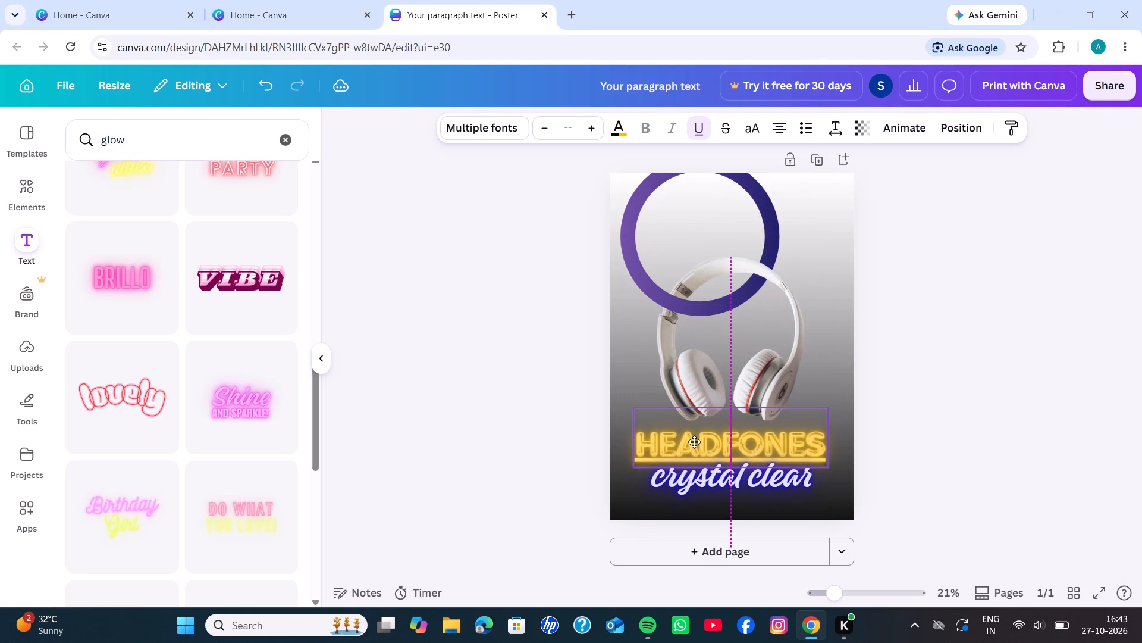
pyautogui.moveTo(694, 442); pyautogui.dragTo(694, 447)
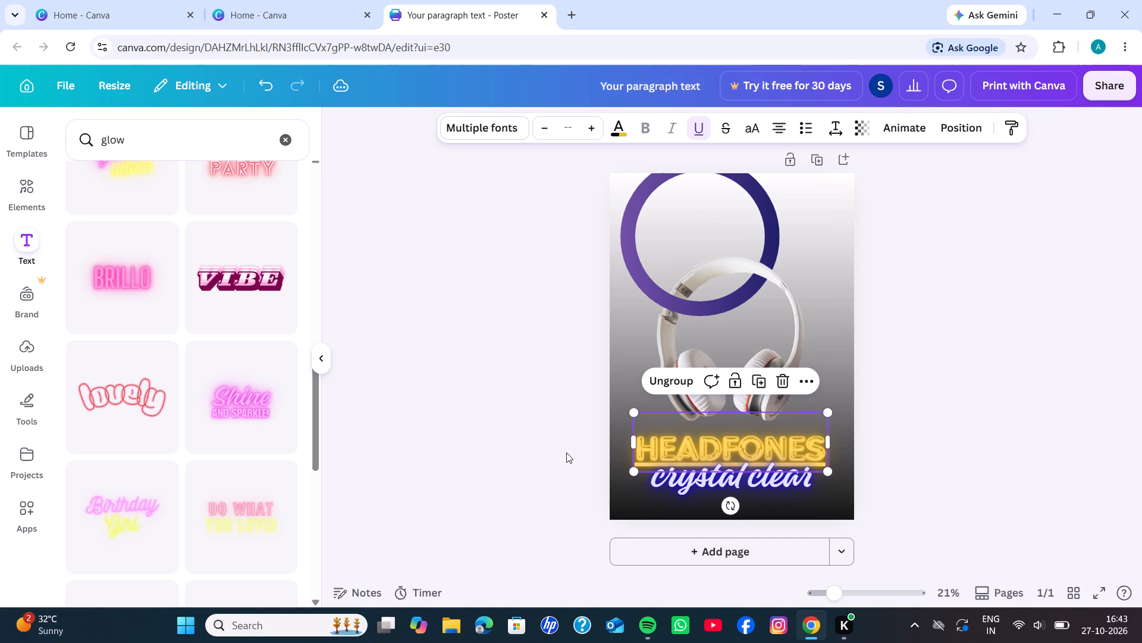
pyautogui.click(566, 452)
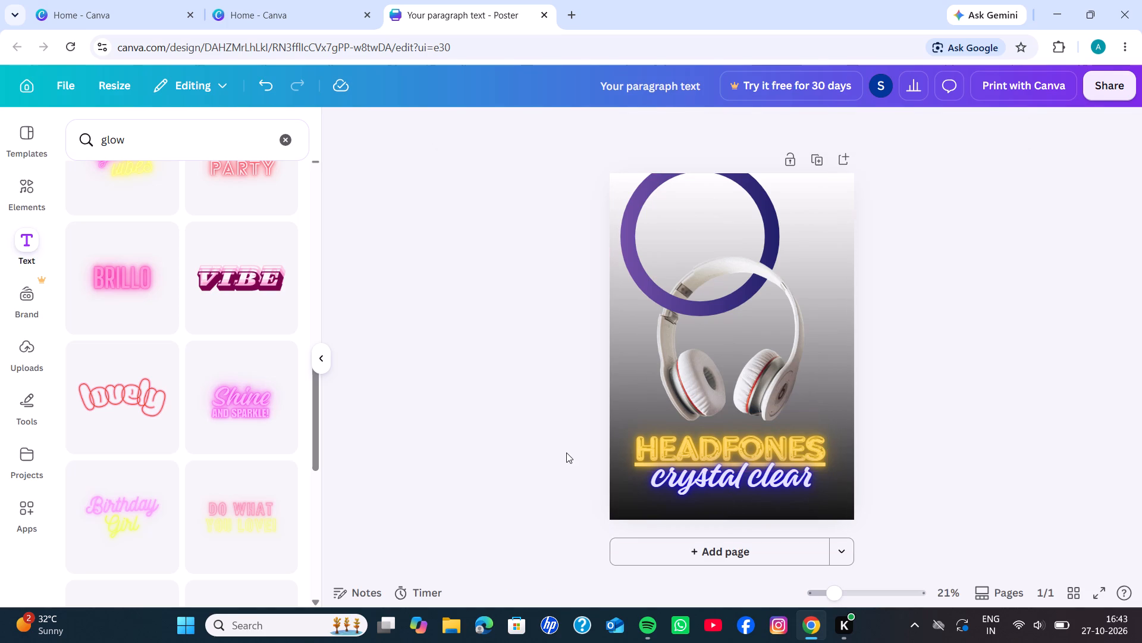
# Examine the full set of "glow" text styles again for further poster text.
pyautogui.rightClick(567, 295)
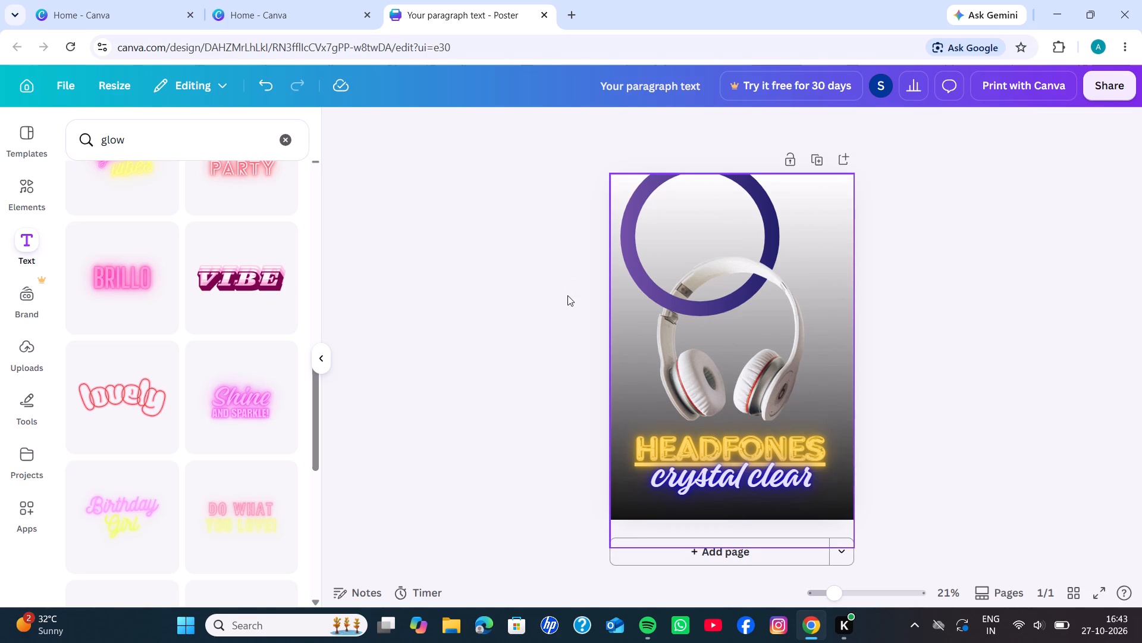
pyautogui.click(528, 299)
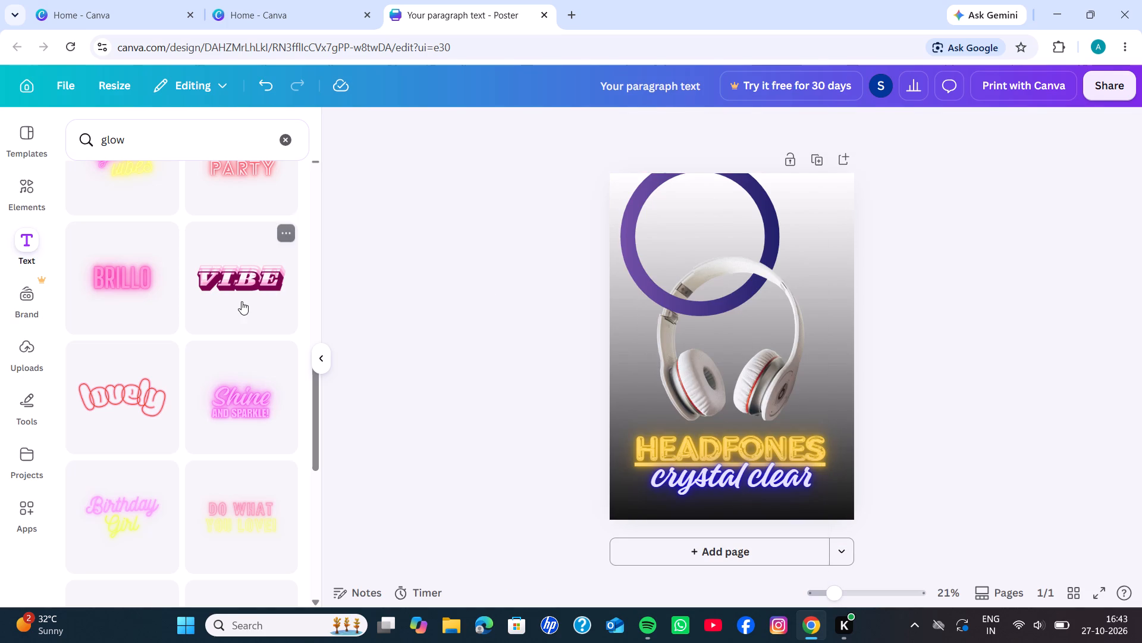
pyautogui.scroll(-6, 241, 301)
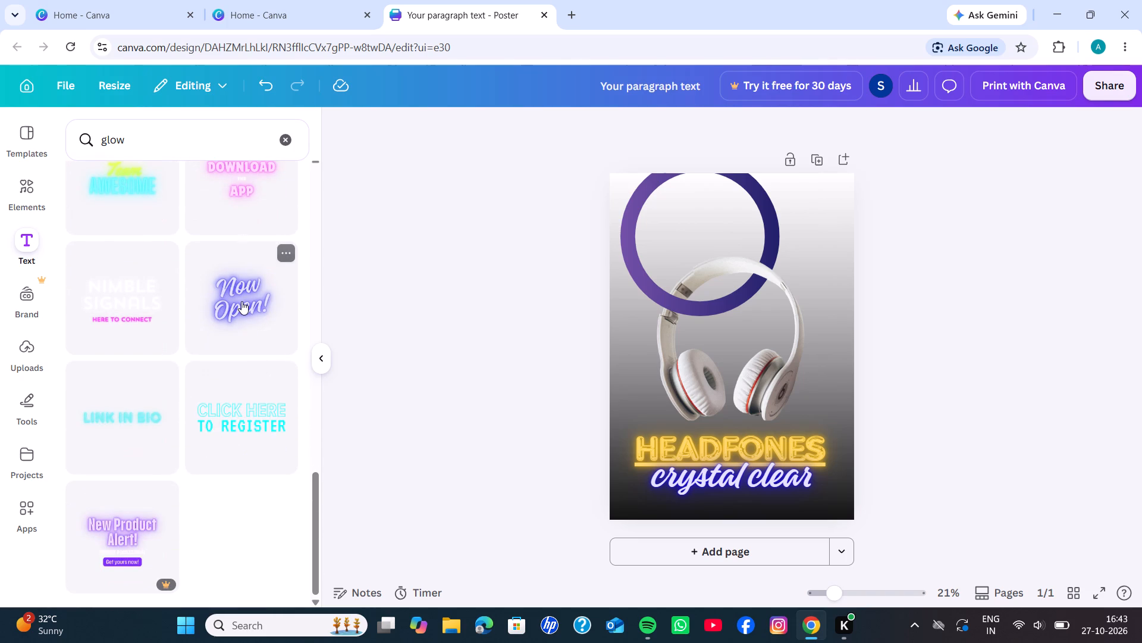
pyautogui.scroll(-1, 241, 301)
pyautogui.scroll(12, 241, 301)
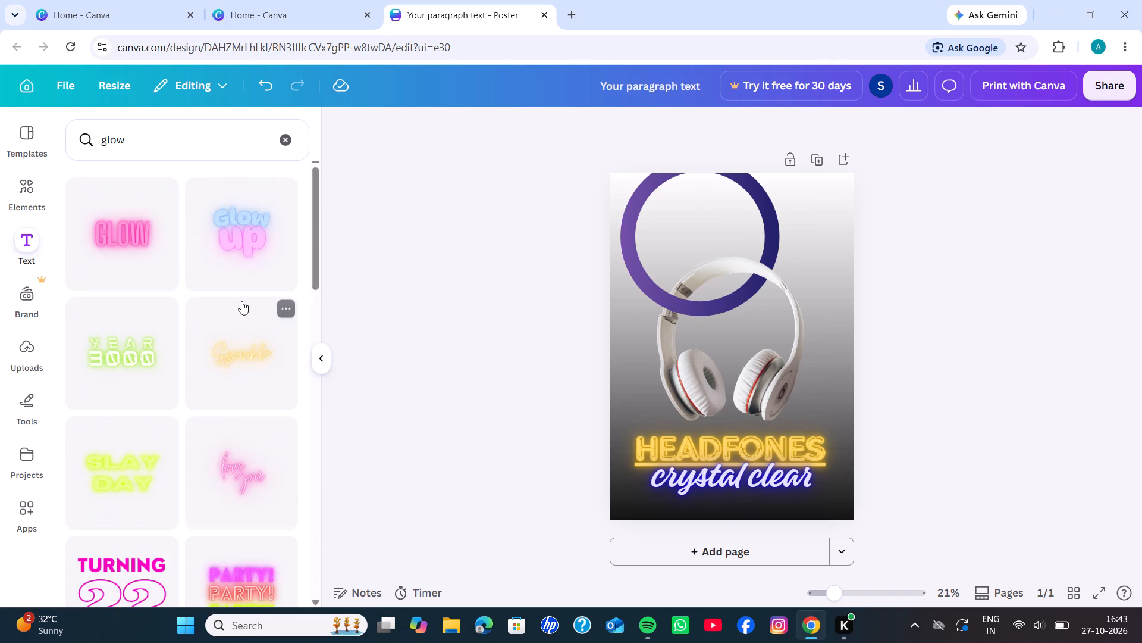
pyautogui.scroll(-4, 241, 301)
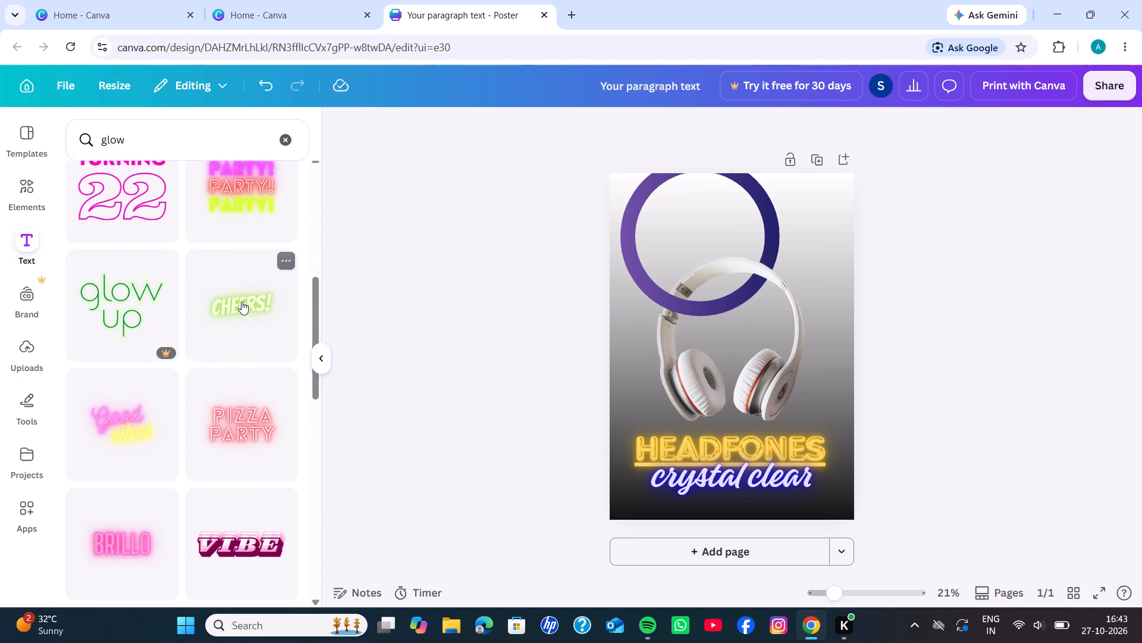
pyautogui.scroll(-7, 241, 301)
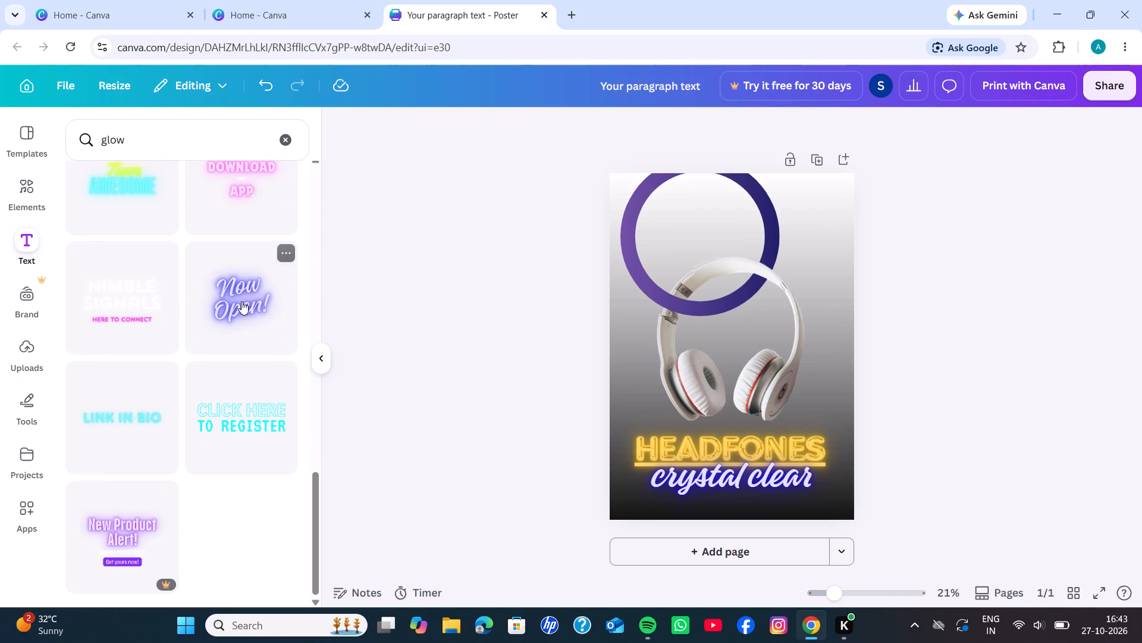
pyautogui.scroll(17, 241, 301)
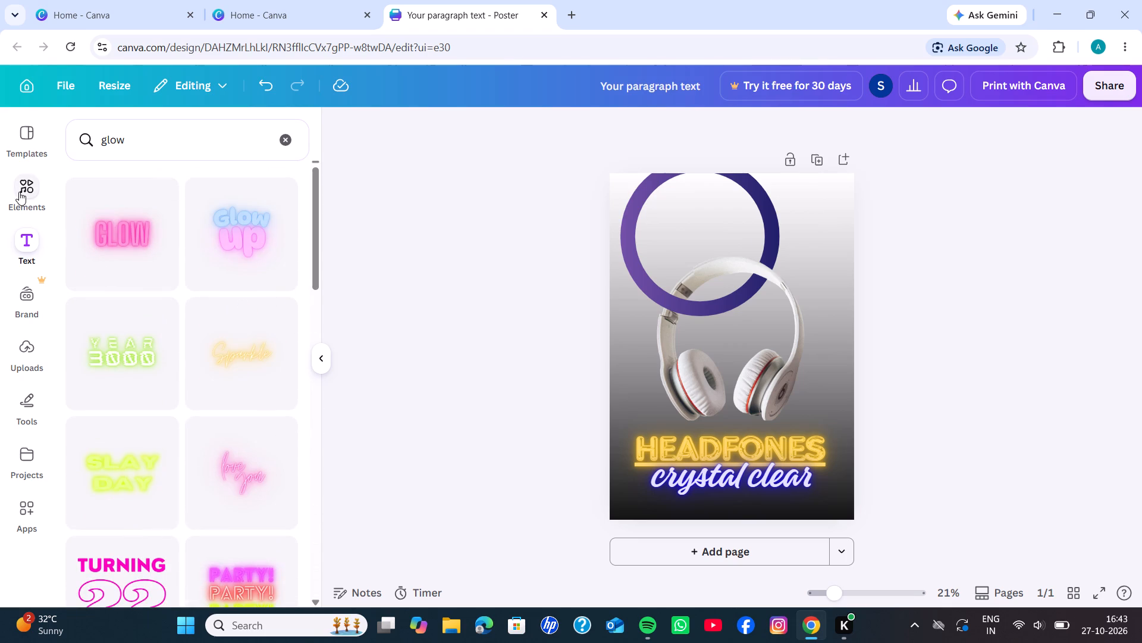
# Clear the "glow" text search, the "gradient black" element search and the recent element searches.
pyautogui.click(20, 192)
pyautogui.click(8, 231)
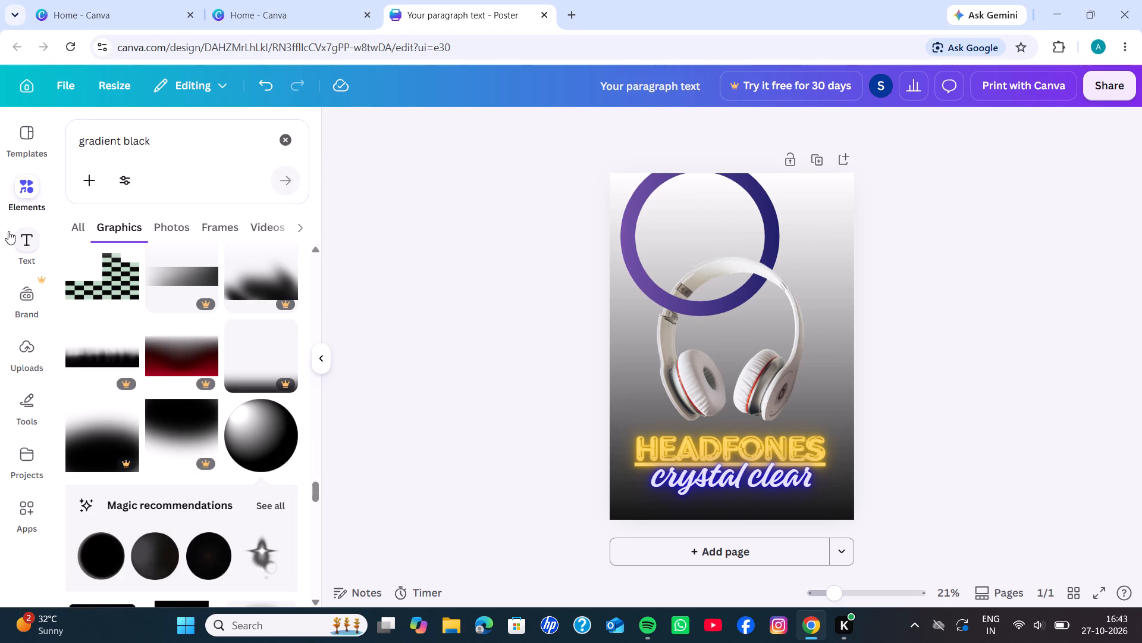
pyautogui.click(285, 148)
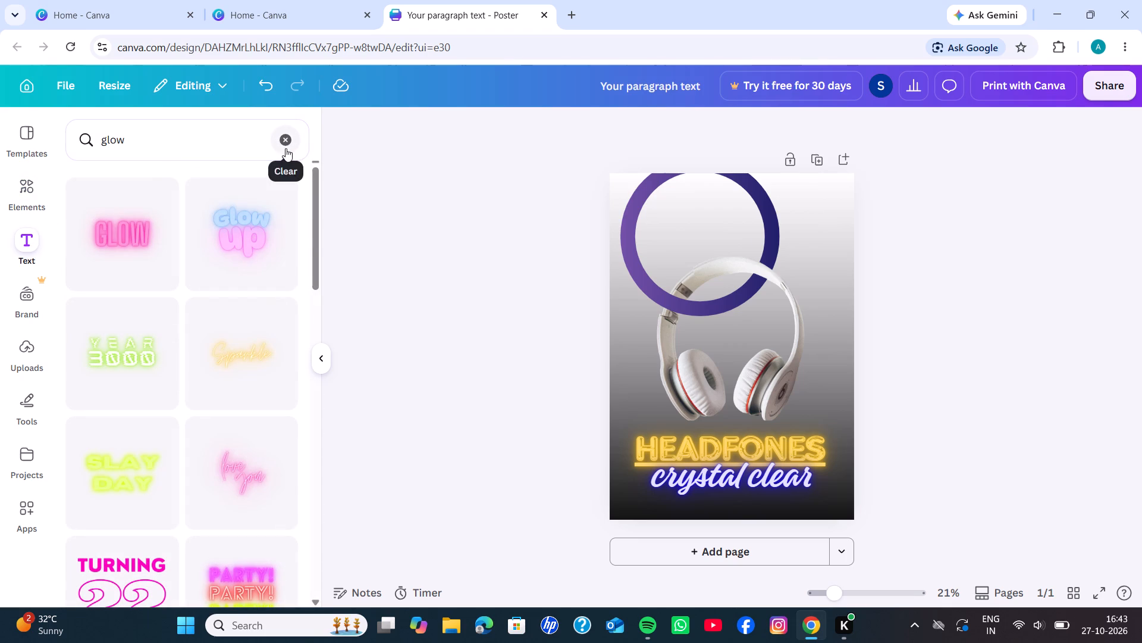
pyautogui.click(37, 184)
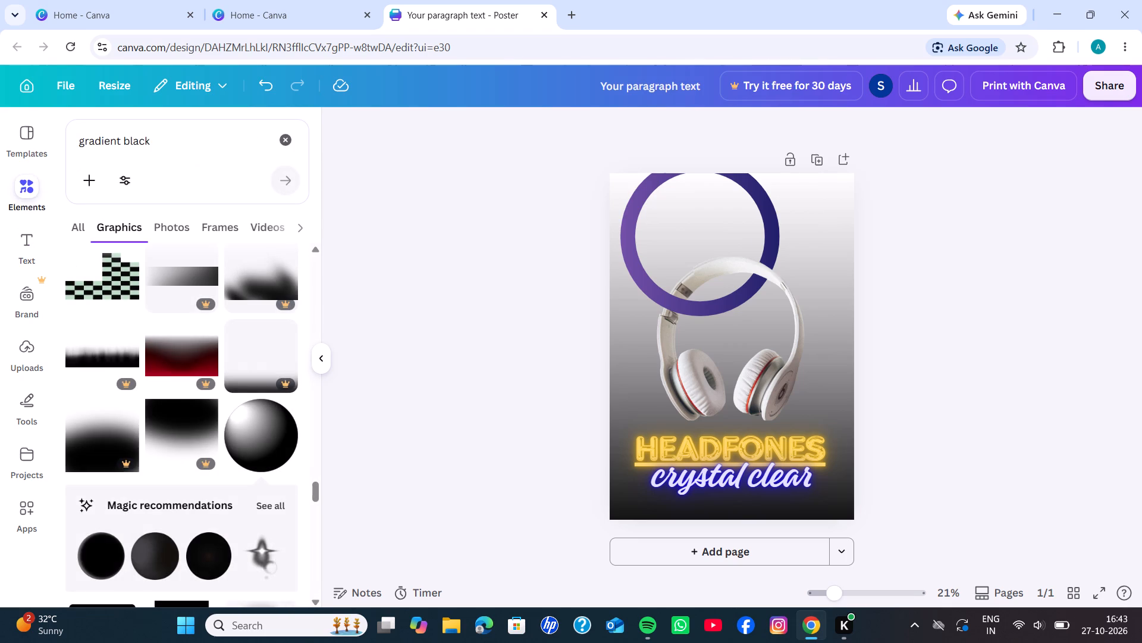
pyautogui.click(294, 144)
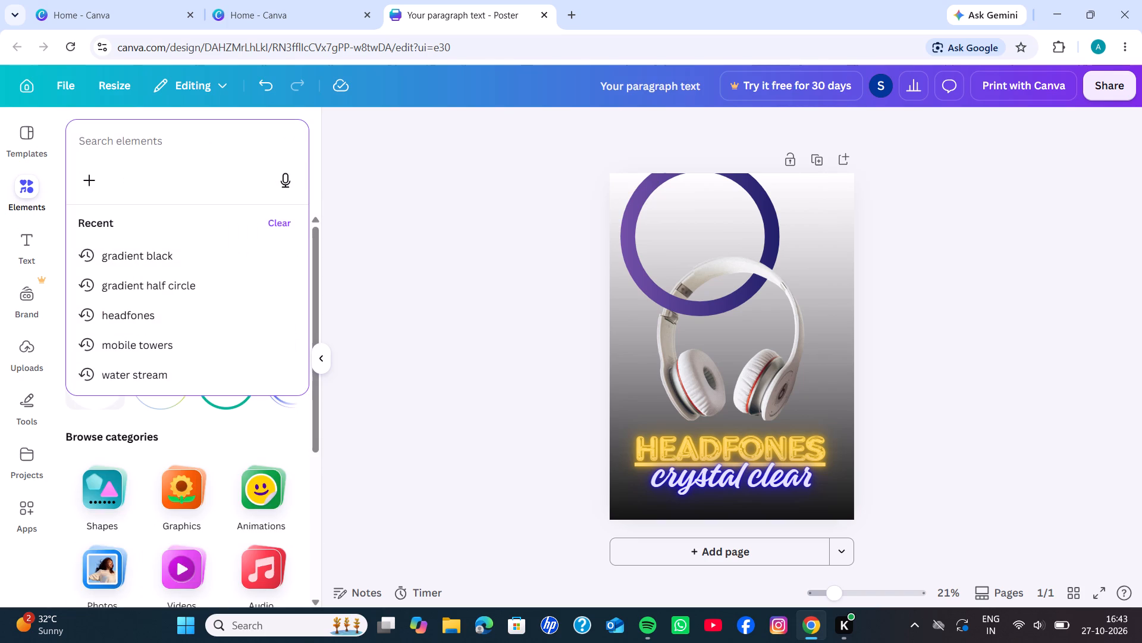
pyautogui.click(278, 220)
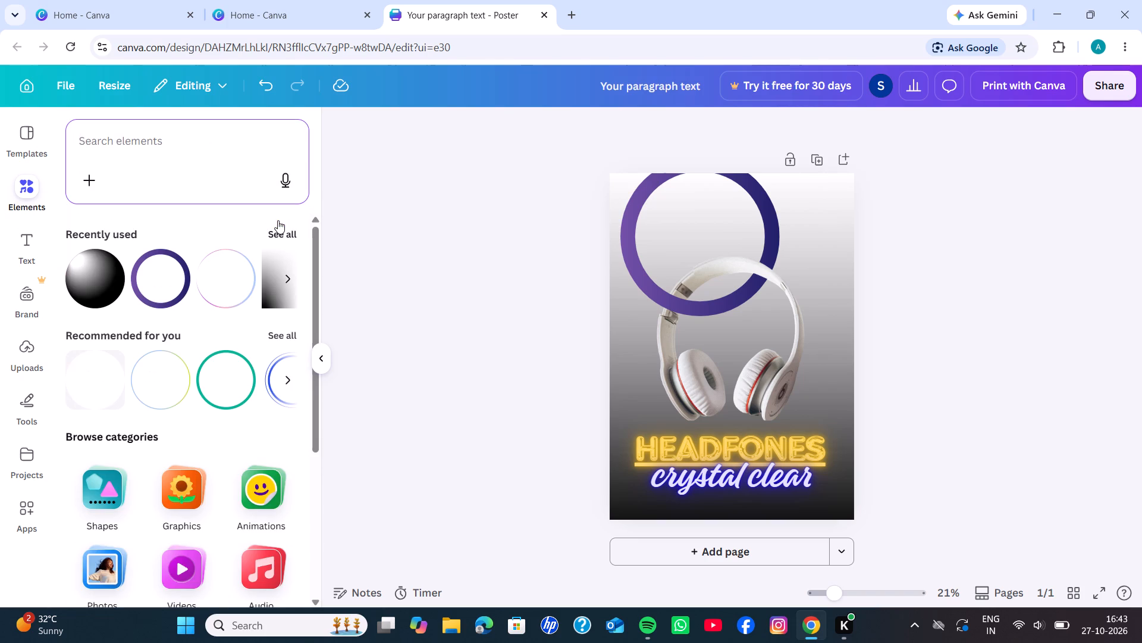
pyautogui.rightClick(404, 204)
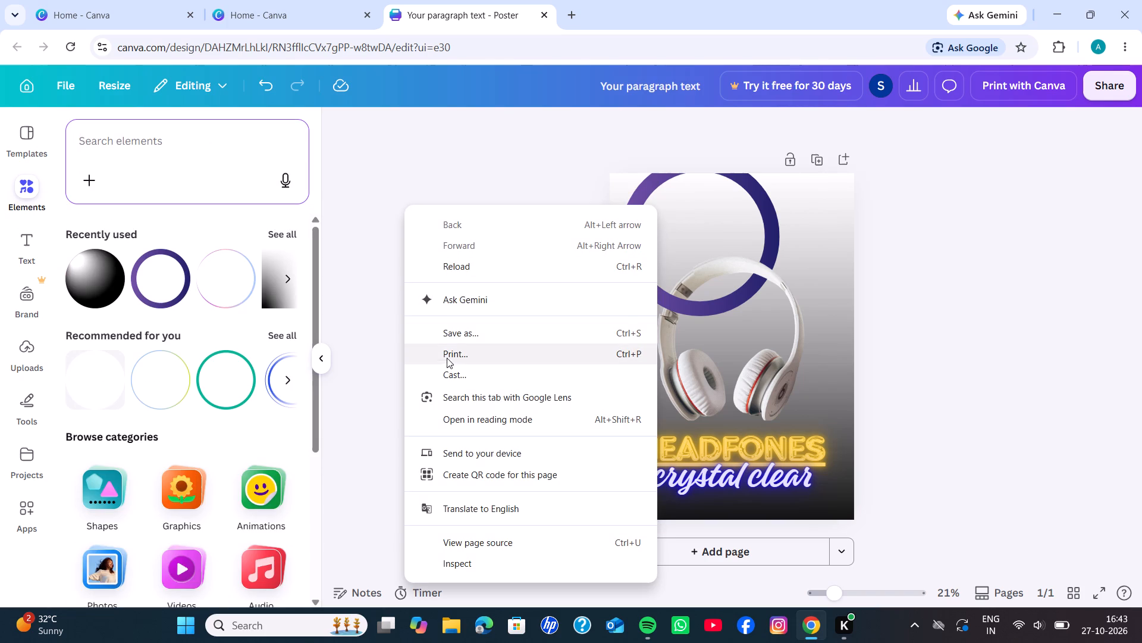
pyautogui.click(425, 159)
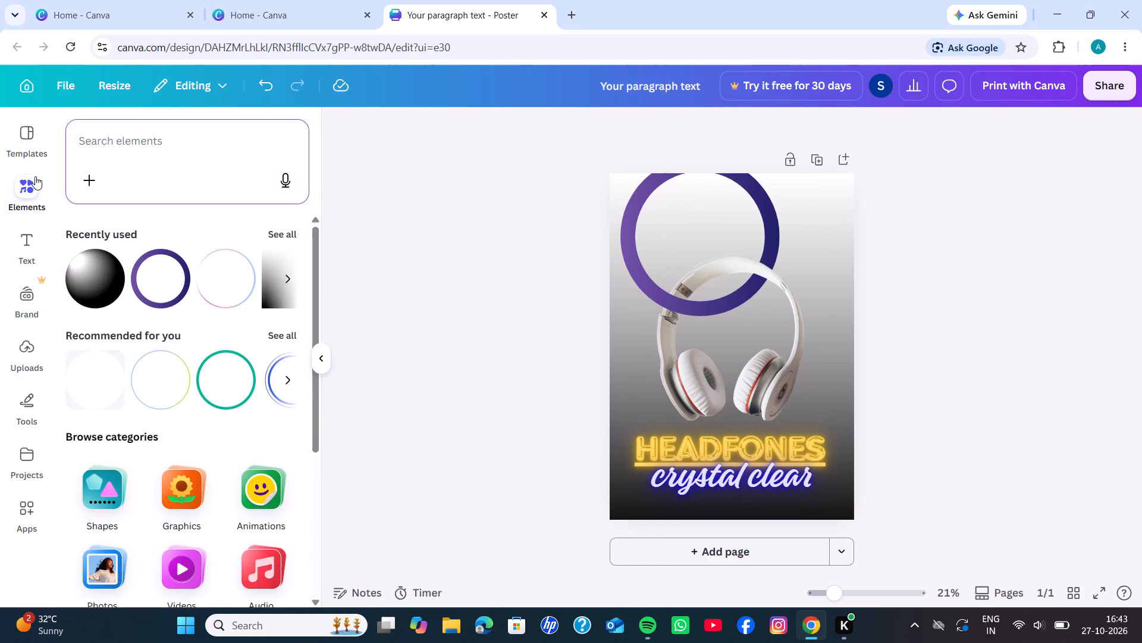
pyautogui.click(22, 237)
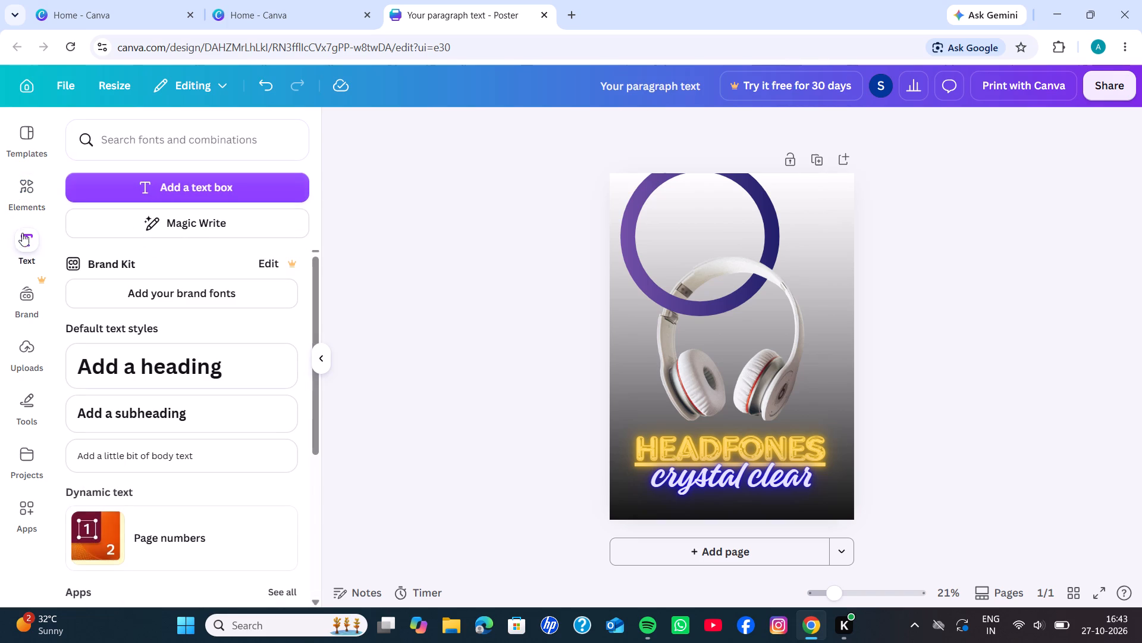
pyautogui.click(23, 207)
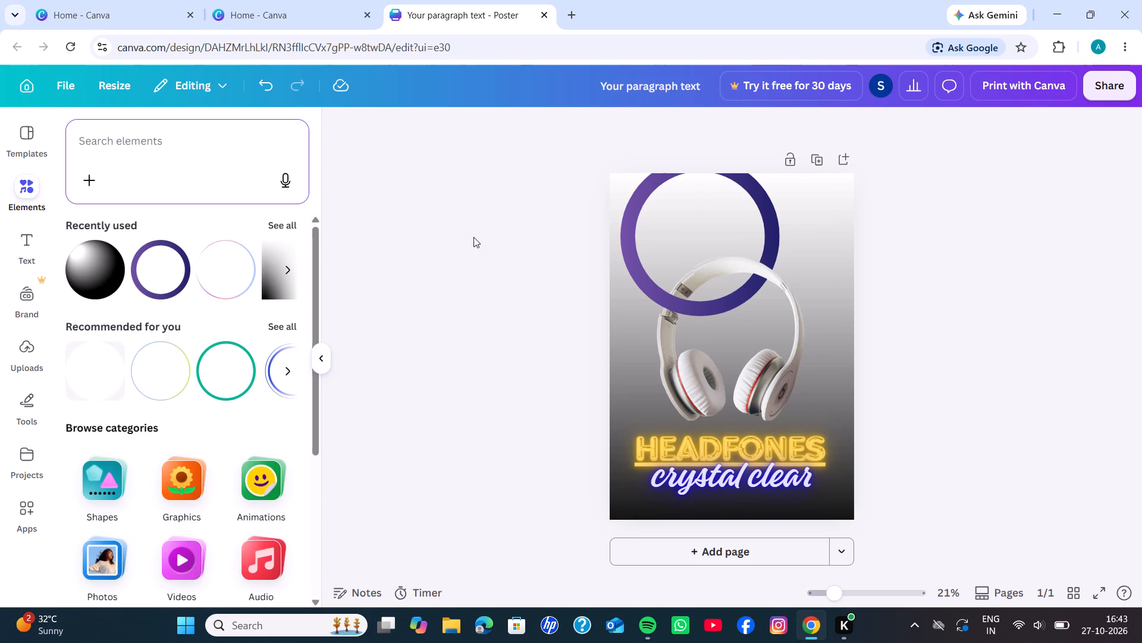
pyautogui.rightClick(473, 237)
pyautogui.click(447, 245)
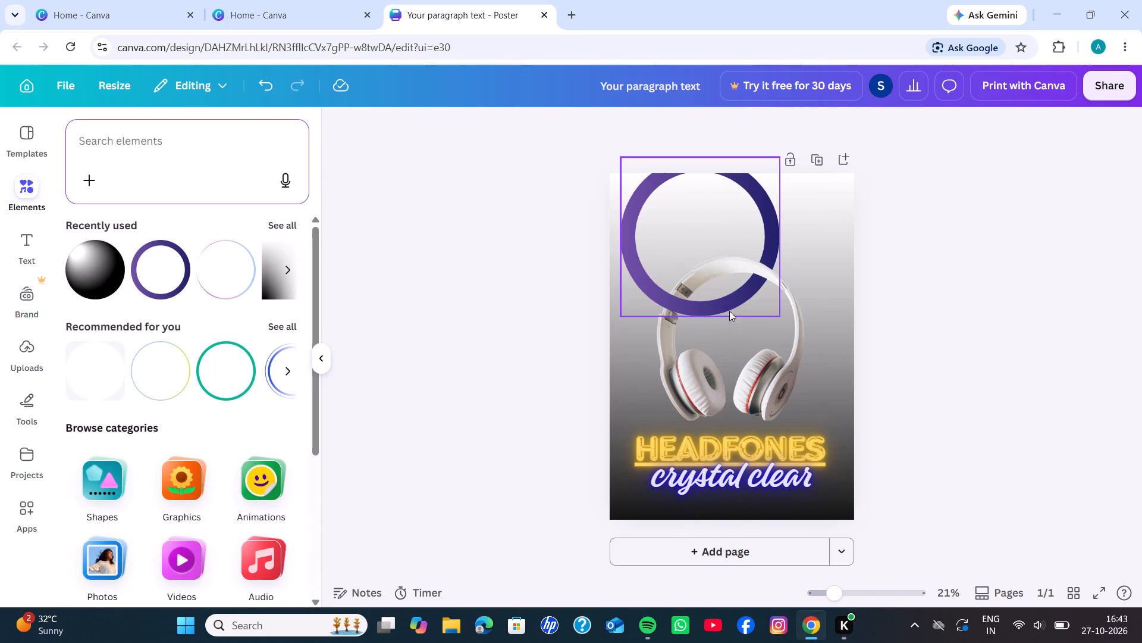
# Browse the element categories, including Animations and Graphics, for further artwork for the poster.
pyautogui.scroll(-2, 273, 295)
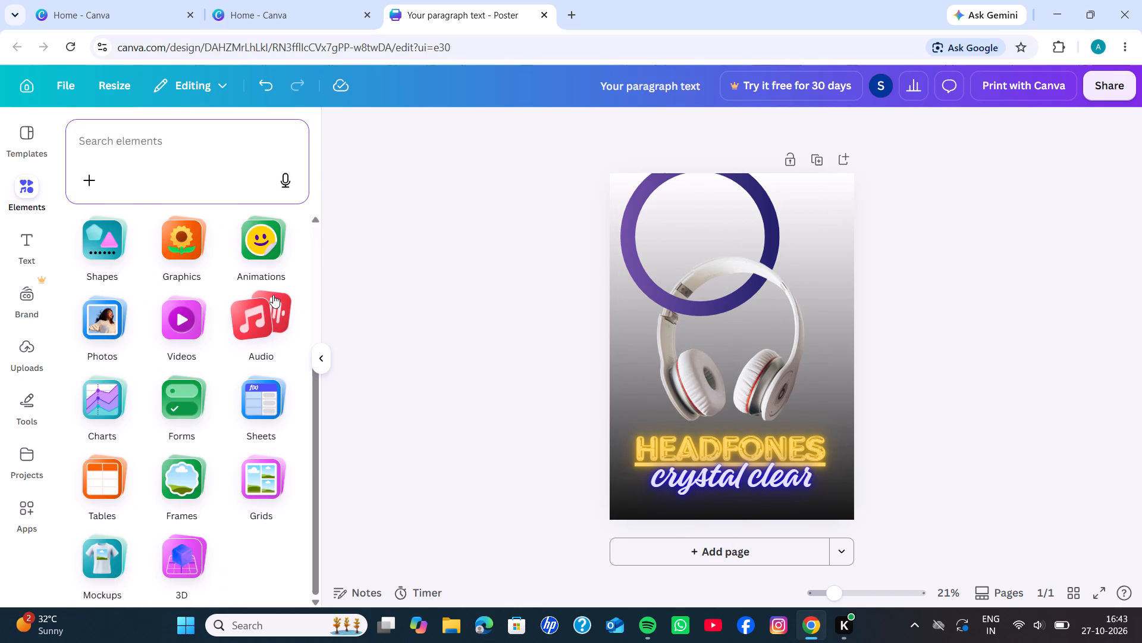
pyautogui.scroll(1, 273, 295)
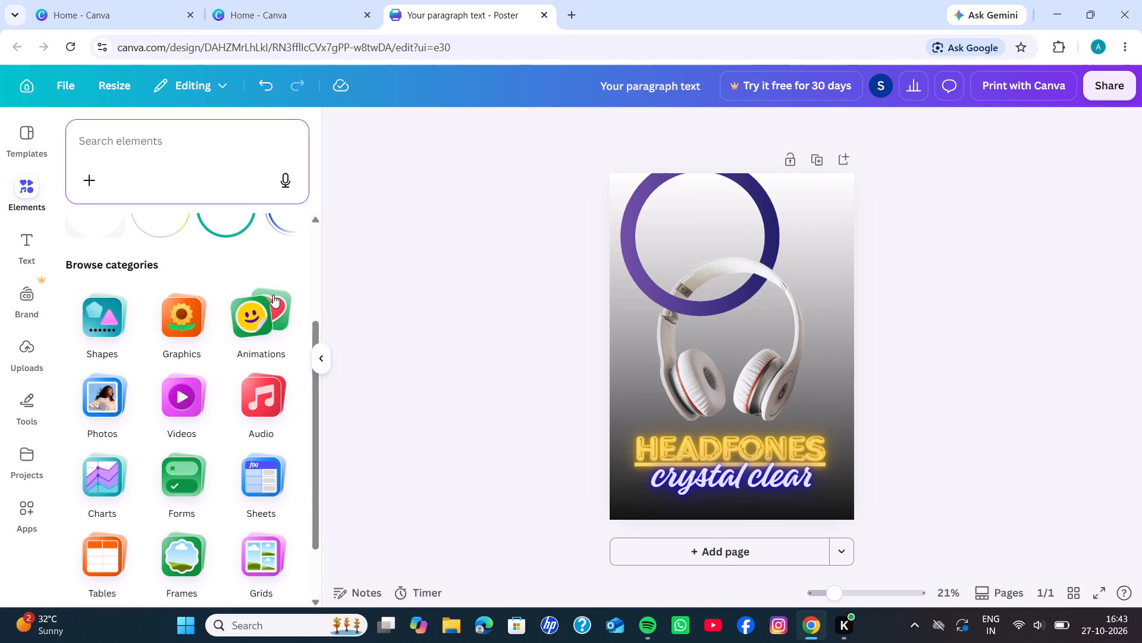
pyautogui.click(274, 326)
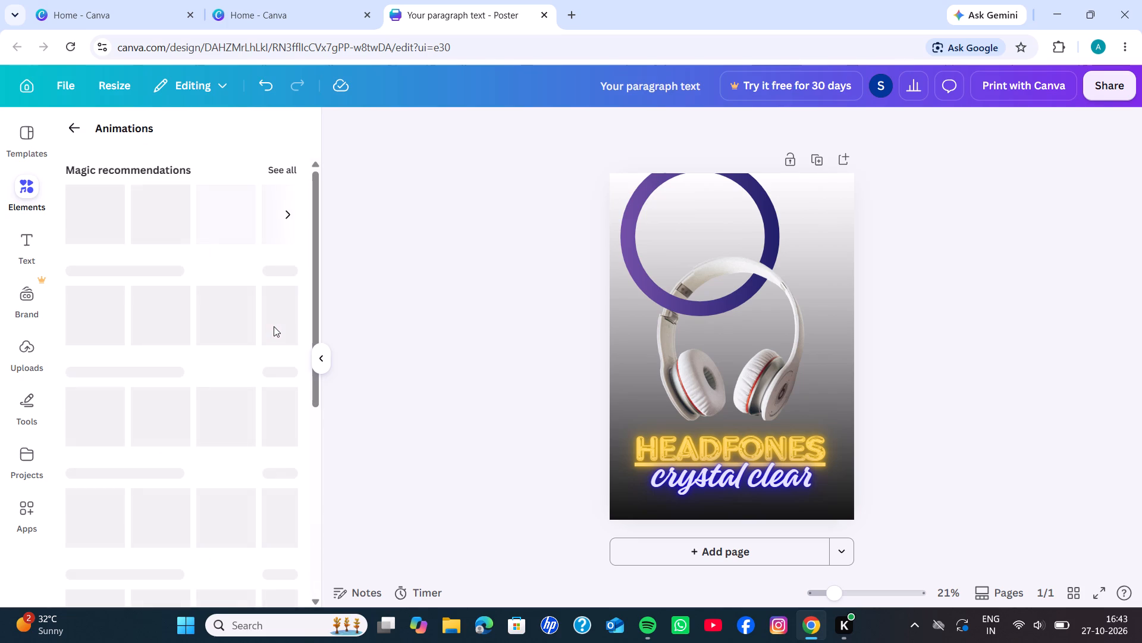
pyautogui.click(79, 123)
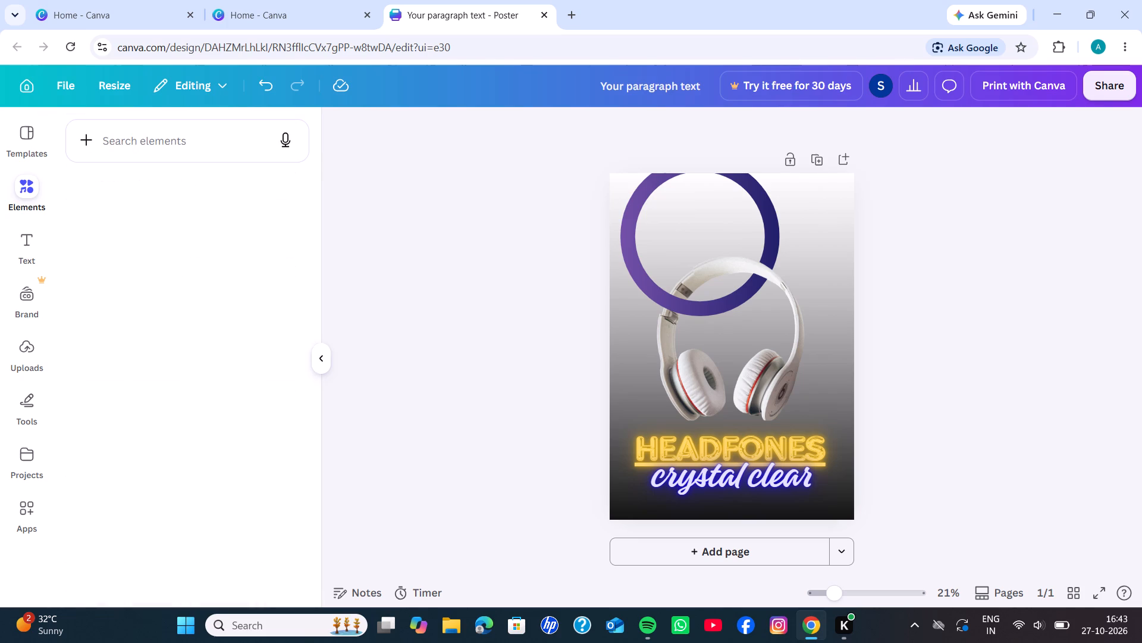
pyautogui.click(152, 316)
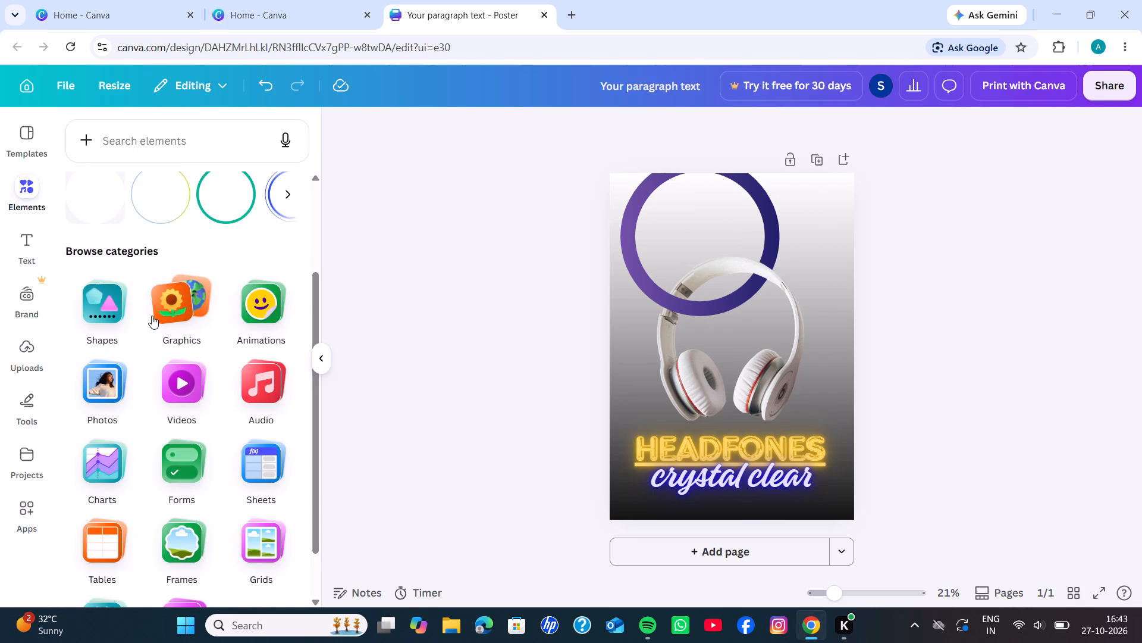
pyautogui.scroll(-1, 152, 316)
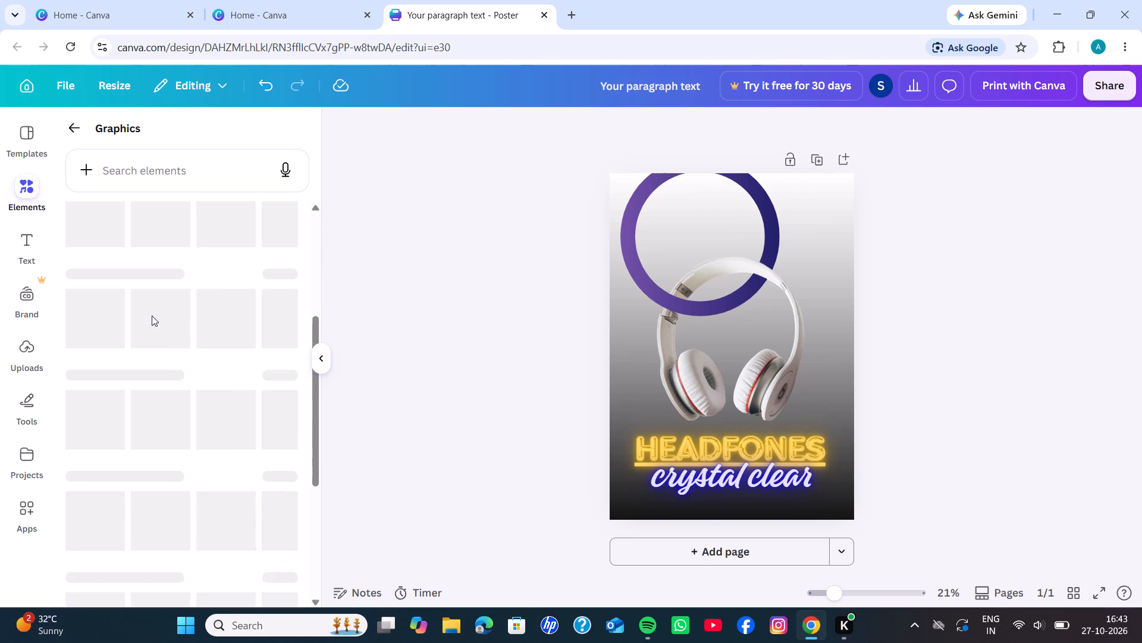
pyautogui.scroll(-2, 152, 316)
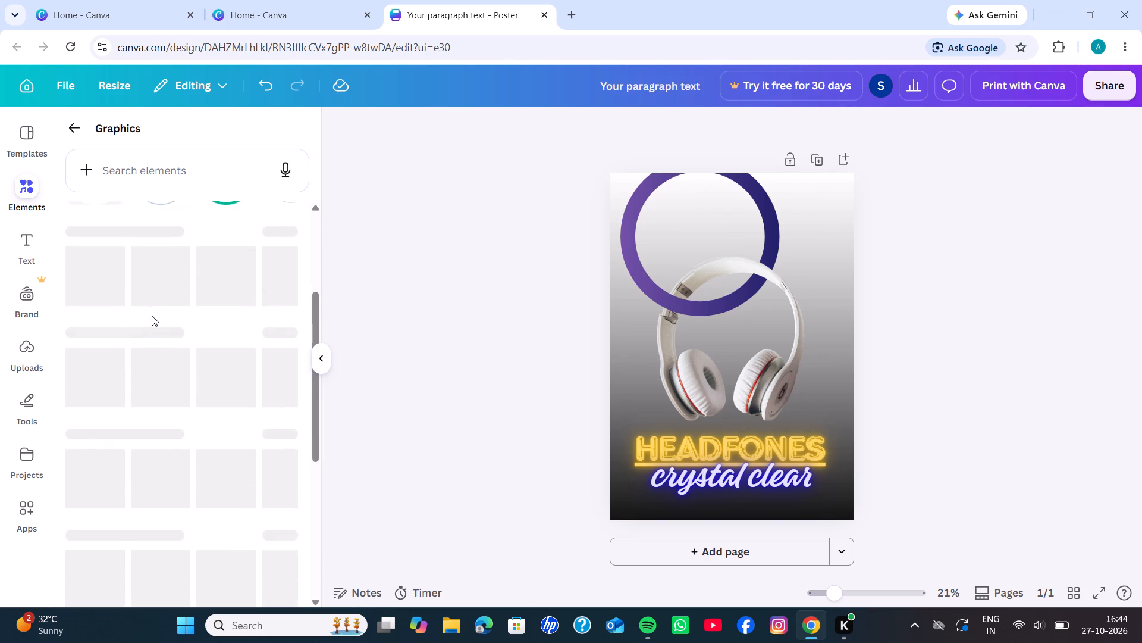
pyautogui.moveTo(152, 316); pyautogui.dragTo(181, 156)
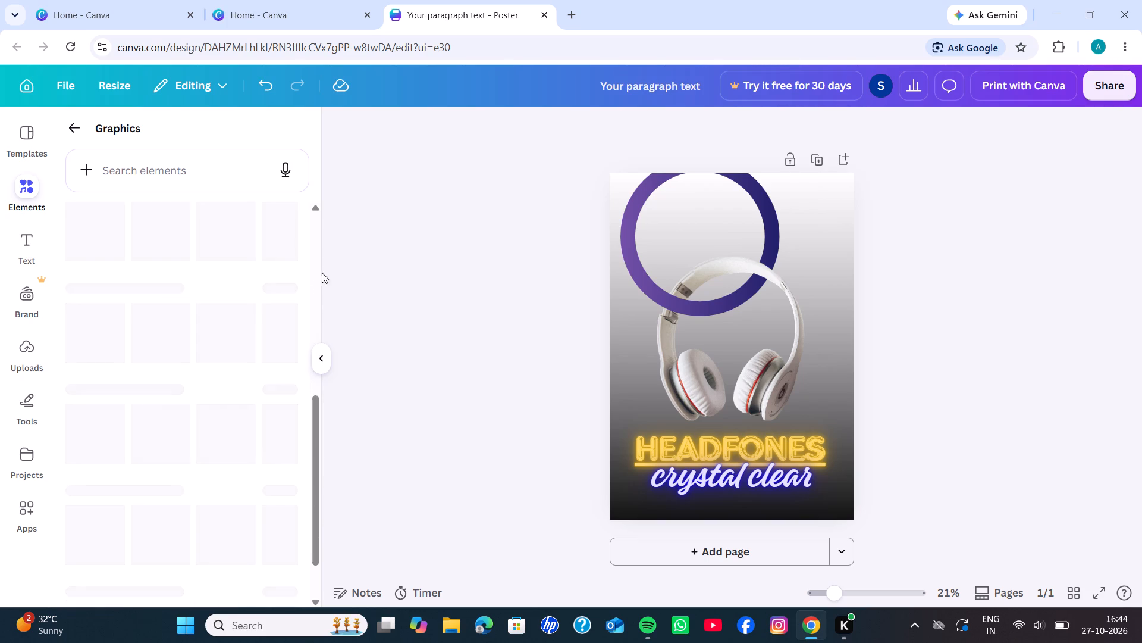
pyautogui.scroll(5, 270, 323)
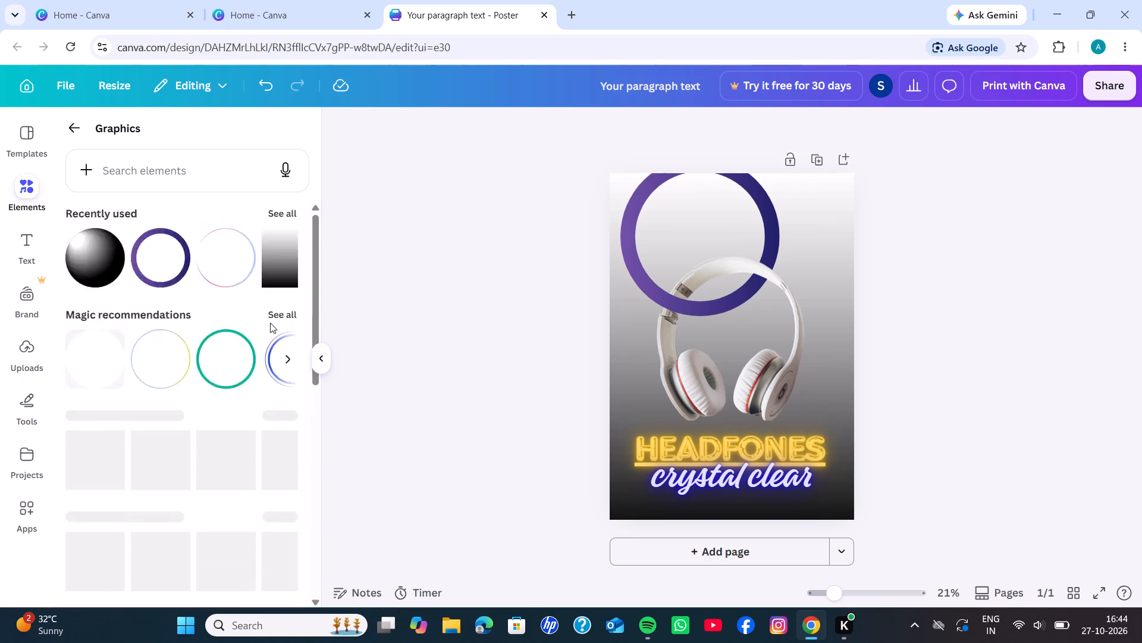
pyautogui.scroll(-1, 270, 323)
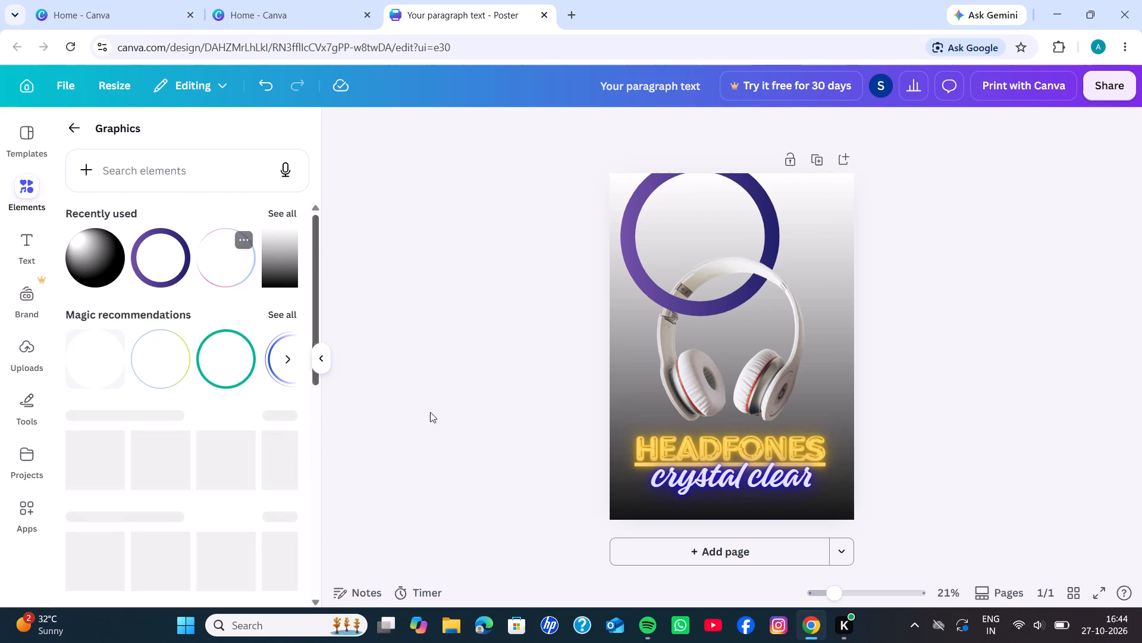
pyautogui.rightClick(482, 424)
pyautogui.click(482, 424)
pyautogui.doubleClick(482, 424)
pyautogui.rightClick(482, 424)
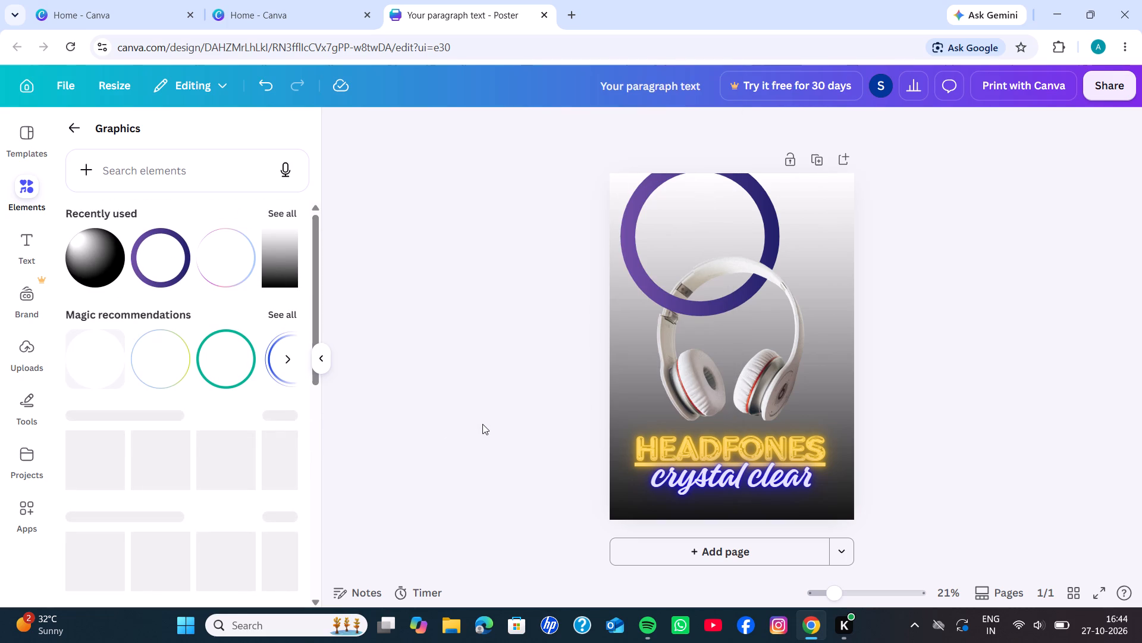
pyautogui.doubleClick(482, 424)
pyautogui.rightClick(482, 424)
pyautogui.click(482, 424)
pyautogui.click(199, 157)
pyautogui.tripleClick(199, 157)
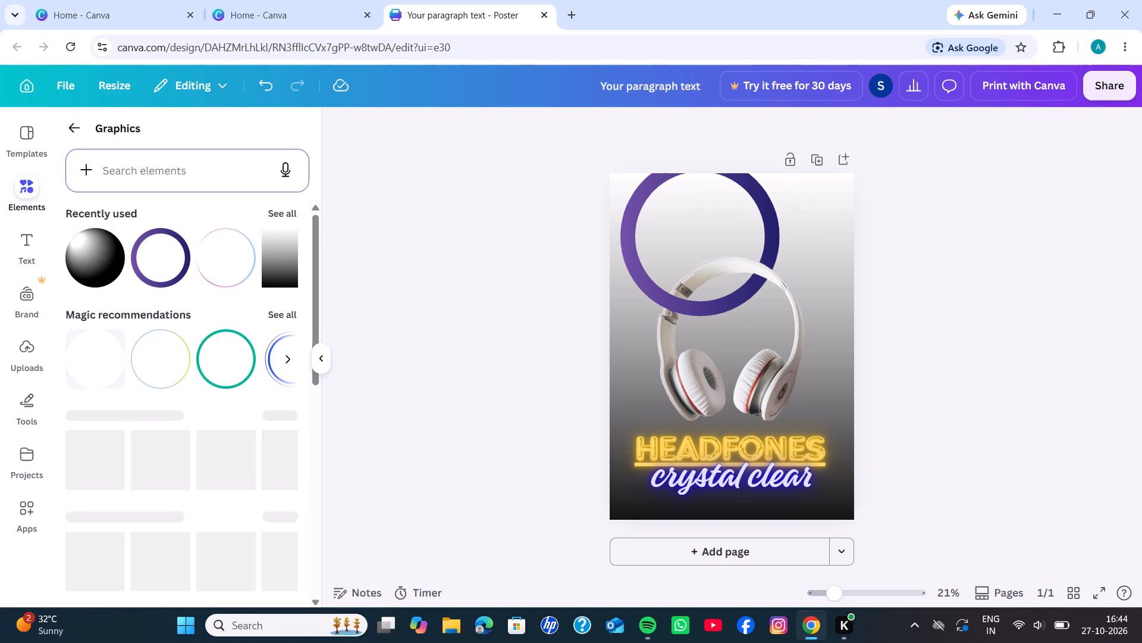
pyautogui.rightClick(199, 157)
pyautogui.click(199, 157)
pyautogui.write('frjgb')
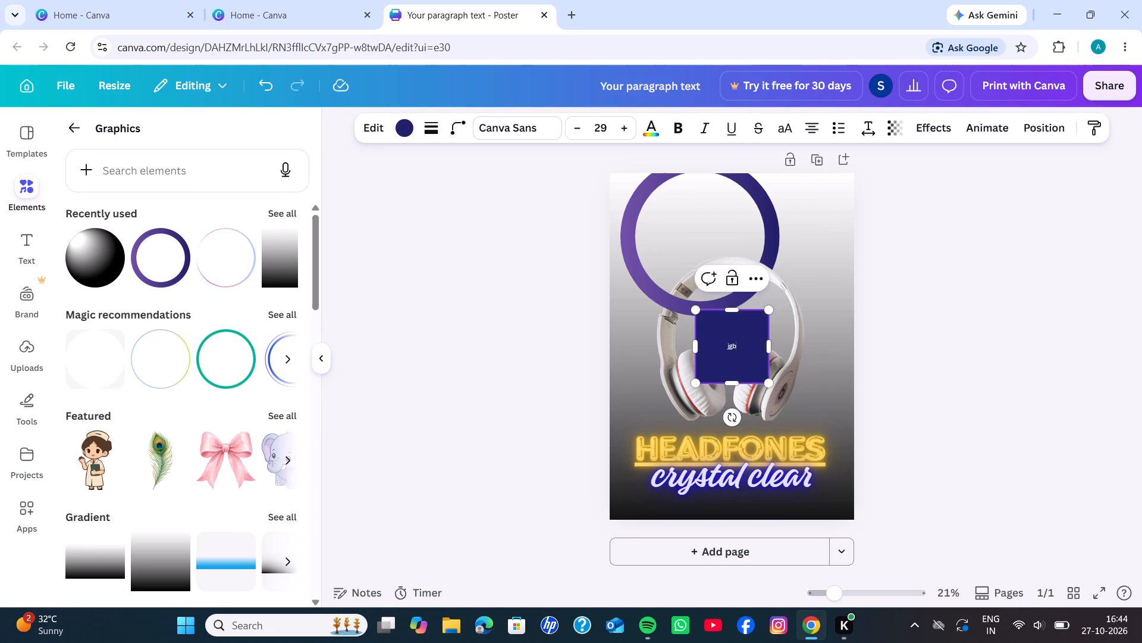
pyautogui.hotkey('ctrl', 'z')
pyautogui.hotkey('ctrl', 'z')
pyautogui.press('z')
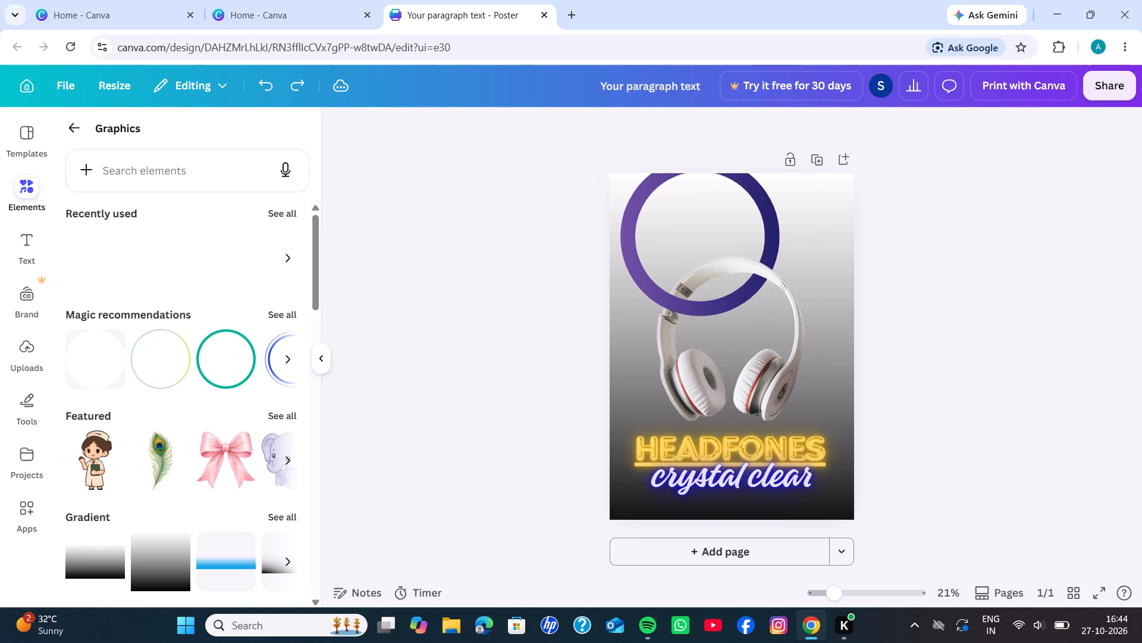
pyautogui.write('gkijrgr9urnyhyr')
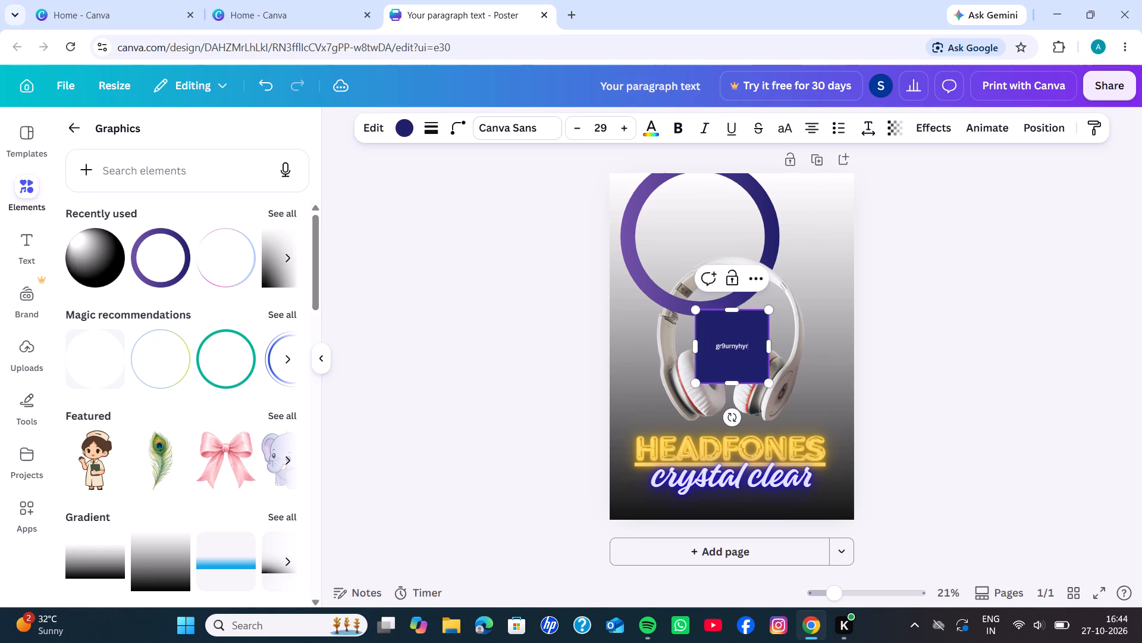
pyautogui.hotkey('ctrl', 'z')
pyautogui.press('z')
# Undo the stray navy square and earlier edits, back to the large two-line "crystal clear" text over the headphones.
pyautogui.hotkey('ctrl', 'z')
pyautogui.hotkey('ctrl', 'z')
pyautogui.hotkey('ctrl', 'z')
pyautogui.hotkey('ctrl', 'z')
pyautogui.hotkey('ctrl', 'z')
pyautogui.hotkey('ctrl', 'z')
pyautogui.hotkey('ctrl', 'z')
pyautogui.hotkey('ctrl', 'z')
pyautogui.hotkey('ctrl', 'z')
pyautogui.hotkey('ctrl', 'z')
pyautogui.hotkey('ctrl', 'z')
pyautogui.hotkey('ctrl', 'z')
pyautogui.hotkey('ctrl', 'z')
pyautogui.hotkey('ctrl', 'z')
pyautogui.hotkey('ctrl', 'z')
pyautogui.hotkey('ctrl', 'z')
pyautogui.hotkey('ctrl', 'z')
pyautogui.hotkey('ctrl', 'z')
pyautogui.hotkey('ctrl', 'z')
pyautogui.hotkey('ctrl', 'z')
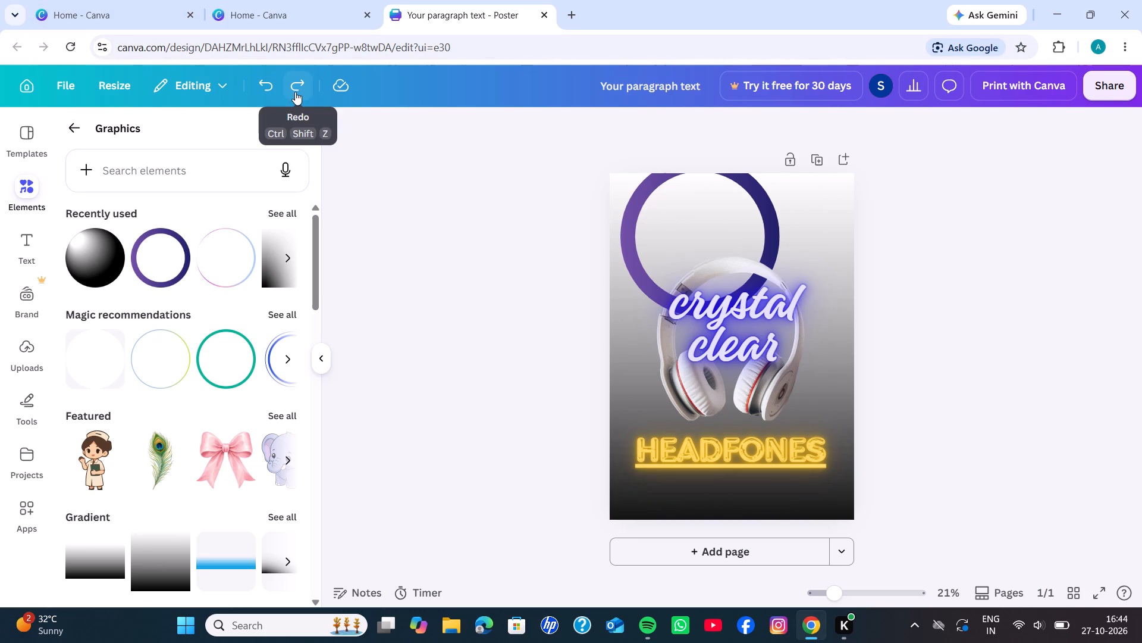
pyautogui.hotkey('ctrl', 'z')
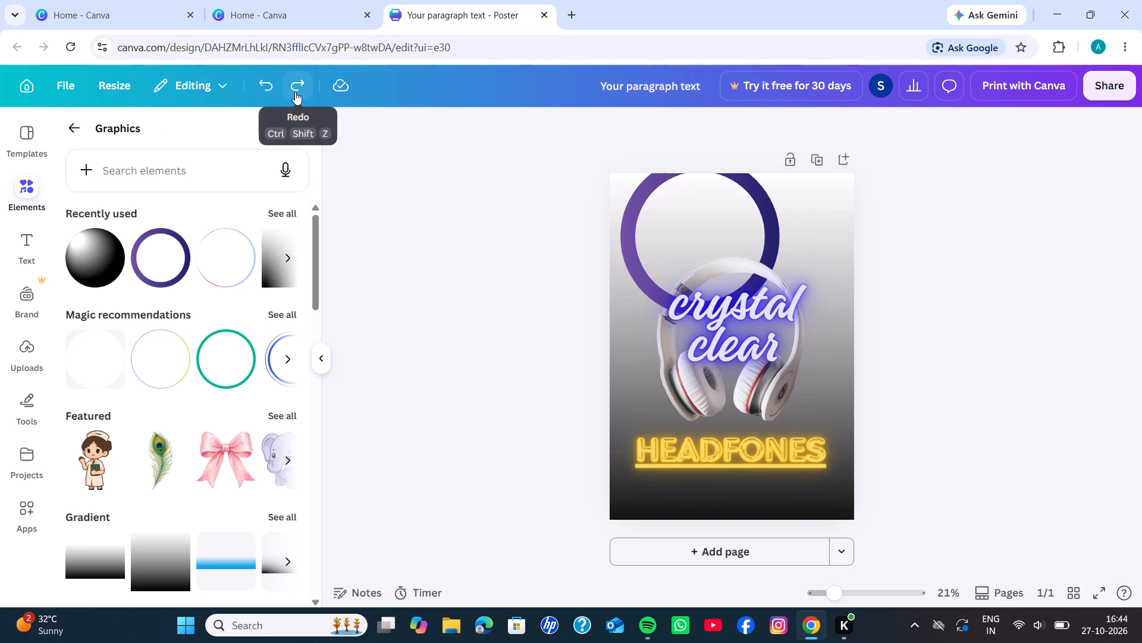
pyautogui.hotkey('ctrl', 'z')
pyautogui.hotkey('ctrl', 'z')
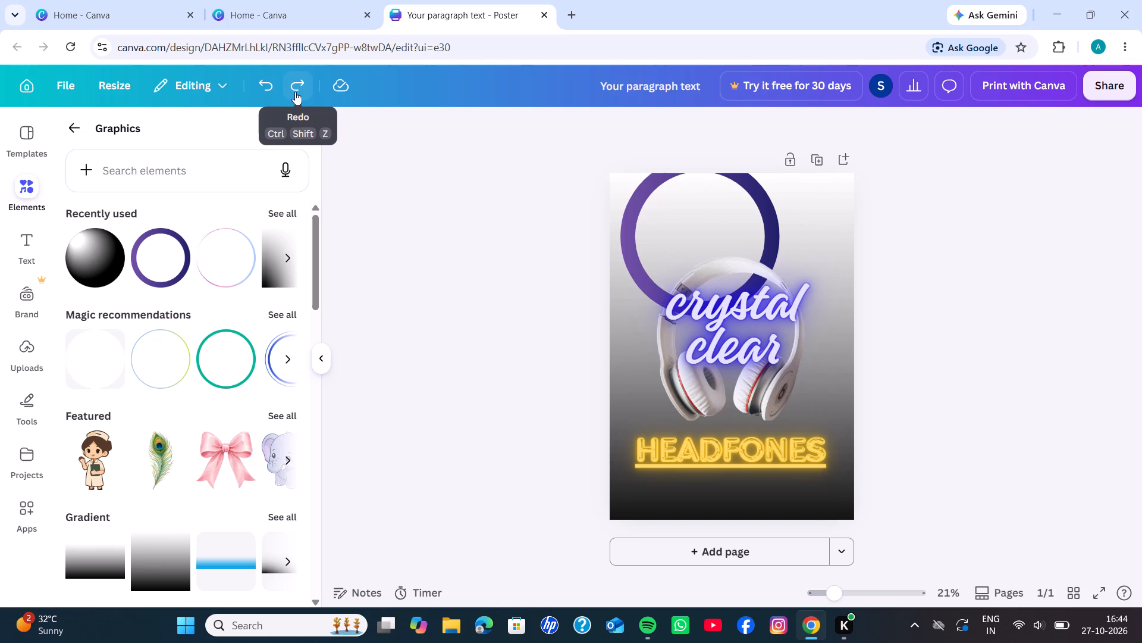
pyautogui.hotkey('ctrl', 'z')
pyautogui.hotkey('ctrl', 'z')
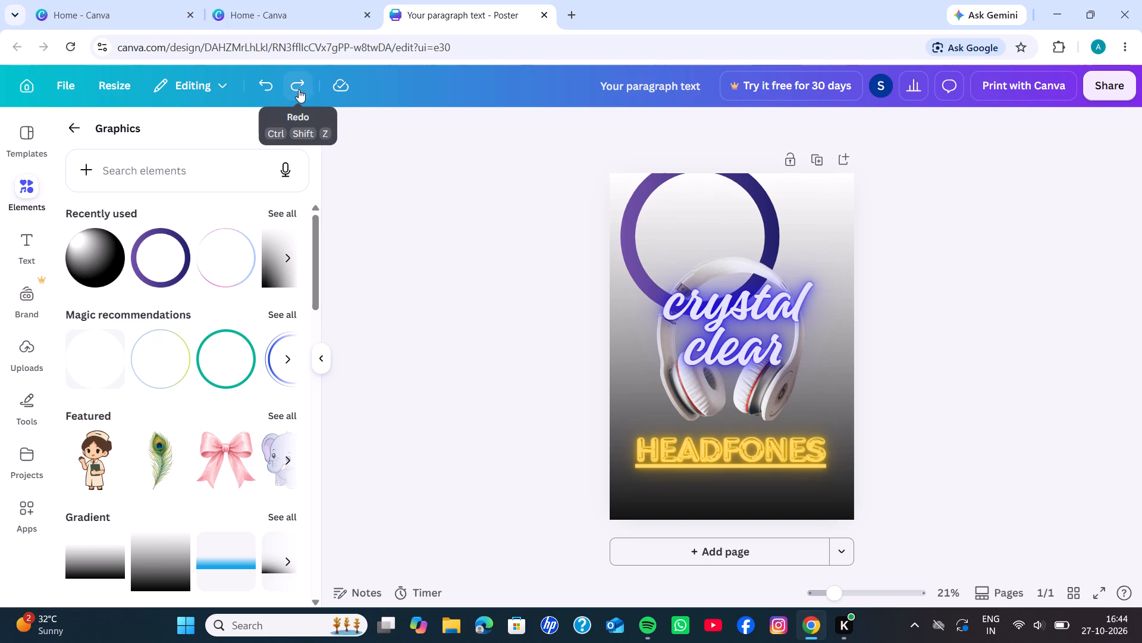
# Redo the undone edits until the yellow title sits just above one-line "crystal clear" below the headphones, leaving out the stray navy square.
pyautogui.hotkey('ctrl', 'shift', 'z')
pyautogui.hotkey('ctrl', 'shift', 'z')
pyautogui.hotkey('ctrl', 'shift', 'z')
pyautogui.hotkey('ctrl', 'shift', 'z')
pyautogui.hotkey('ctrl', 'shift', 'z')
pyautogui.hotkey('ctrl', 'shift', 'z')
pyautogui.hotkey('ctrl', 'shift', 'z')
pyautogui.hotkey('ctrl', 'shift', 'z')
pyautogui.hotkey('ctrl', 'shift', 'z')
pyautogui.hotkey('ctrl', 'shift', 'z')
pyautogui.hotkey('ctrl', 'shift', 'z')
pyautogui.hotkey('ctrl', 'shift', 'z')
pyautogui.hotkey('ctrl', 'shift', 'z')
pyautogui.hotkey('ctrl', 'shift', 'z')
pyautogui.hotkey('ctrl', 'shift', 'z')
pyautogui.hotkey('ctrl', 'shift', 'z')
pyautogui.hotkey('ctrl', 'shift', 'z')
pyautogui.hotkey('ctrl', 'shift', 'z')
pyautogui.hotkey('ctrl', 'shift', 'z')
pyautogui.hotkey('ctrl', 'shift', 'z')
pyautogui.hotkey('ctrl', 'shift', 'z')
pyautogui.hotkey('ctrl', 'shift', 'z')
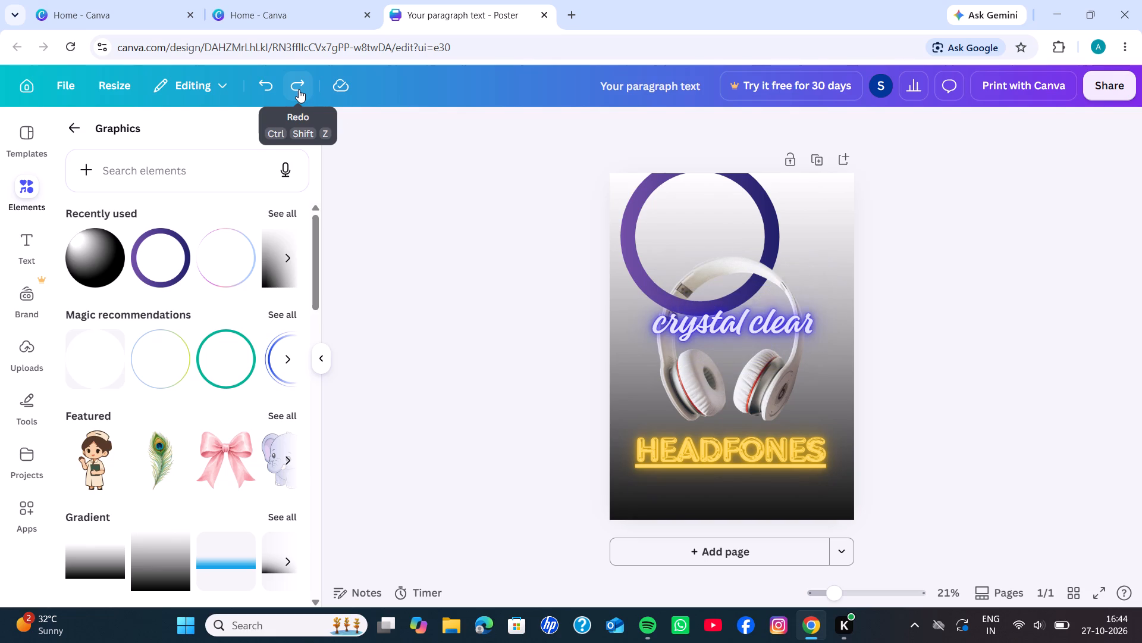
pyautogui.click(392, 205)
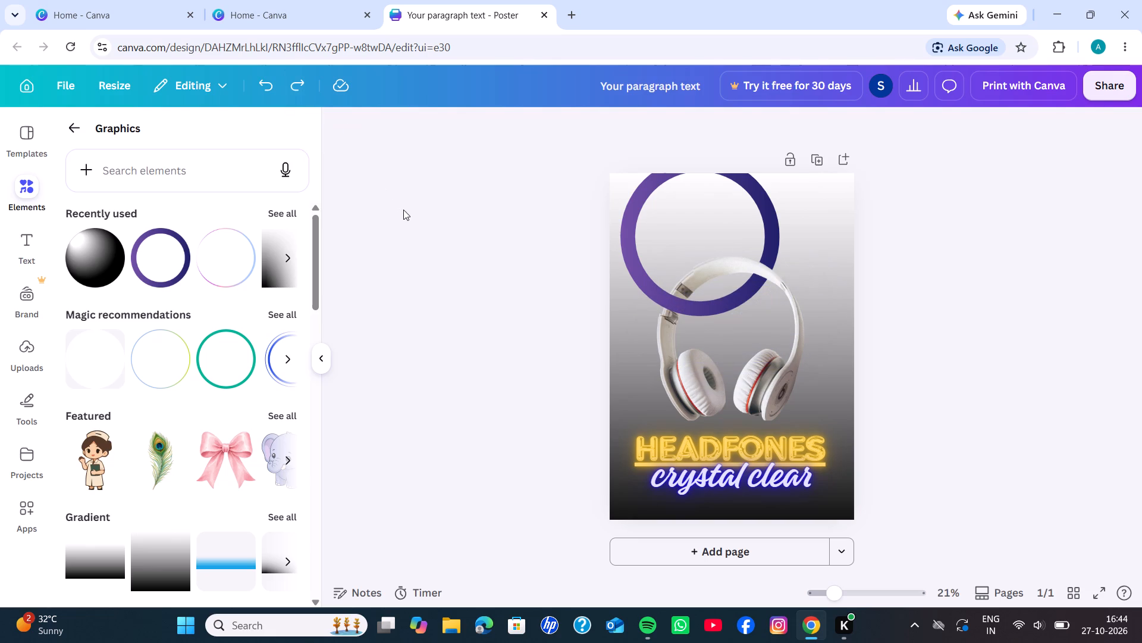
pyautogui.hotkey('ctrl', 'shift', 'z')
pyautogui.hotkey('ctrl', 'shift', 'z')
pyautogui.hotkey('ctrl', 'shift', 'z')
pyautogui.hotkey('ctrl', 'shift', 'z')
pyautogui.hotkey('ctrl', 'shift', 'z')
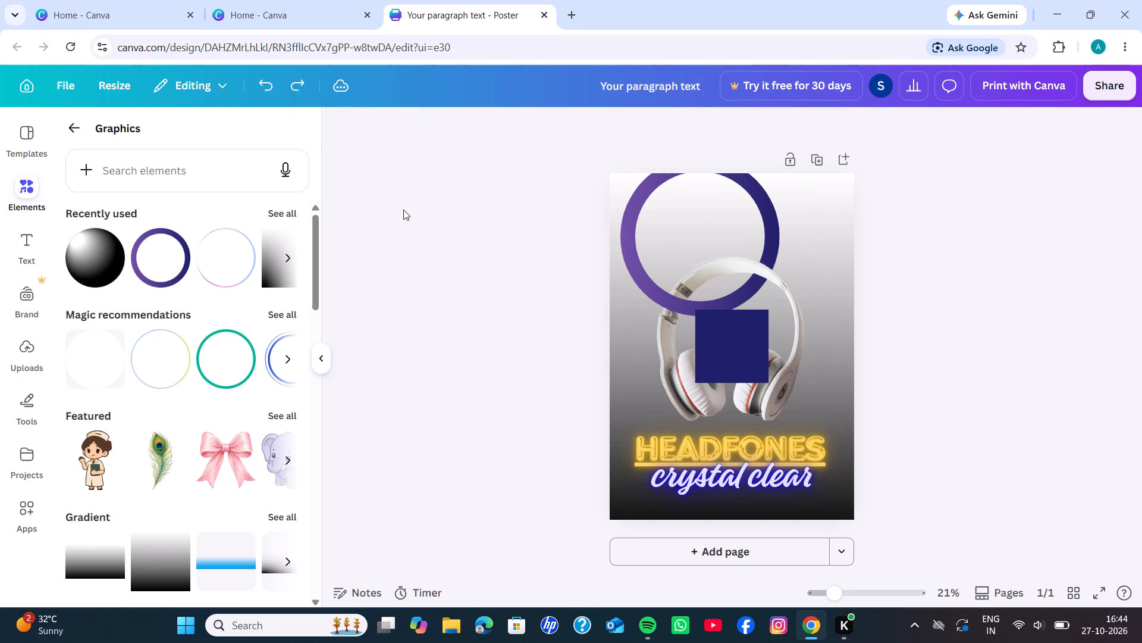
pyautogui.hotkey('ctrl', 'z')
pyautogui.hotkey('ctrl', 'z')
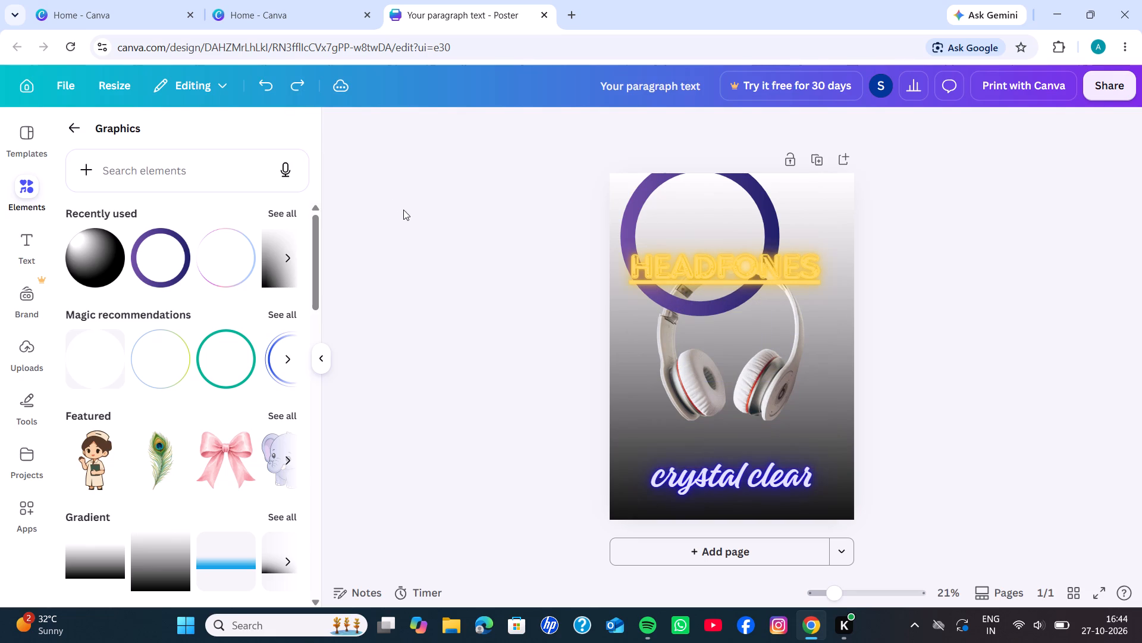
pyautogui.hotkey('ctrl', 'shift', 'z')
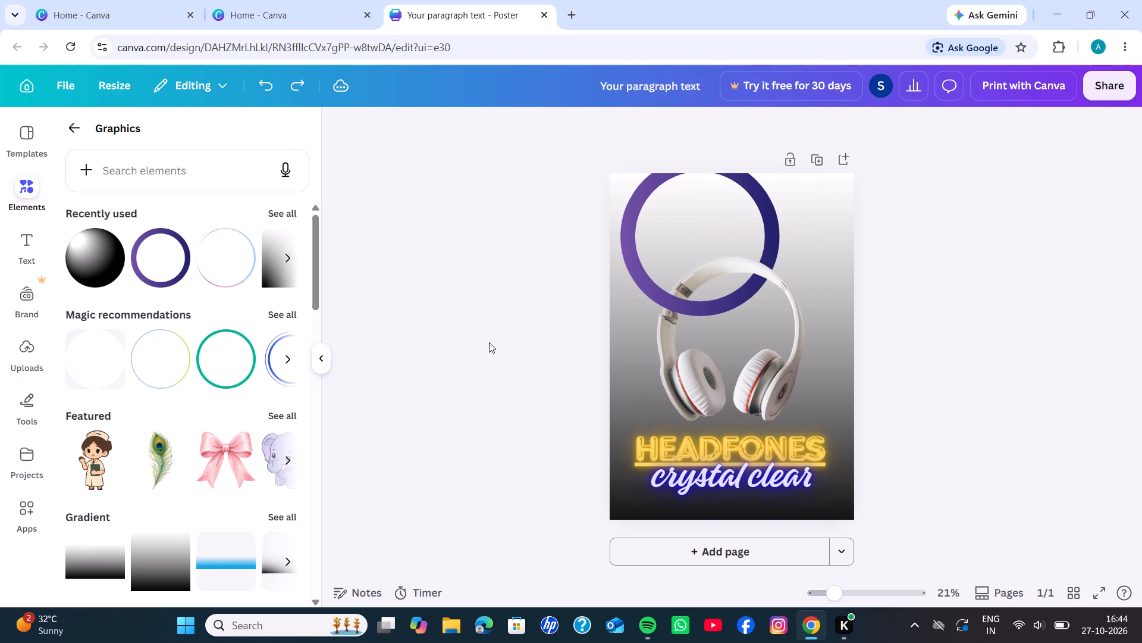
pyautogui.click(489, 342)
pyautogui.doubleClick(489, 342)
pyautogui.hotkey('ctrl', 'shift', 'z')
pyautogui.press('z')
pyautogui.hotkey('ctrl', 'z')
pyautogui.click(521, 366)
# Browse the Graphics categories, from Featured and Gradient down to the Collections, for further artwork for the poster.
pyautogui.scroll(-1, 251, 303)
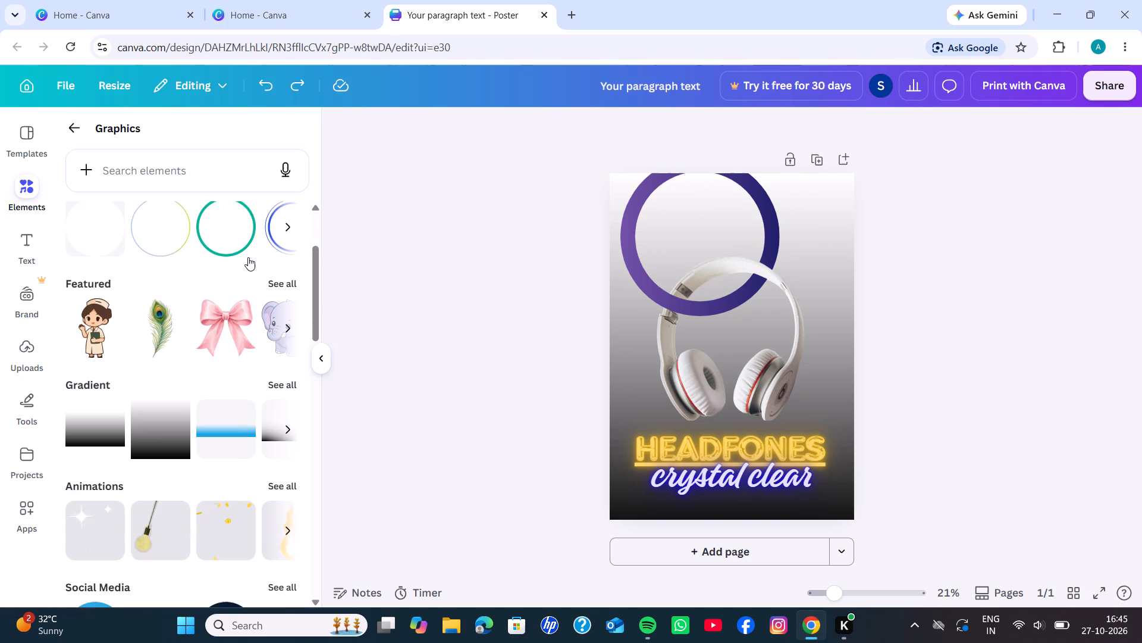
pyautogui.rightClick(248, 257)
pyautogui.scroll(-1, 248, 257)
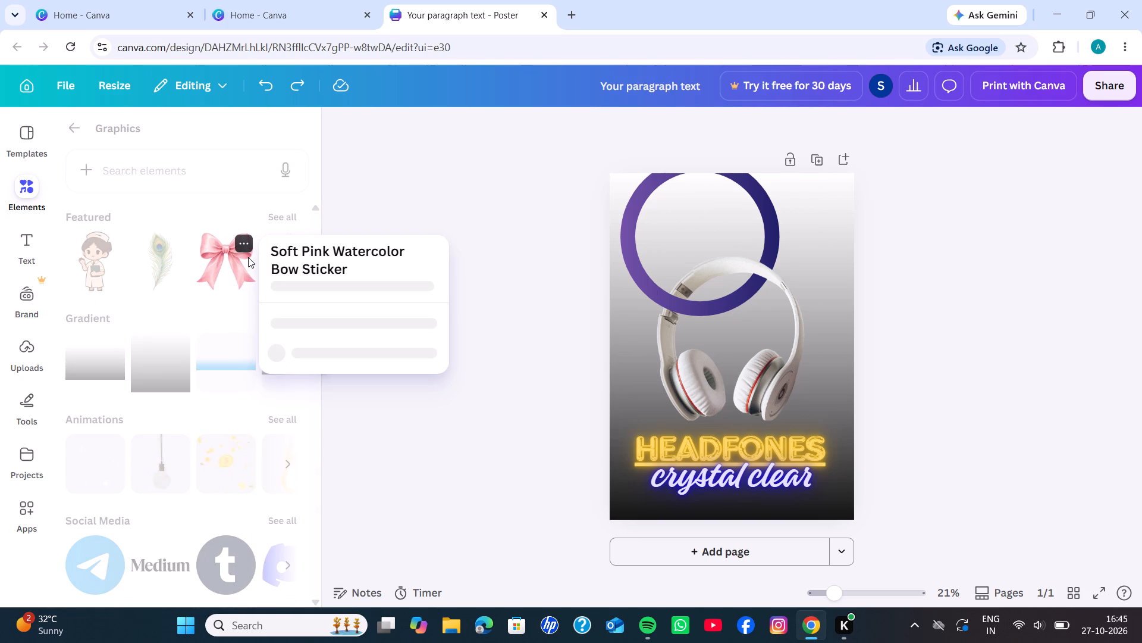
pyautogui.scroll(-1, 248, 257)
pyautogui.click(432, 213)
pyautogui.rightClick(432, 213)
pyautogui.rightClick(432, 213)
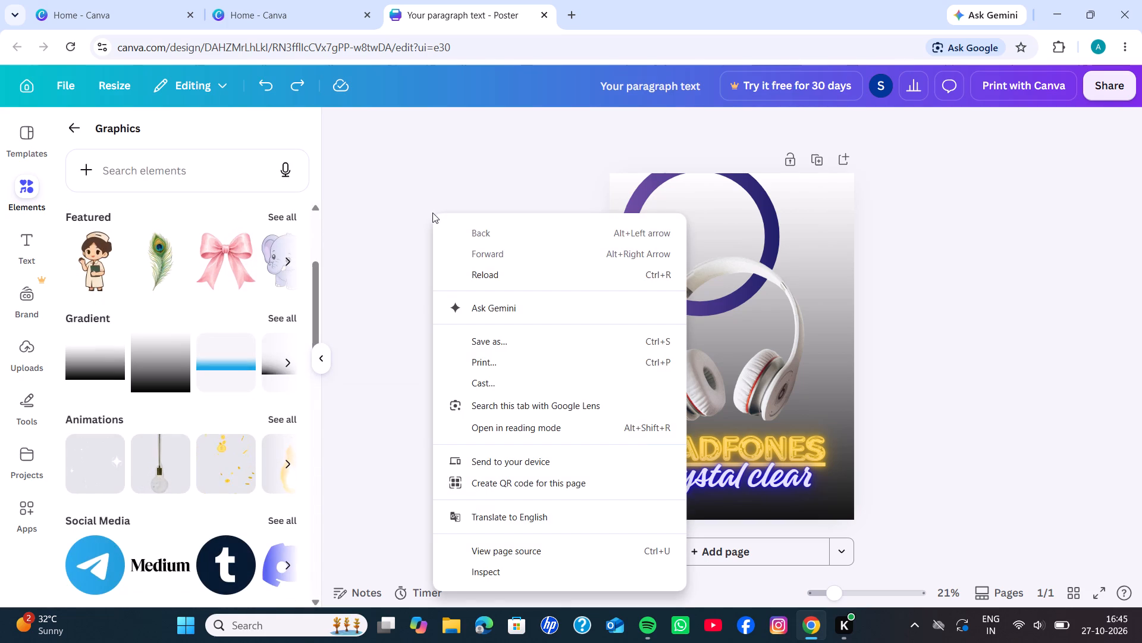
pyautogui.click(304, 326)
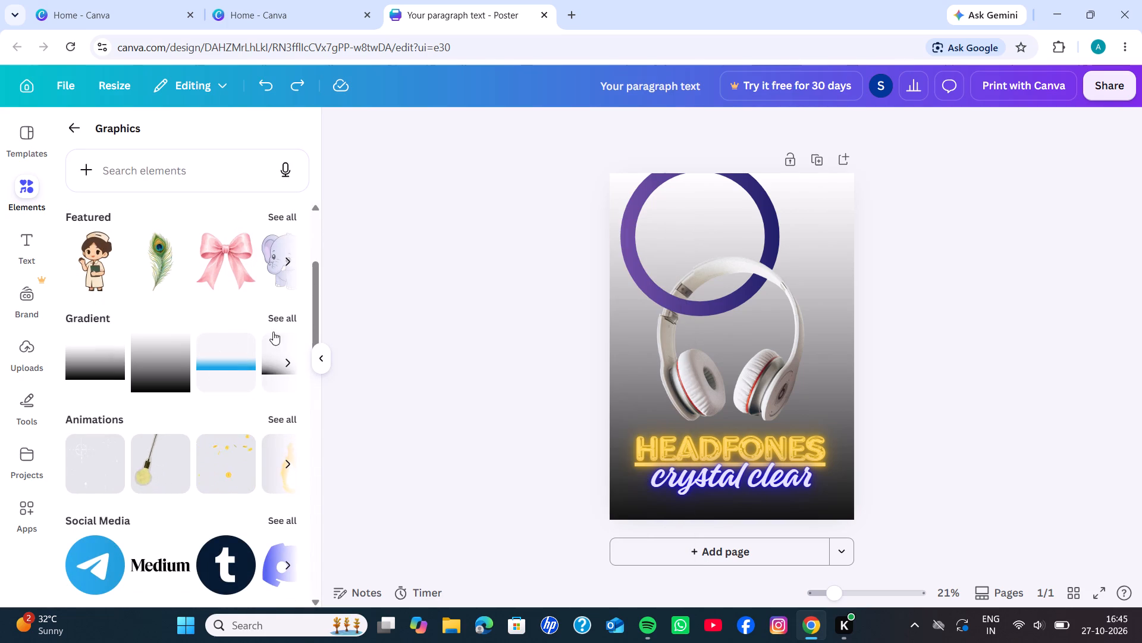
pyautogui.scroll(-6, 231, 345)
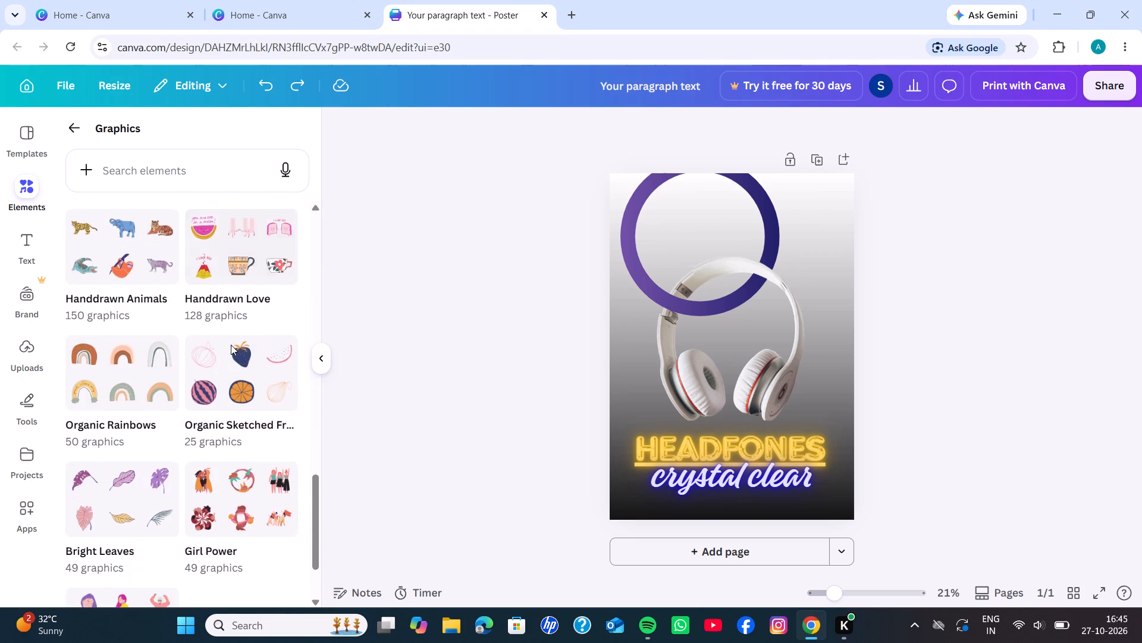
pyautogui.scroll(-8, 231, 345)
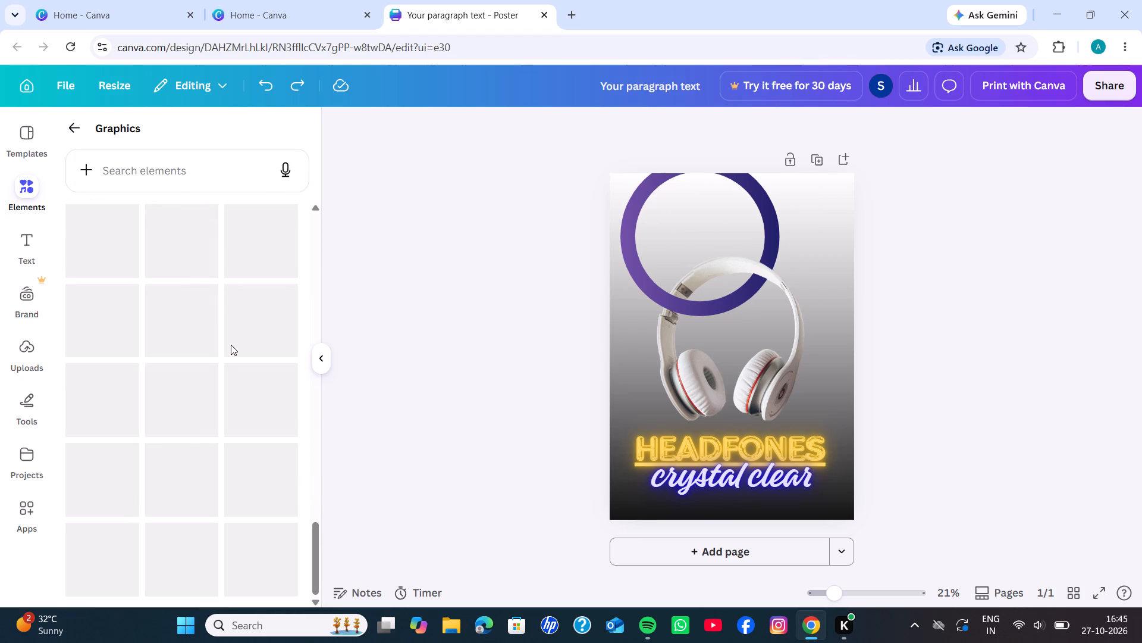
pyautogui.scroll(-2, 231, 345)
pyautogui.scroll(1, 231, 345)
pyautogui.scroll(-1, 227, 319)
pyautogui.scroll(1, 227, 319)
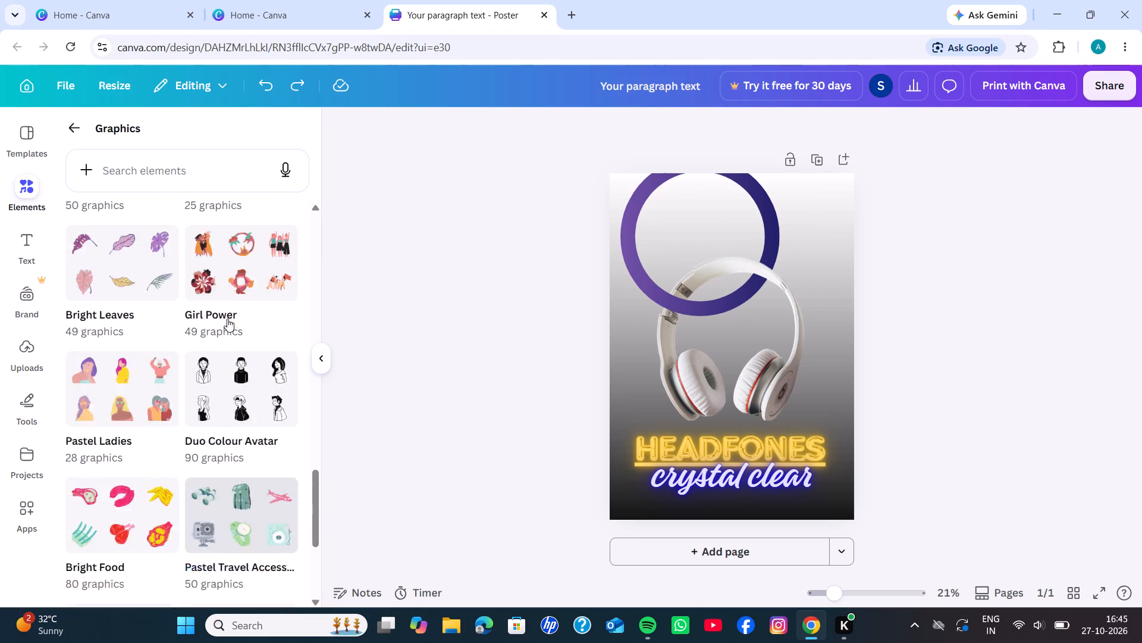
pyautogui.scroll(1, 227, 319)
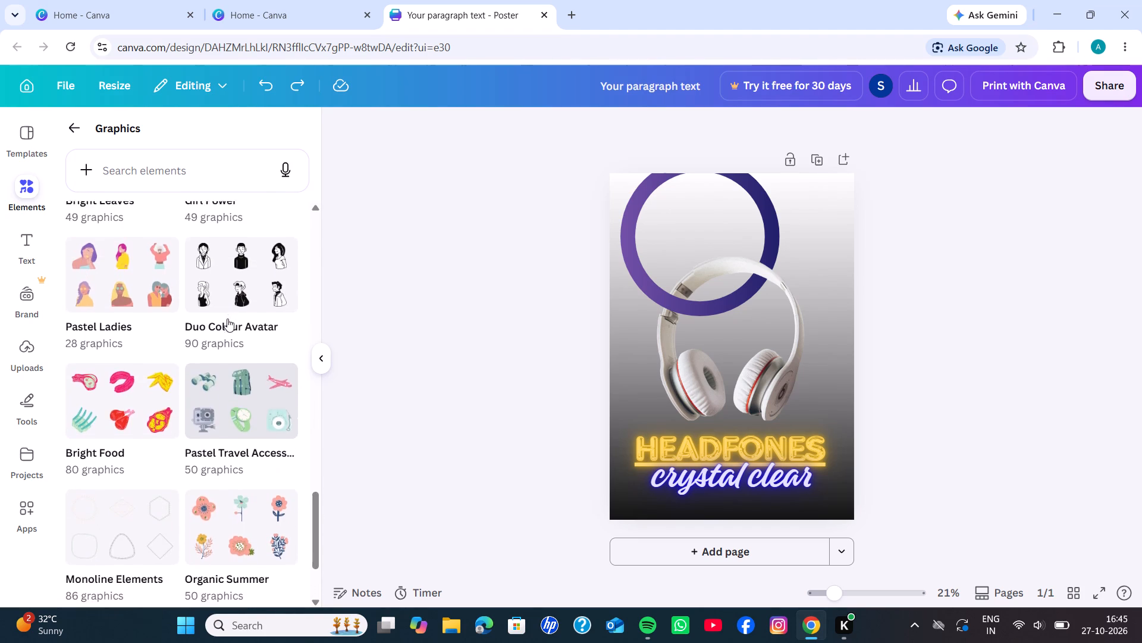
pyautogui.scroll(-13, 227, 319)
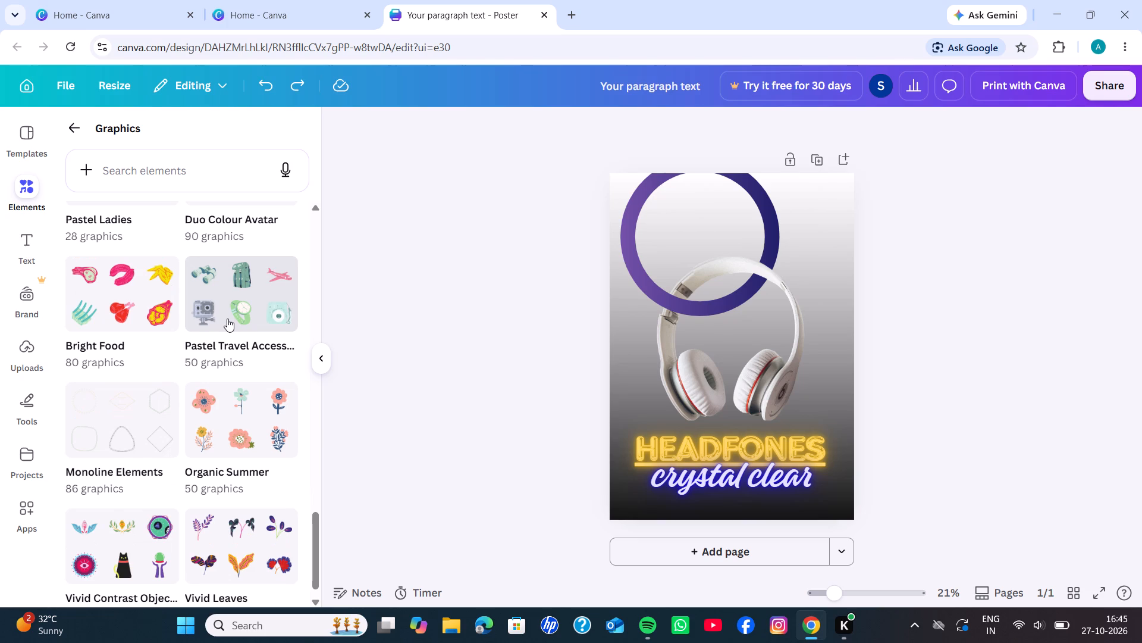
pyautogui.scroll(-4, 227, 319)
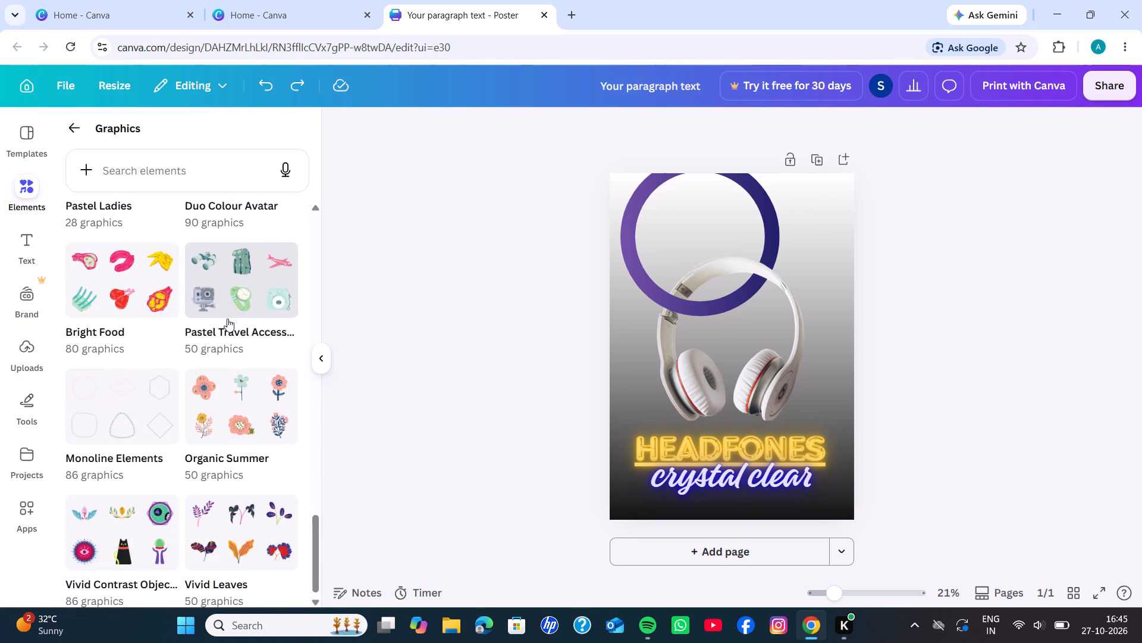
pyautogui.scroll(-3, 227, 319)
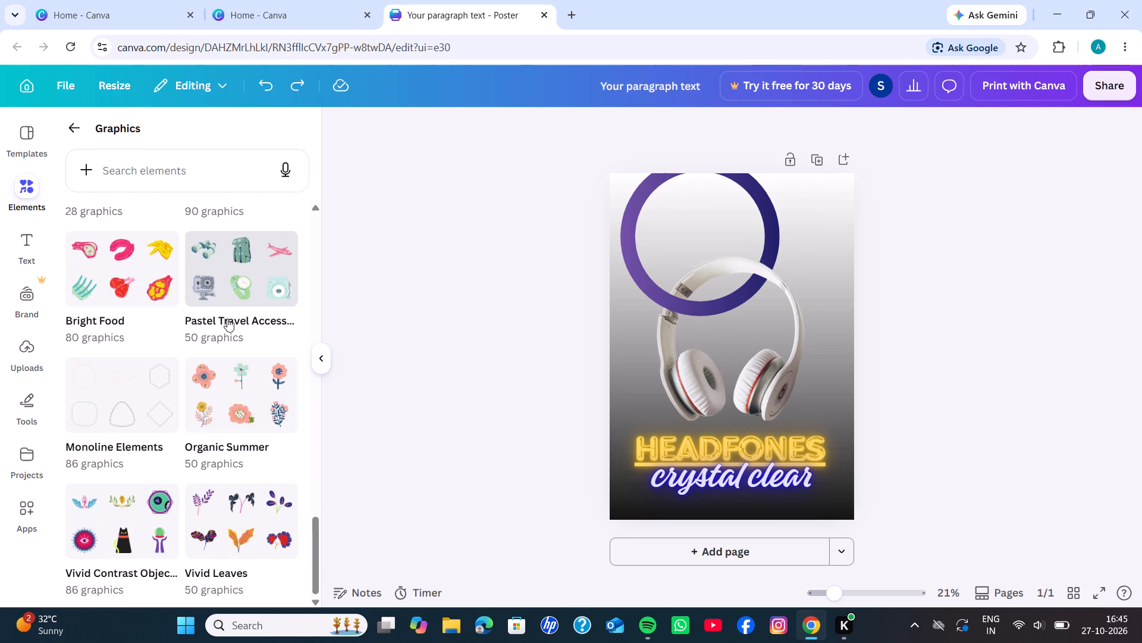
pyautogui.scroll(-2, 227, 319)
pyautogui.scroll(1, 227, 319)
pyautogui.scroll(-2, 227, 319)
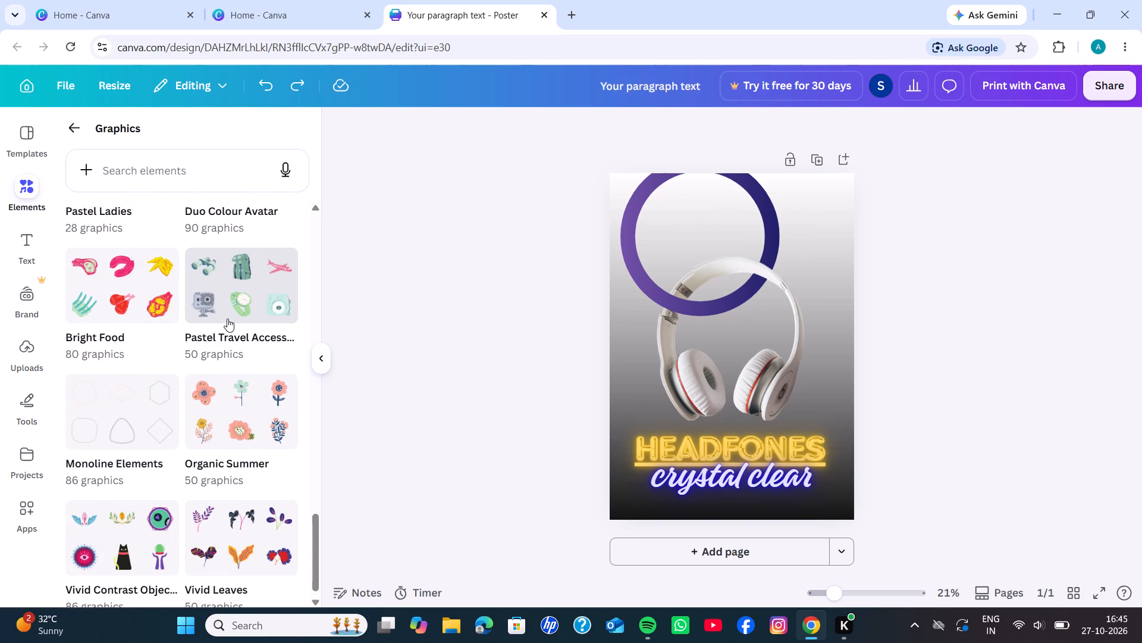
pyautogui.scroll(-1, 227, 319)
pyautogui.scroll(5, 227, 319)
pyautogui.scroll(-1, 227, 319)
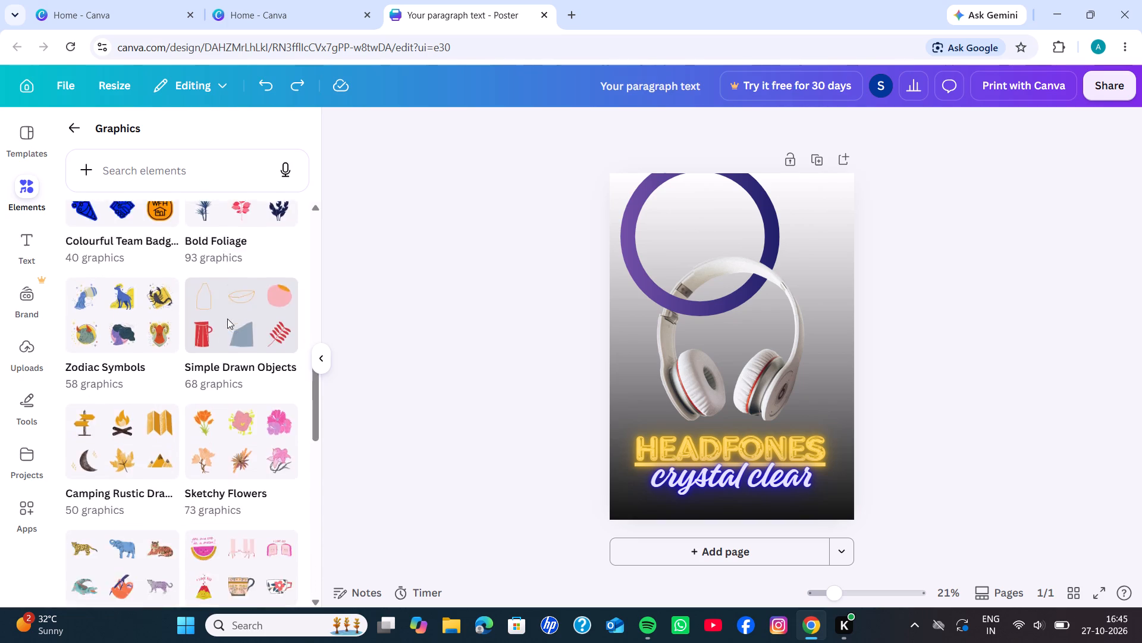
pyautogui.scroll(-1, 227, 319)
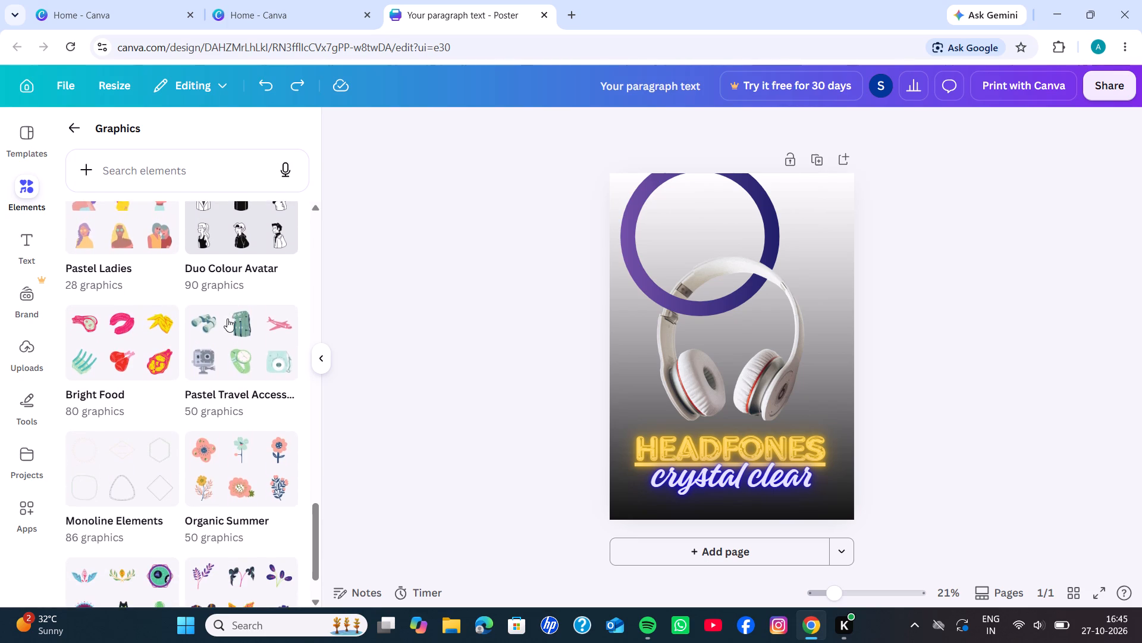
pyautogui.scroll(-1, 227, 319)
pyautogui.scroll(4, 227, 319)
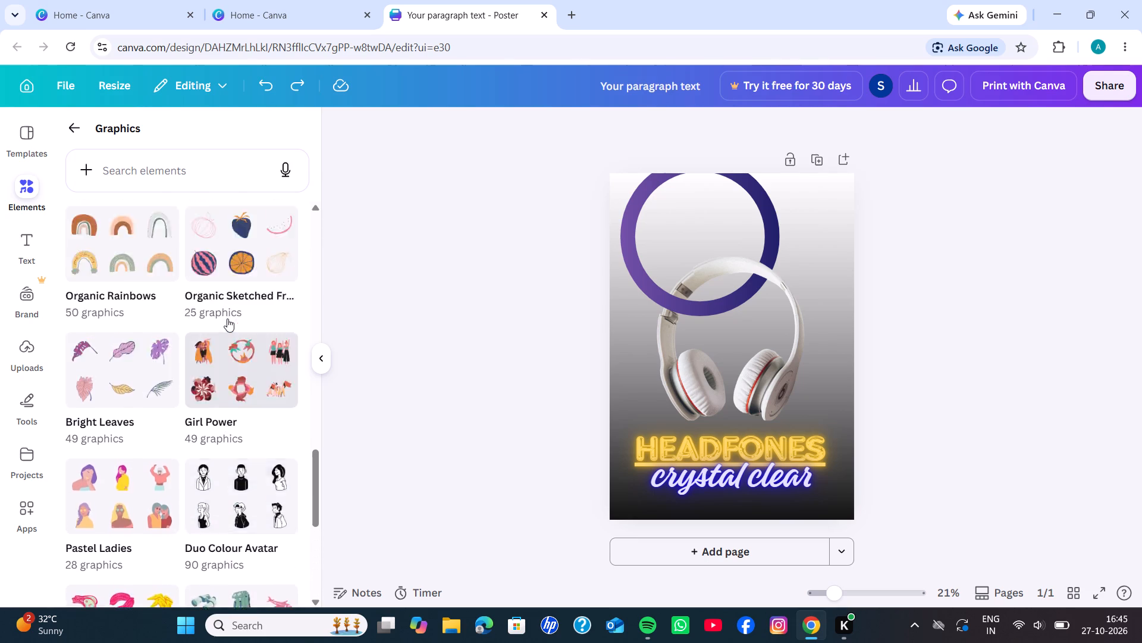
pyautogui.scroll(8, 227, 319)
pyautogui.scroll(-1, 227, 319)
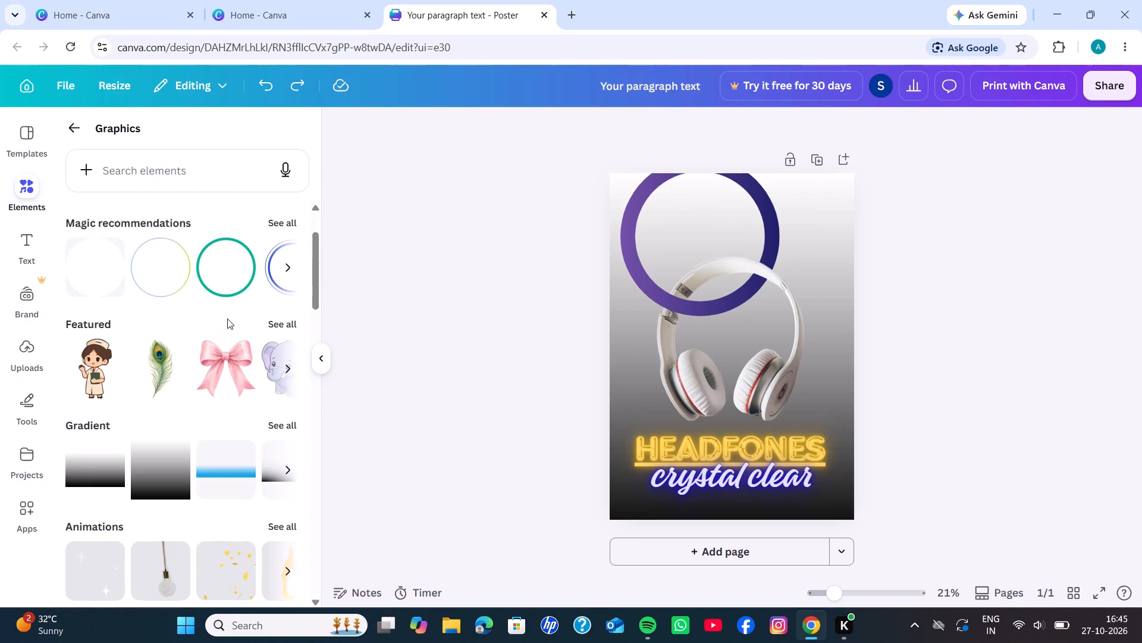
pyautogui.scroll(-1, 227, 319)
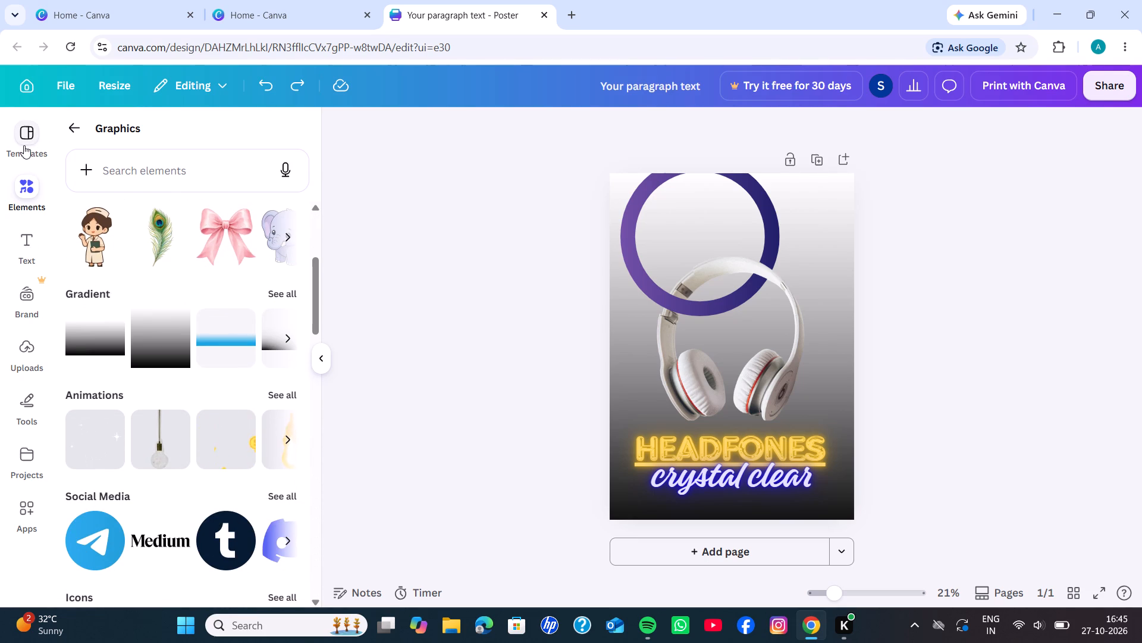
# Glance at the poster templates and look through the Graphics rows and Collections again for suitable poster artwork.
pyautogui.click(25, 145)
pyautogui.click(26, 186)
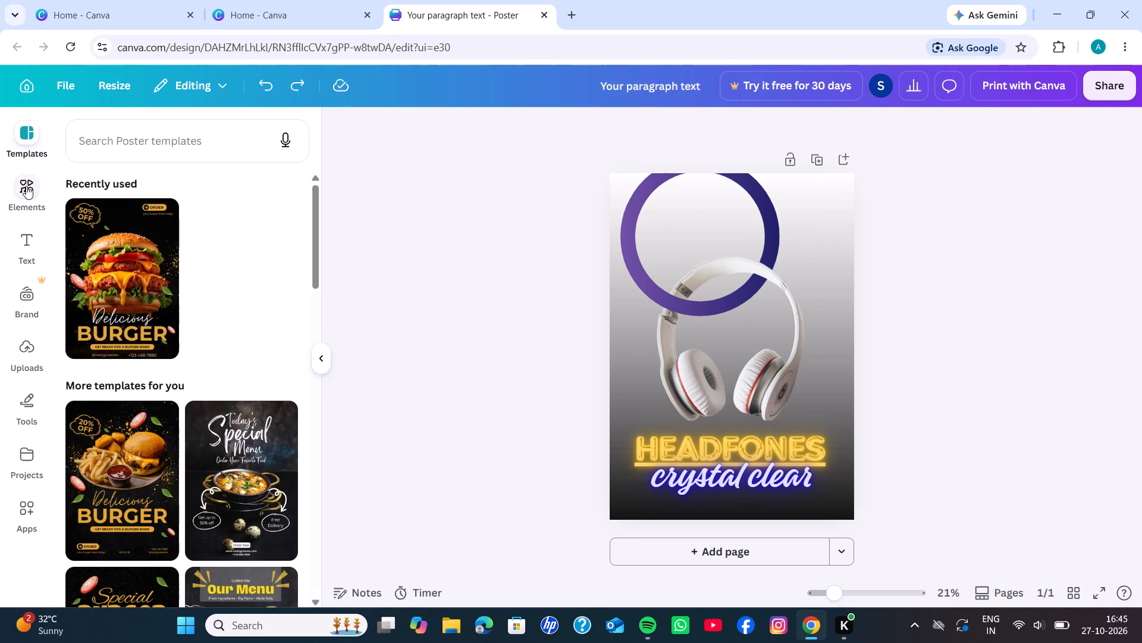
pyautogui.scroll(-3, 211, 232)
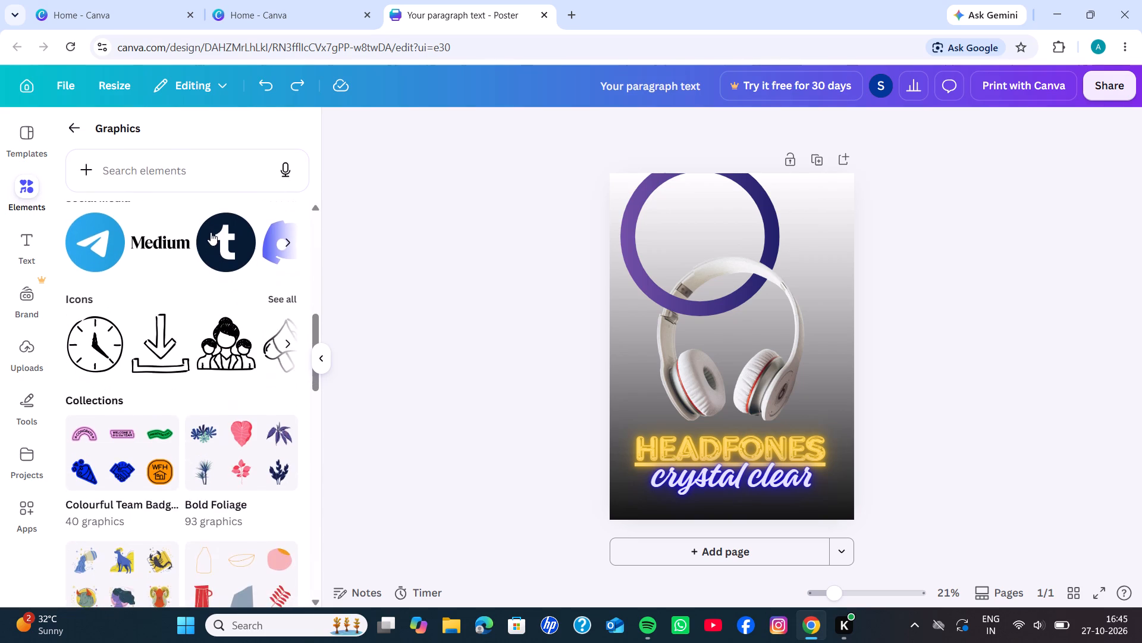
pyautogui.scroll(-3, 211, 232)
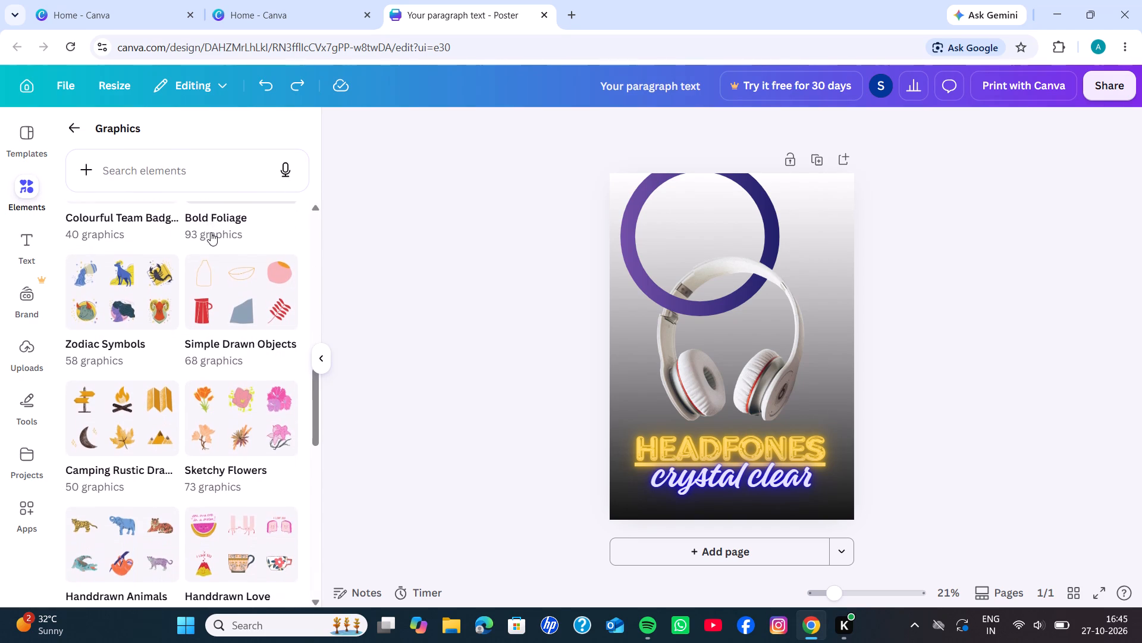
pyautogui.scroll(-3, 211, 232)
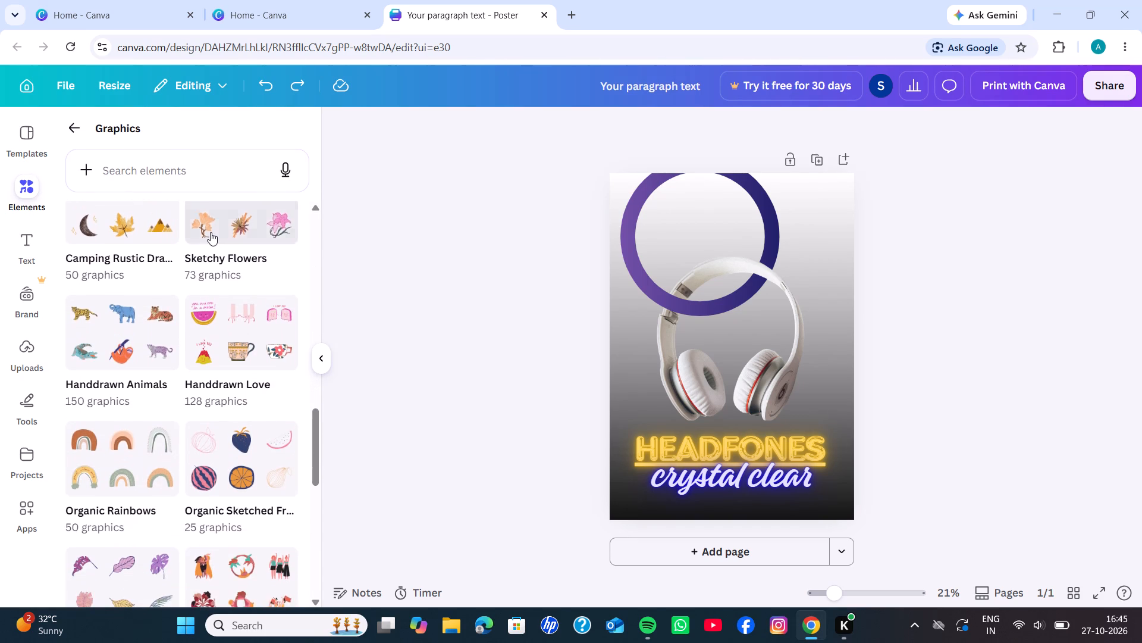
pyautogui.scroll(-4, 211, 232)
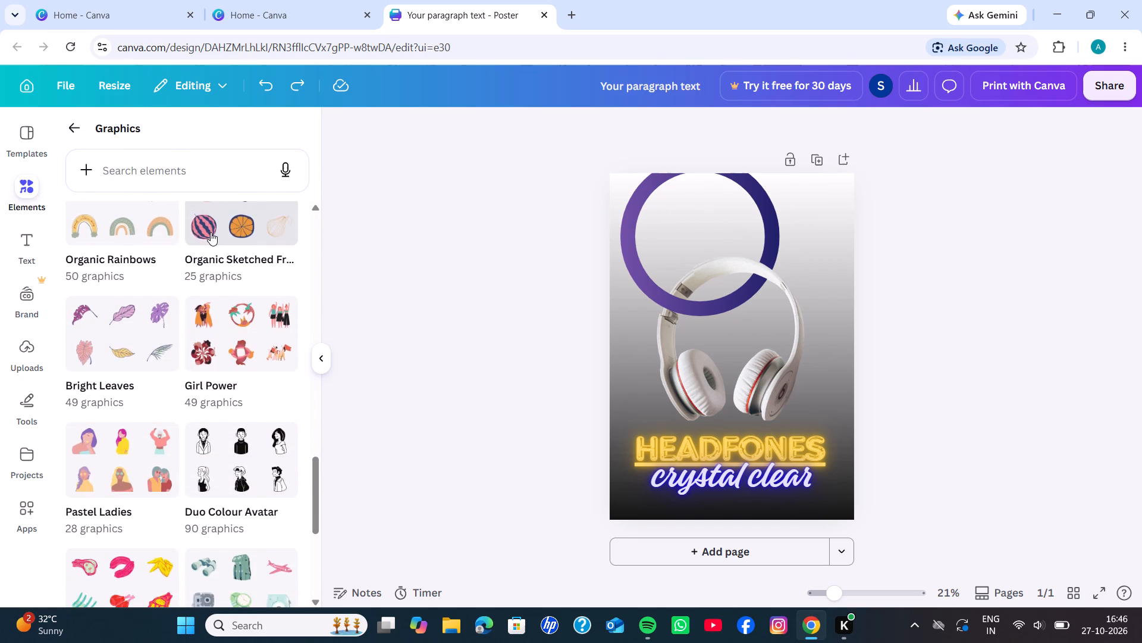
pyautogui.scroll(-5, 211, 232)
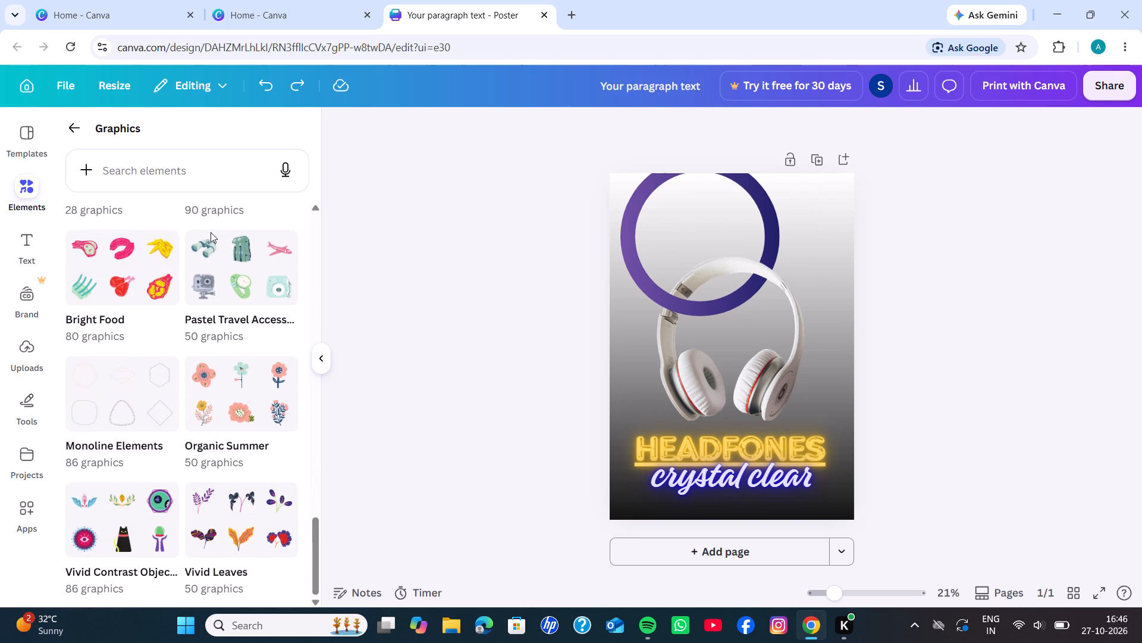
pyautogui.scroll(-2, 211, 232)
pyautogui.scroll(2, 211, 232)
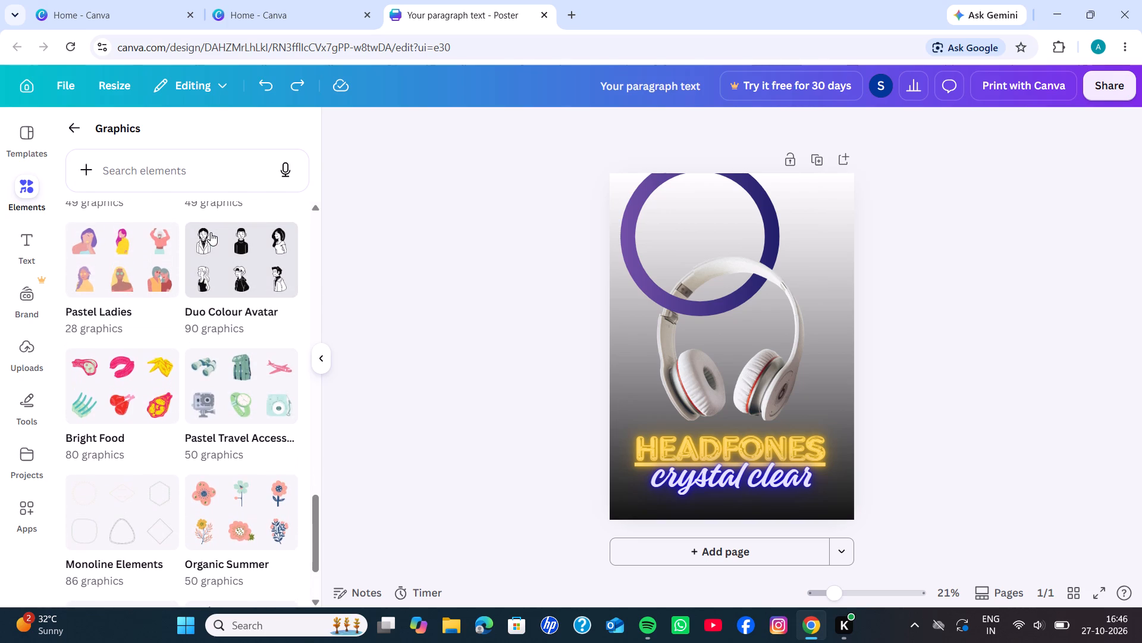
pyautogui.scroll(1, 211, 232)
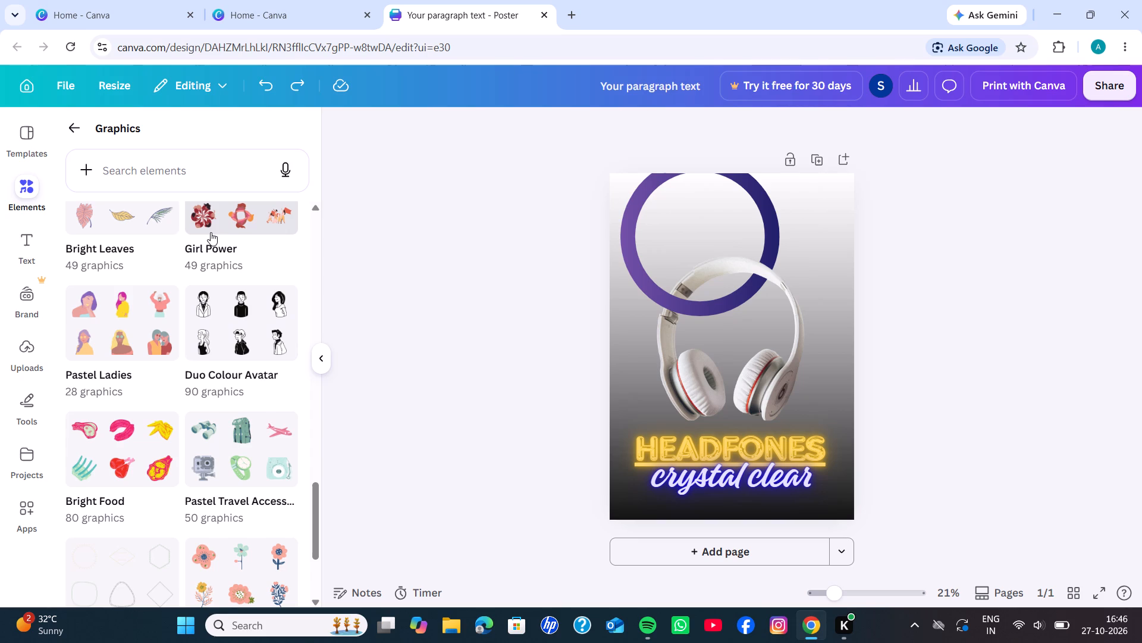
pyautogui.scroll(-3, 211, 232)
pyautogui.scroll(3, 211, 232)
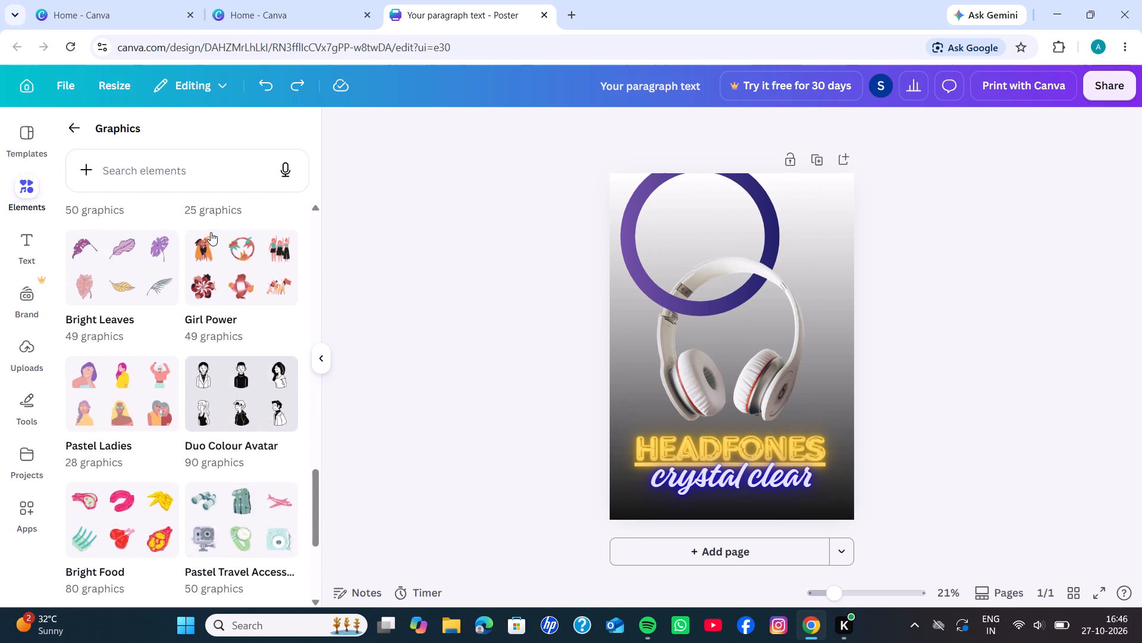
pyautogui.scroll(11, 211, 232)
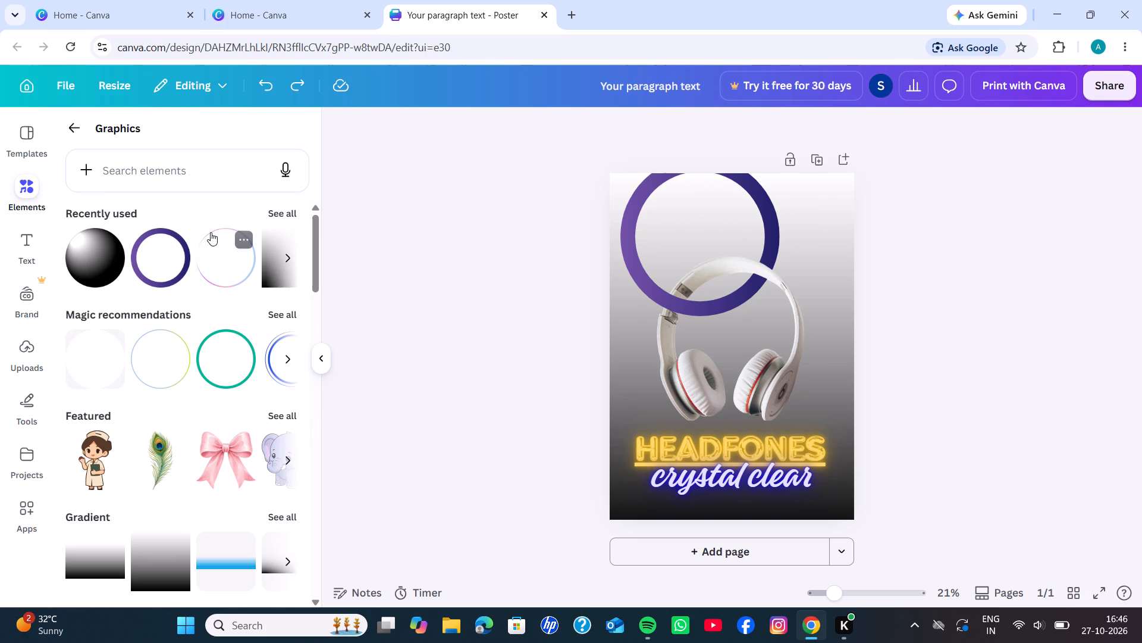
pyautogui.scroll(1, 211, 232)
pyautogui.scroll(-3, 211, 232)
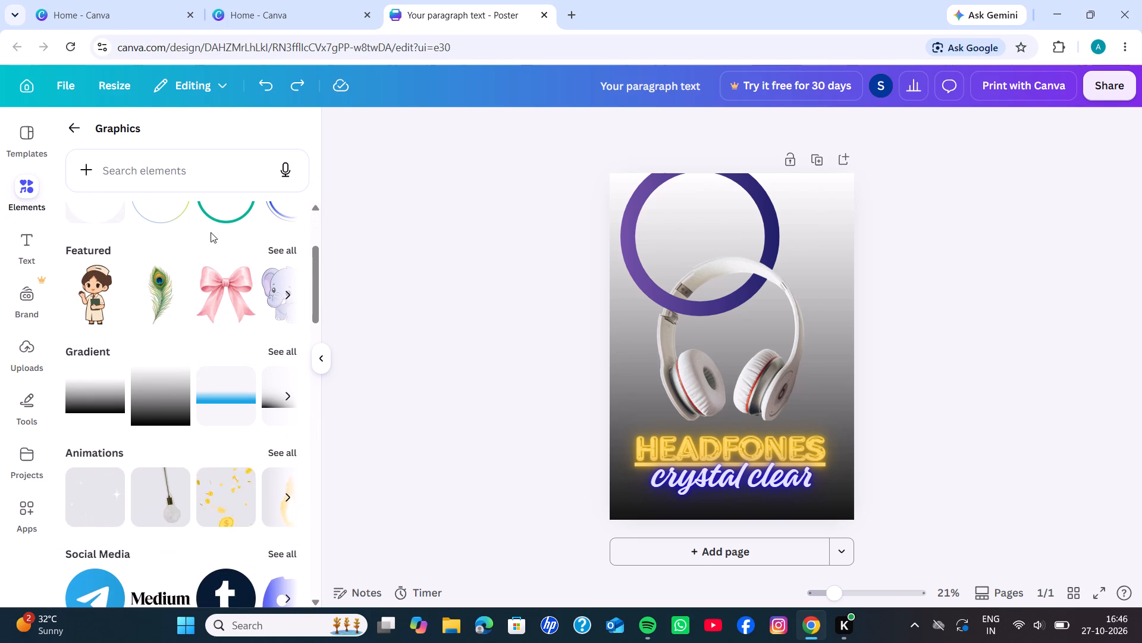
pyautogui.scroll(-5, 211, 232)
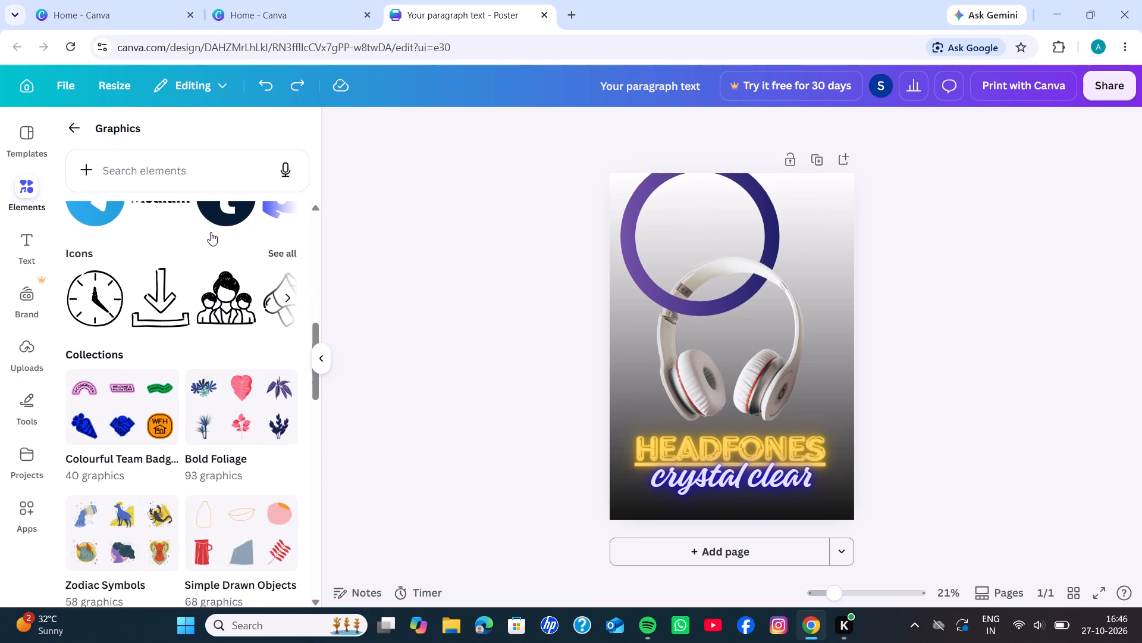
pyautogui.scroll(-1, 211, 232)
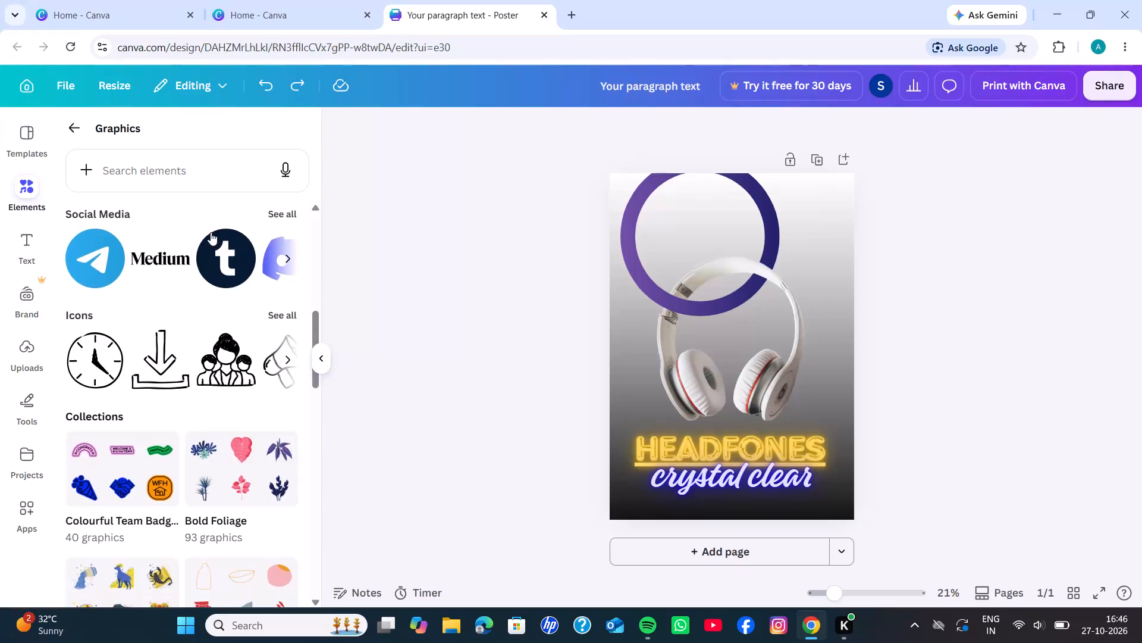
pyautogui.scroll(-1, 211, 232)
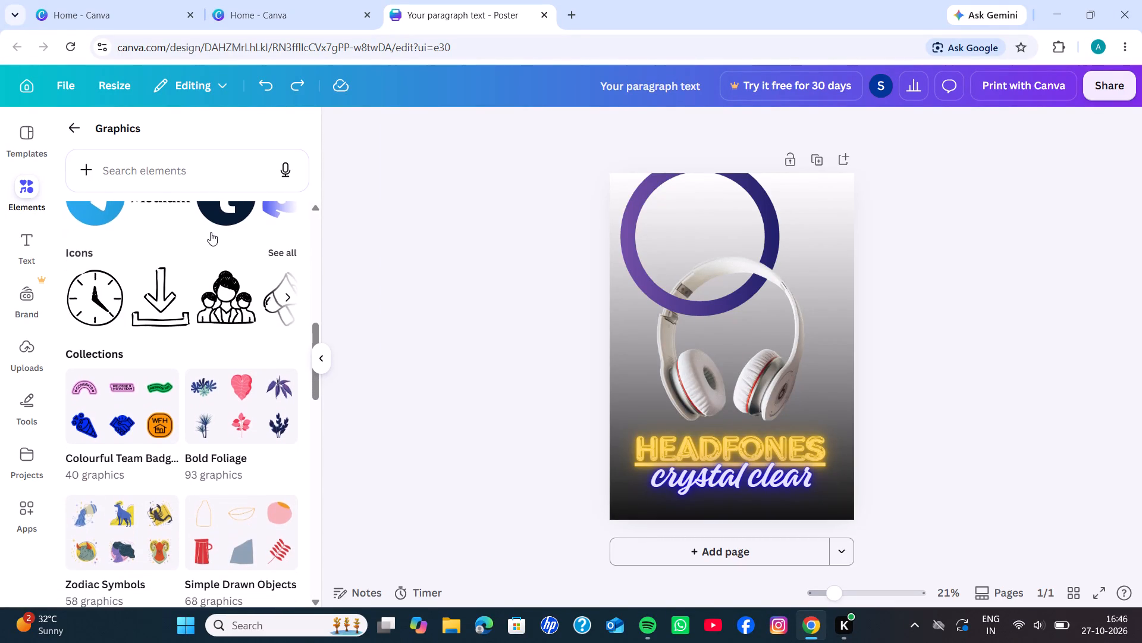
pyautogui.scroll(-1, 211, 232)
pyautogui.click(211, 232)
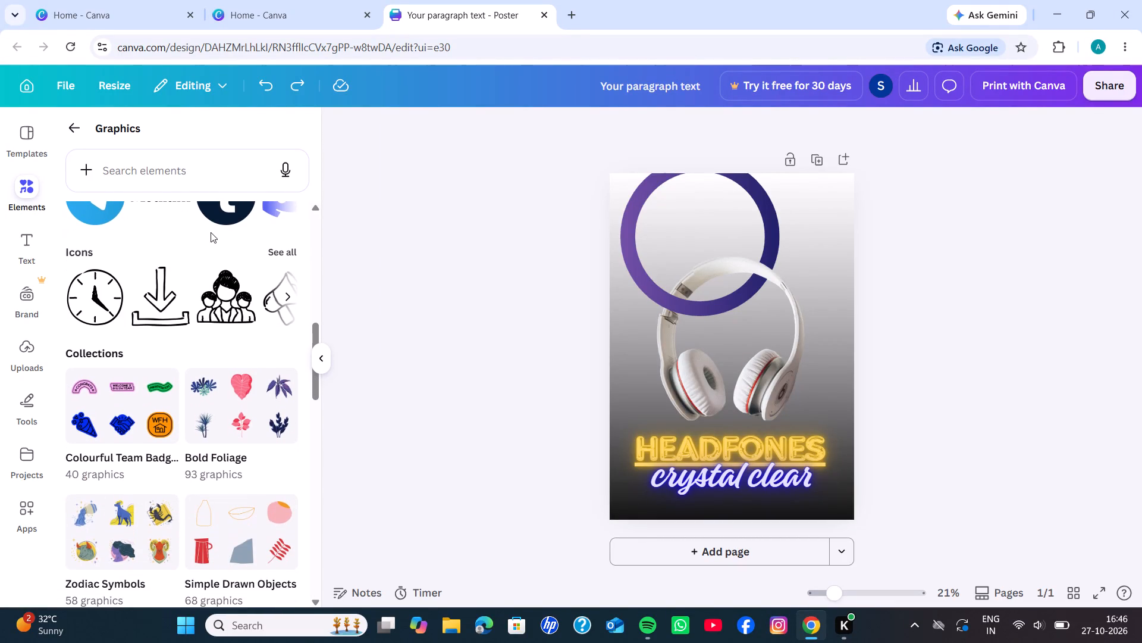
pyautogui.scroll(9, 202, 301)
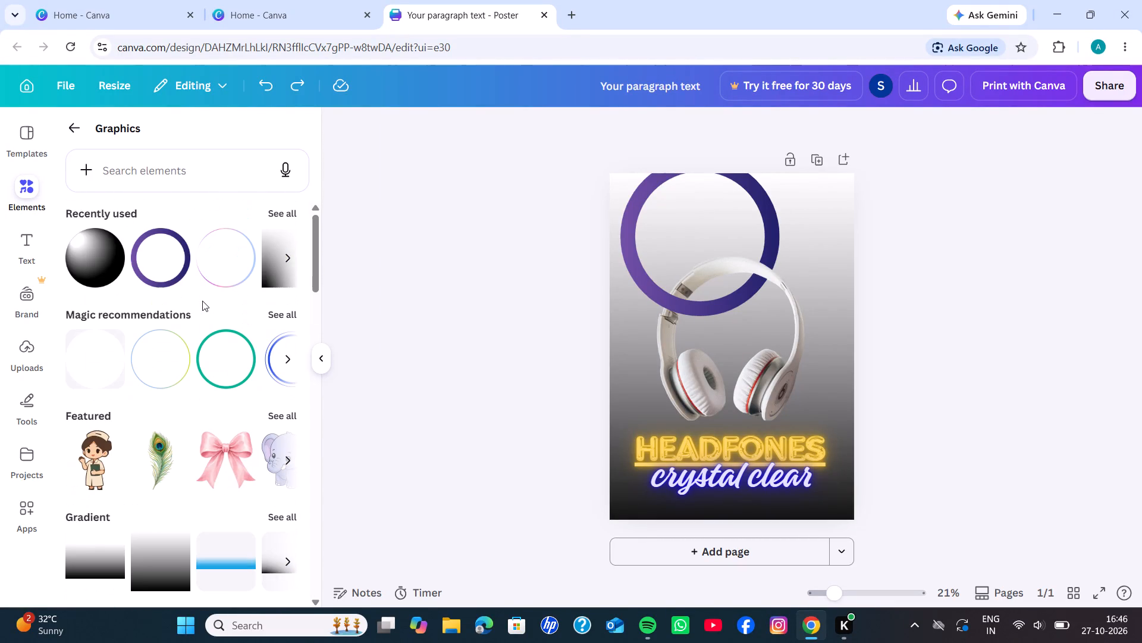
# Search the Graphics library for "headfones".
pyautogui.click(142, 171)
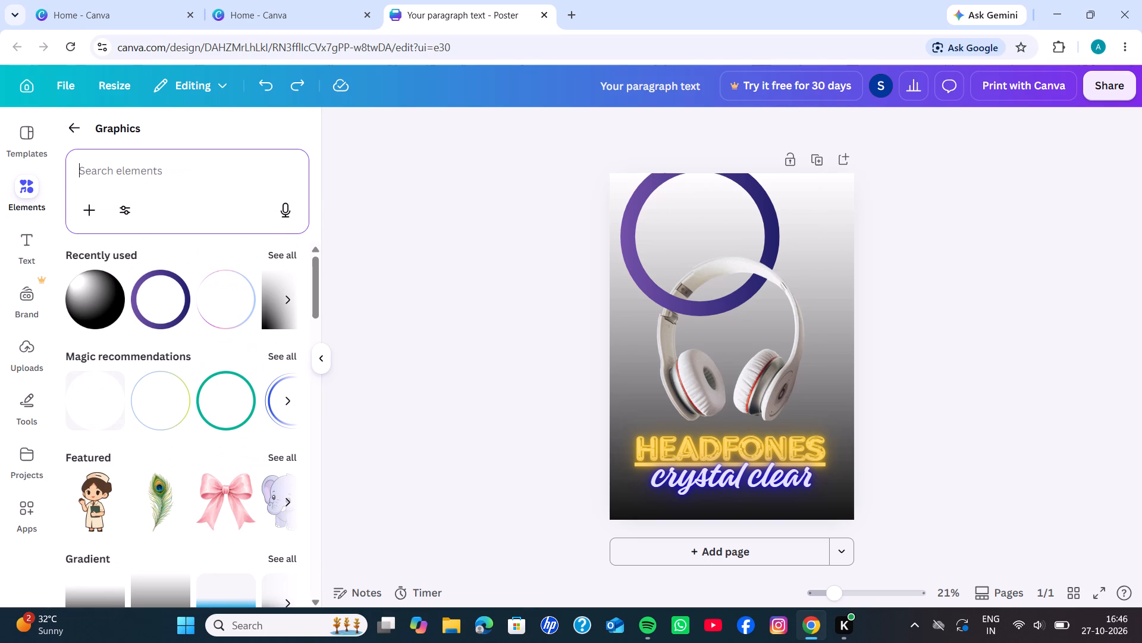
pyautogui.write('head')
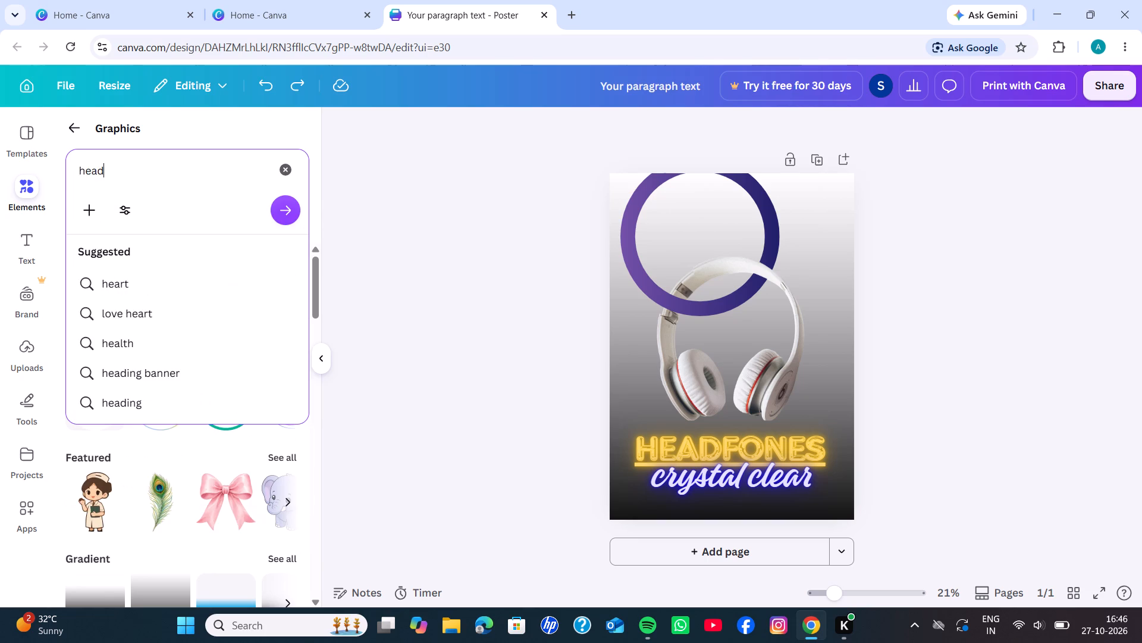
pyautogui.press('f')
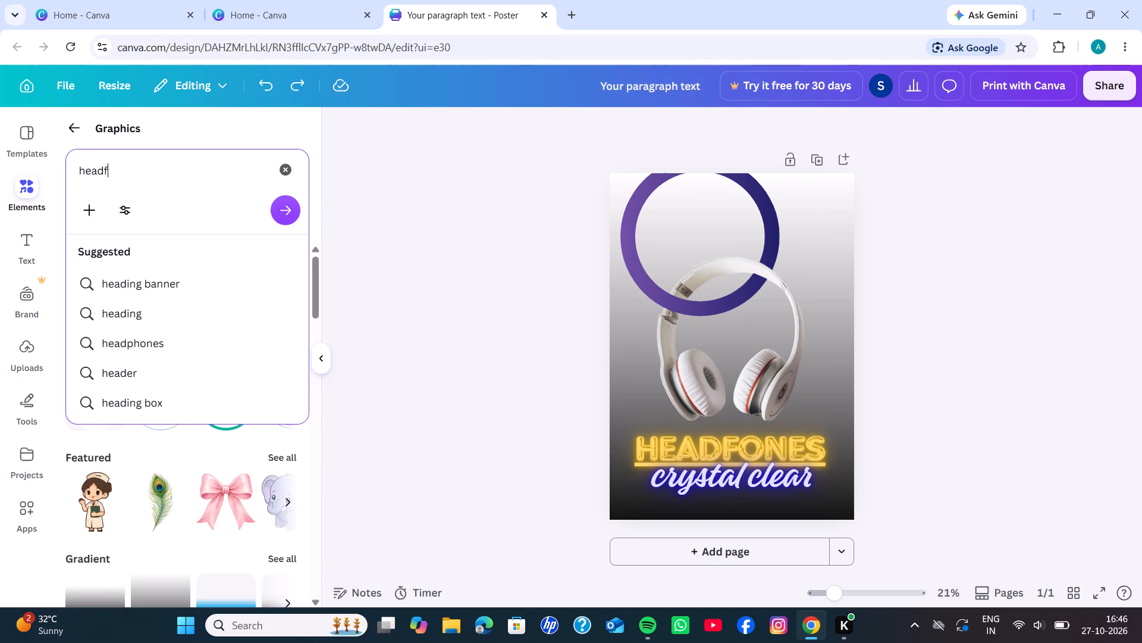
pyautogui.press('o')
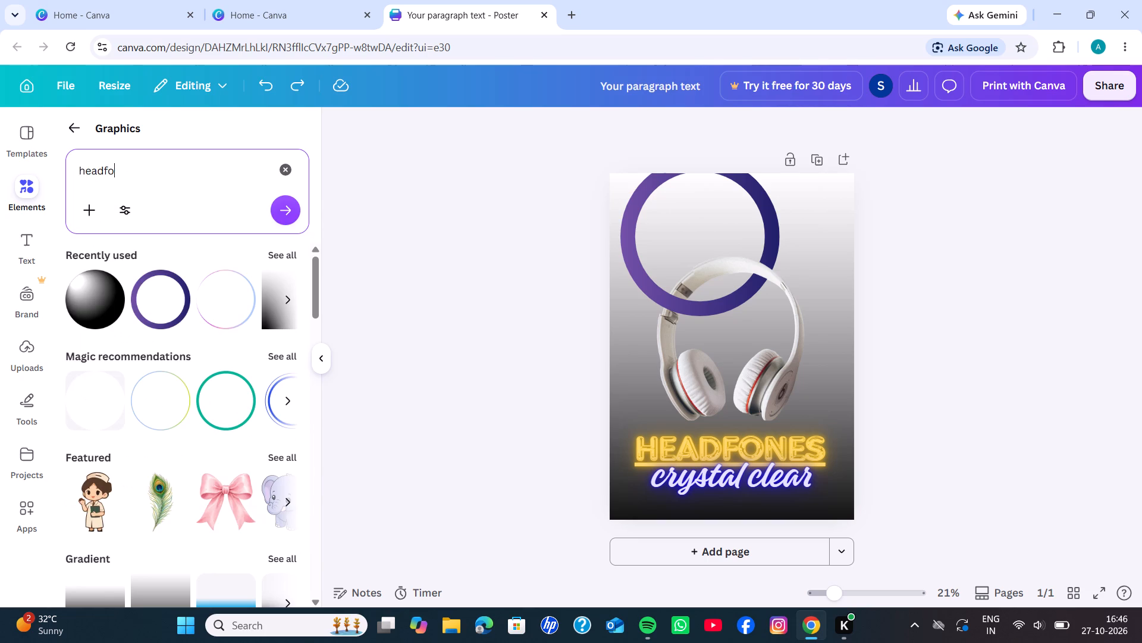
pyautogui.press('n')
pyautogui.write('es')
pyautogui.click(285, 213)
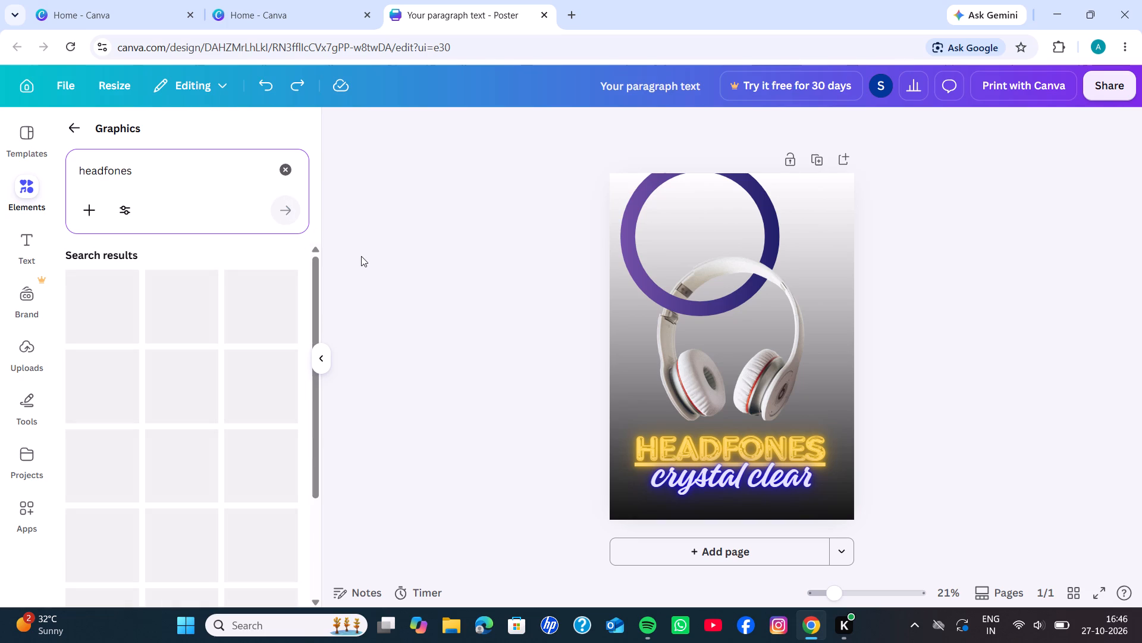
pyautogui.scroll(-1, 277, 292)
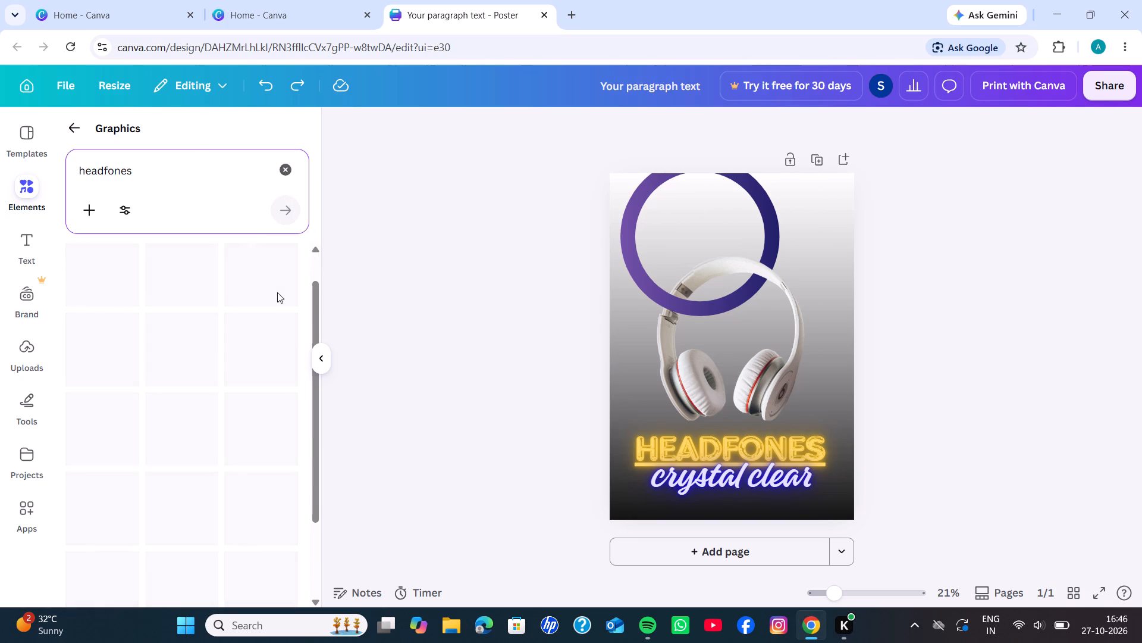
pyautogui.scroll(1, 277, 292)
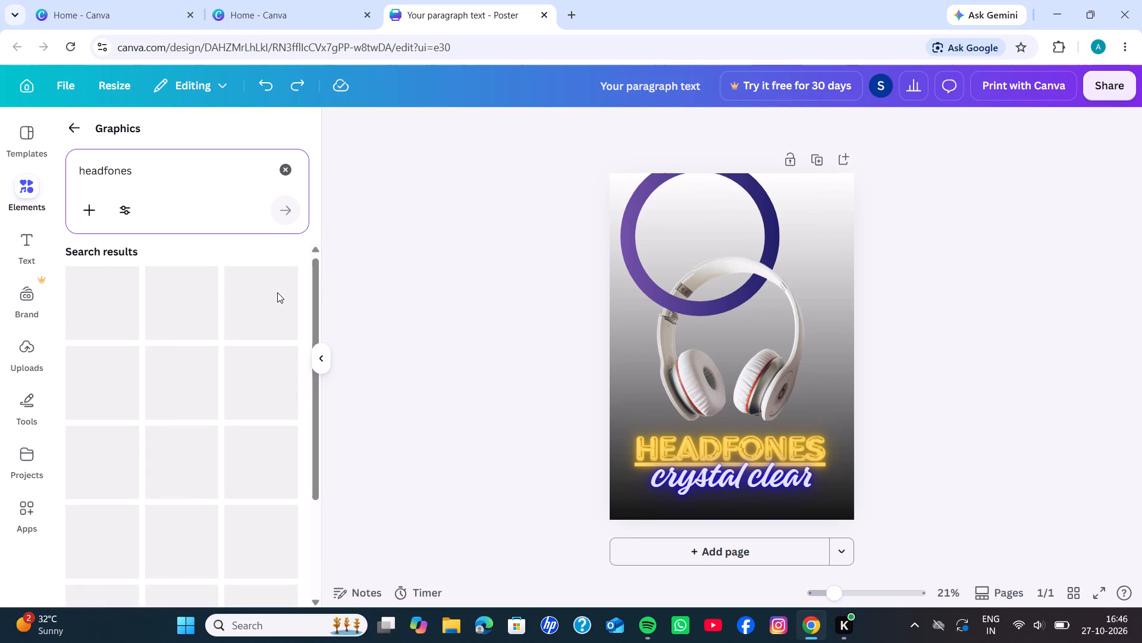
pyautogui.scroll(1, 277, 292)
pyautogui.hscroll(1, 136, 338)
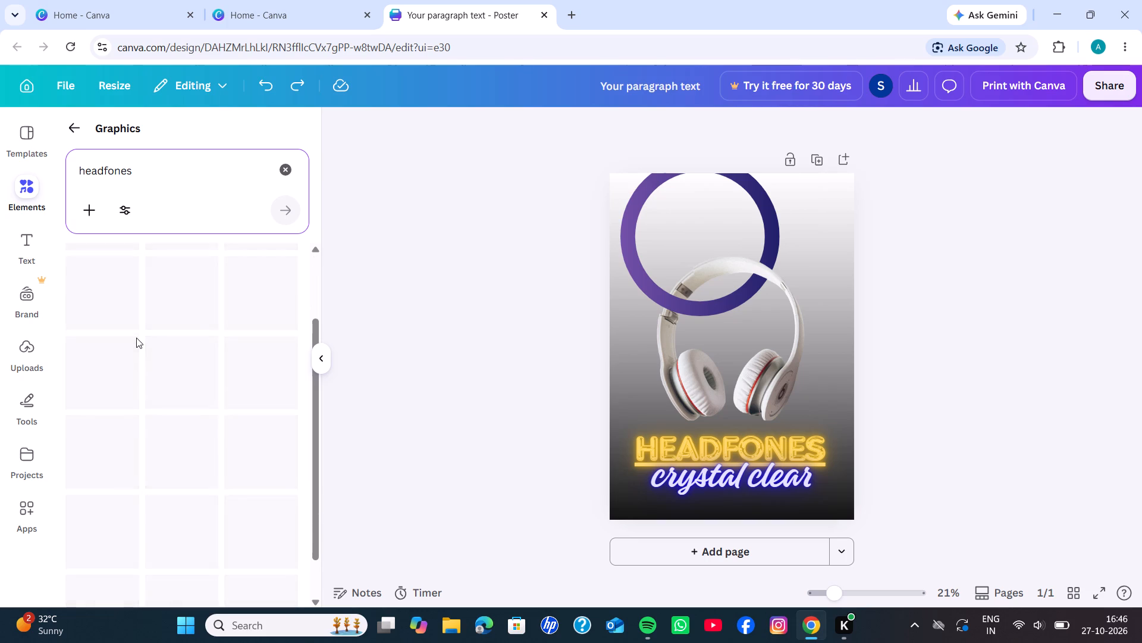
pyautogui.hscroll(1, 136, 338)
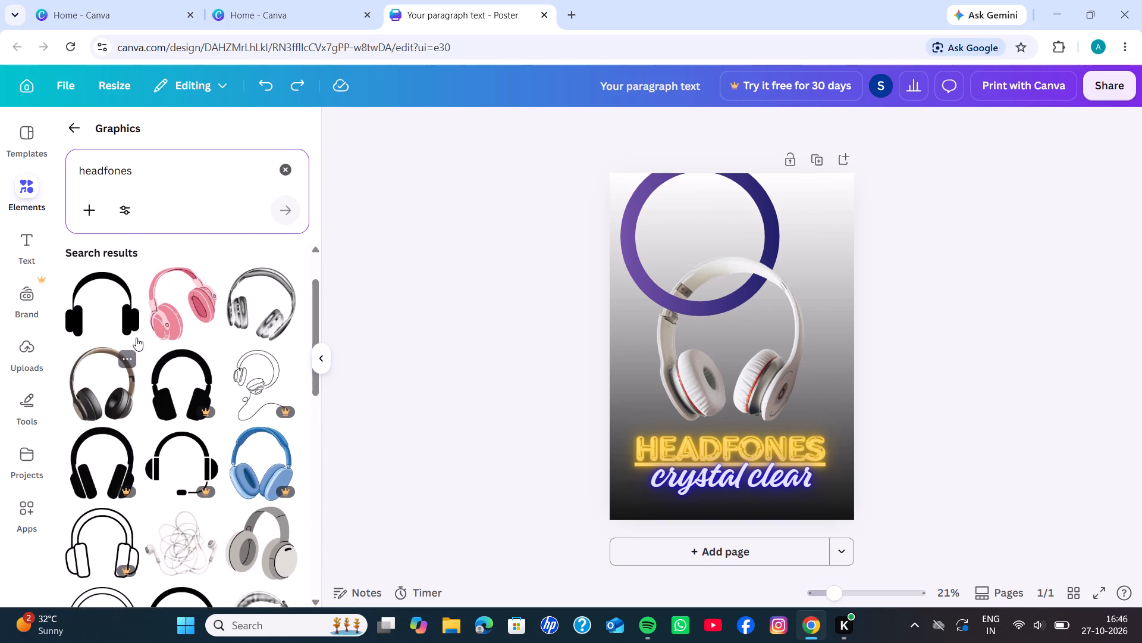
pyautogui.hscroll(1, 136, 338)
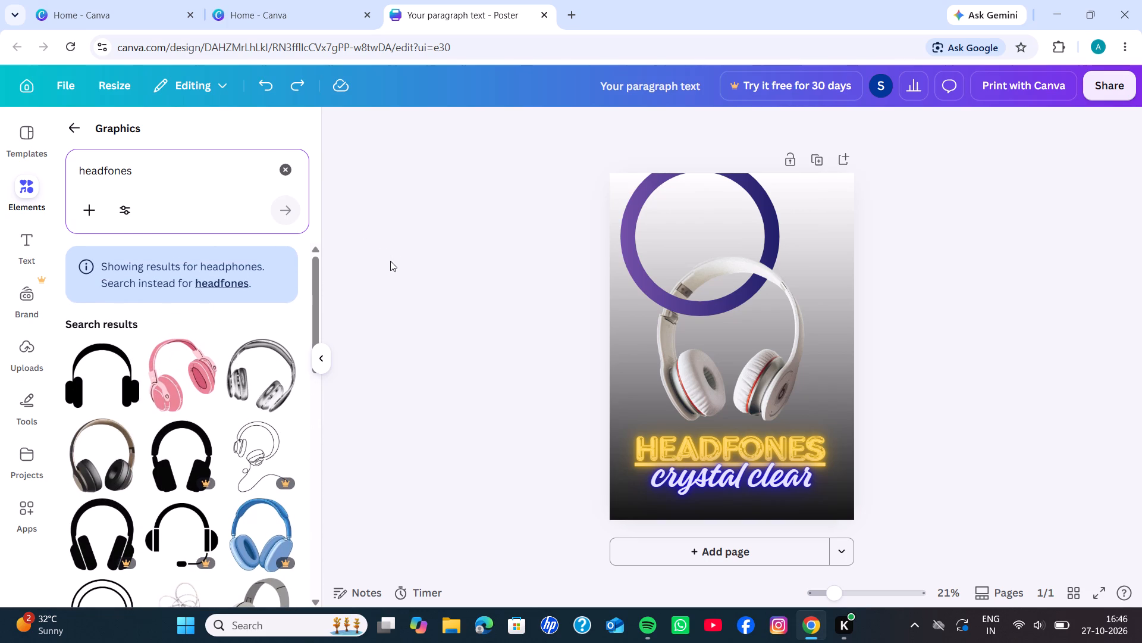
# Look through the "headfones" graphics results, down to the related searches and back to the start, for artwork for the poster.
pyautogui.moveTo(313, 301); pyautogui.dragTo(314, 346)
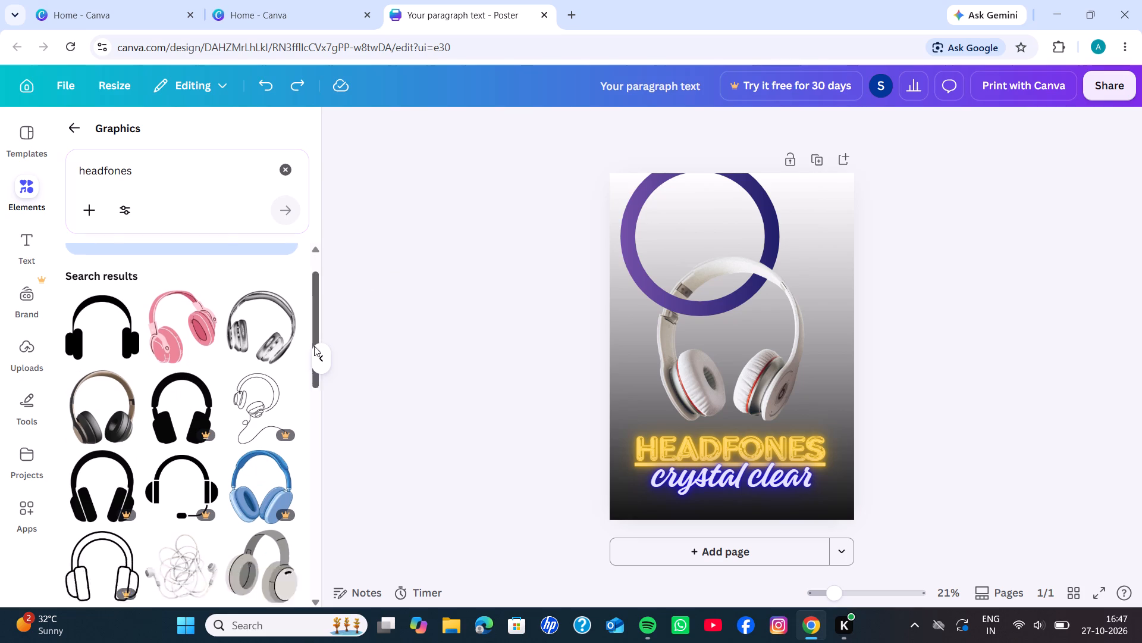
pyautogui.moveTo(314, 346); pyautogui.dragTo(315, 508)
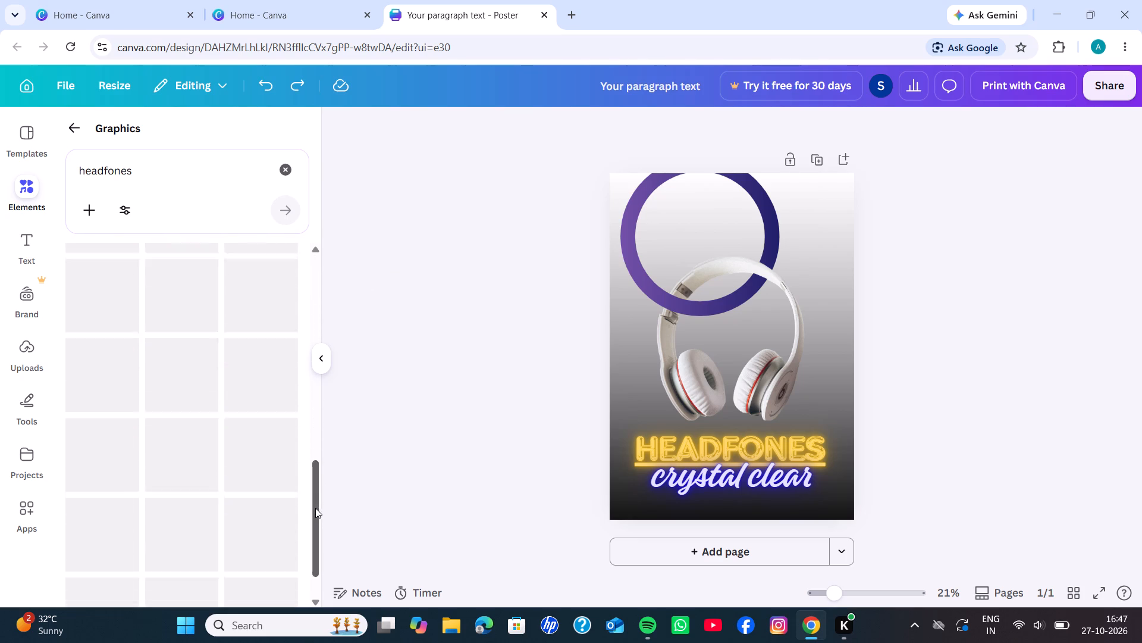
pyautogui.moveTo(315, 508); pyautogui.dragTo(314, 418)
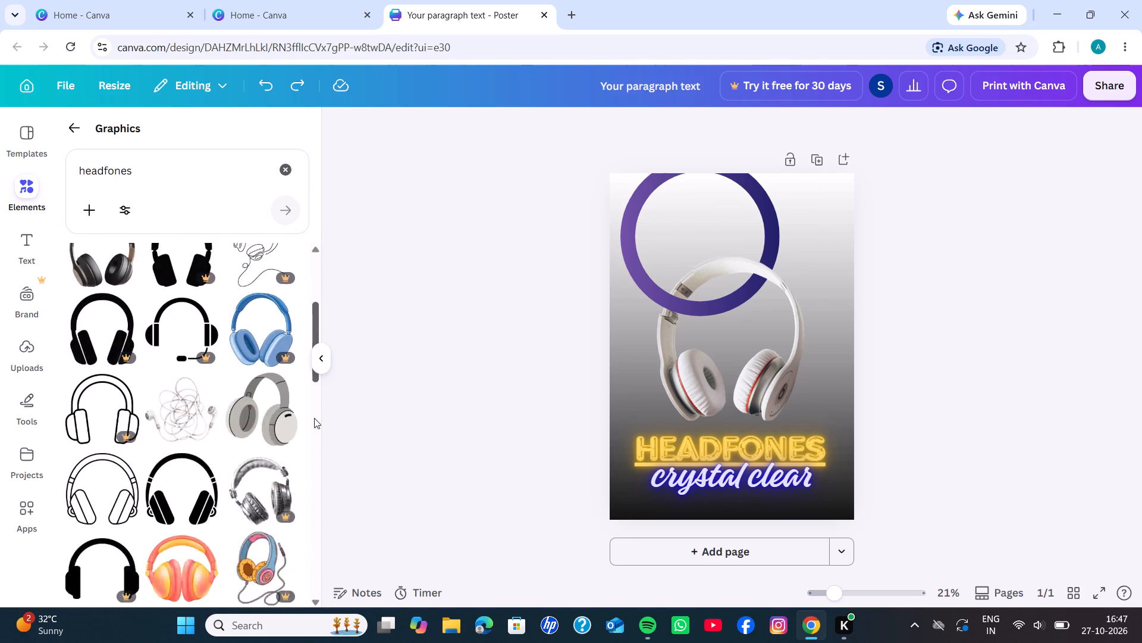
pyautogui.moveTo(314, 418); pyautogui.dragTo(316, 330)
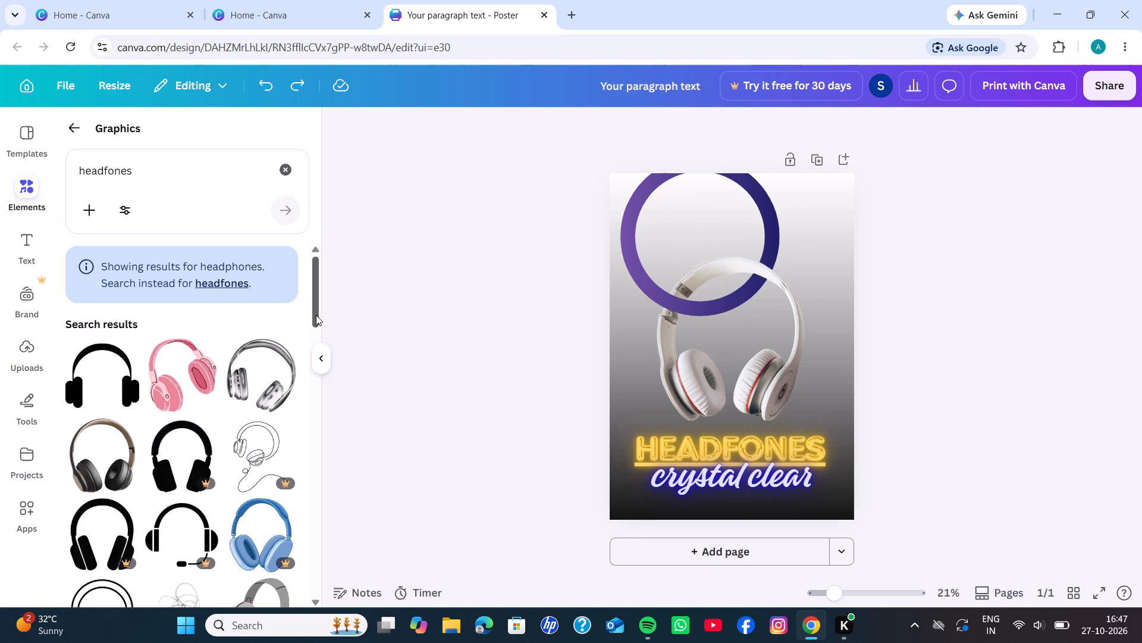
pyautogui.moveTo(316, 315); pyautogui.dragTo(319, 492)
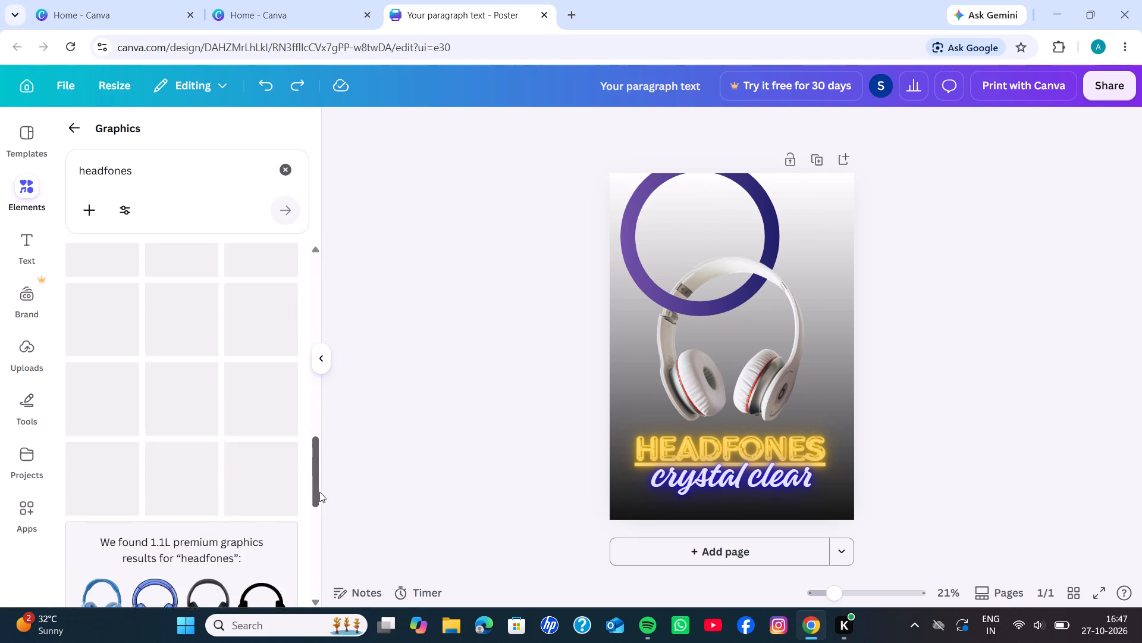
pyautogui.moveTo(319, 492); pyautogui.dragTo(331, 487)
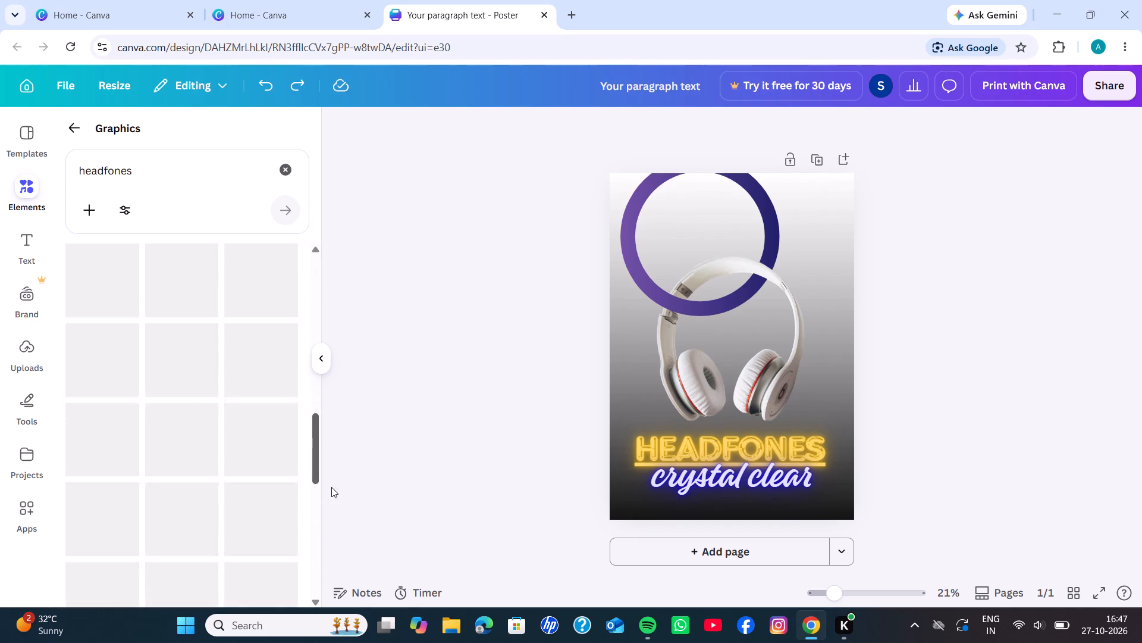
pyautogui.moveTo(331, 487); pyautogui.dragTo(351, 494)
pyautogui.moveTo(351, 494); pyautogui.dragTo(357, 363)
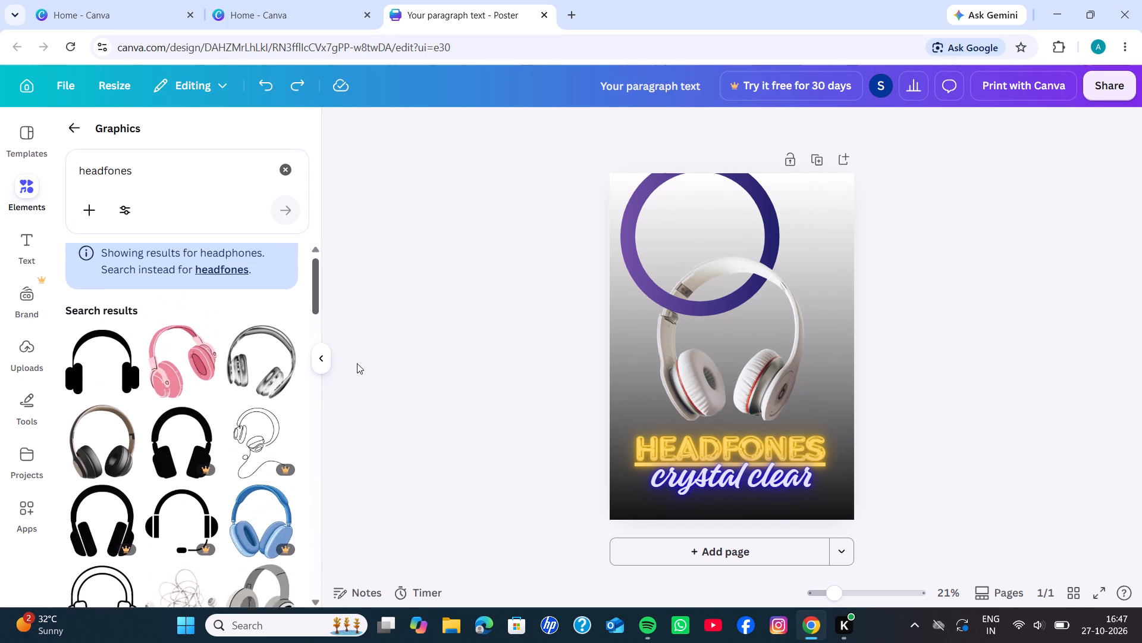
pyautogui.moveTo(357, 363); pyautogui.dragTo(359, 352)
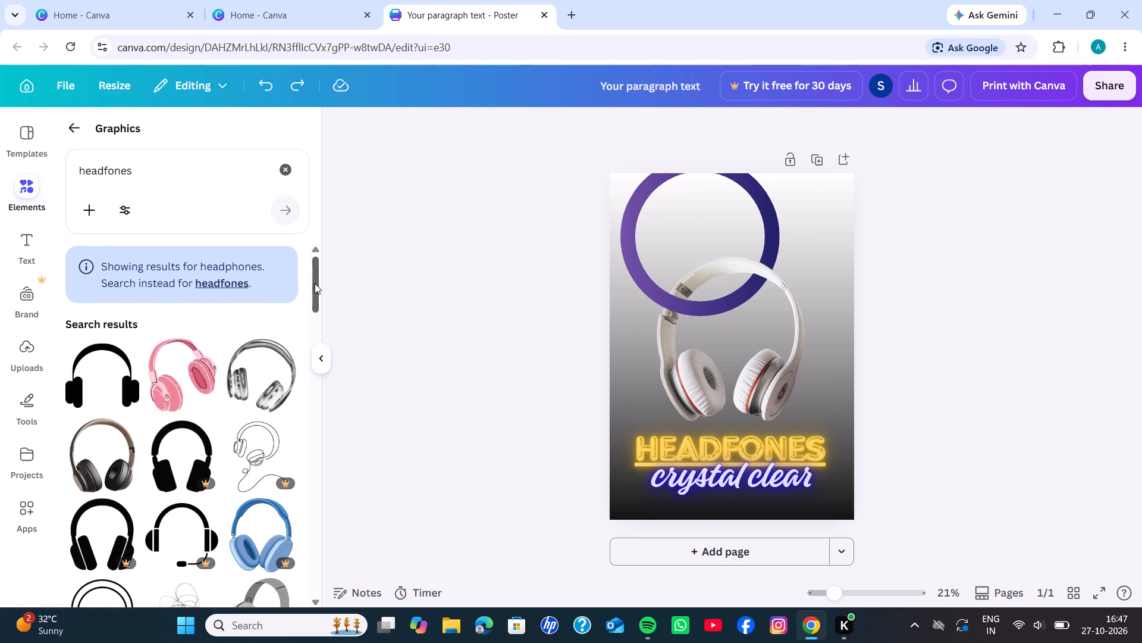
pyautogui.moveTo(315, 283); pyautogui.dragTo(347, 500)
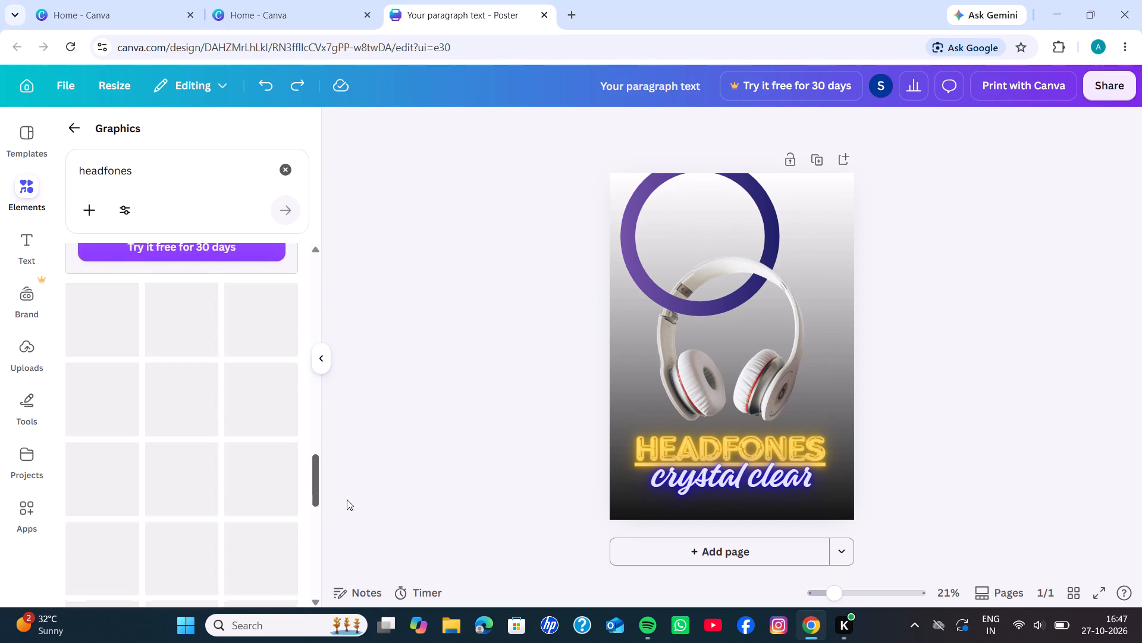
pyautogui.moveTo(347, 500); pyautogui.dragTo(349, 290)
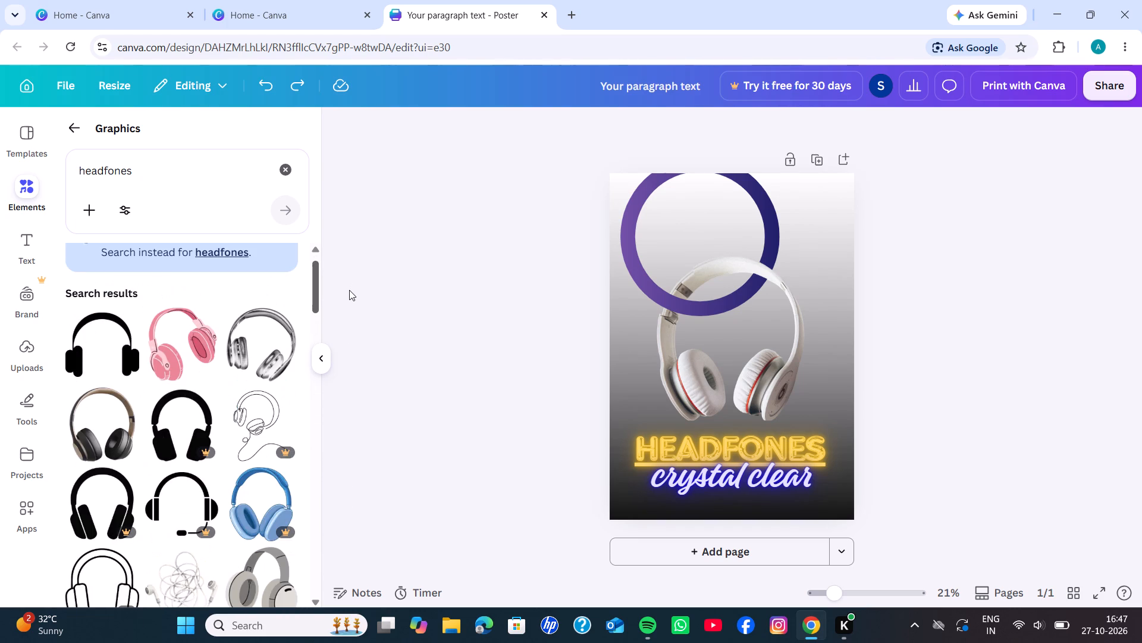
pyautogui.moveTo(349, 290); pyautogui.dragTo(383, 586)
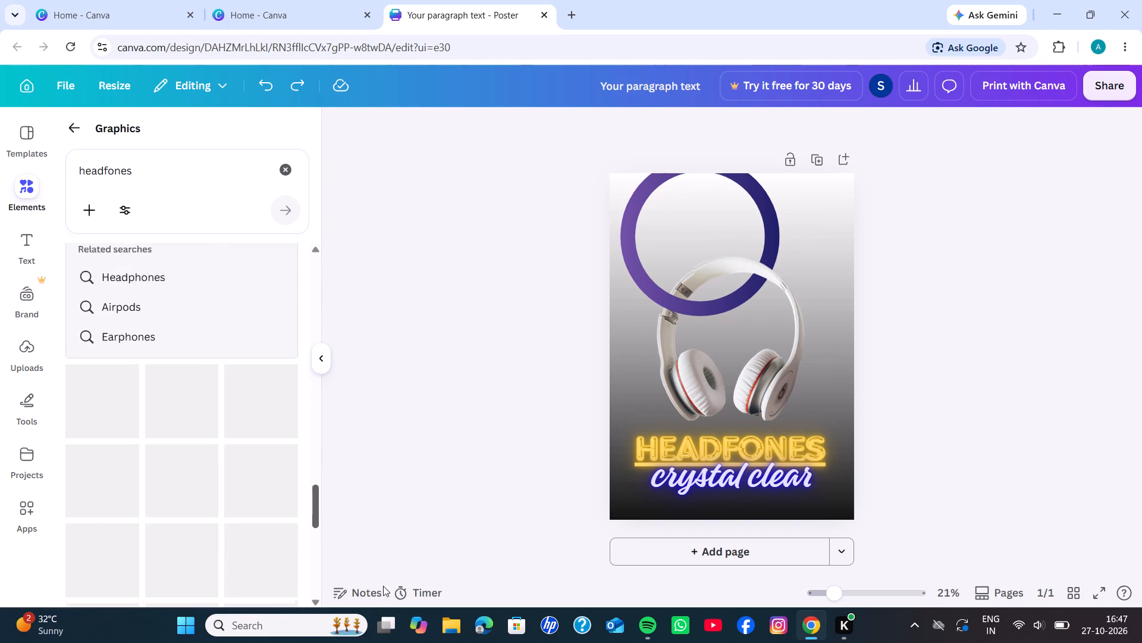
pyautogui.moveTo(383, 586); pyautogui.dragTo(376, 338)
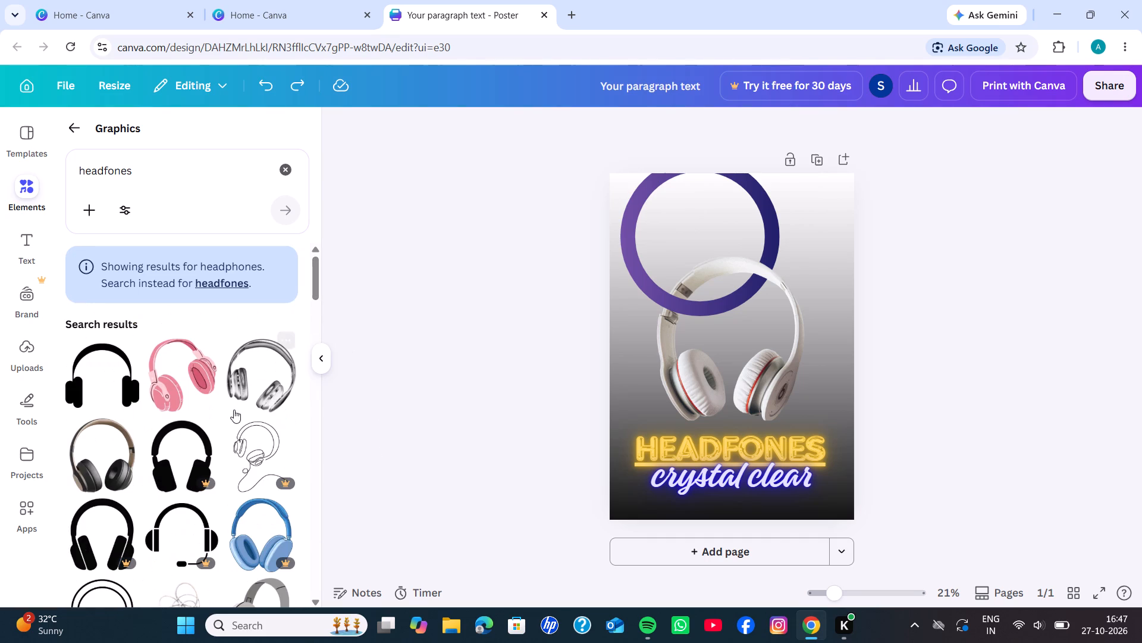
# Examine the first rows of the headphone graphics again for one that suits the poster.
pyautogui.scroll(-6, 233, 411)
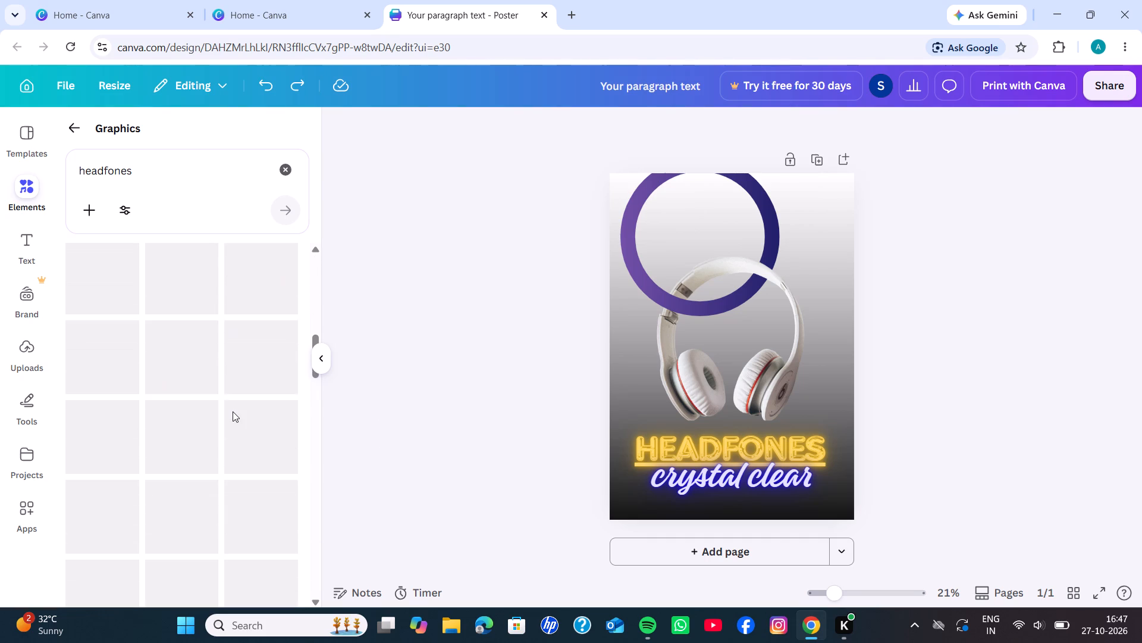
pyautogui.scroll(-1, 233, 411)
pyautogui.scroll(8, 233, 411)
pyautogui.scroll(-1, 233, 411)
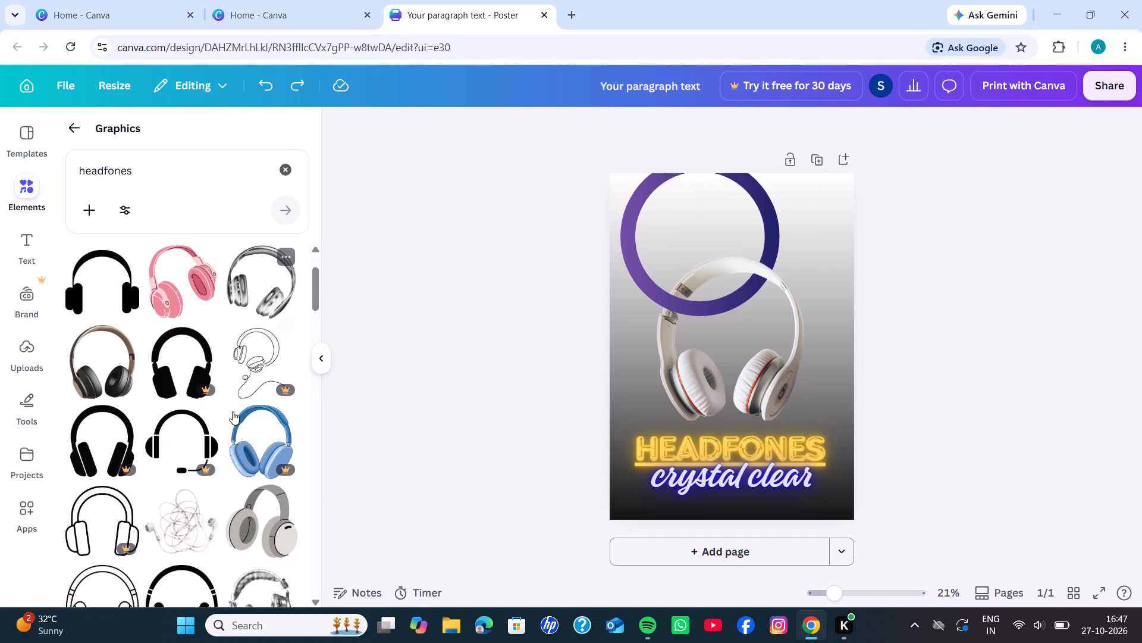
pyautogui.scroll(-1, 233, 411)
pyautogui.hscroll(1, 233, 411)
pyautogui.scroll(1, 233, 411)
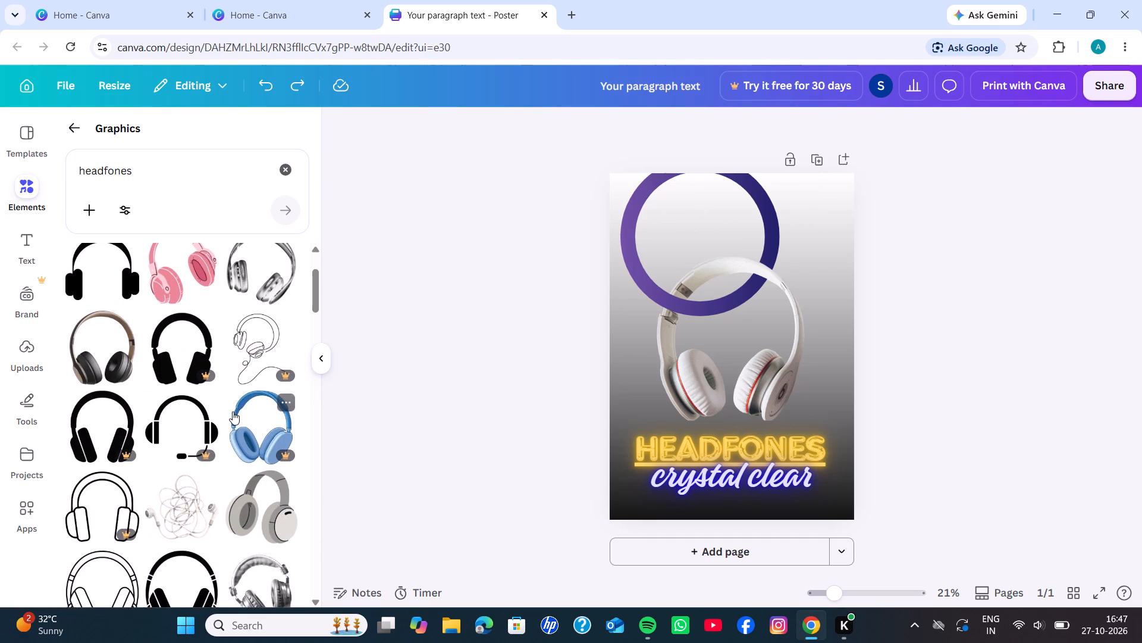
pyautogui.scroll(1, 233, 411)
pyautogui.scroll(-4, 256, 396)
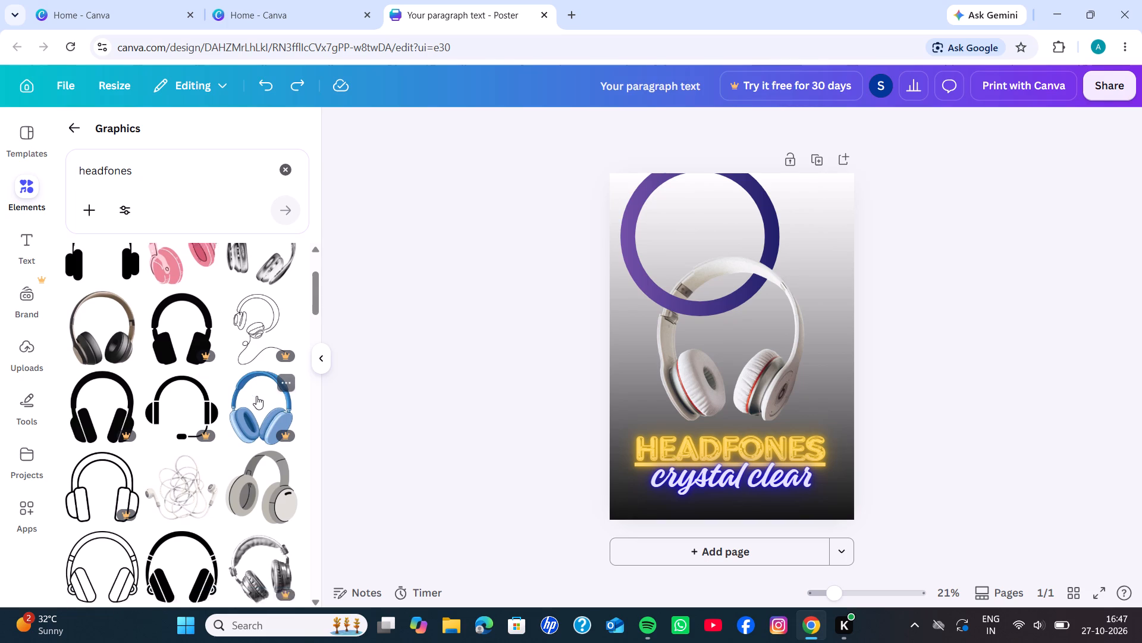
pyautogui.scroll(-3, 256, 396)
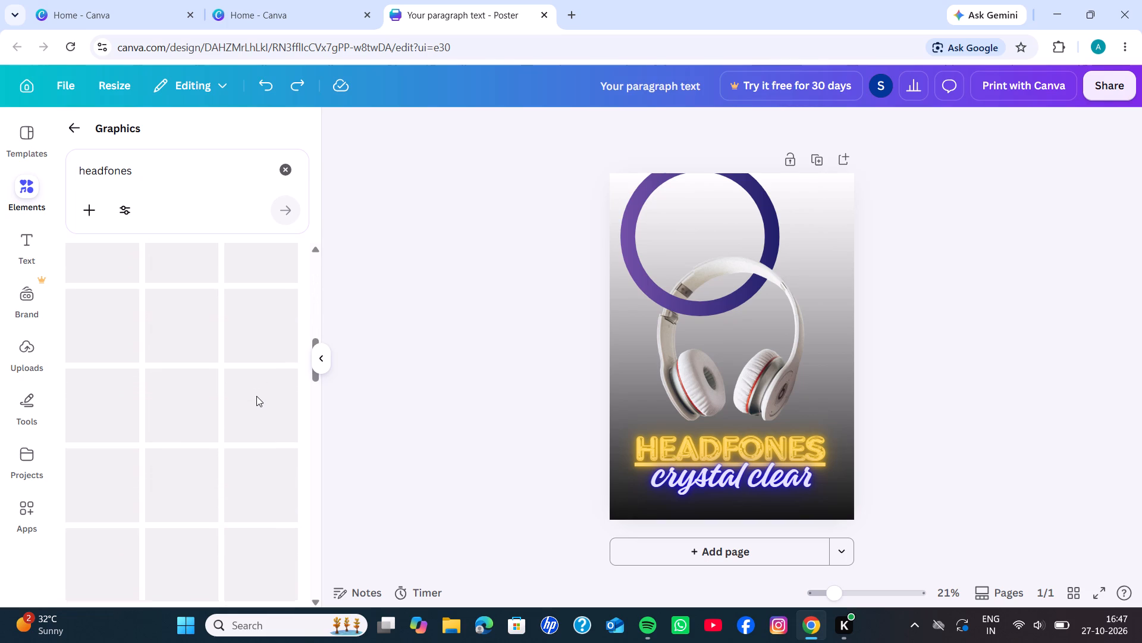
pyautogui.scroll(-1, 256, 396)
pyautogui.scroll(3, 256, 396)
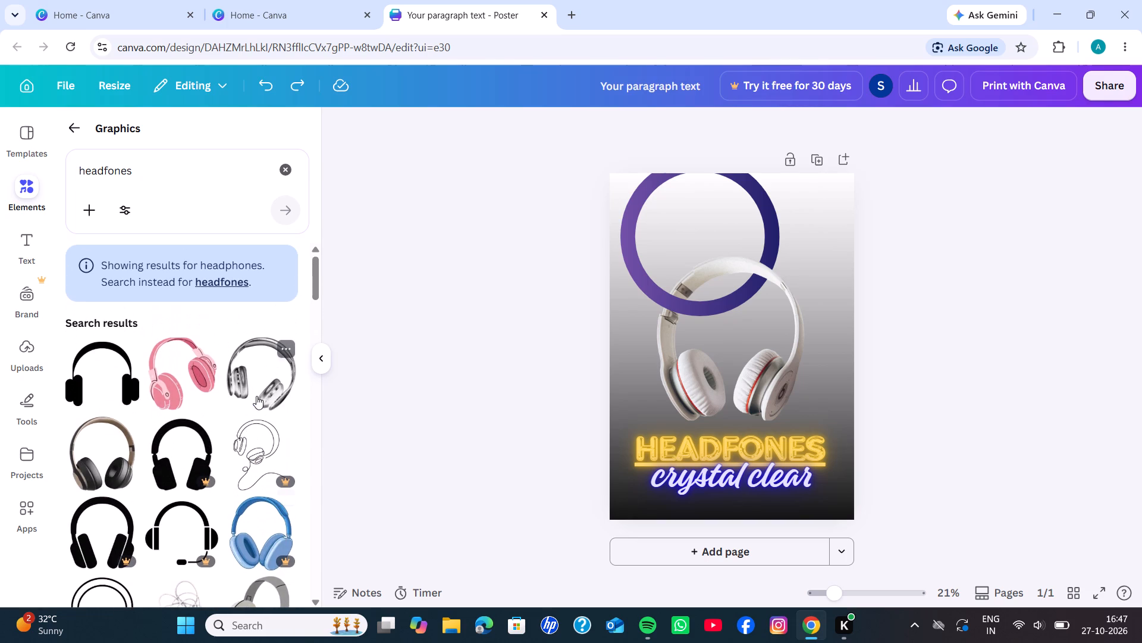
pyautogui.scroll(1, 256, 396)
pyautogui.scroll(-3, 256, 396)
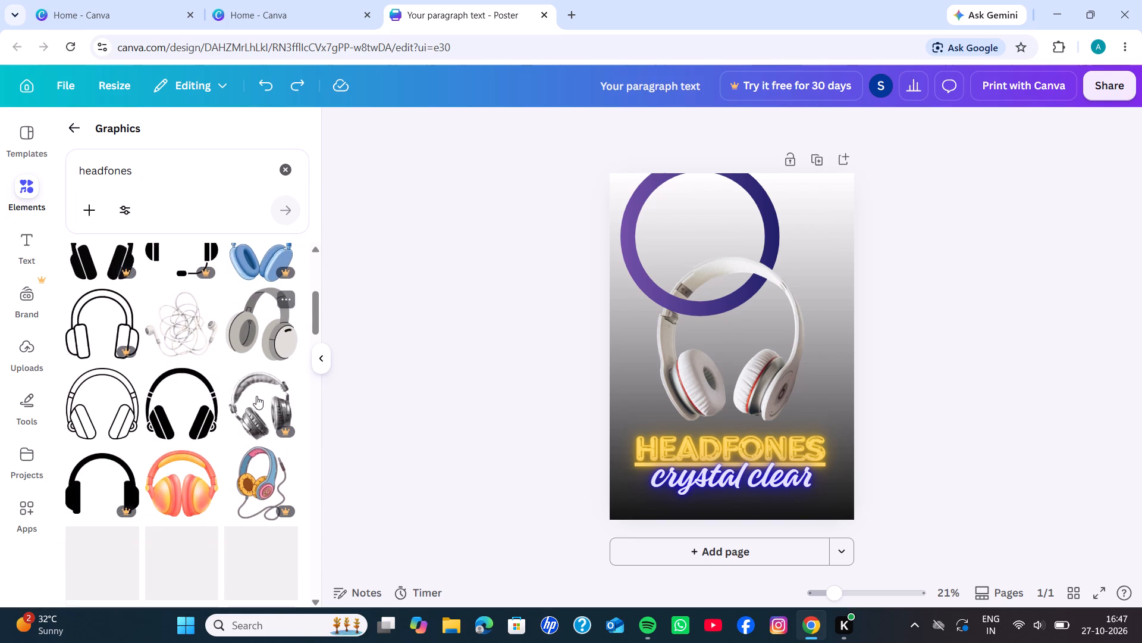
pyautogui.scroll(-4, 256, 396)
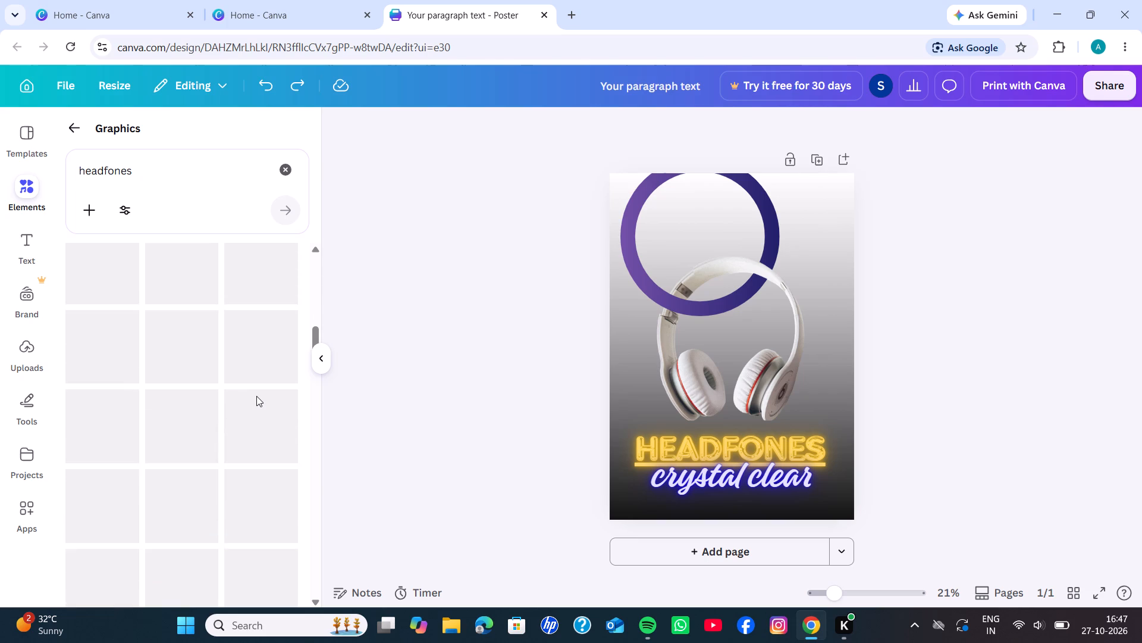
pyautogui.scroll(5, 256, 396)
pyautogui.hscroll(1, 256, 396)
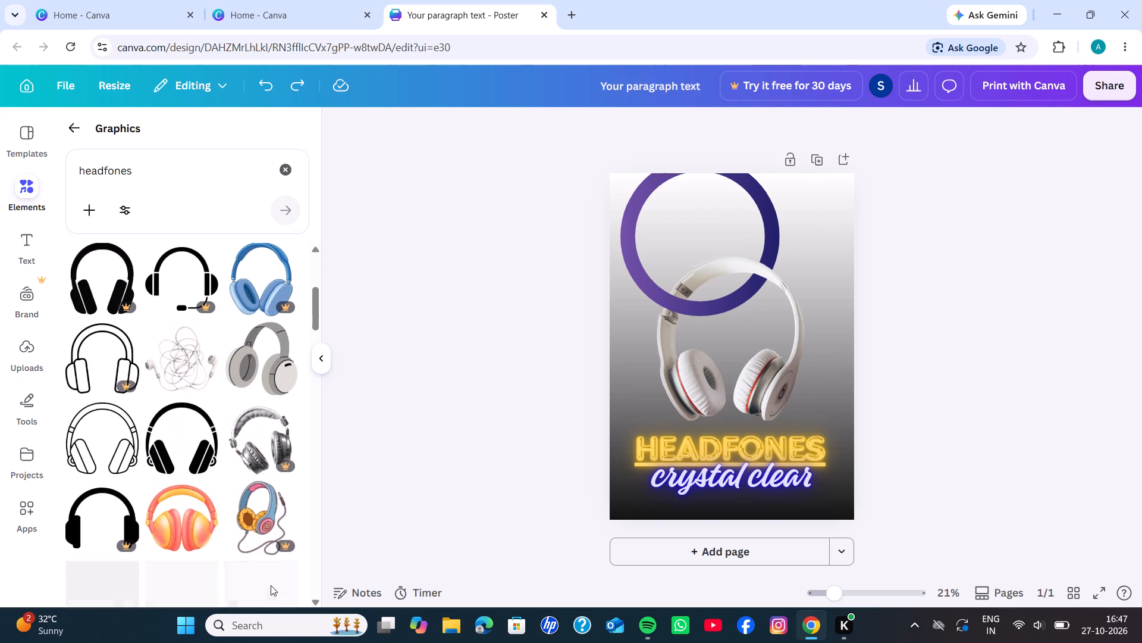
pyautogui.scroll(1, 271, 585)
pyautogui.scroll(2, 336, 642)
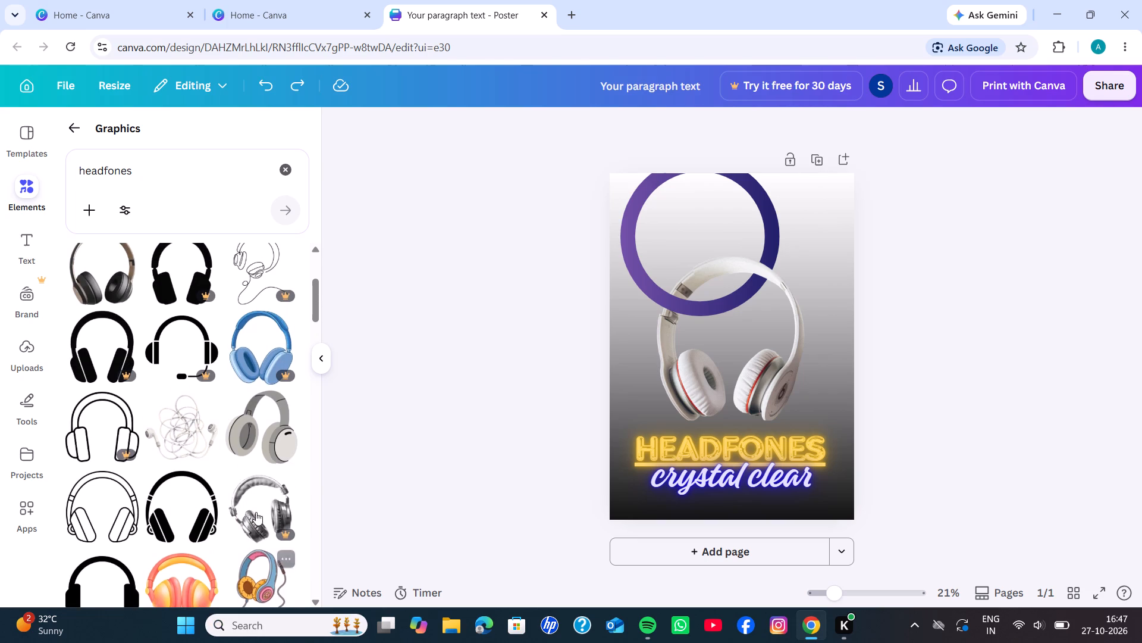
pyautogui.scroll(9, 251, 372)
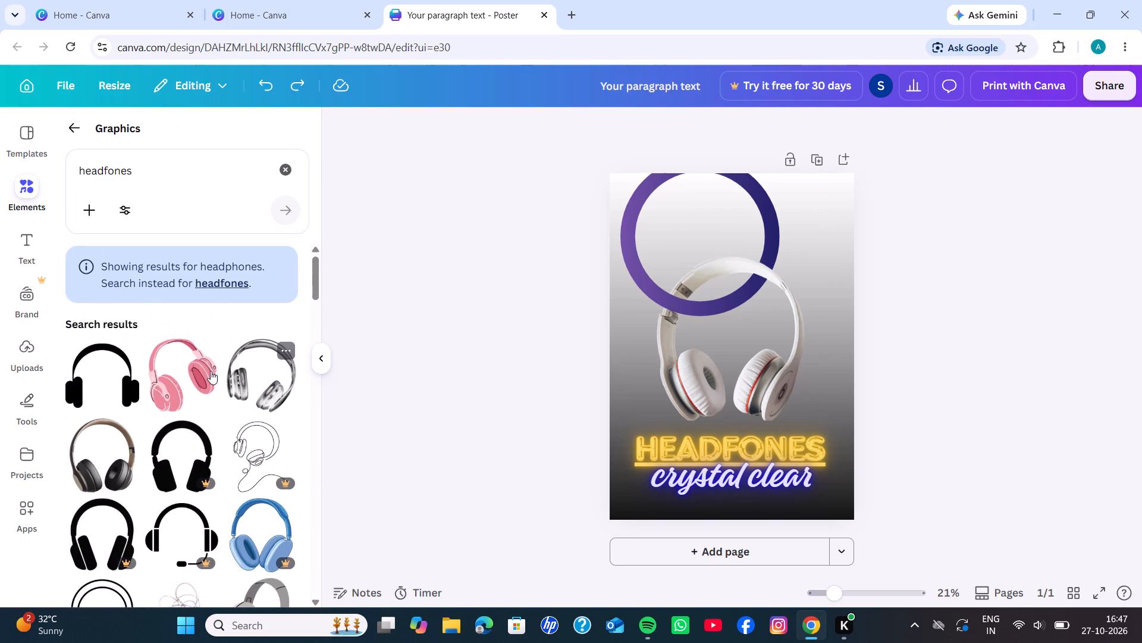
# Look through the "headfones" graphics results down to the related searches for another headphone image for the poster.
pyautogui.scroll(-6, 206, 410)
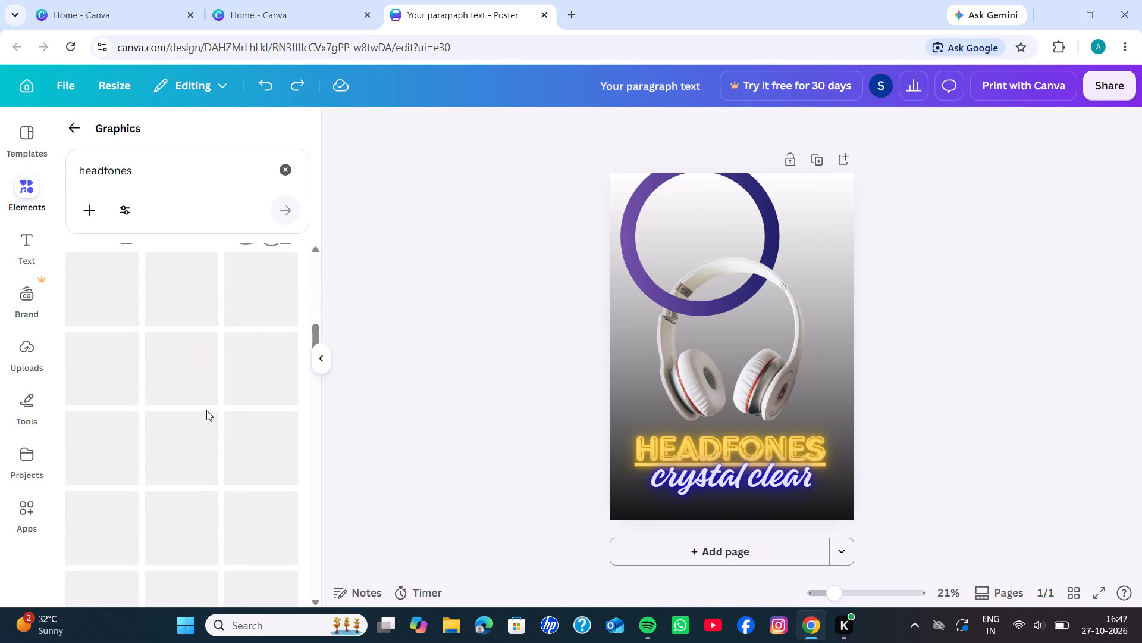
pyautogui.hscroll(1, 206, 410)
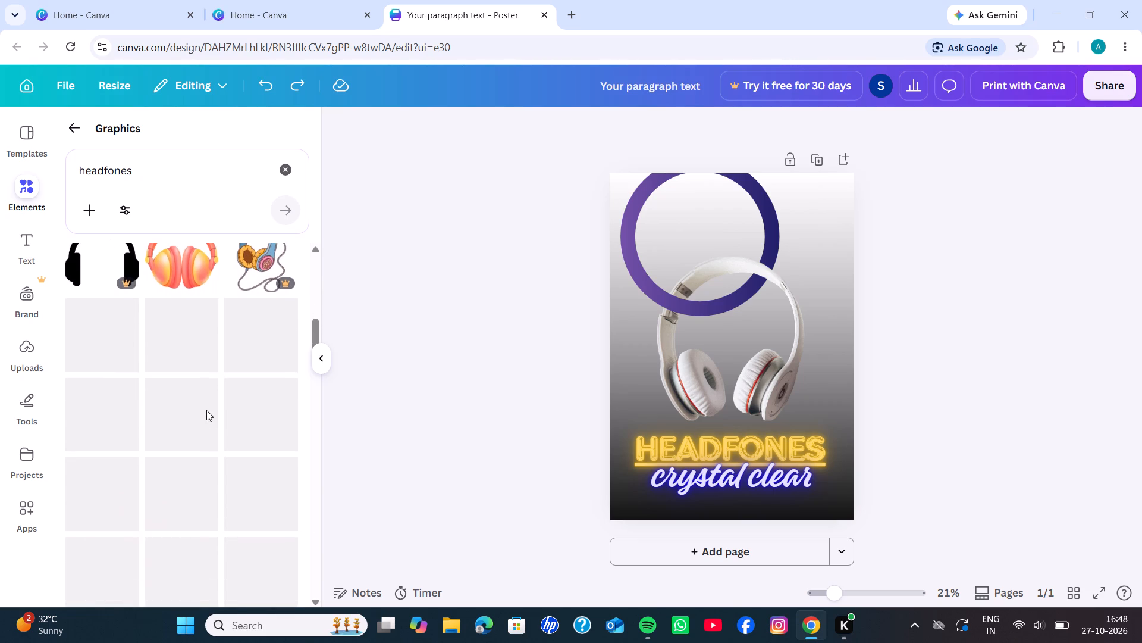
pyautogui.hscroll(1, 206, 410)
pyautogui.scroll(-1, 206, 410)
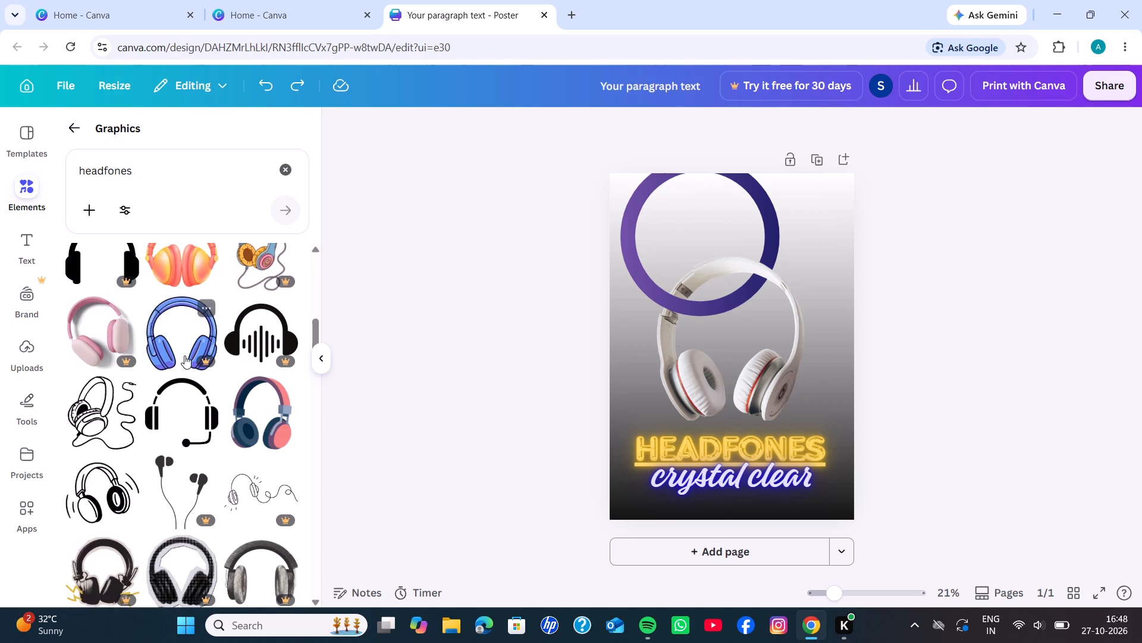
pyautogui.scroll(-3, 184, 355)
pyautogui.hscroll(1, 184, 355)
pyautogui.scroll(-3, 156, 471)
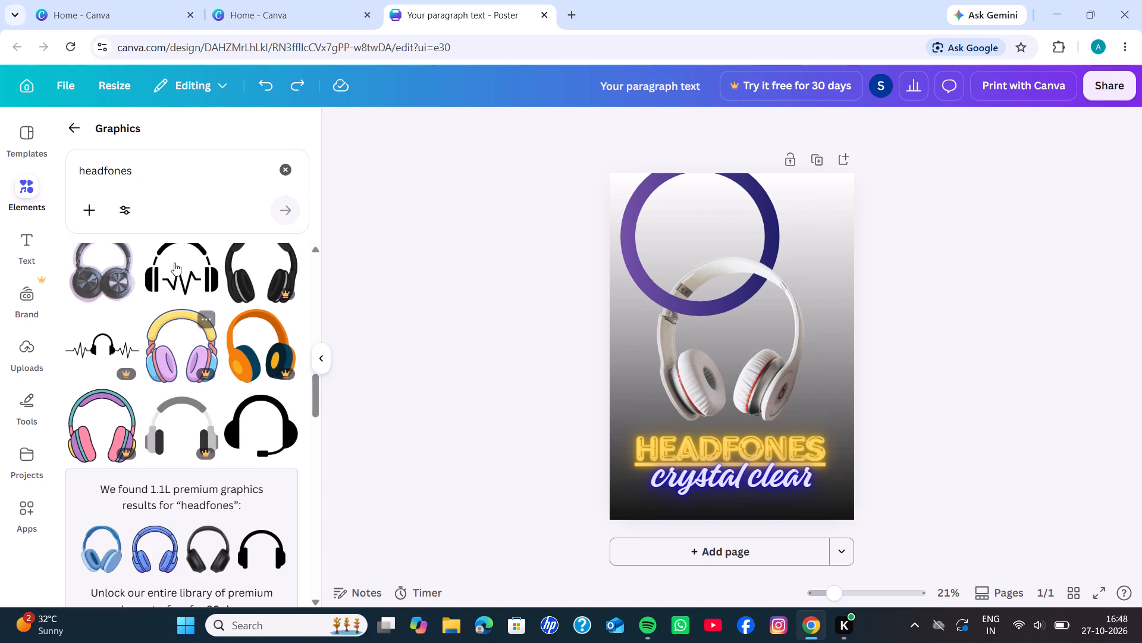
pyautogui.scroll(-6, 168, 352)
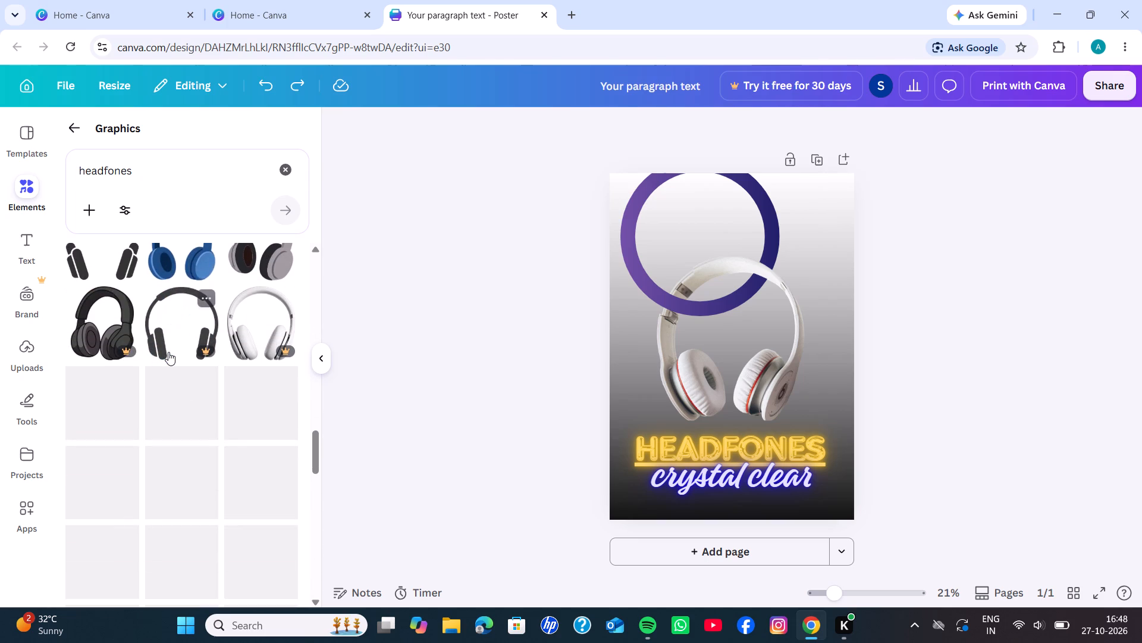
pyautogui.scroll(-5, 168, 352)
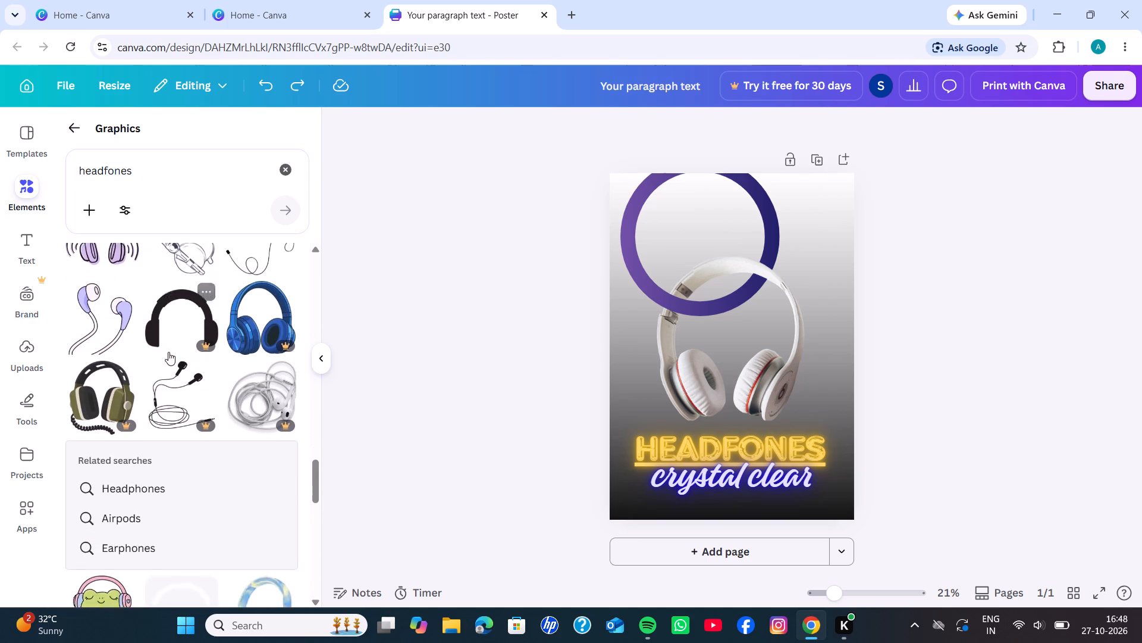
pyautogui.scroll(-2, 168, 352)
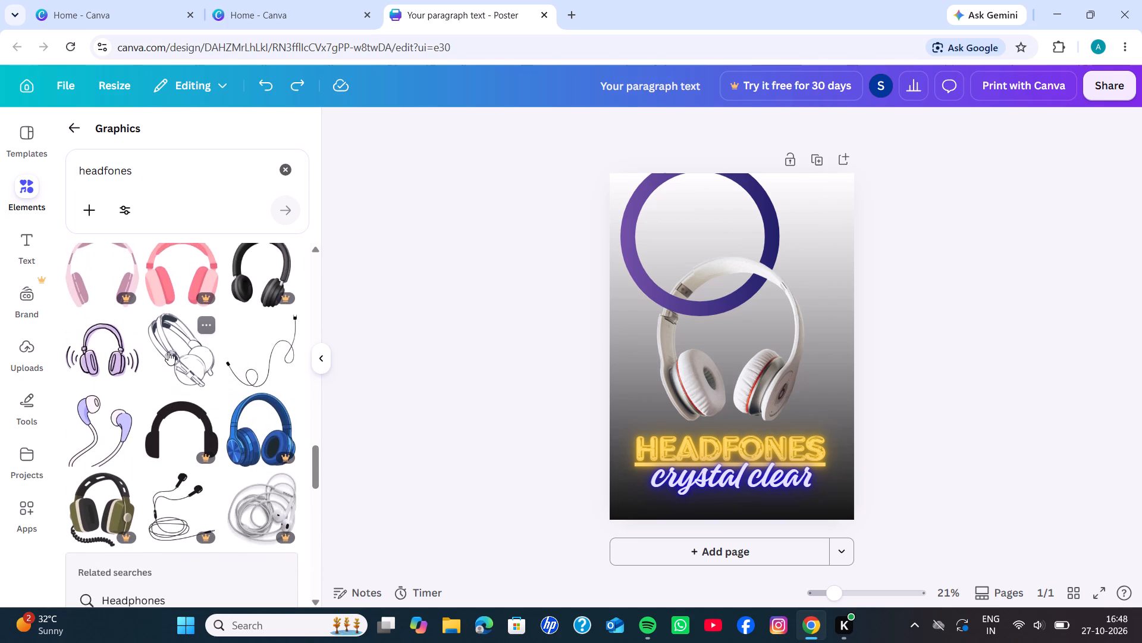
# Examine the headphone graphics beyond the related searches, then return to the start of the results.
pyautogui.scroll(-1, 168, 352)
pyautogui.hscroll(1, 168, 352)
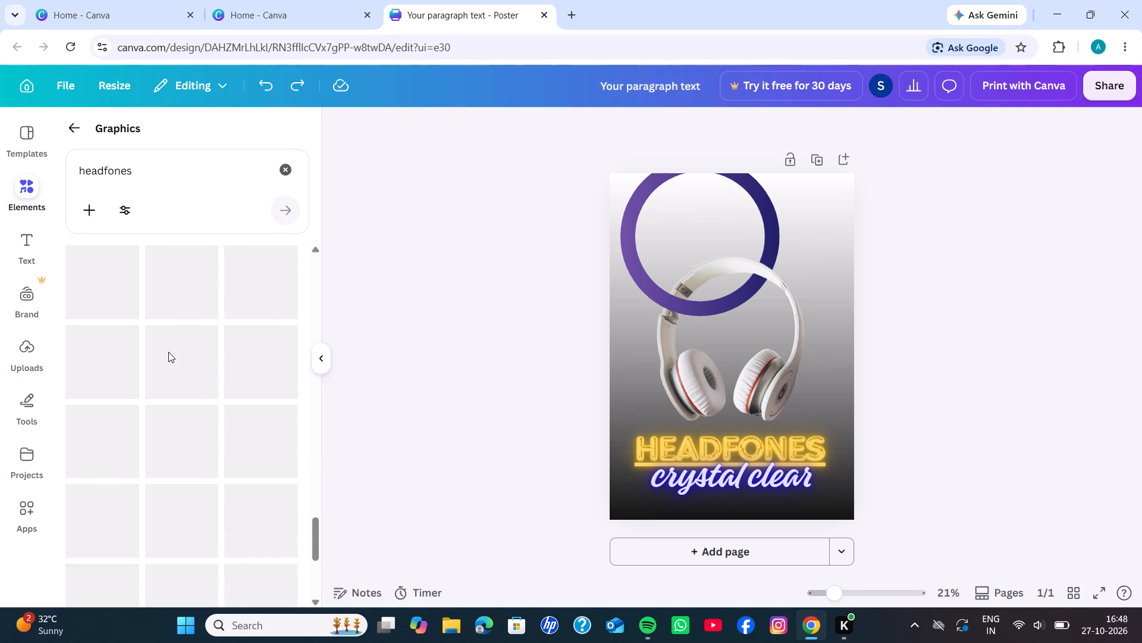
pyautogui.hscroll(1, 168, 352)
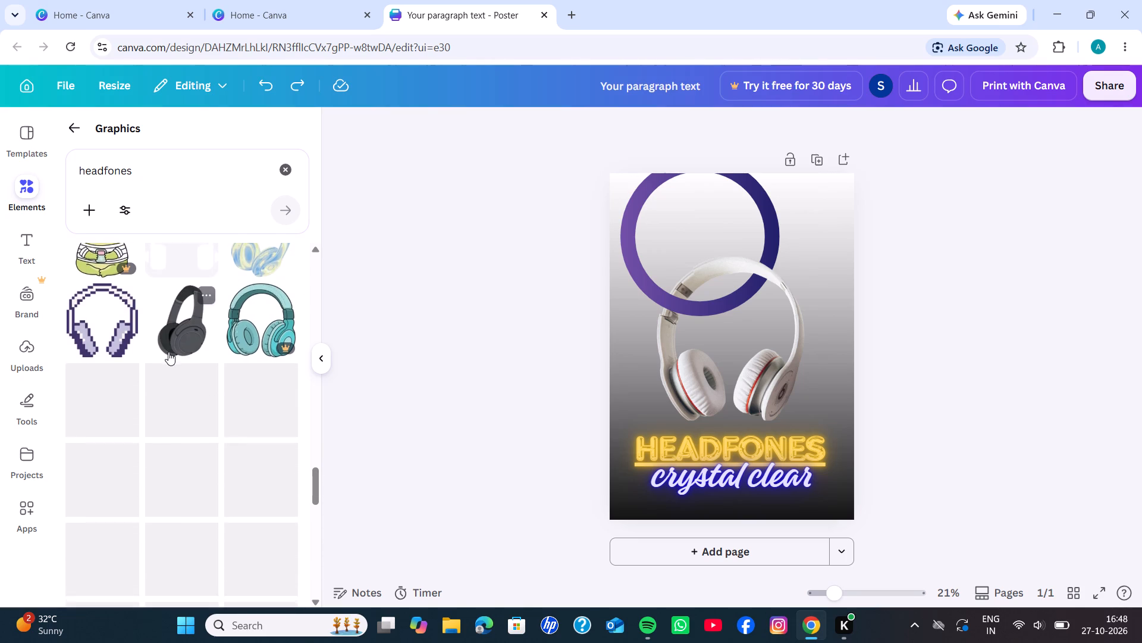
pyautogui.hscroll(1, 168, 352)
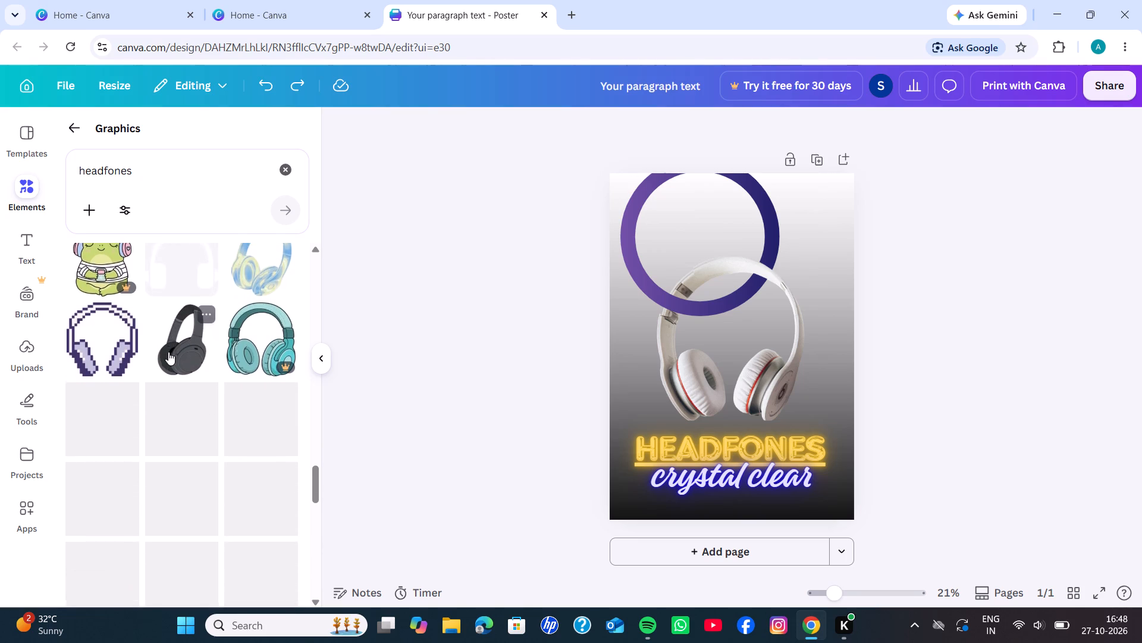
pyautogui.hscroll(1, 168, 352)
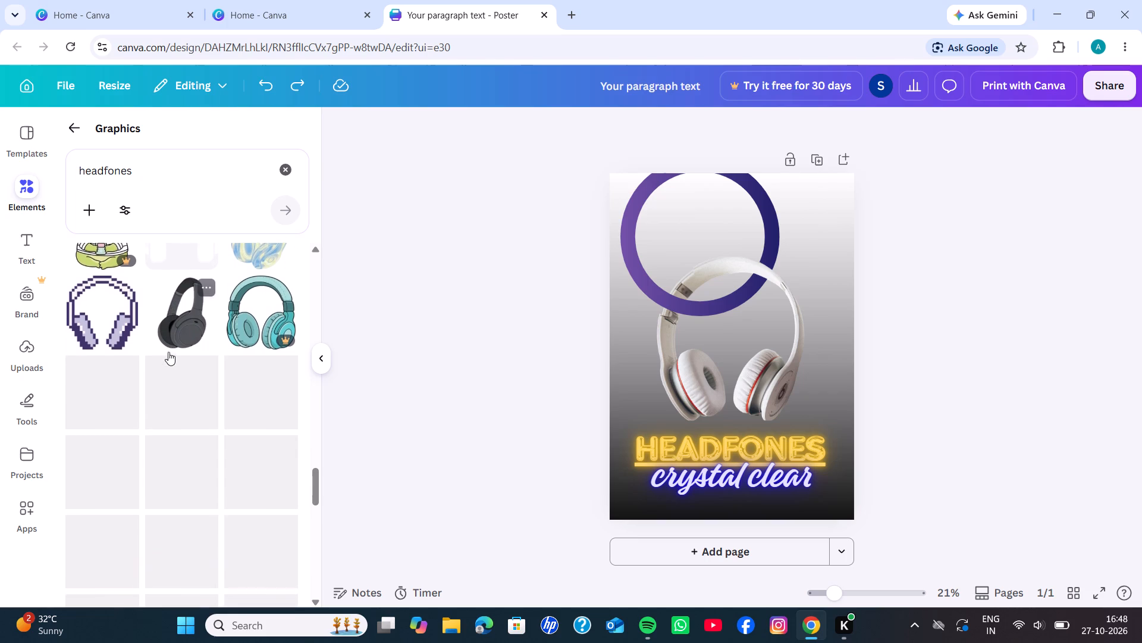
pyautogui.click(168, 352)
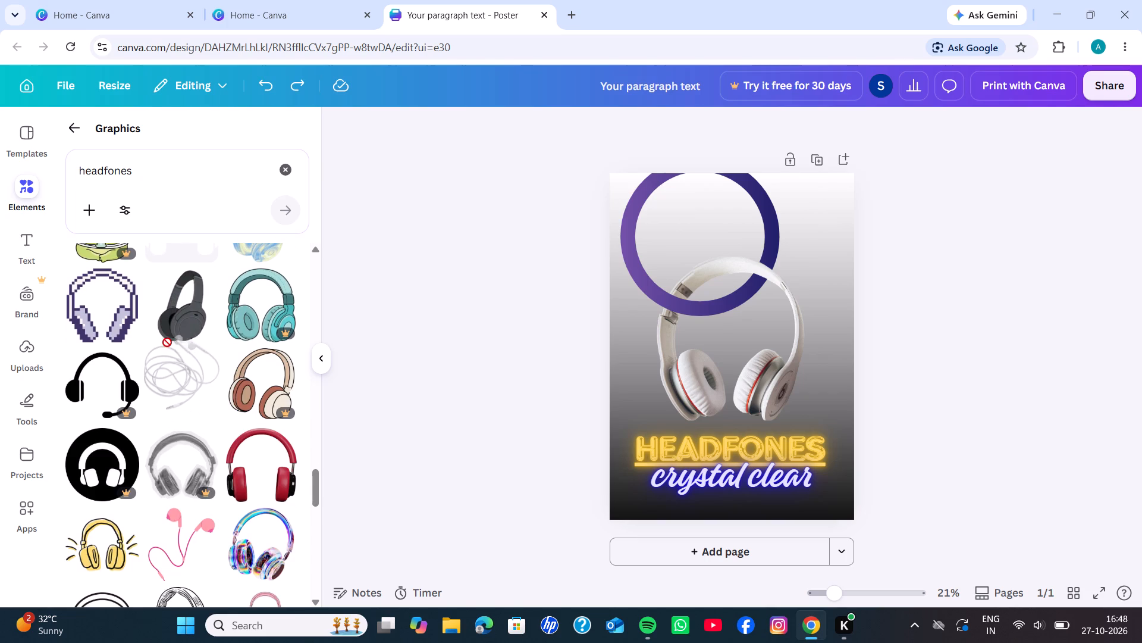
pyautogui.scroll(-4, 168, 353)
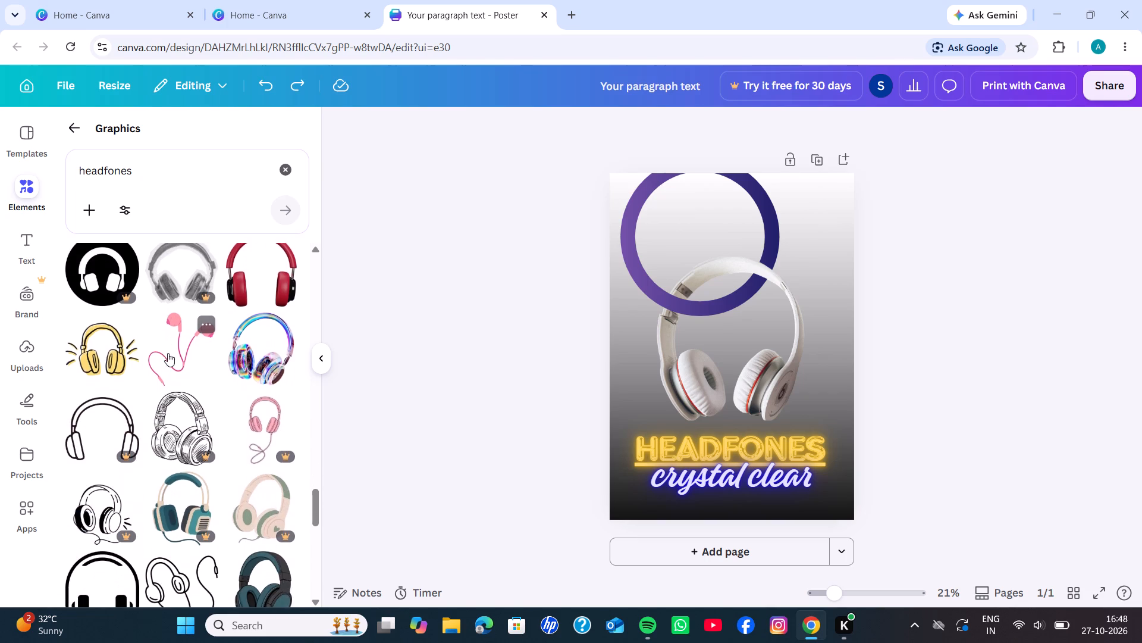
pyautogui.scroll(-4, 168, 353)
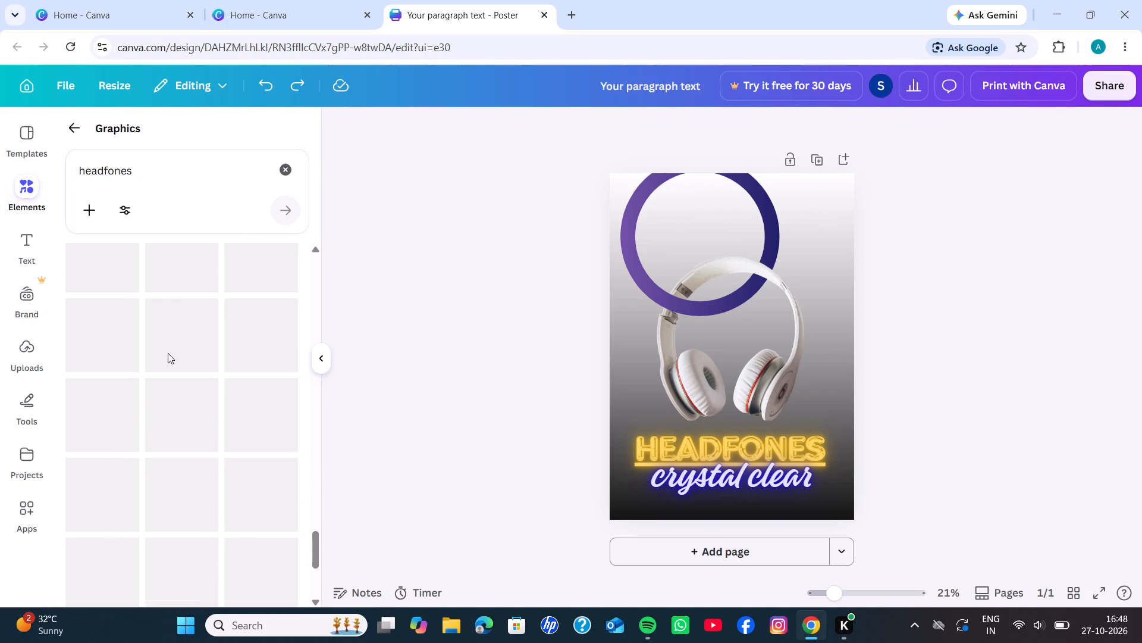
pyautogui.scroll(-1, 168, 353)
pyautogui.hscroll(2, 168, 353)
pyautogui.scroll(8, 168, 353)
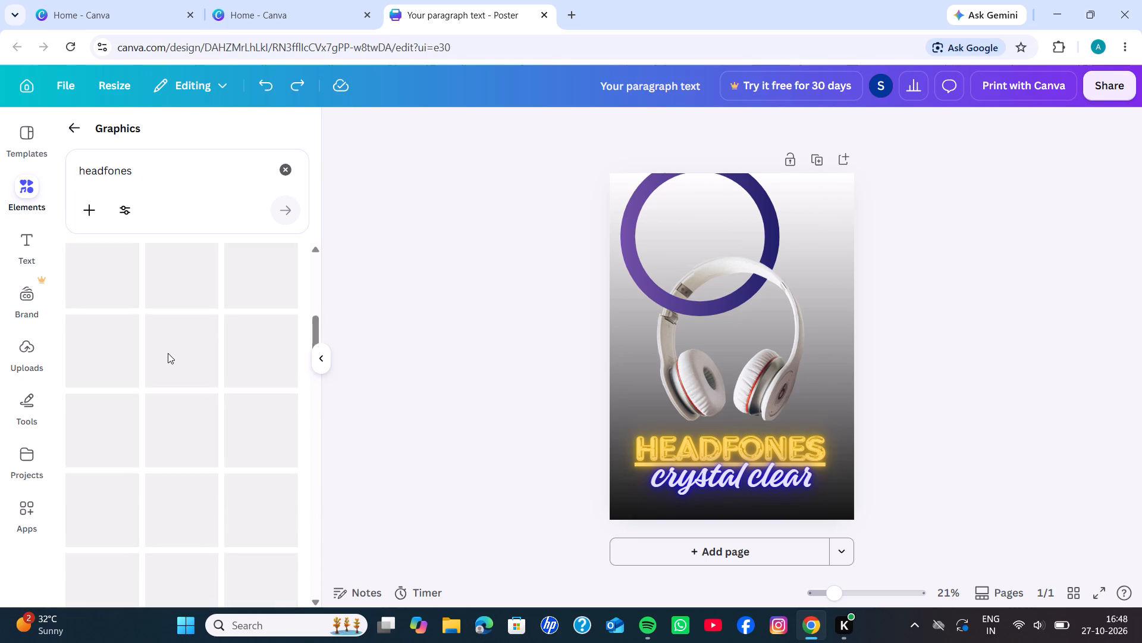
pyautogui.scroll(5, 168, 353)
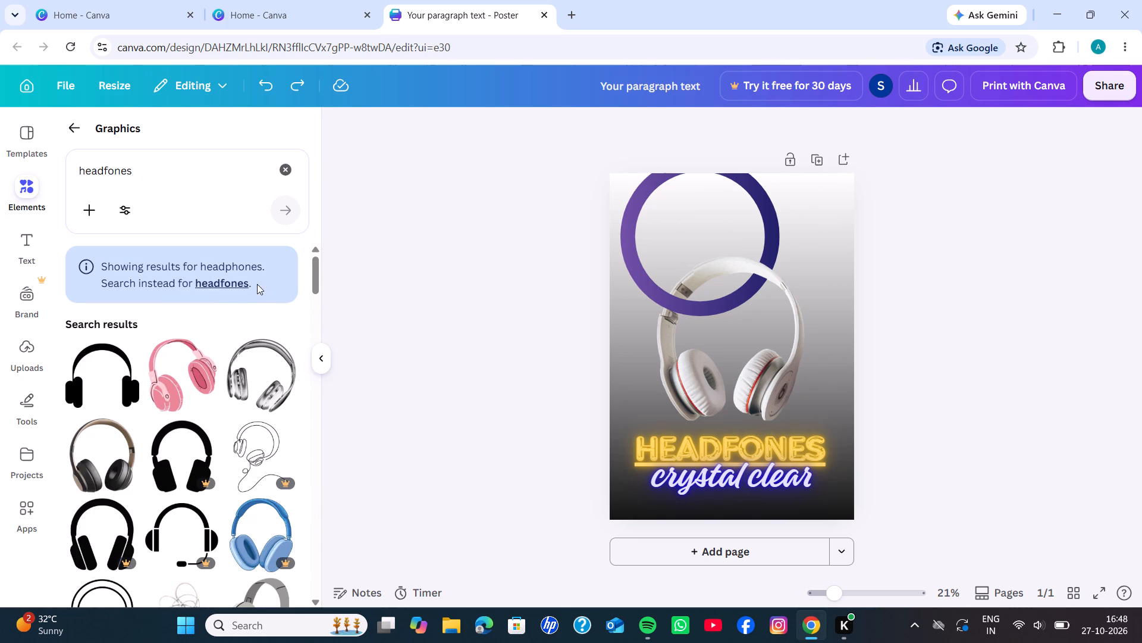
# Clear the "headfones" graphics search and its entry in the recent searches.
pyautogui.click(290, 161)
pyautogui.click(429, 284)
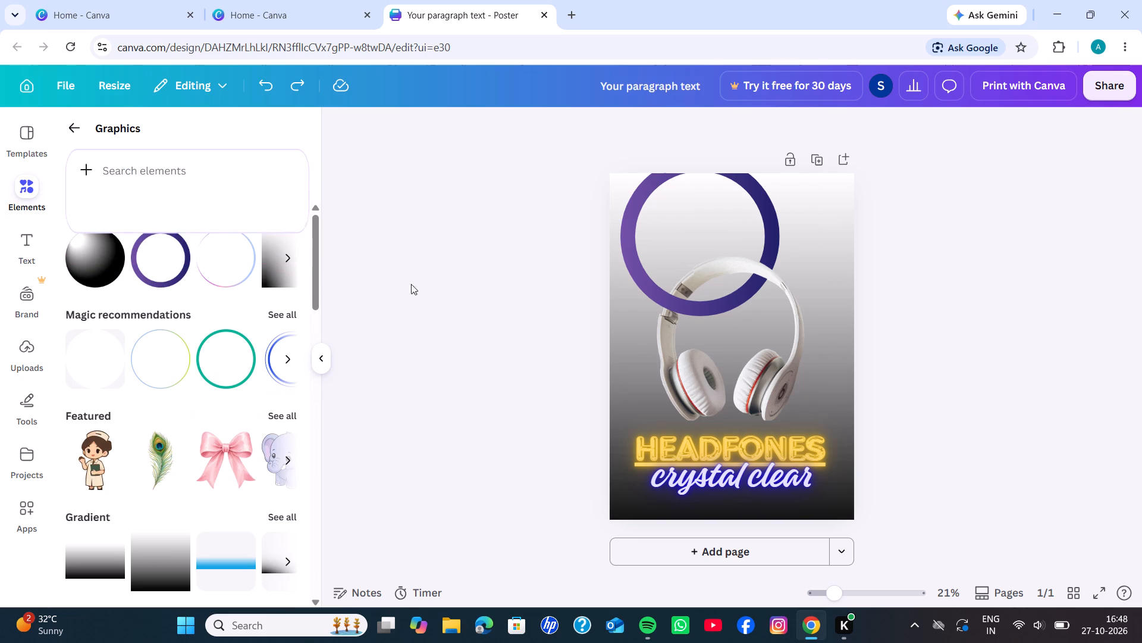
pyautogui.click(242, 156)
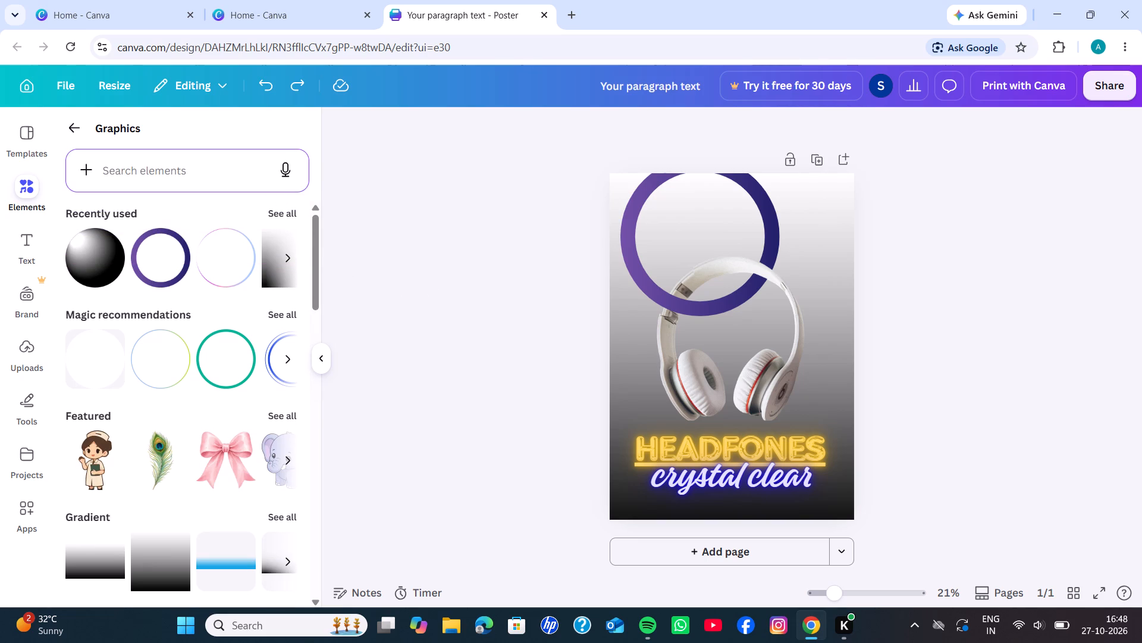
pyautogui.click(217, 179)
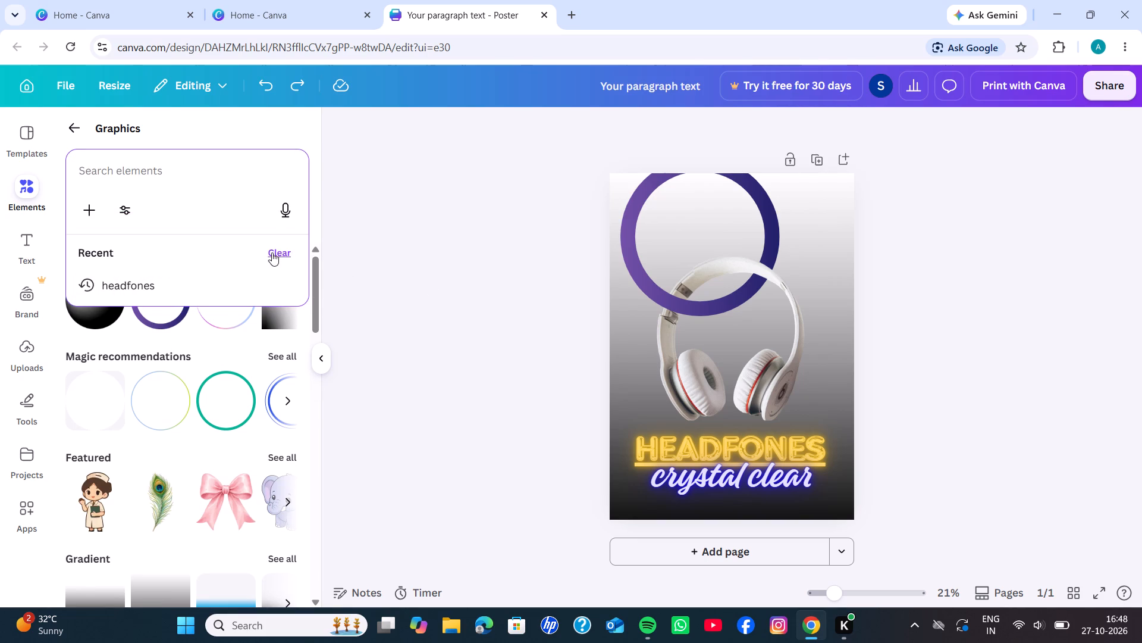
pyautogui.click(272, 252)
pyautogui.rightClick(197, 175)
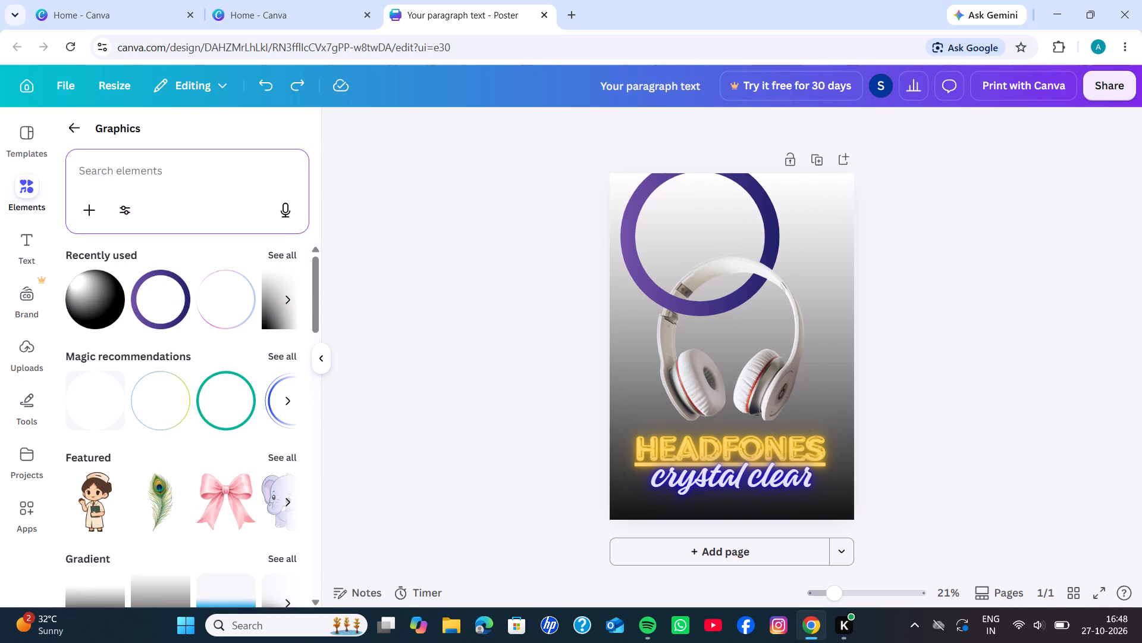
pyautogui.click(452, 164)
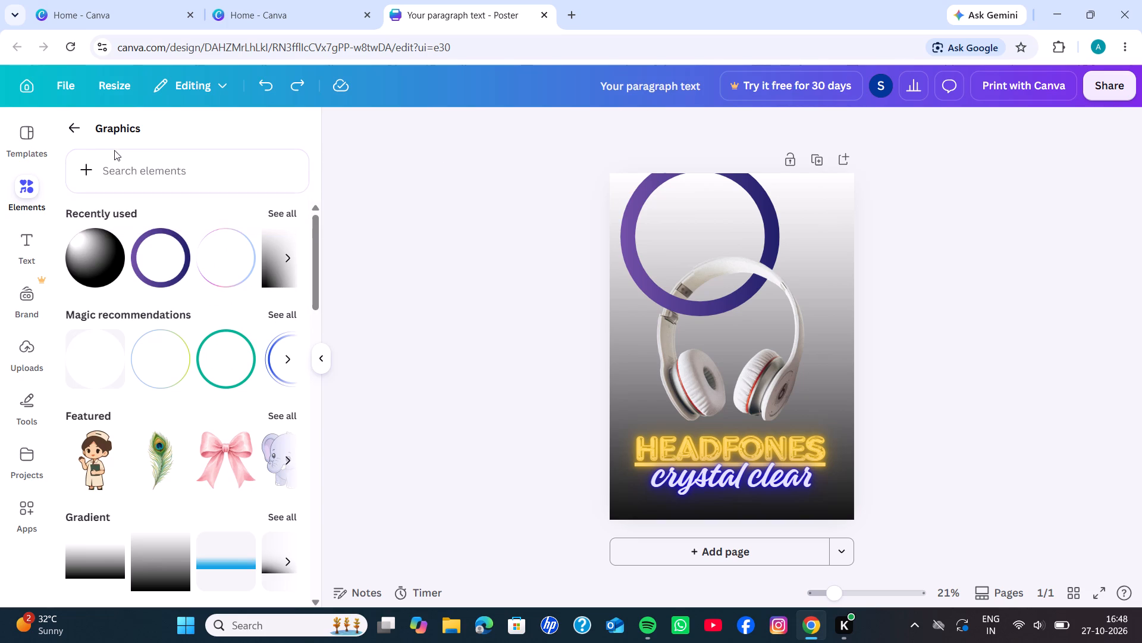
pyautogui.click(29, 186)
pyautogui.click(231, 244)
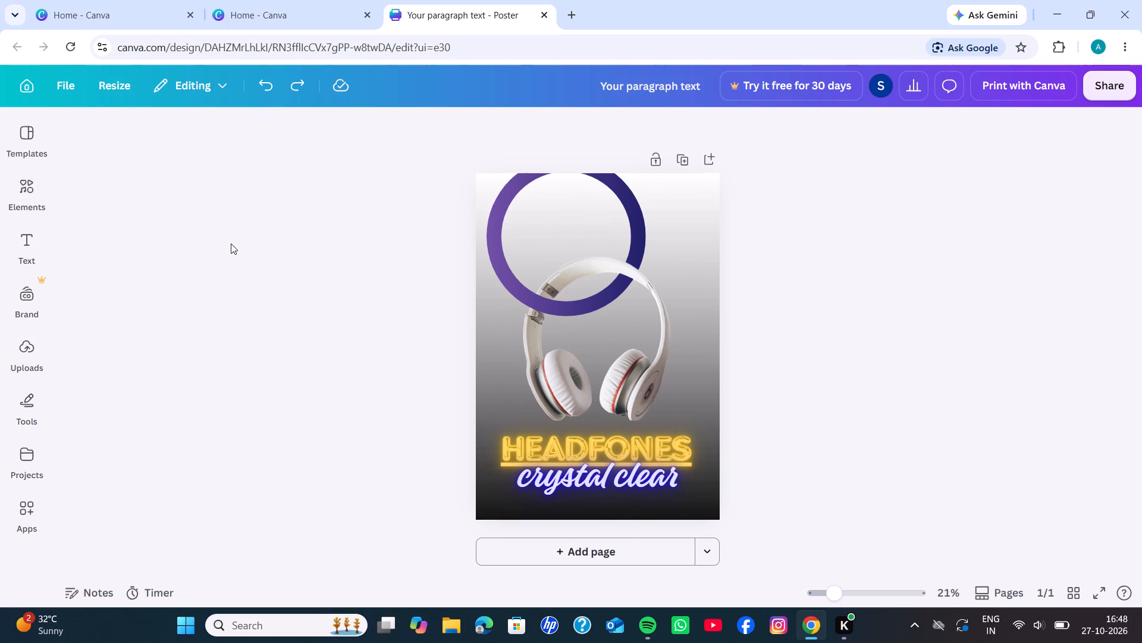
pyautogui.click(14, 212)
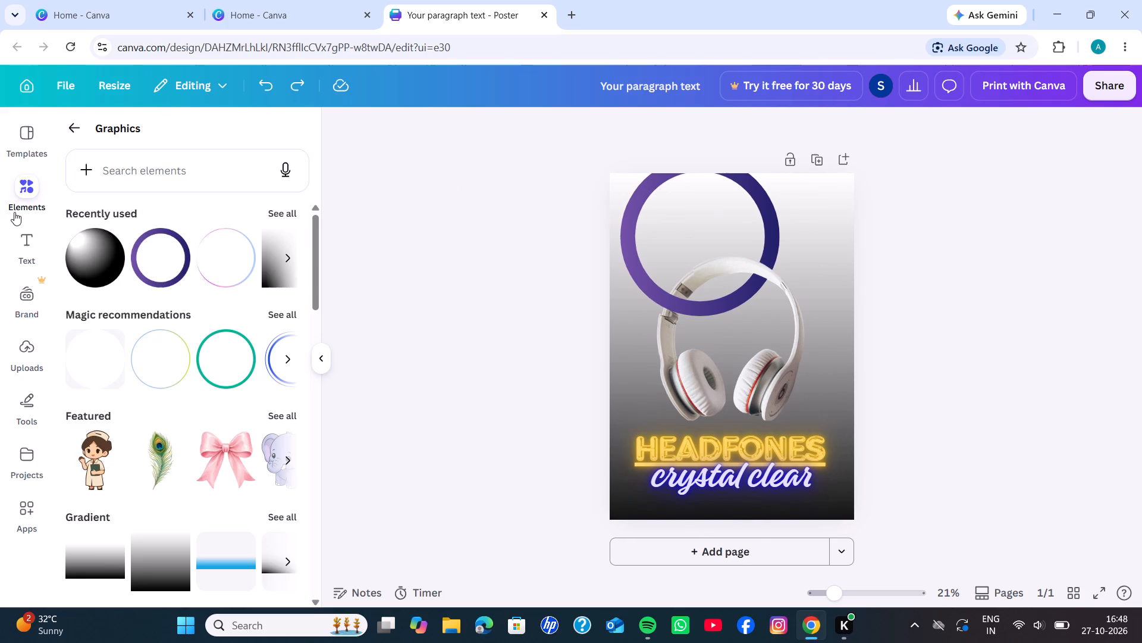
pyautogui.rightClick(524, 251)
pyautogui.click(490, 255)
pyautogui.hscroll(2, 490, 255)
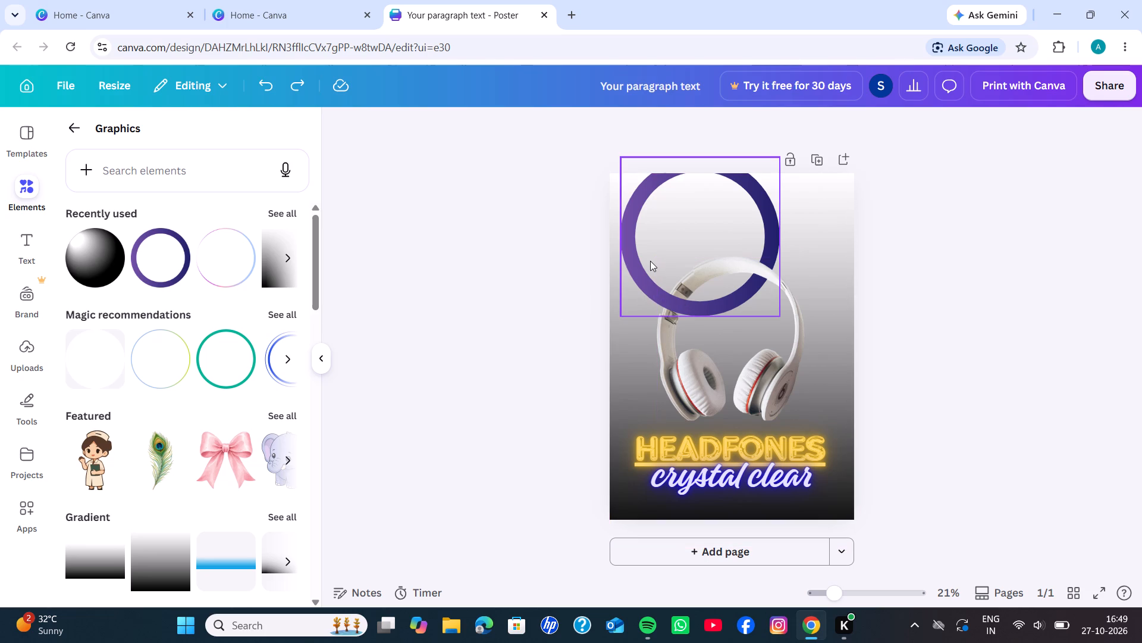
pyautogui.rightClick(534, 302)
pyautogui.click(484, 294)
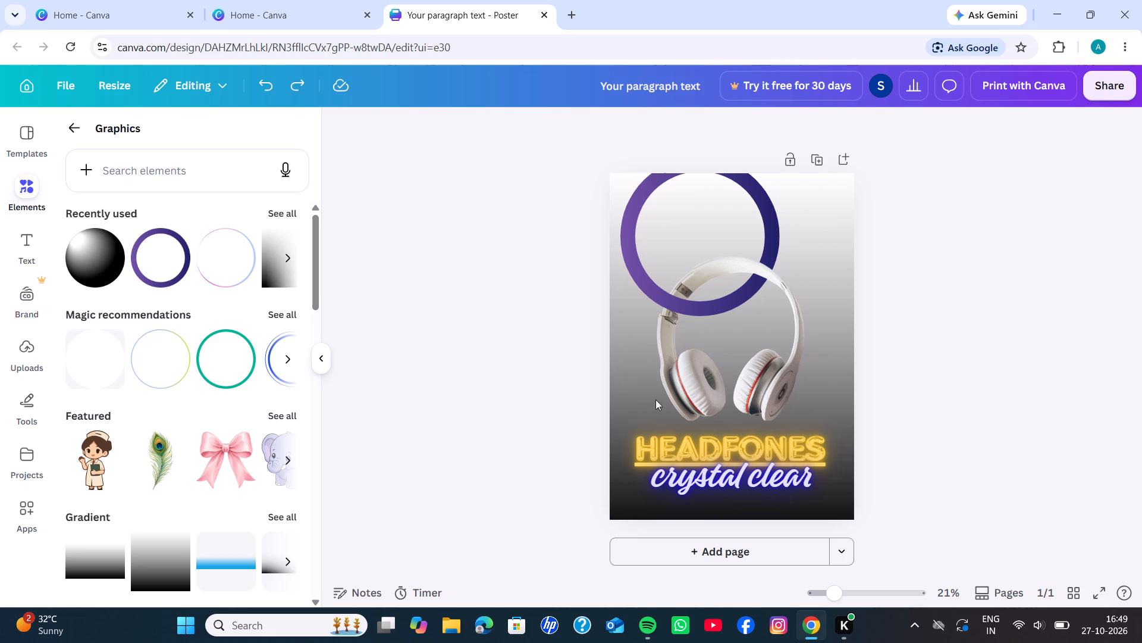
# Nudge the "crystal clear" tagline slightly so it is centred horizontally on the poster.
pyautogui.click(676, 483)
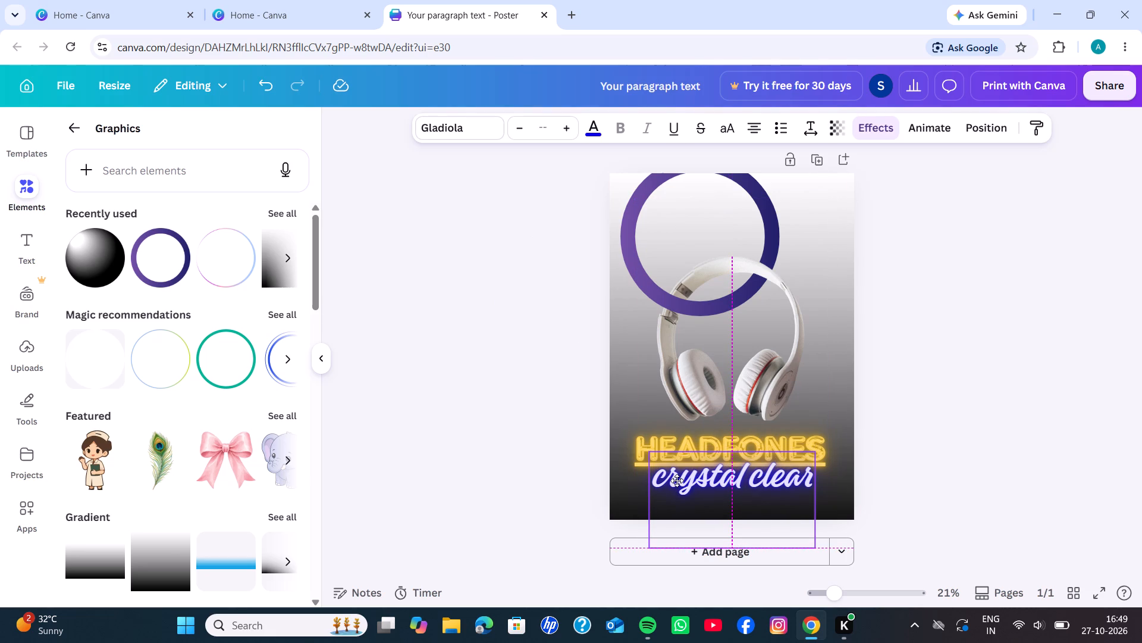
pyautogui.click(560, 488)
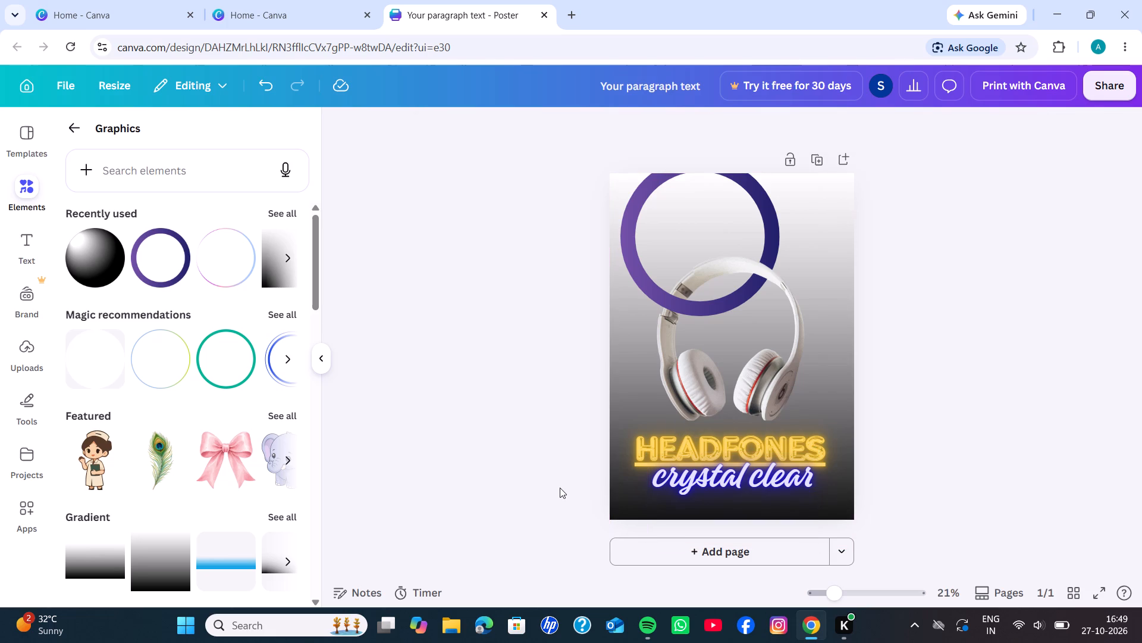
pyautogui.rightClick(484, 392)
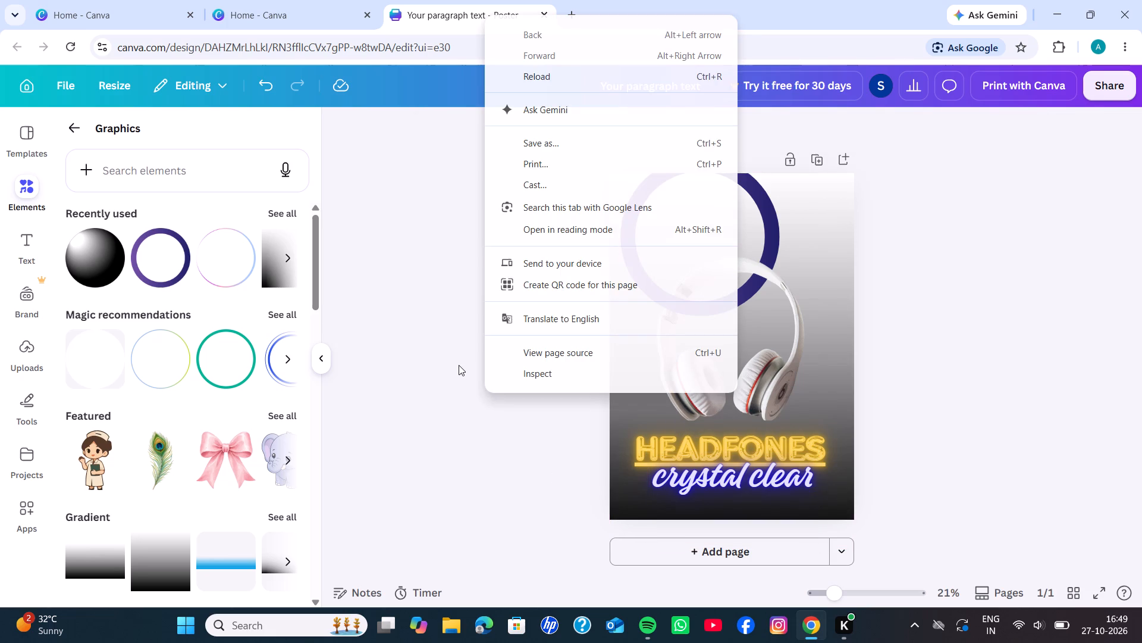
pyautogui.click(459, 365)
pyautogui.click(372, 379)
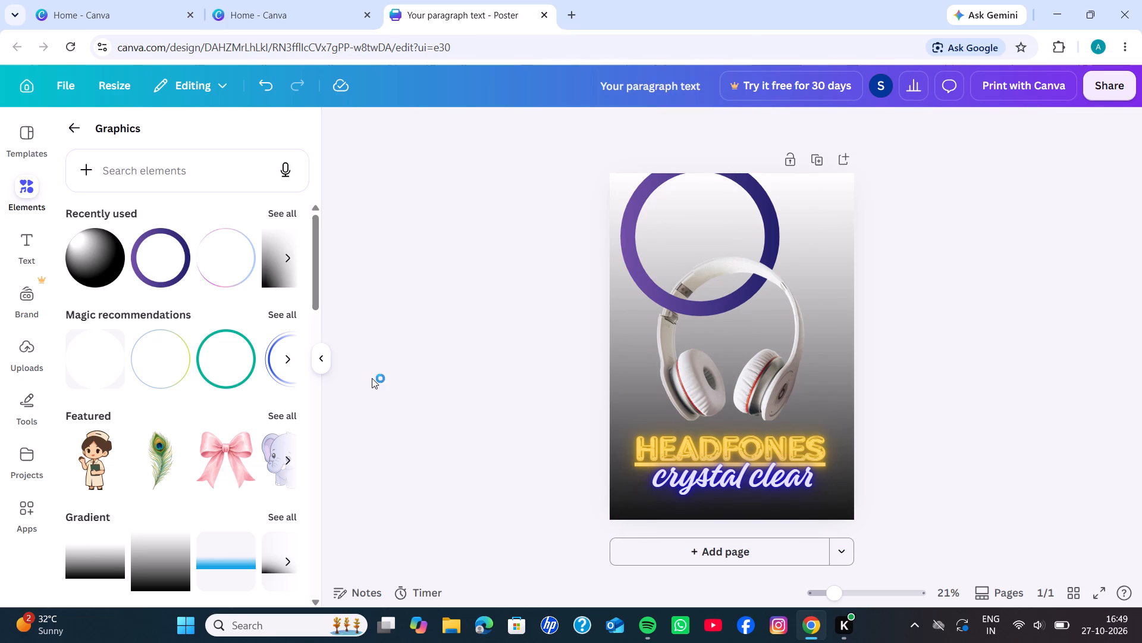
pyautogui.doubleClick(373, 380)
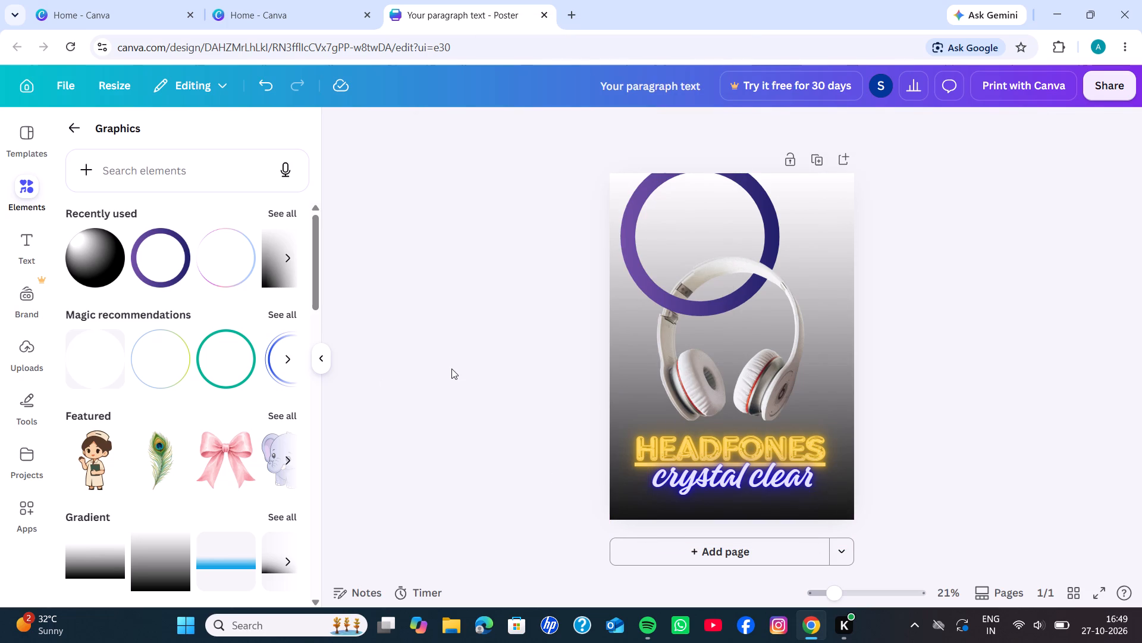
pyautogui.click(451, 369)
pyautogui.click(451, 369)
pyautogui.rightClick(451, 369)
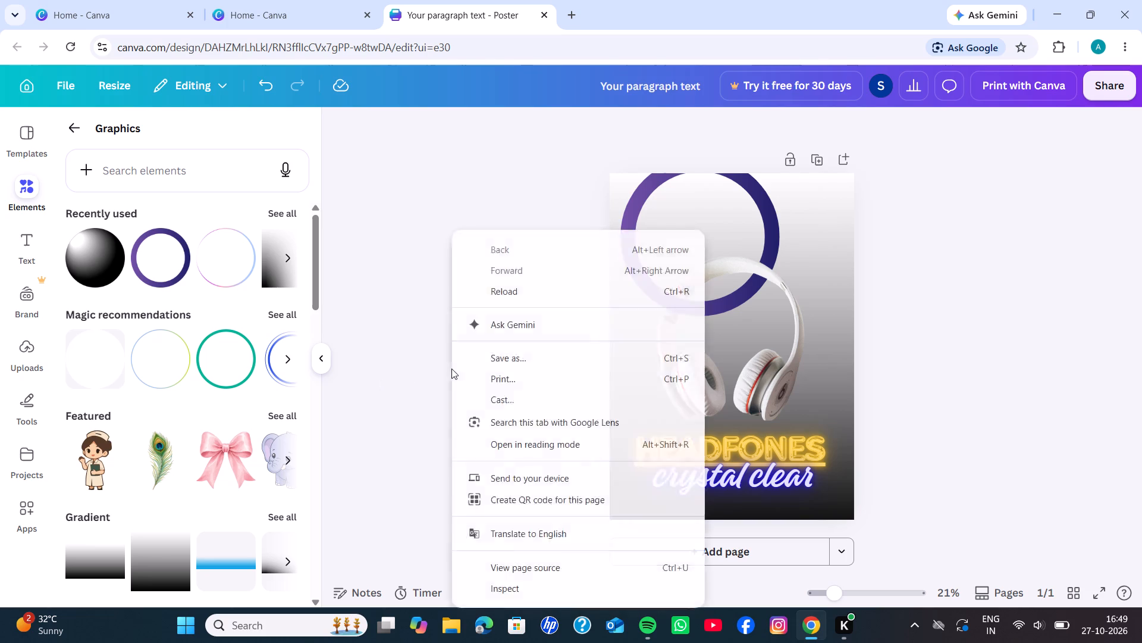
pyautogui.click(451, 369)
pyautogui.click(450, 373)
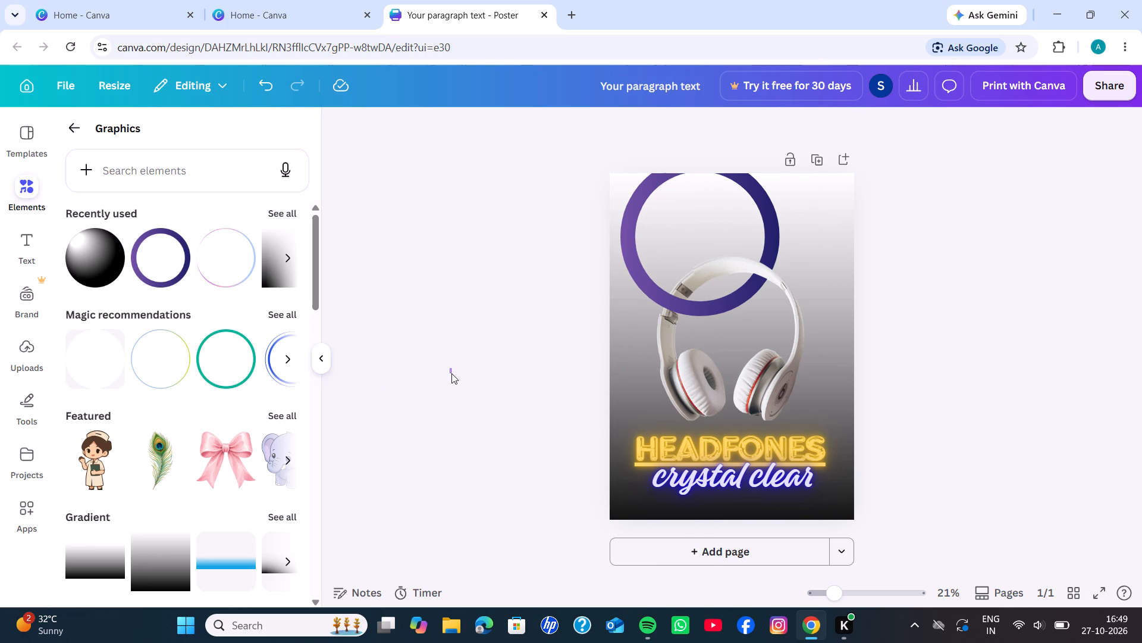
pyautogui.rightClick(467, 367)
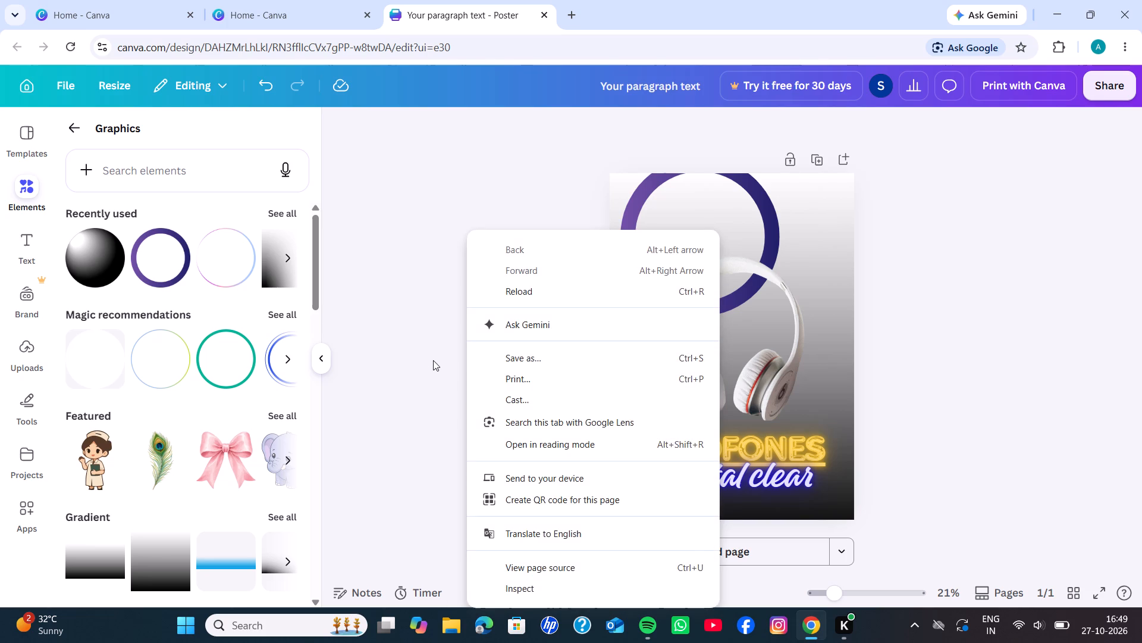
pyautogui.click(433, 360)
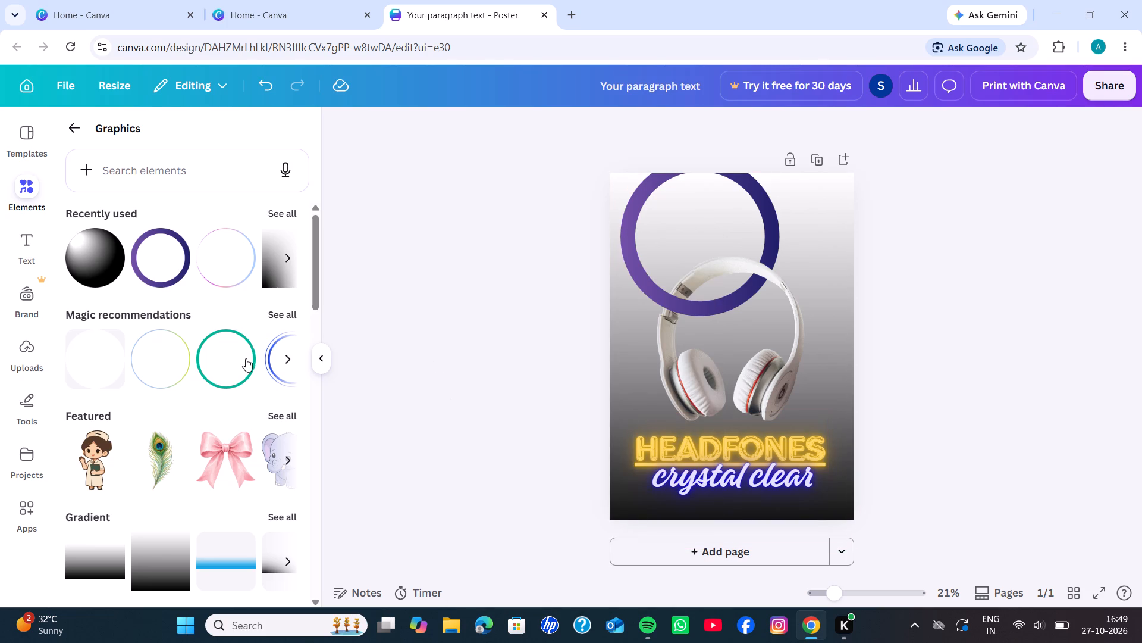
# Look through the general graphics collections and the magic recommendations for another element for the poster.
pyautogui.scroll(-7, 214, 357)
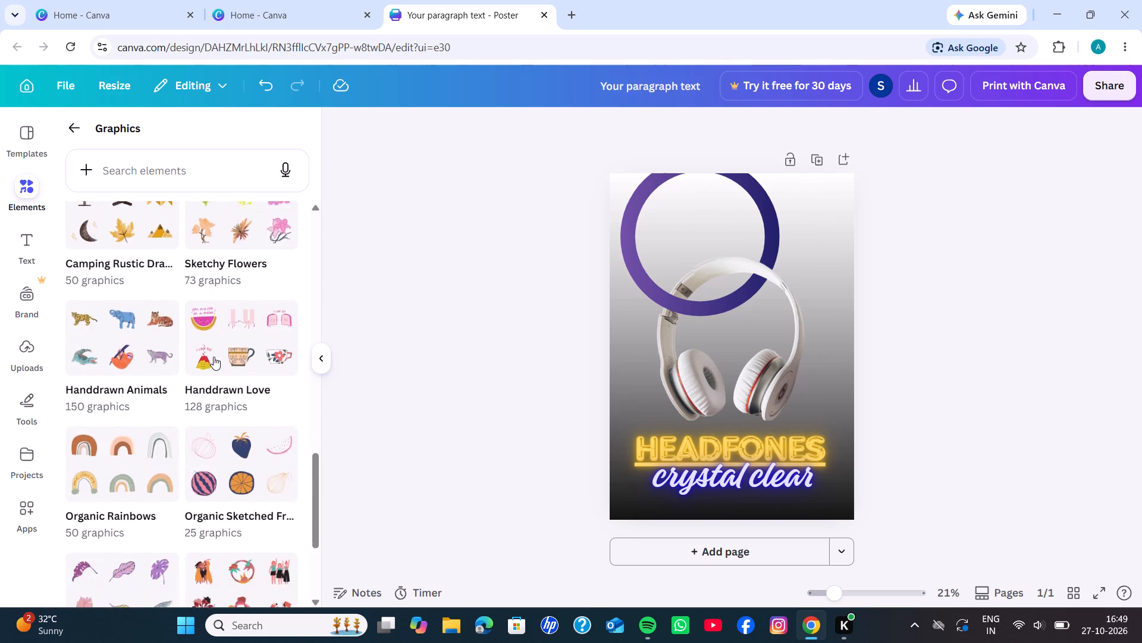
pyautogui.scroll(-4, 214, 357)
pyautogui.scroll(4, 214, 357)
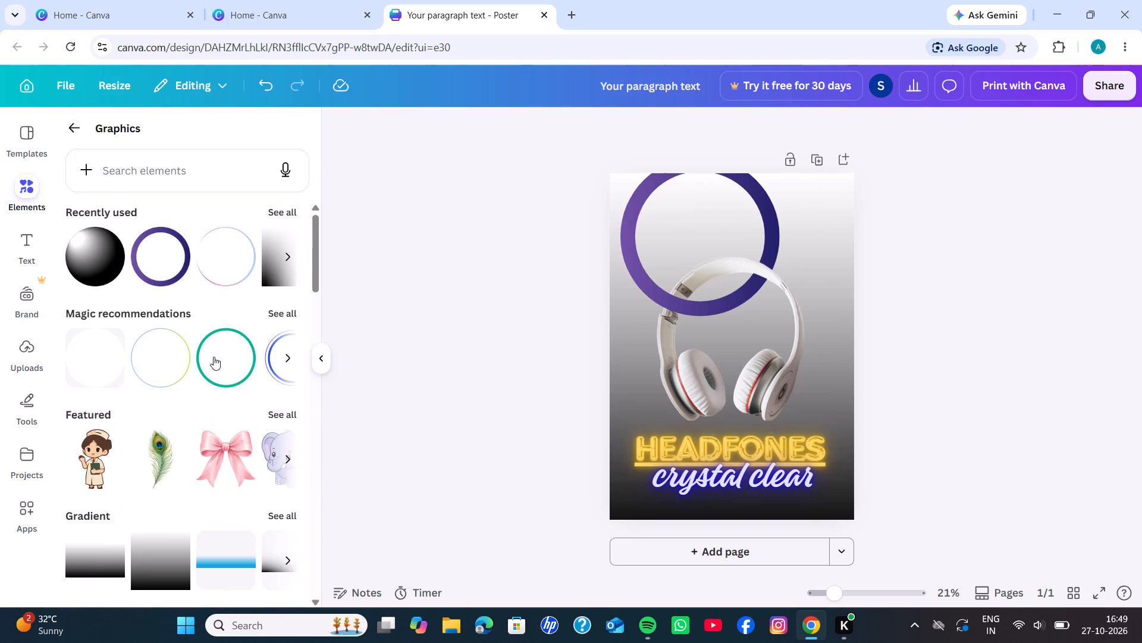
pyautogui.scroll(3, 214, 357)
pyautogui.scroll(-2, 214, 357)
pyautogui.scroll(3, 214, 357)
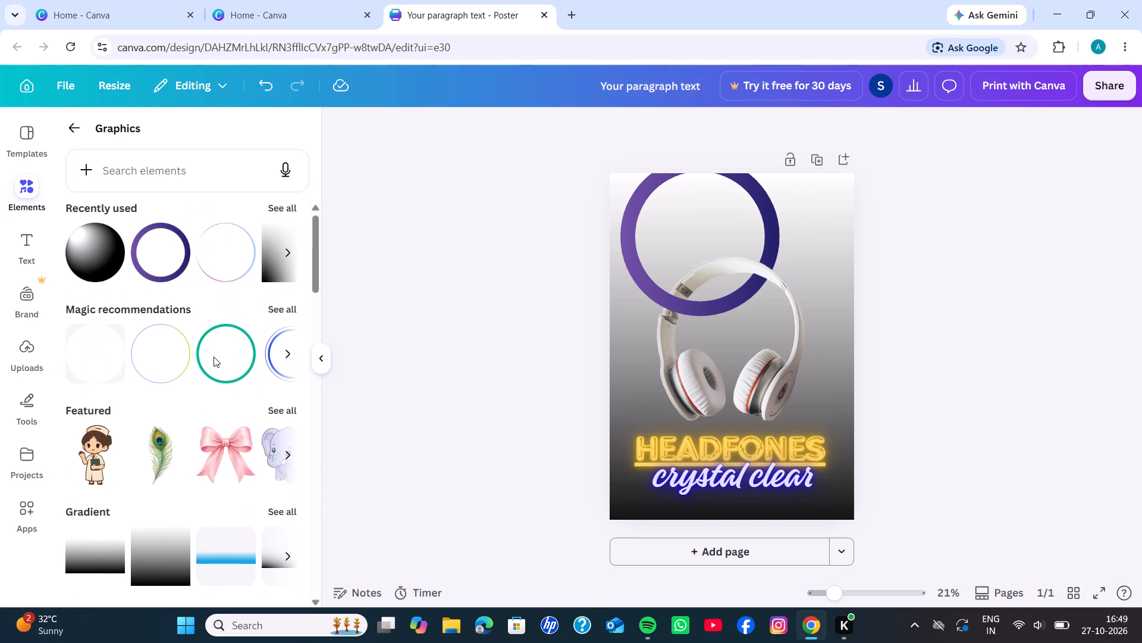
pyautogui.scroll(3, 214, 357)
pyautogui.scroll(-1, 214, 357)
pyautogui.hscroll(-1, 214, 357)
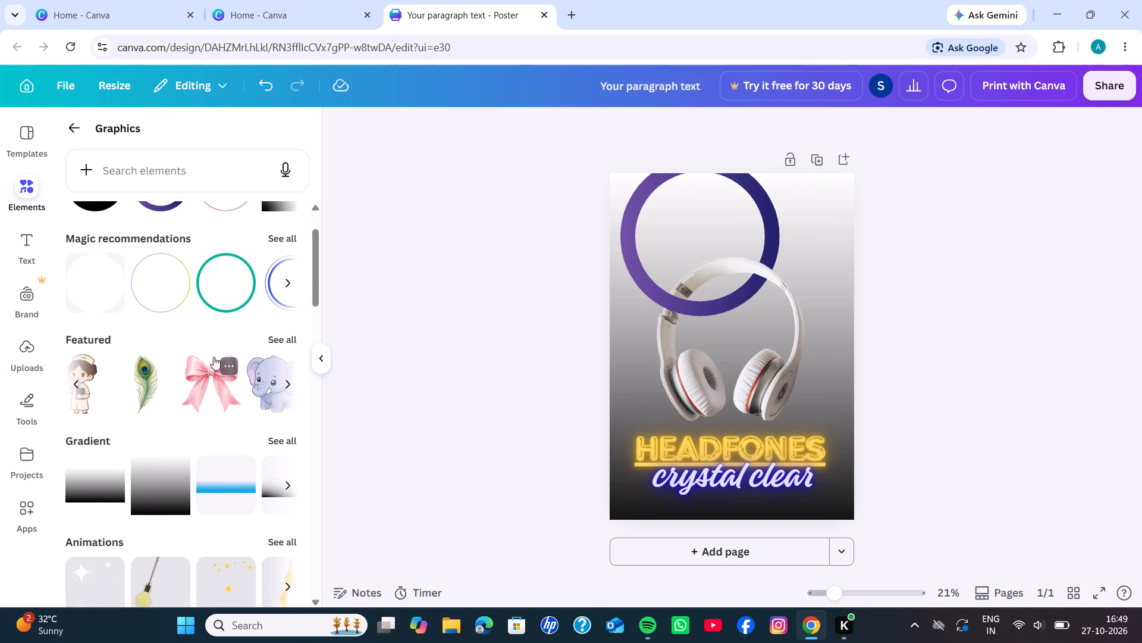
pyautogui.scroll(4, 214, 357)
pyautogui.hscroll(-3, 207, 355)
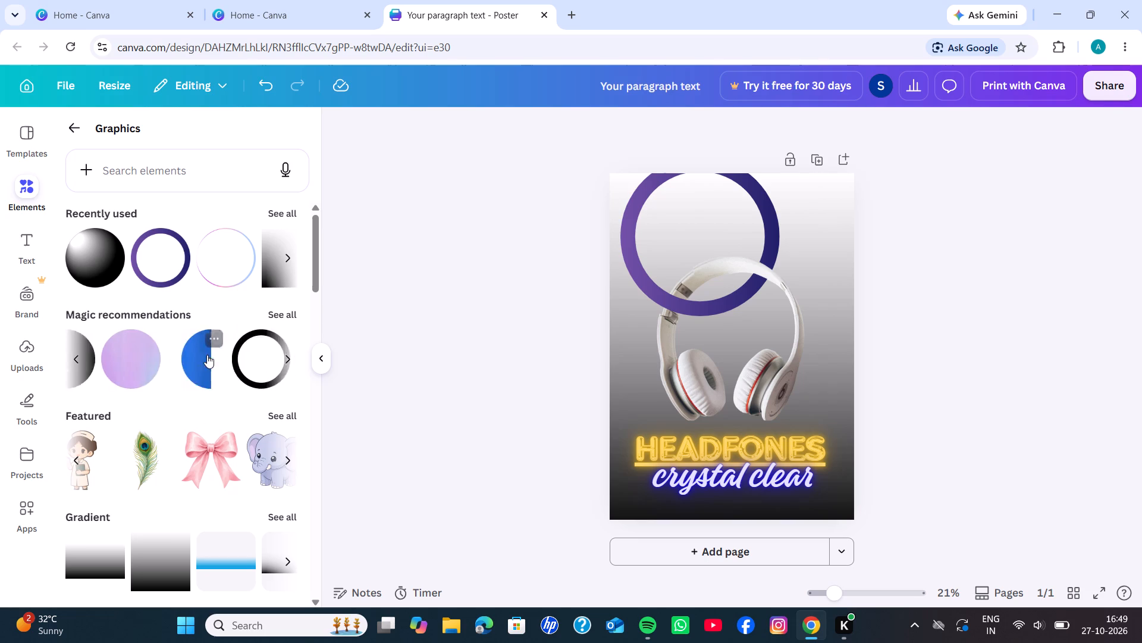
pyautogui.hscroll(-3, 207, 355)
pyautogui.hscroll(1, 207, 355)
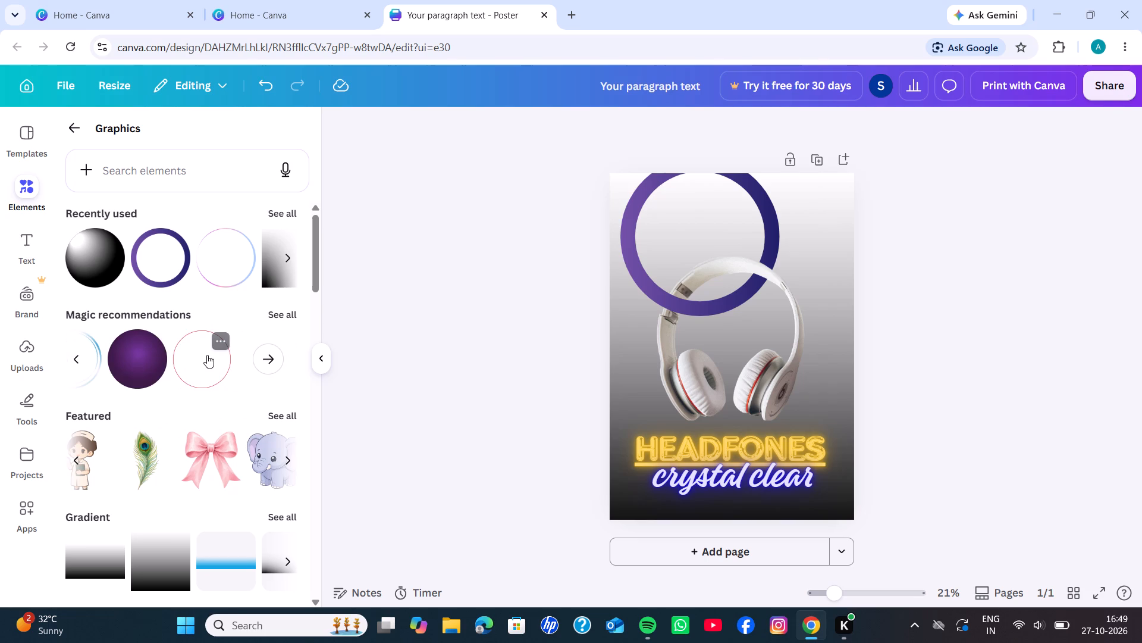
pyautogui.hscroll(5, 207, 355)
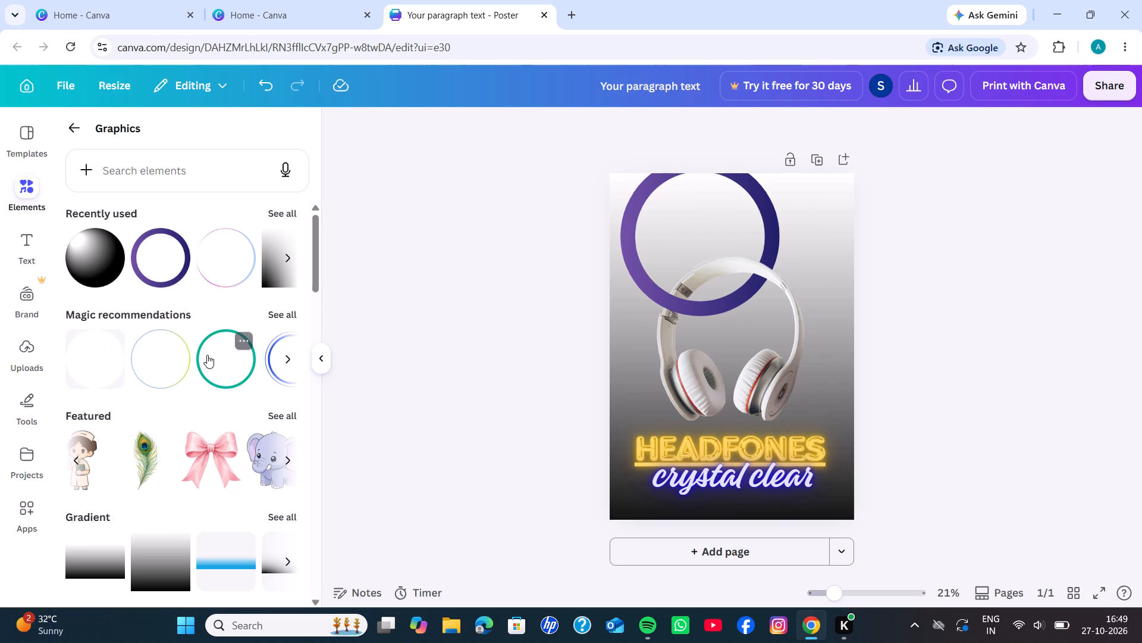
pyautogui.hscroll(1, 207, 355)
pyautogui.scroll(1, 156, 360)
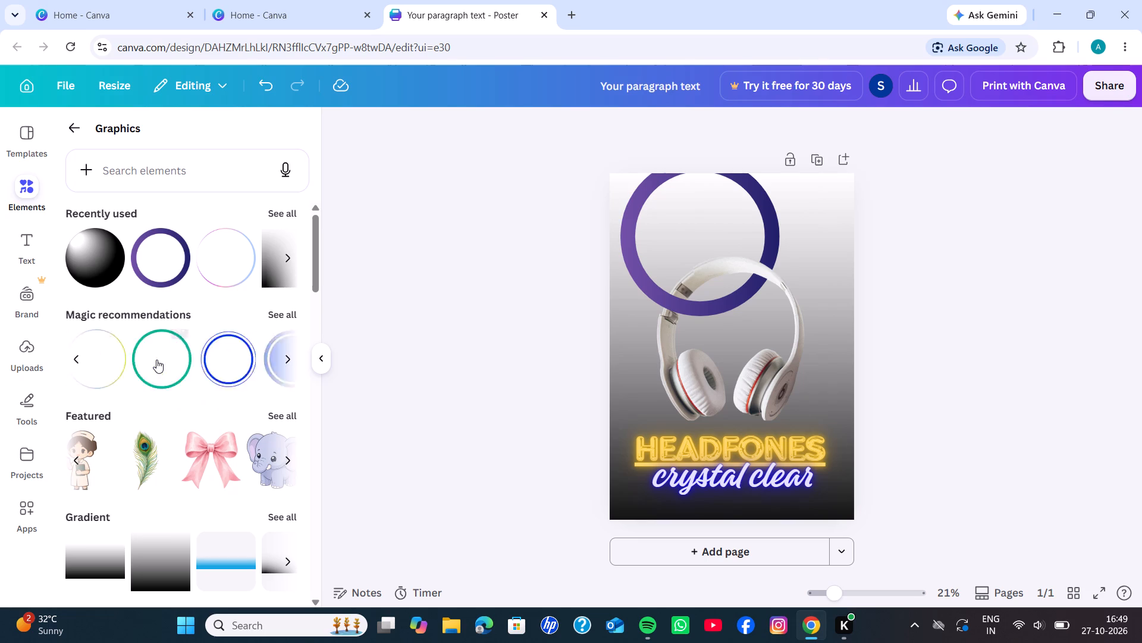
pyautogui.scroll(3, 156, 371)
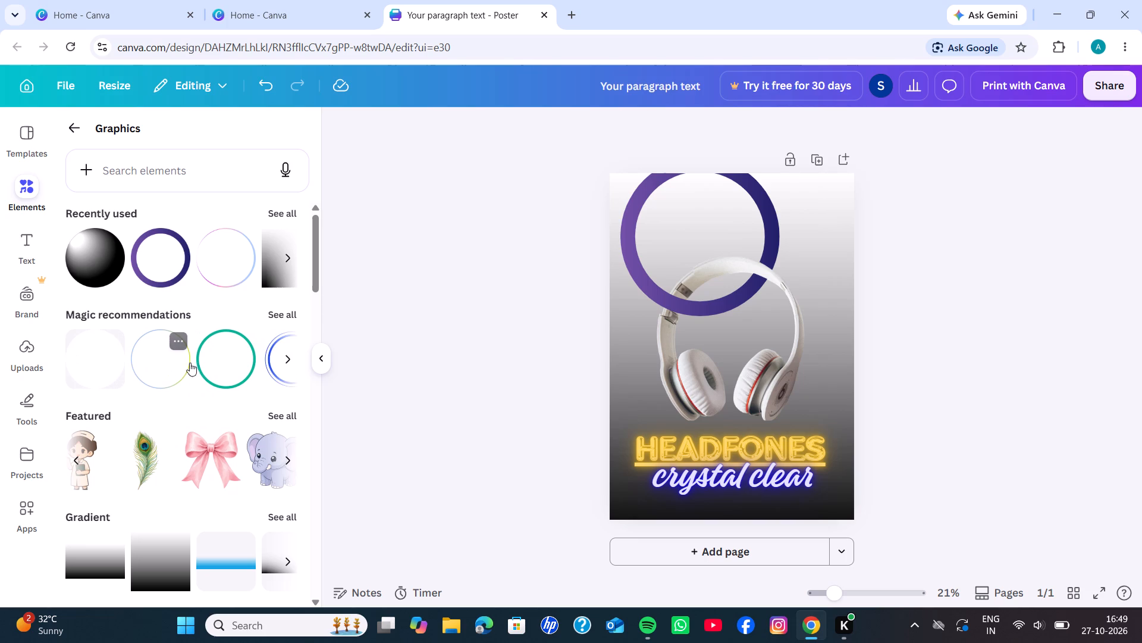
# Browse the recently used graphics to the end of their row and open the full collection.
pyautogui.hscroll(-2, 258, 264)
pyautogui.hscroll(1, 258, 264)
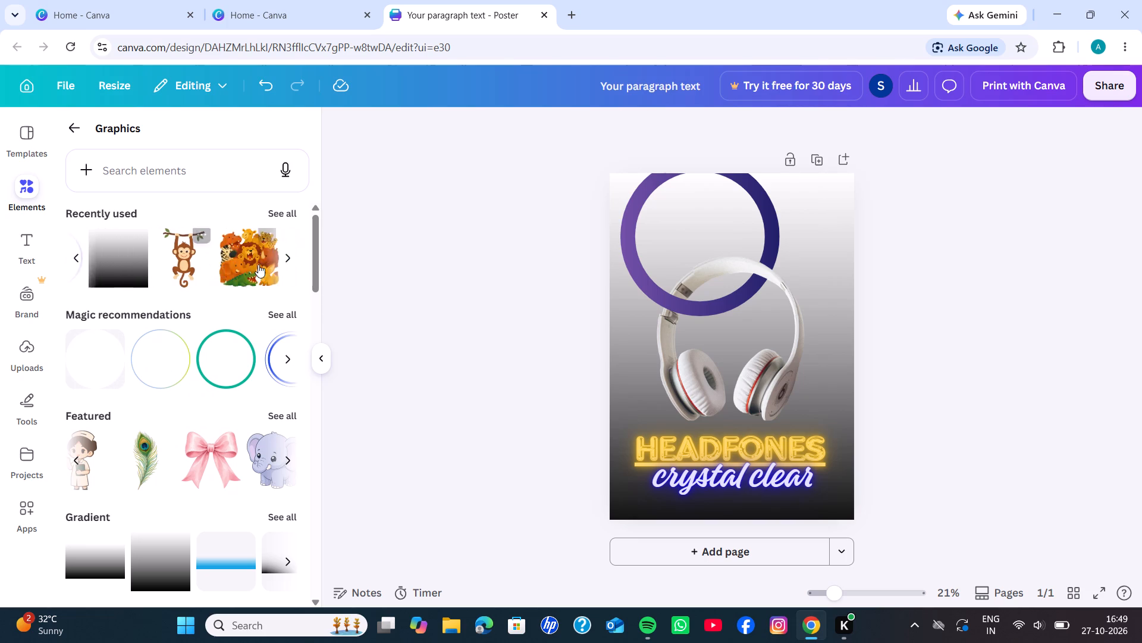
pyautogui.hscroll(1, 258, 264)
pyautogui.doubleClick(287, 251)
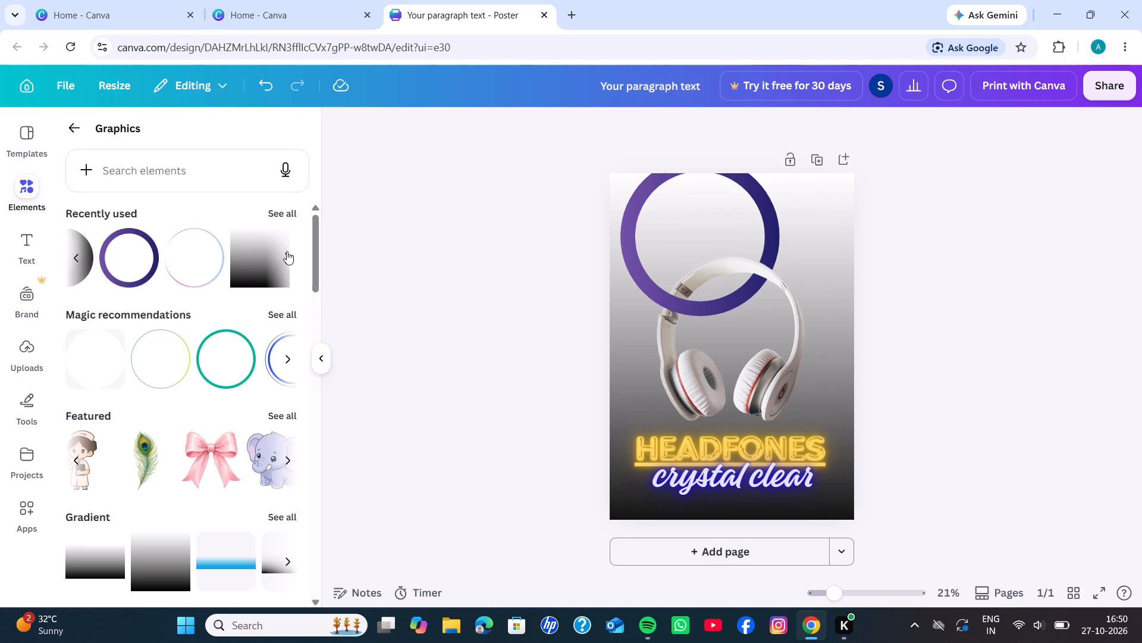
pyautogui.tripleClick(287, 251)
pyautogui.click(287, 251)
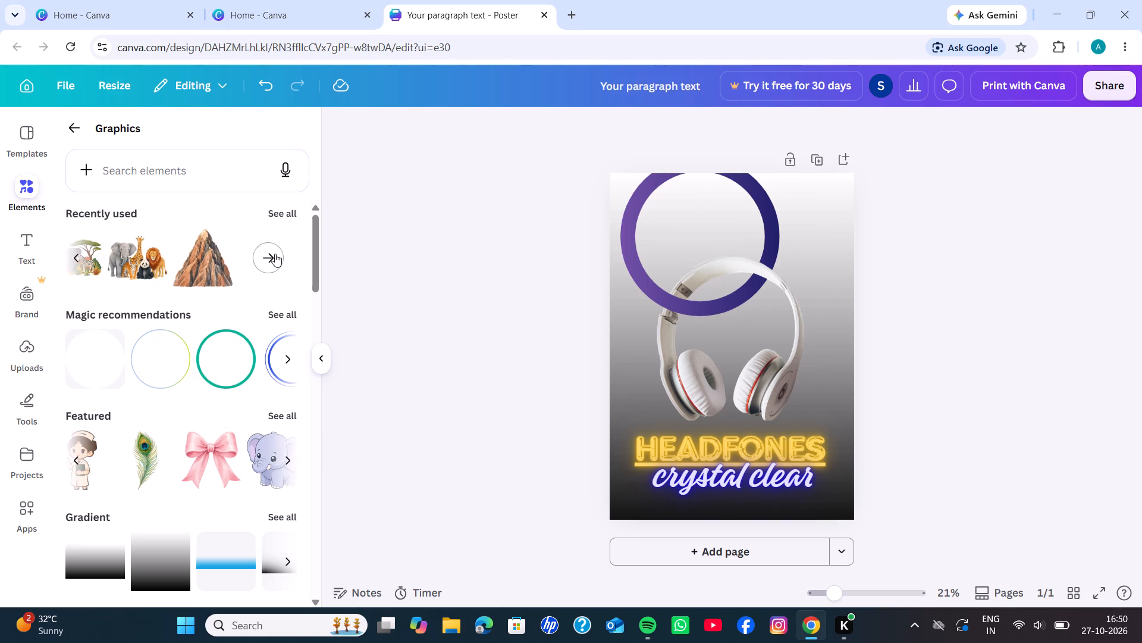
pyautogui.click(275, 254)
# Examine the full collection of recently used graphics for an element suited to the headphones poster.
pyautogui.scroll(-1, 210, 260)
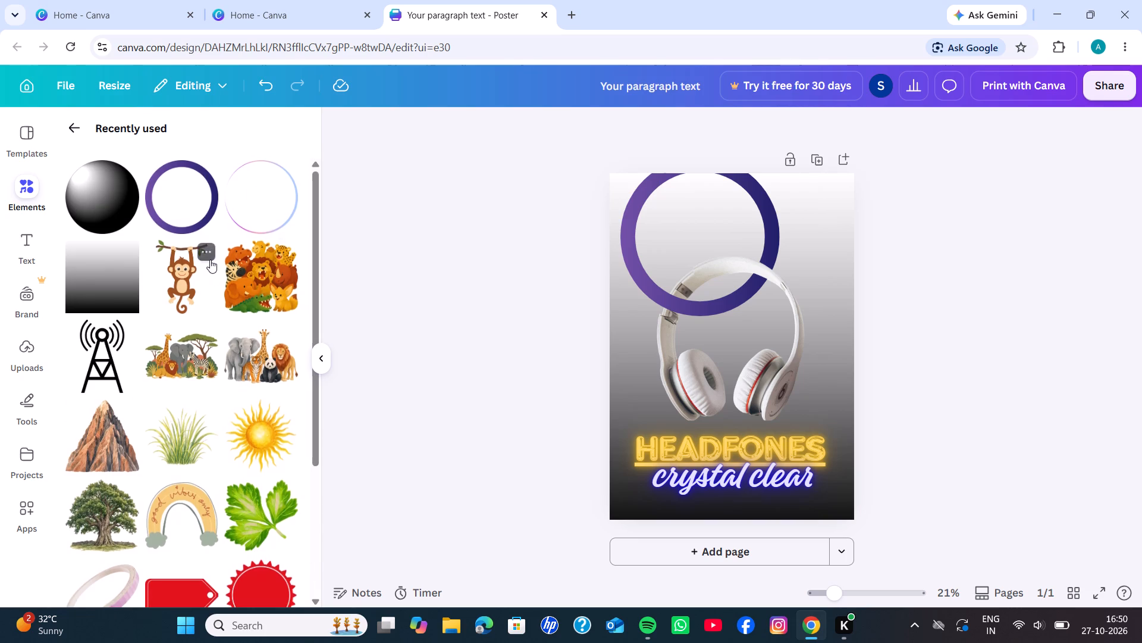
pyautogui.scroll(-3, 210, 260)
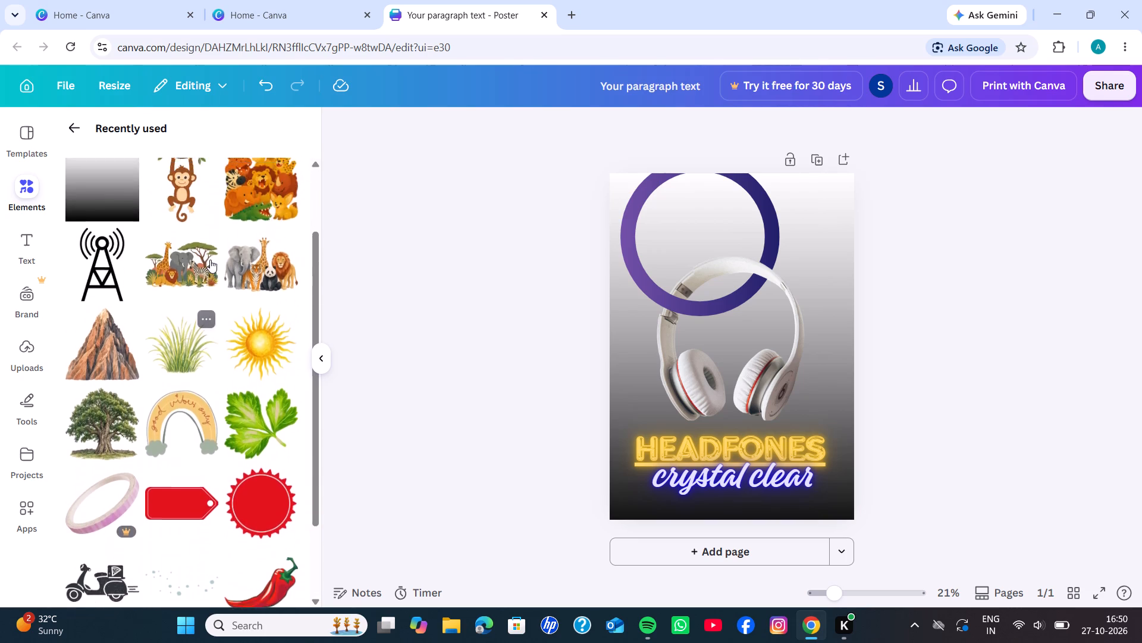
pyautogui.scroll(-2, 210, 260)
pyautogui.scroll(7, 210, 260)
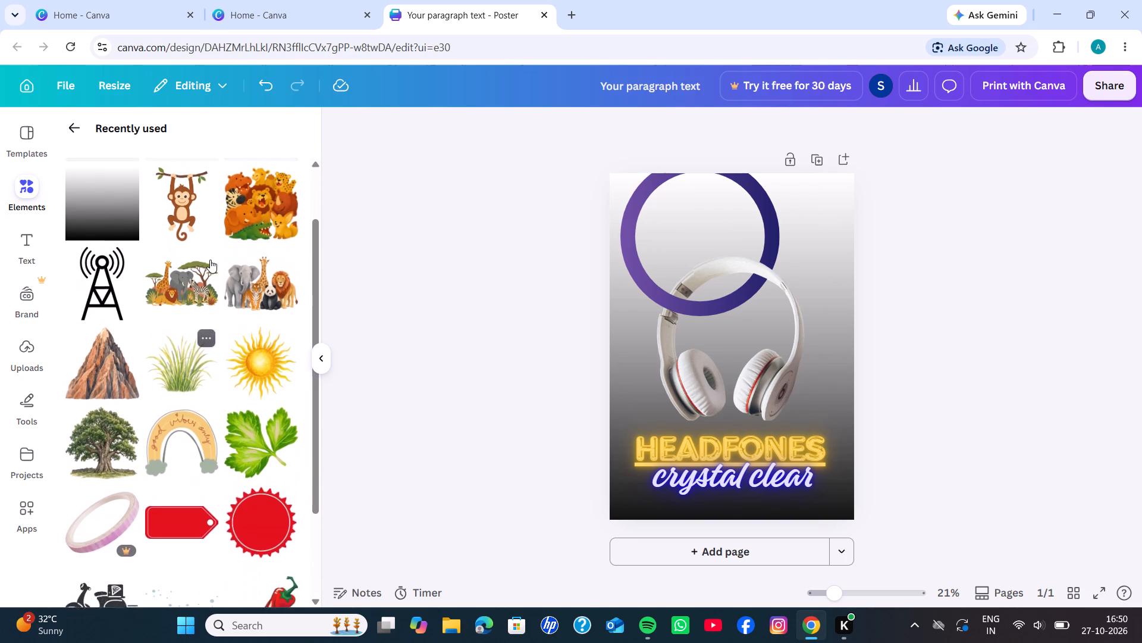
pyautogui.scroll(2, 210, 260)
pyautogui.scroll(-5, 210, 260)
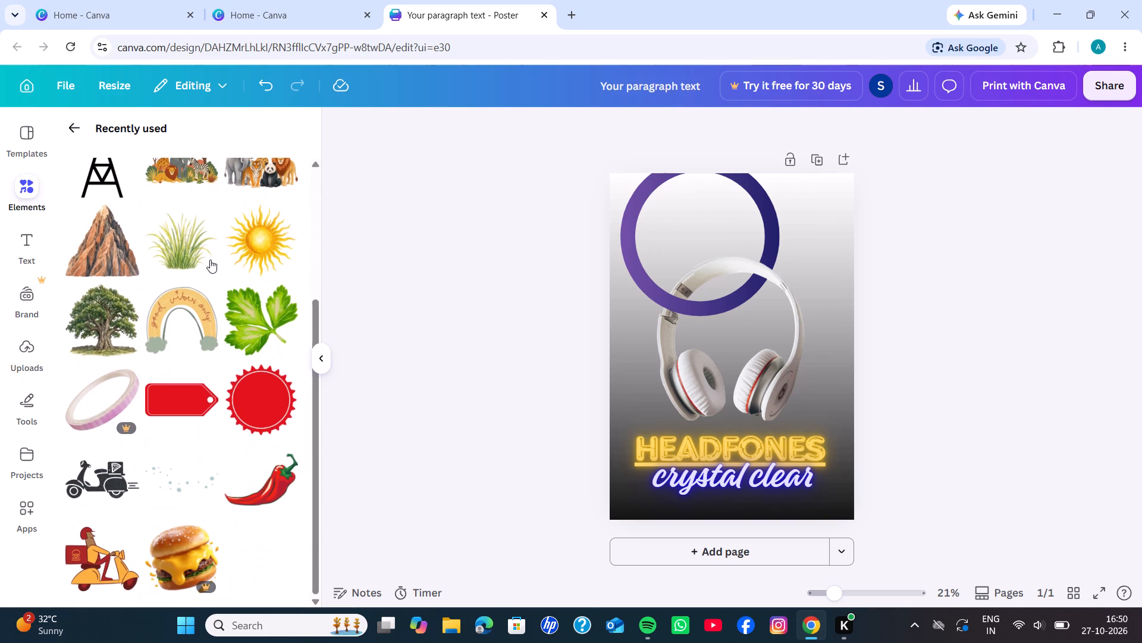
pyautogui.scroll(-2, 210, 260)
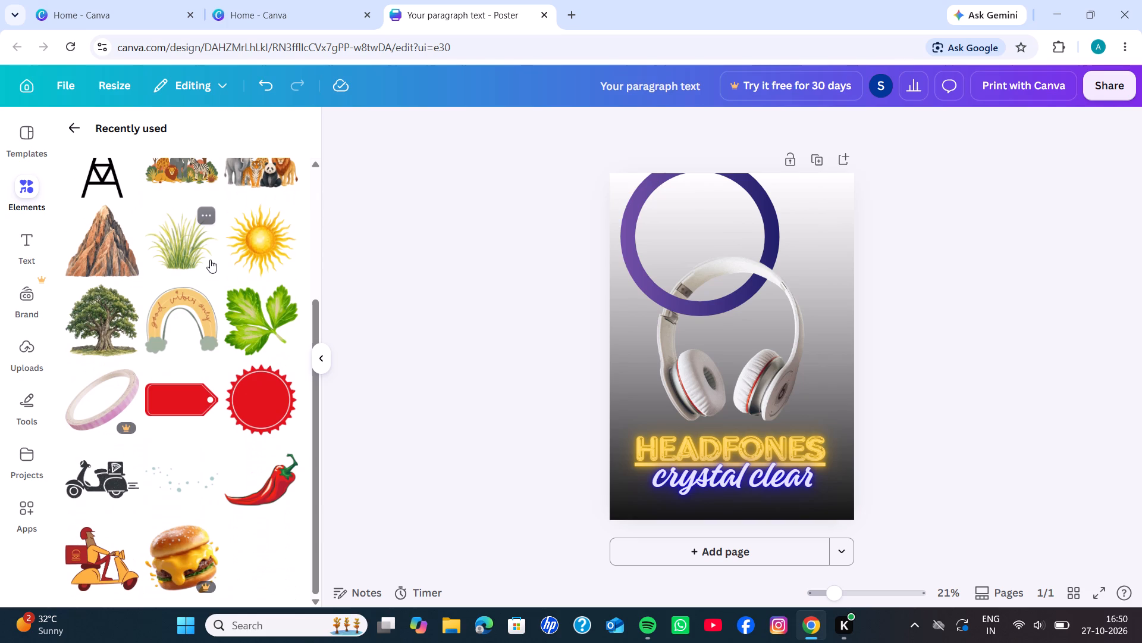
pyautogui.scroll(-5, 210, 260)
pyautogui.scroll(10, 210, 260)
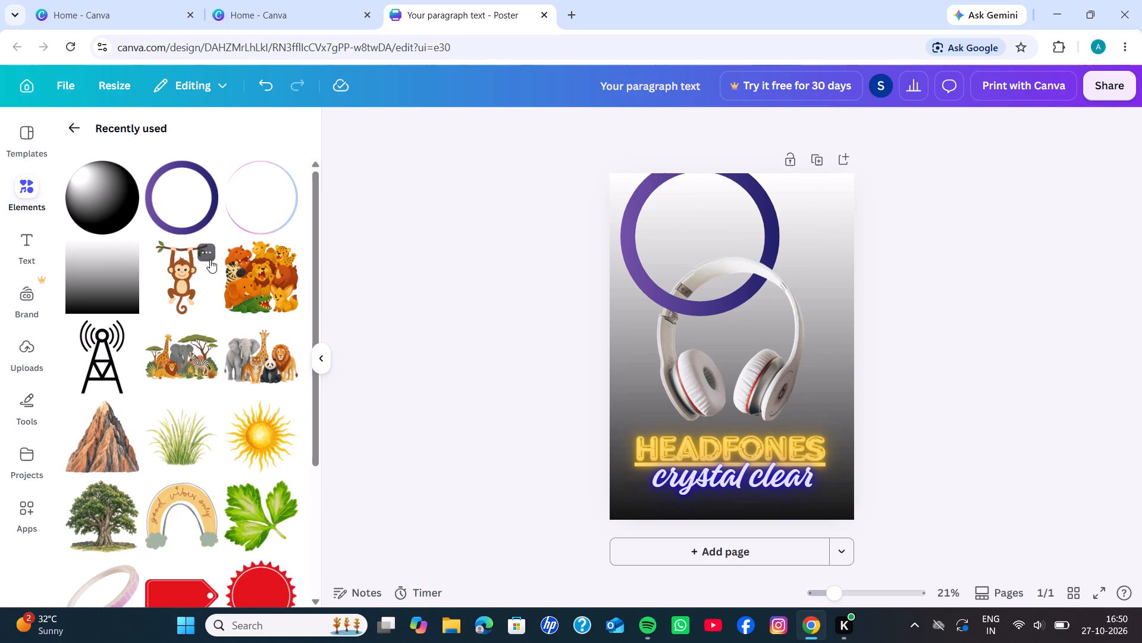
pyautogui.scroll(-4, 197, 329)
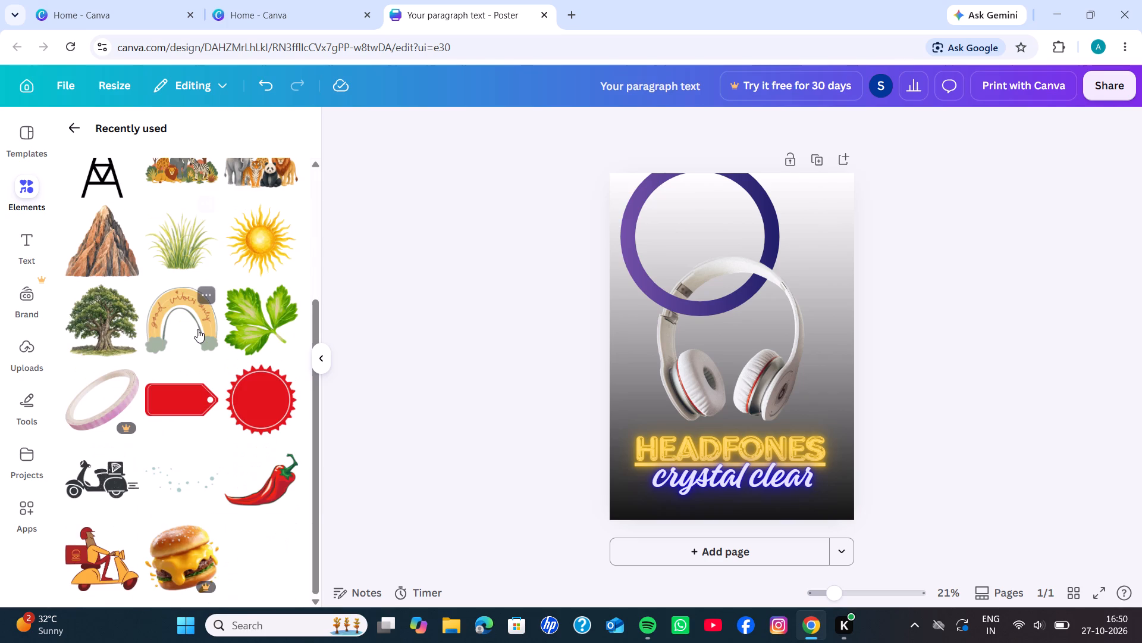
pyautogui.scroll(-1, 197, 329)
pyautogui.scroll(-1, 240, 288)
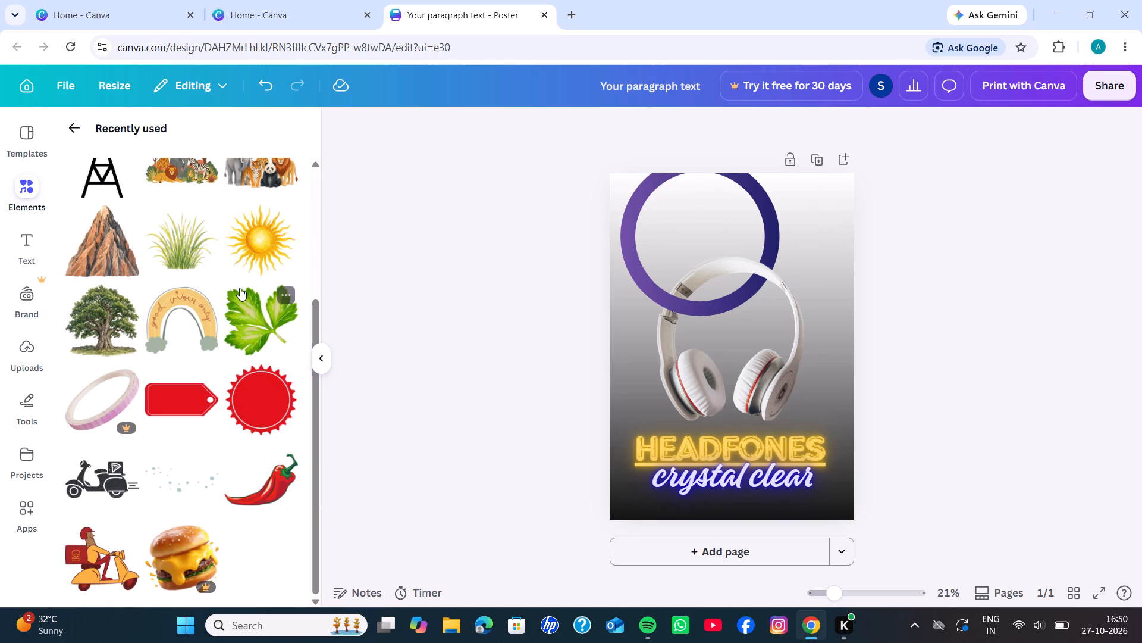
pyautogui.scroll(-2, 240, 288)
pyautogui.scroll(7, 240, 288)
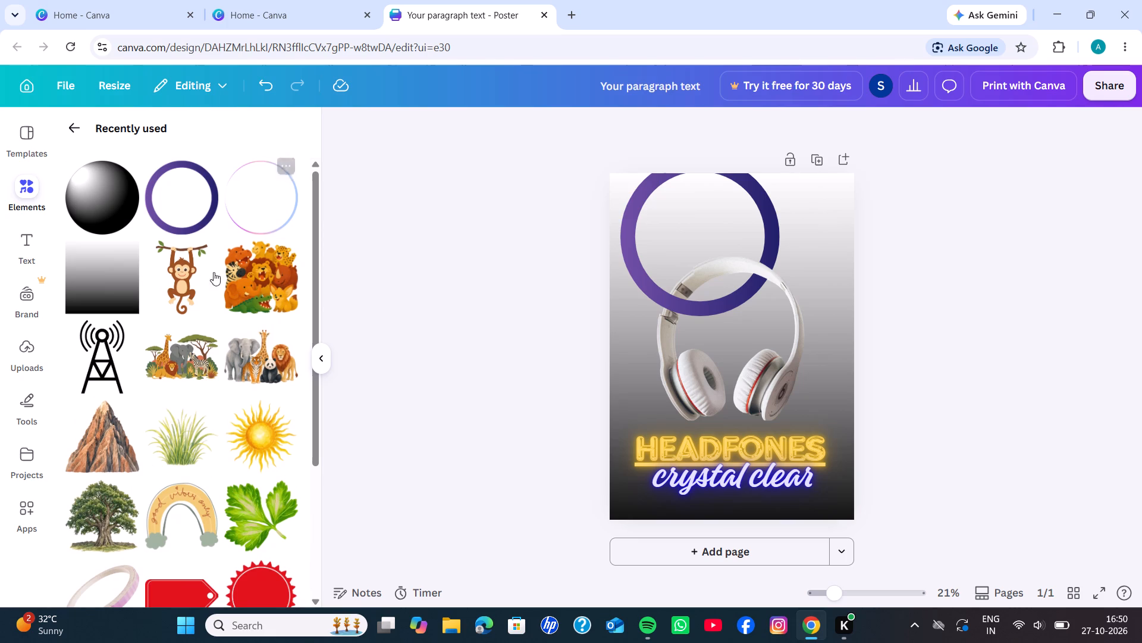
pyautogui.scroll(-5, 197, 303)
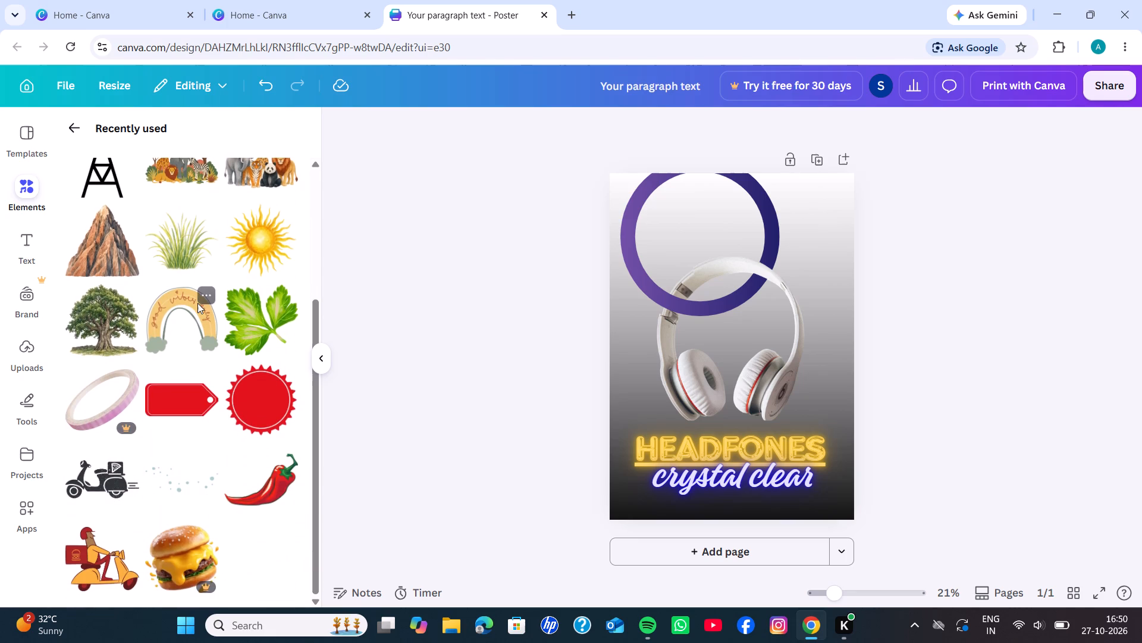
pyautogui.scroll(4, 197, 303)
pyautogui.scroll(-8, 197, 303)
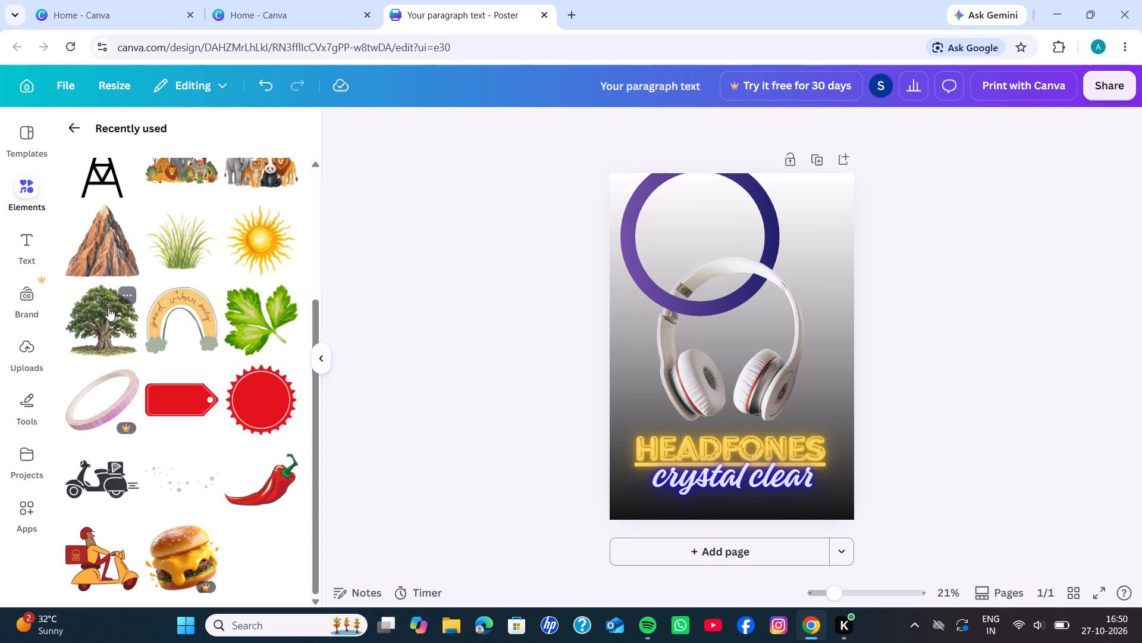
pyautogui.scroll(-3, 108, 308)
pyautogui.scroll(9, 108, 308)
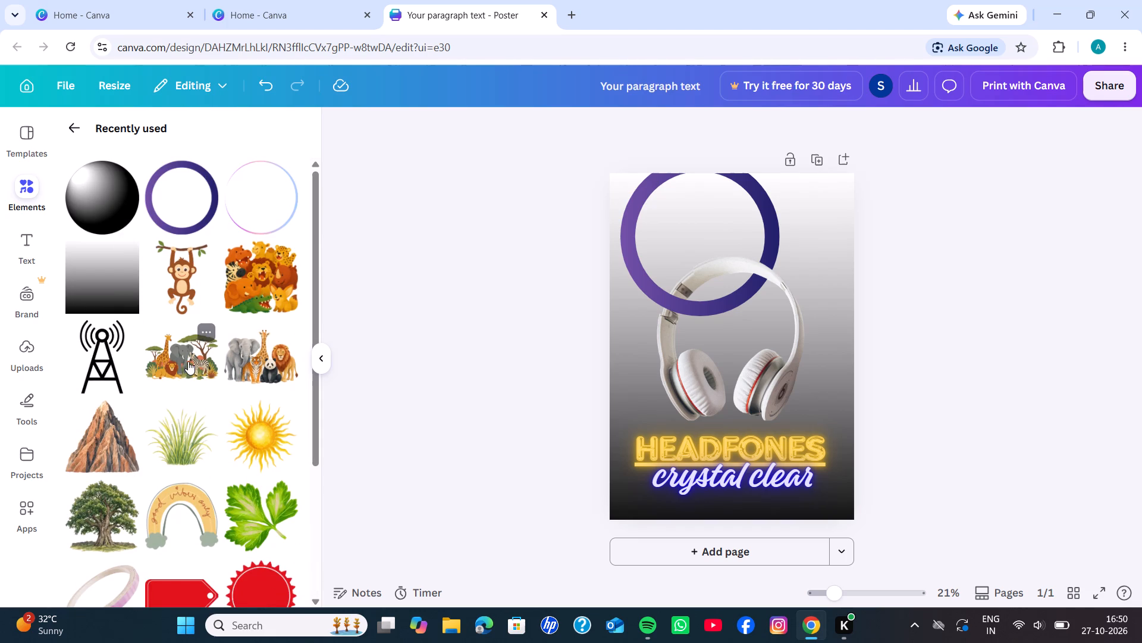
pyautogui.scroll(-4, 188, 361)
pyautogui.scroll(7, 188, 361)
pyautogui.scroll(-1, 188, 361)
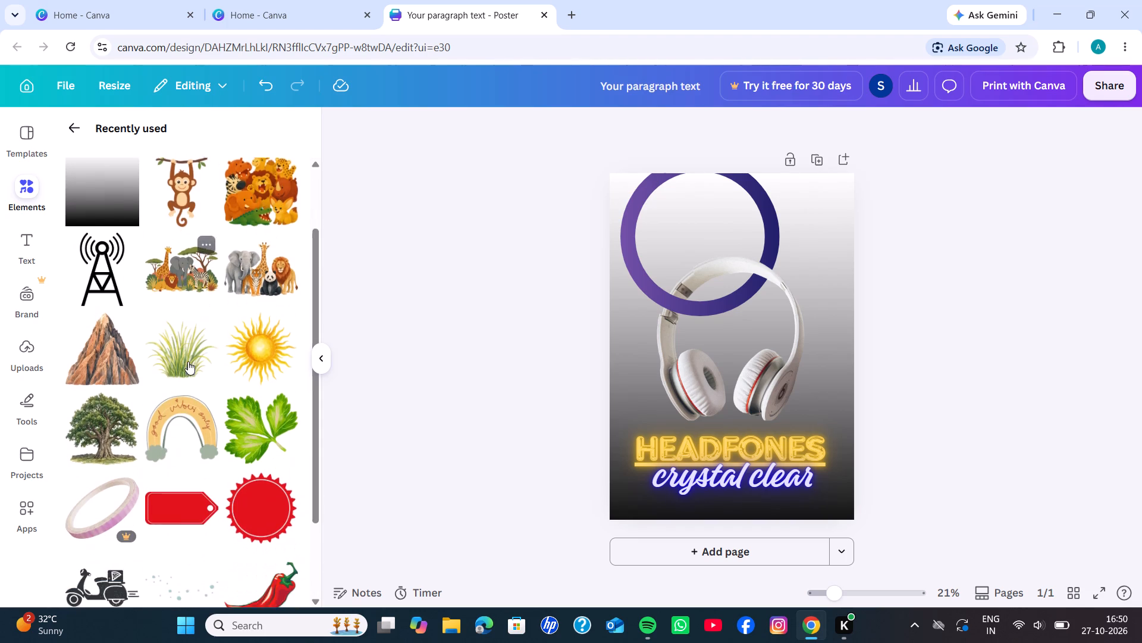
pyautogui.scroll(-3, 188, 361)
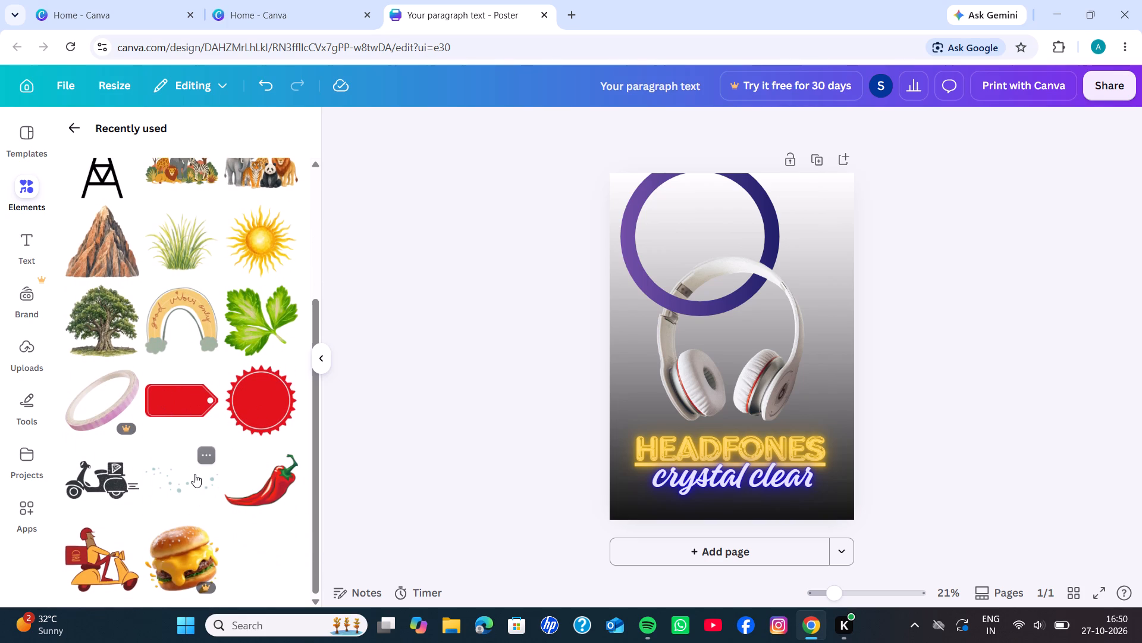
pyautogui.scroll(-3, 194, 474)
pyautogui.scroll(1, 194, 474)
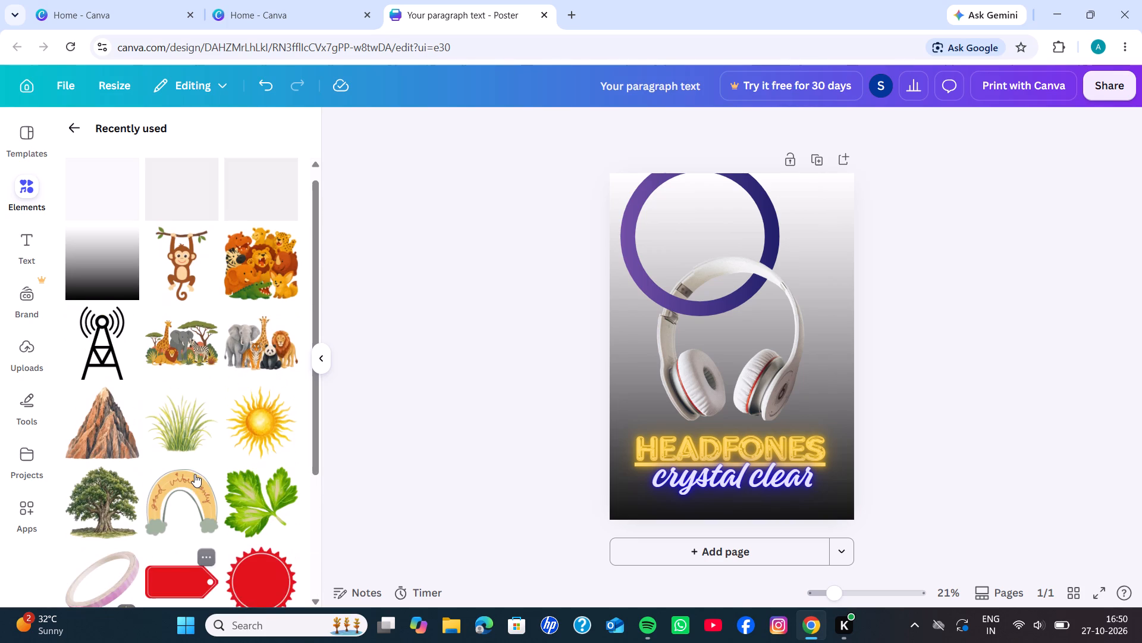
pyautogui.scroll(2, 194, 474)
pyautogui.scroll(-1, 194, 474)
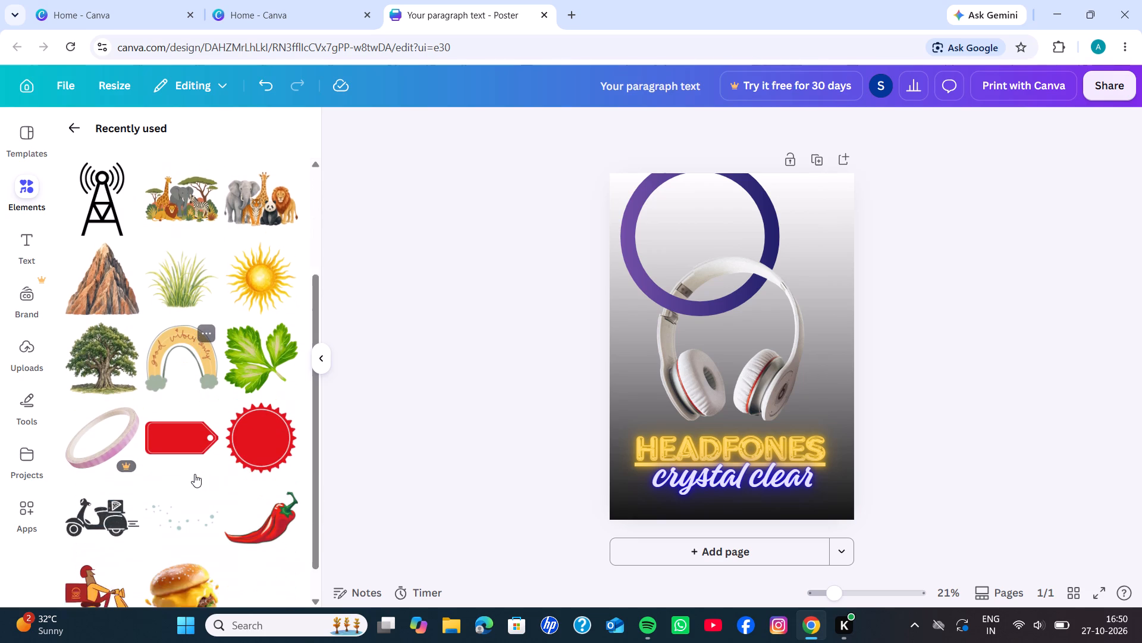
# Look through the recently used graphics again for an element that suits the headphones poster.
pyautogui.scroll(-2, 194, 474)
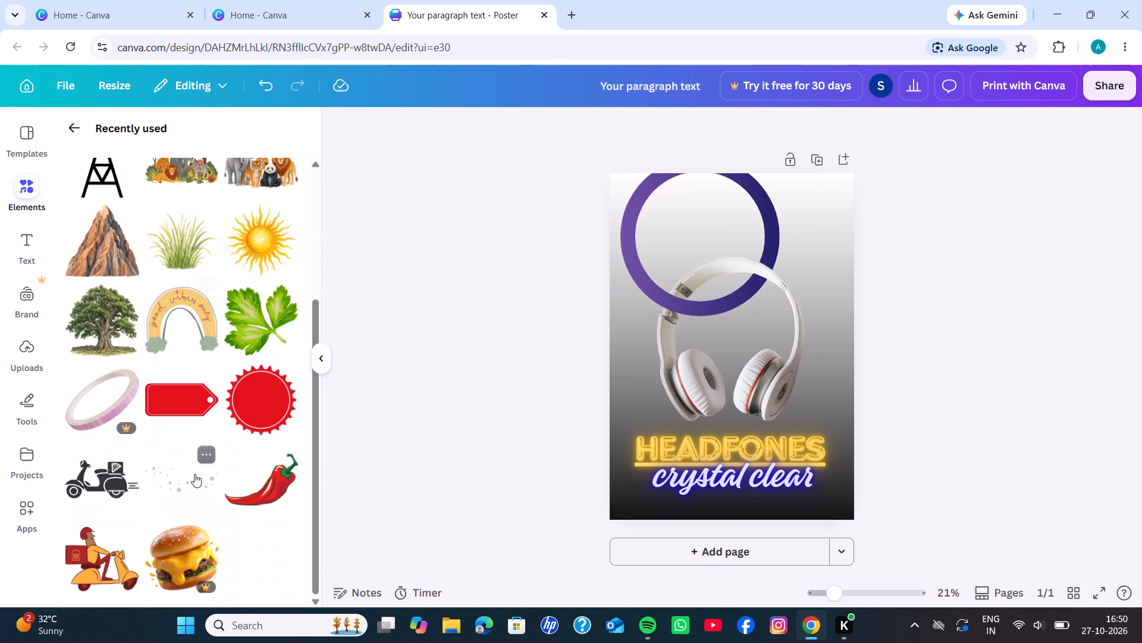
pyautogui.scroll(-1, 194, 474)
pyautogui.scroll(2, 194, 474)
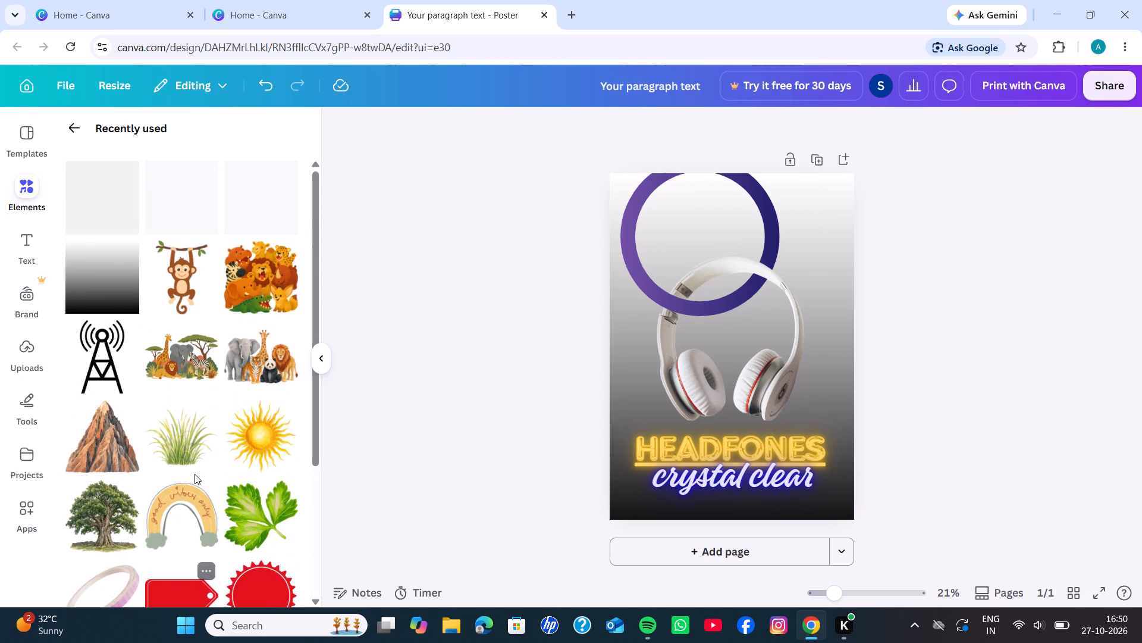
pyautogui.scroll(2, 194, 474)
pyautogui.scroll(-1, 194, 474)
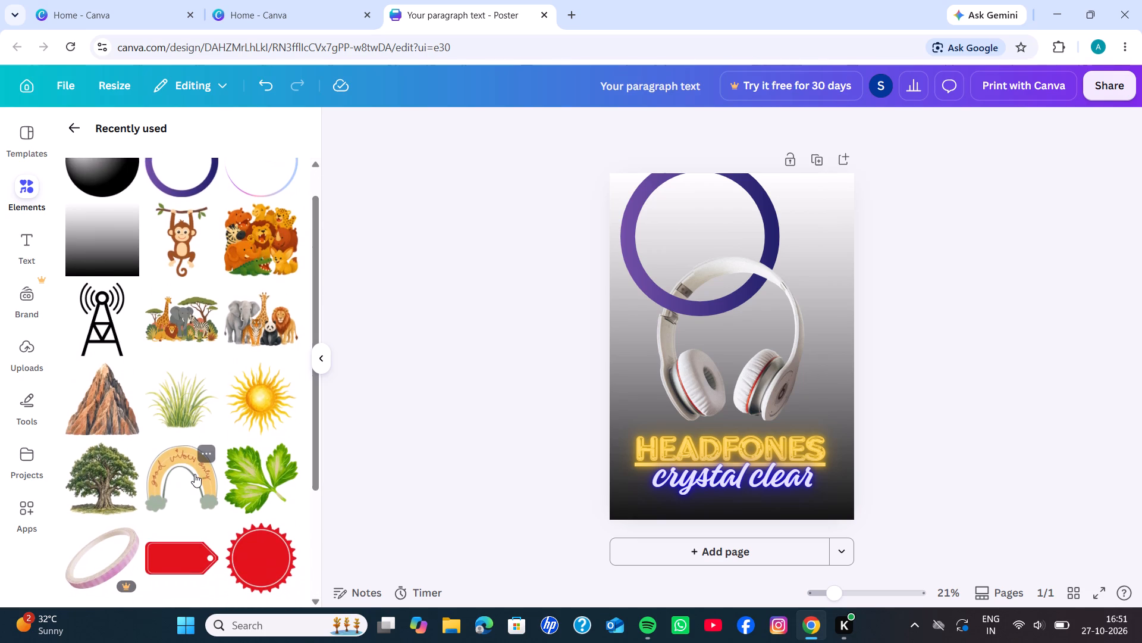
pyautogui.scroll(-1, 194, 474)
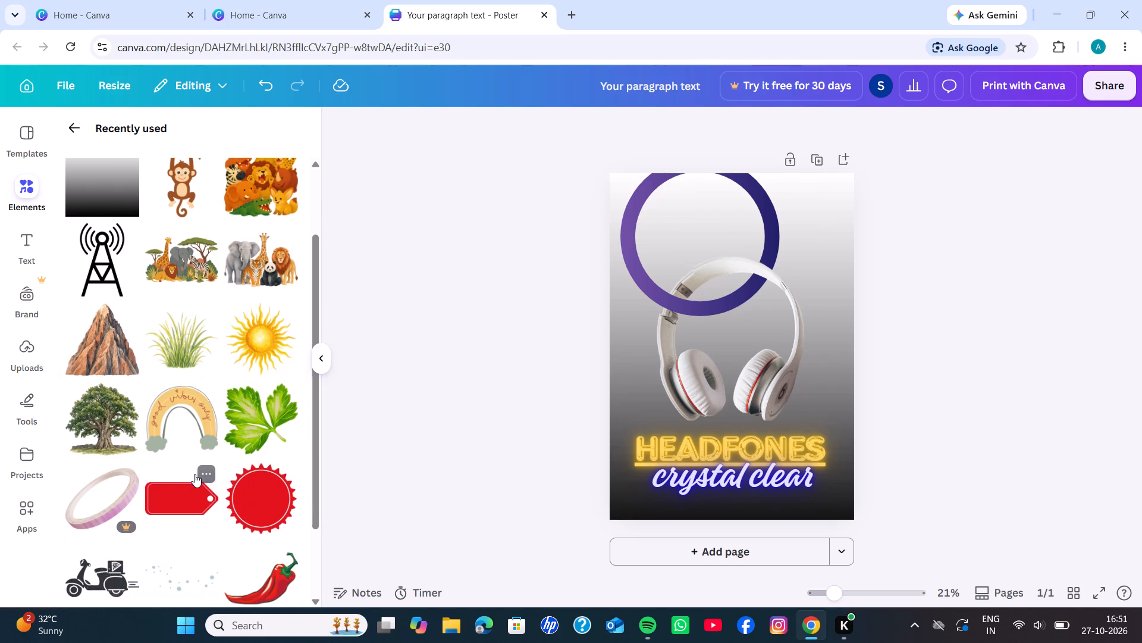
pyautogui.scroll(-2, 194, 474)
pyautogui.scroll(1, 194, 474)
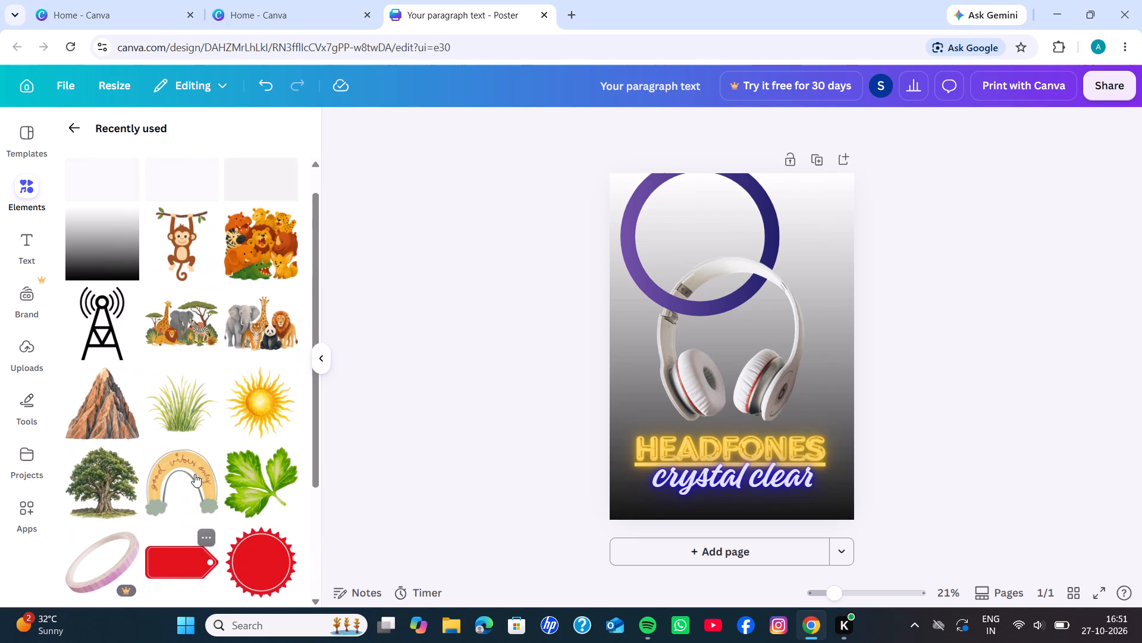
pyautogui.scroll(3, 194, 474)
pyautogui.scroll(-3, 194, 474)
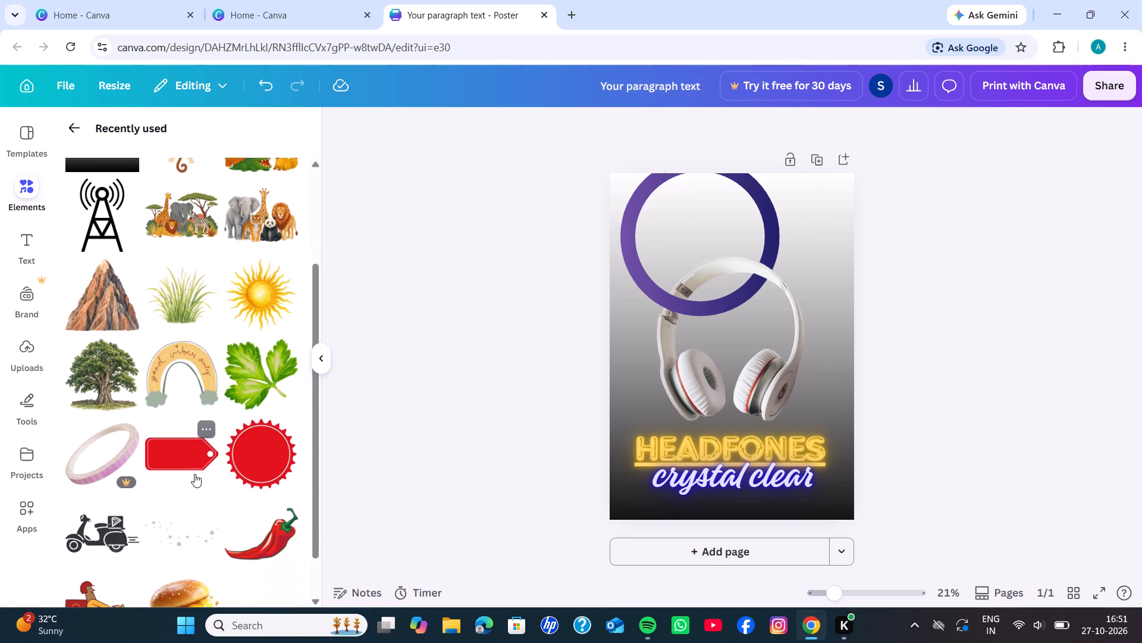
pyautogui.scroll(-3, 194, 474)
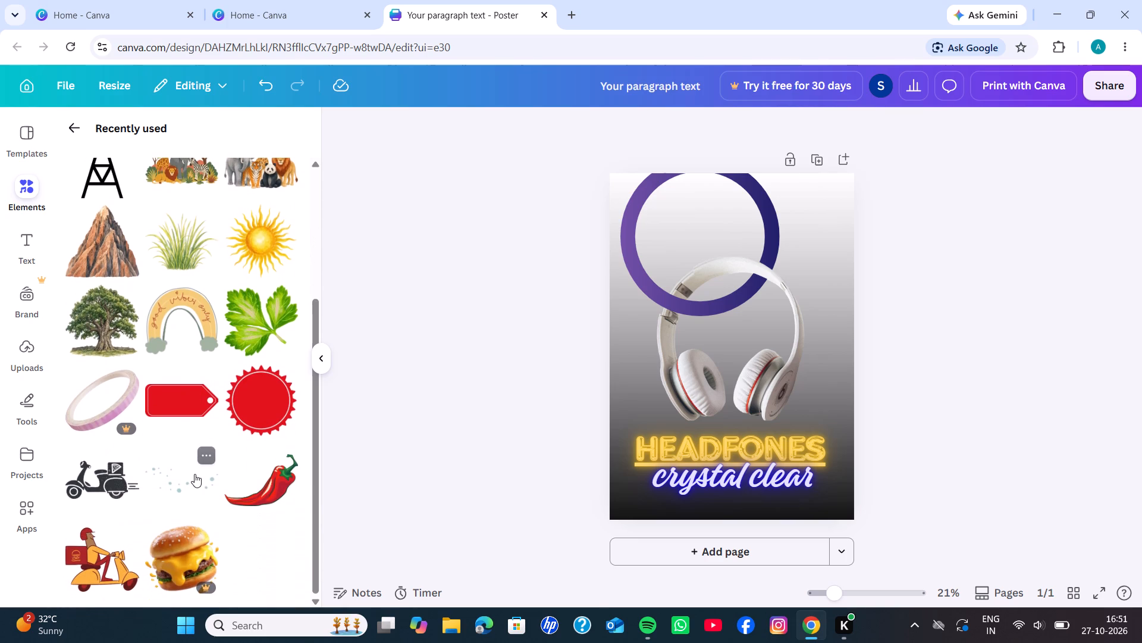
pyautogui.scroll(-2, 194, 474)
pyautogui.scroll(2, 194, 474)
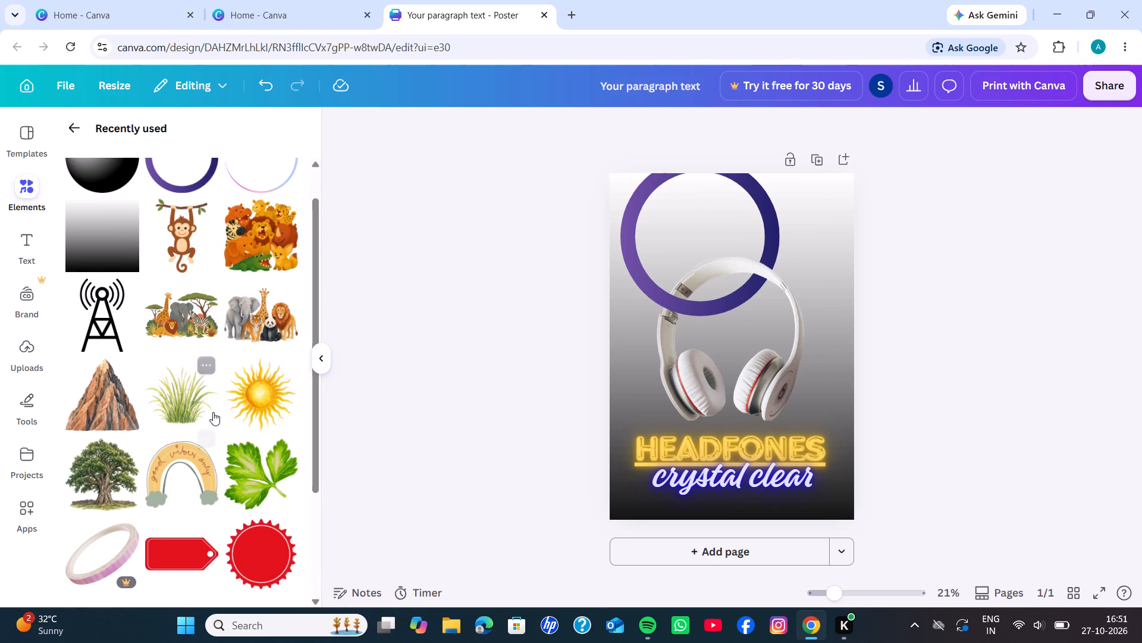
pyautogui.scroll(2, 213, 412)
pyautogui.scroll(-2, 213, 412)
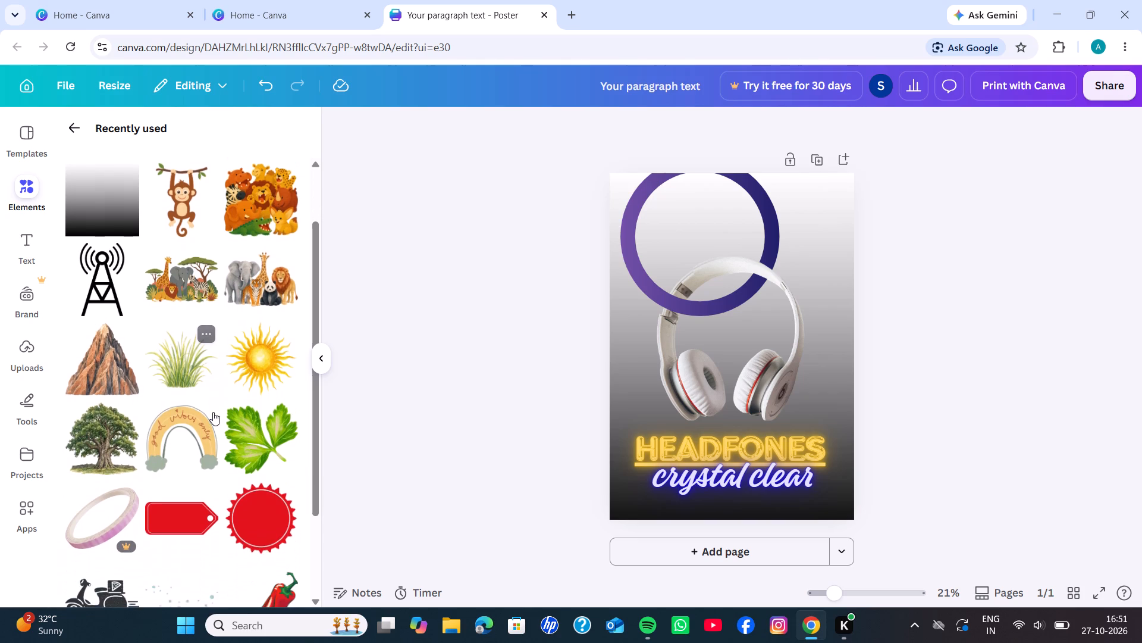
pyautogui.scroll(-2, 213, 412)
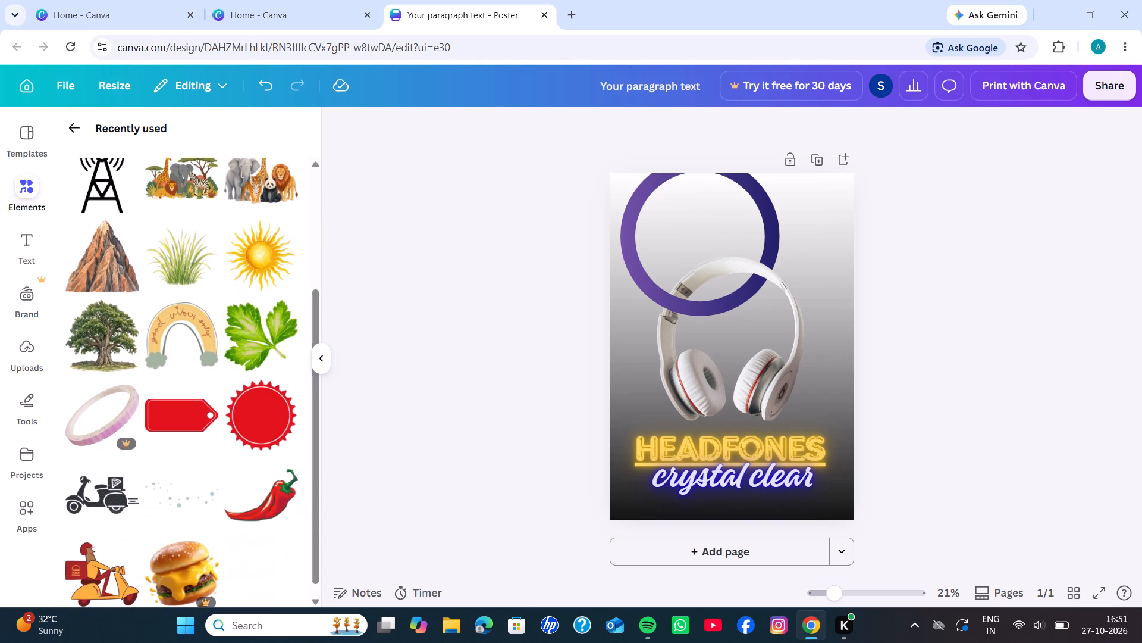
pyautogui.scroll(6, 253, 314)
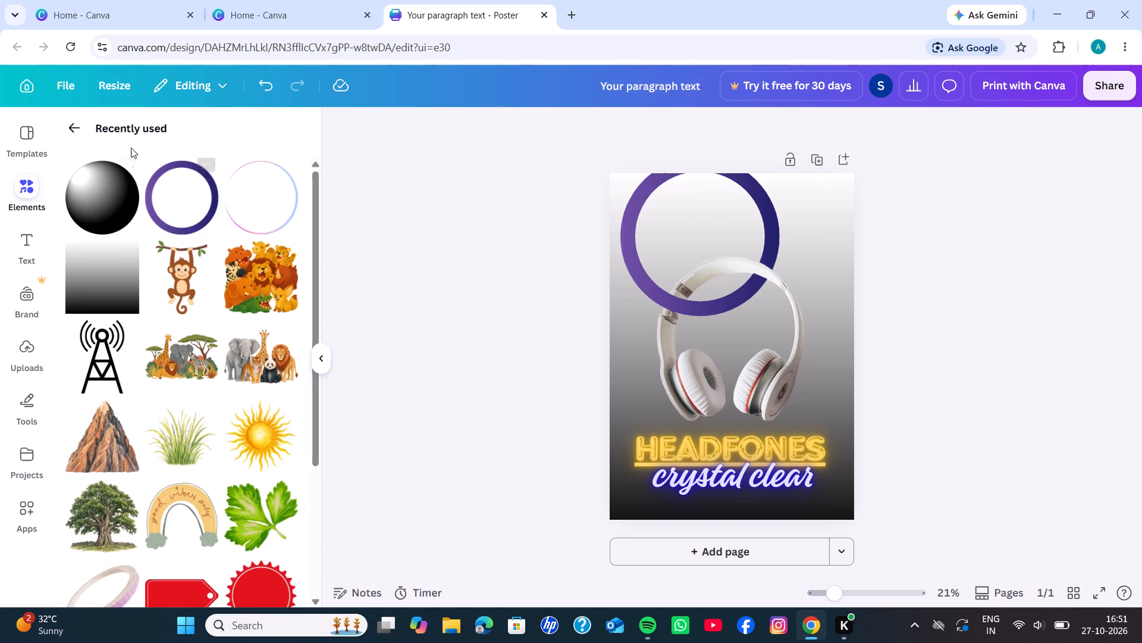
# Add the recently used black gradient square to the poster and rotate it about 180° so its dark end faces up.
pyautogui.click(111, 271)
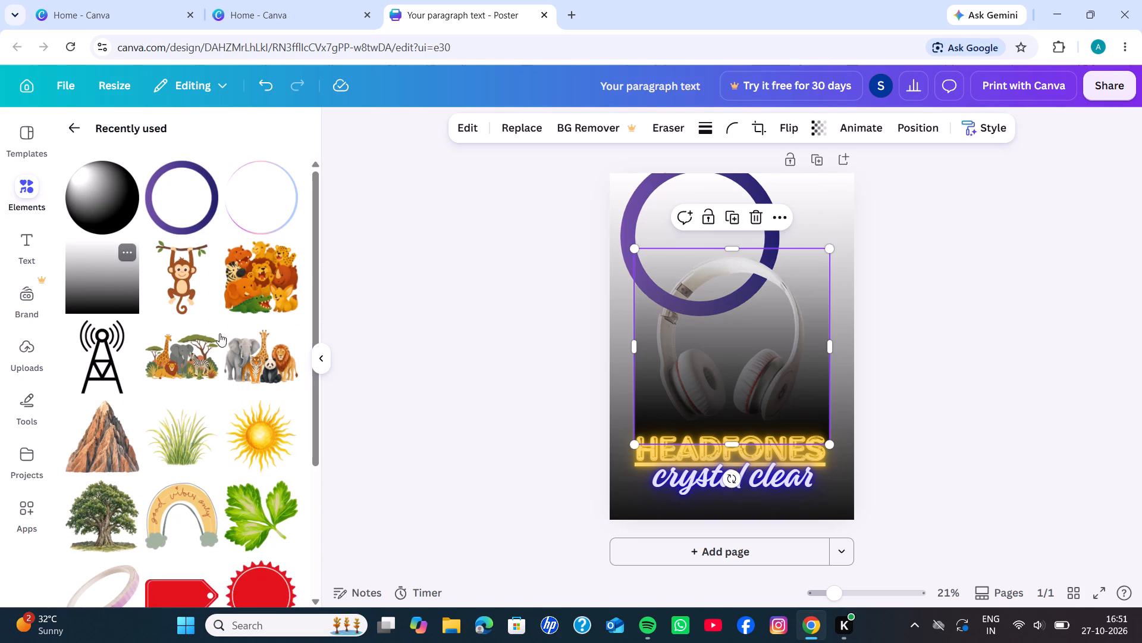
pyautogui.moveTo(733, 484); pyautogui.dragTo(870, 392)
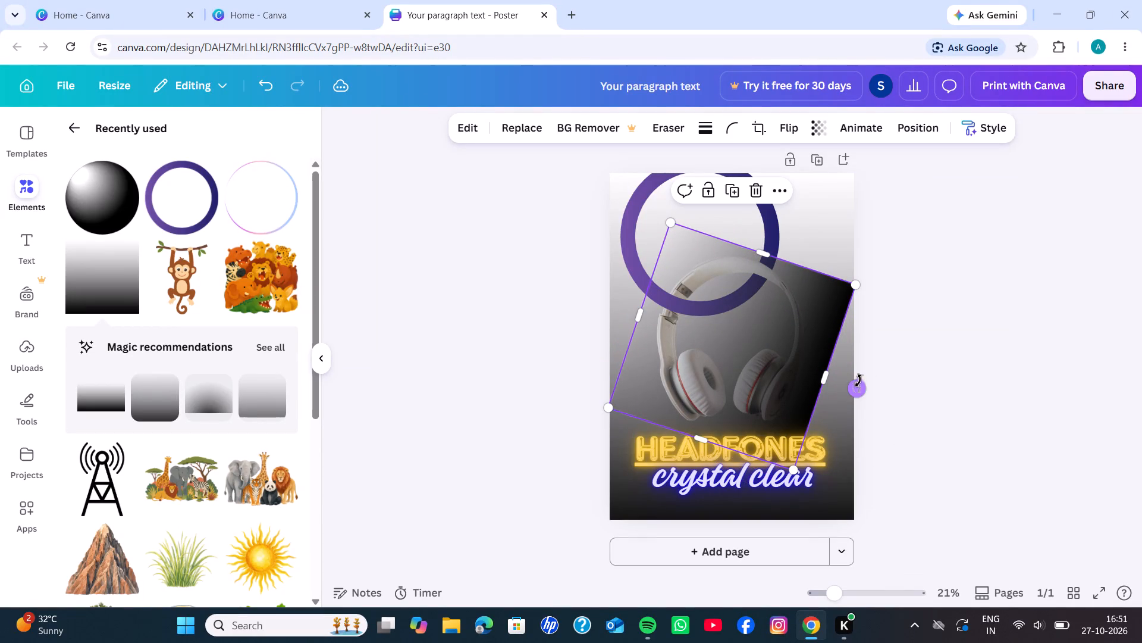
pyautogui.click(858, 377)
pyautogui.click(855, 384)
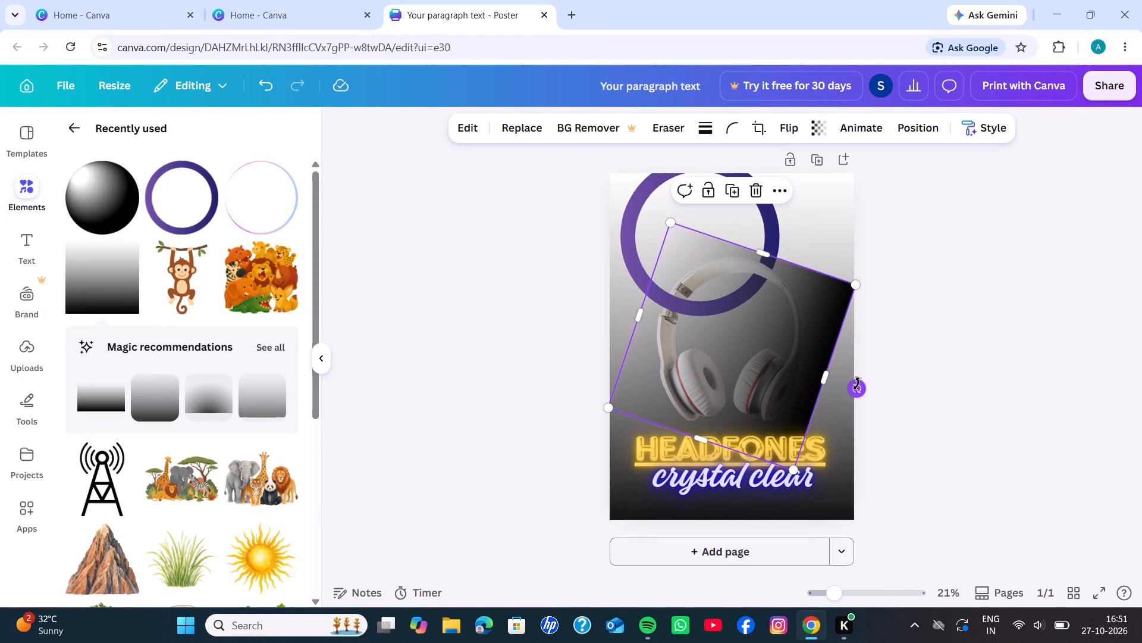
pyautogui.moveTo(859, 385); pyautogui.dragTo(849, 358)
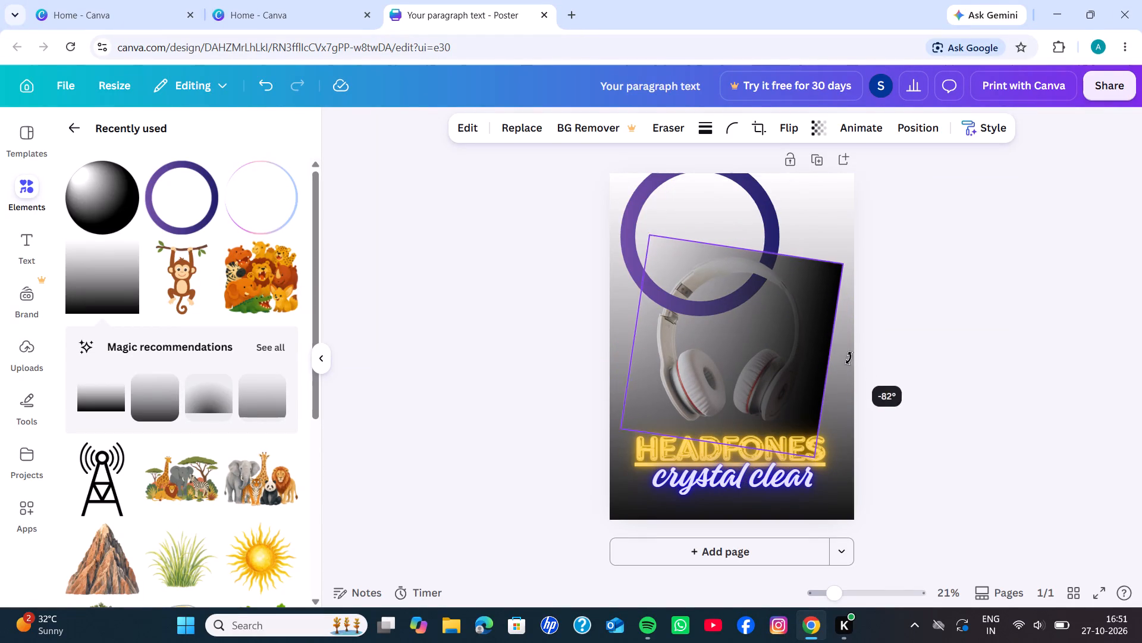
pyautogui.moveTo(849, 358); pyautogui.dragTo(848, 354)
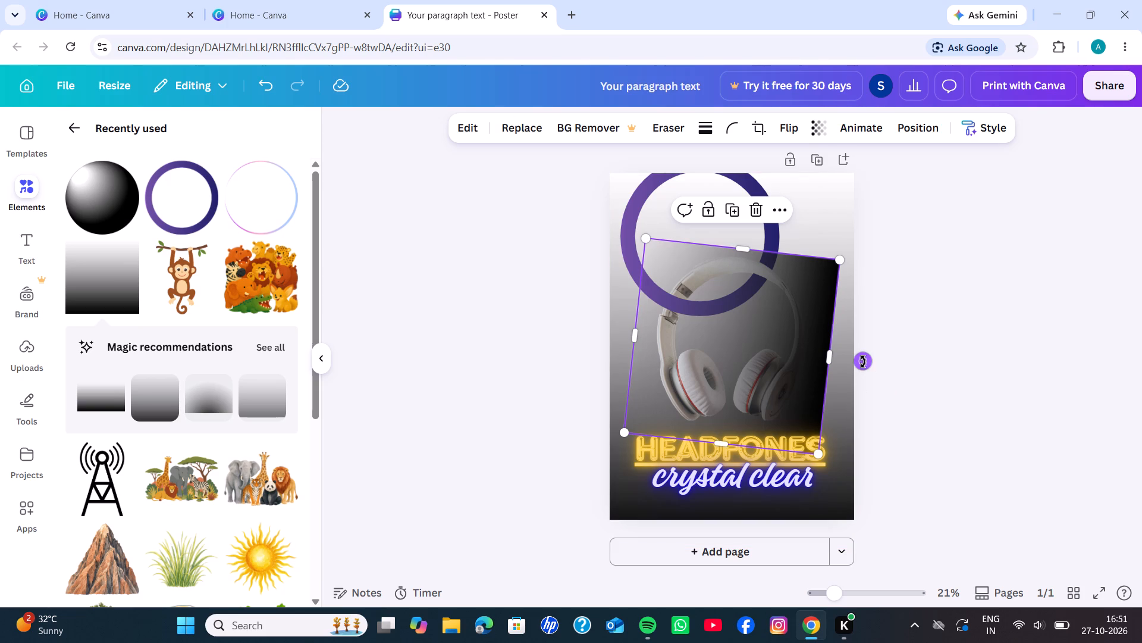
pyautogui.moveTo(863, 362); pyautogui.dragTo(861, 355)
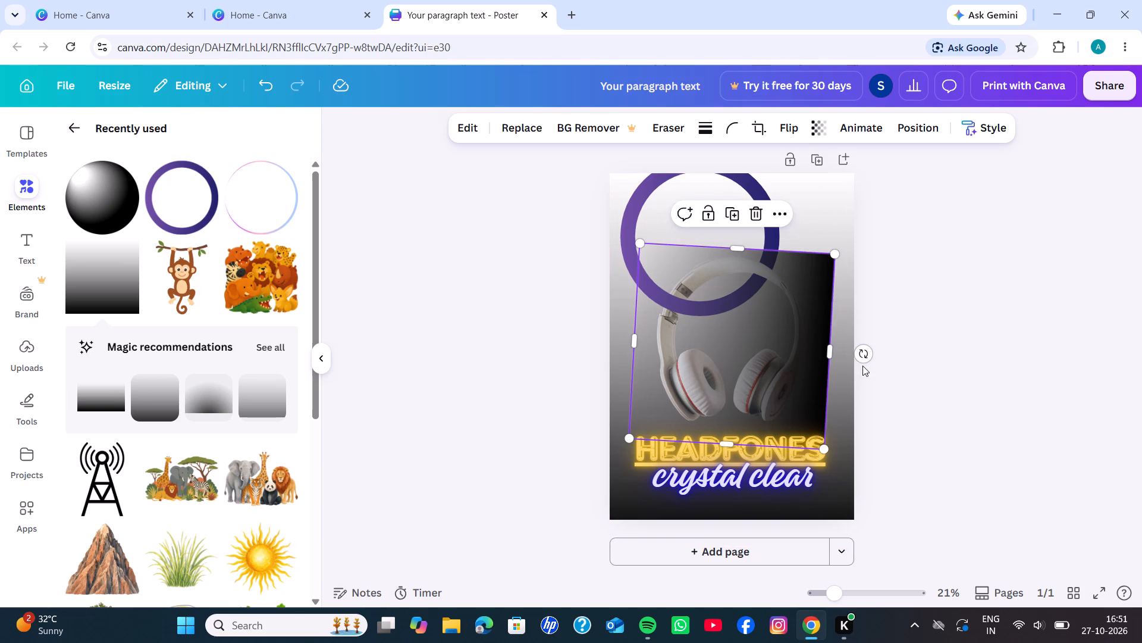
pyautogui.moveTo(864, 353); pyautogui.dragTo(759, 276)
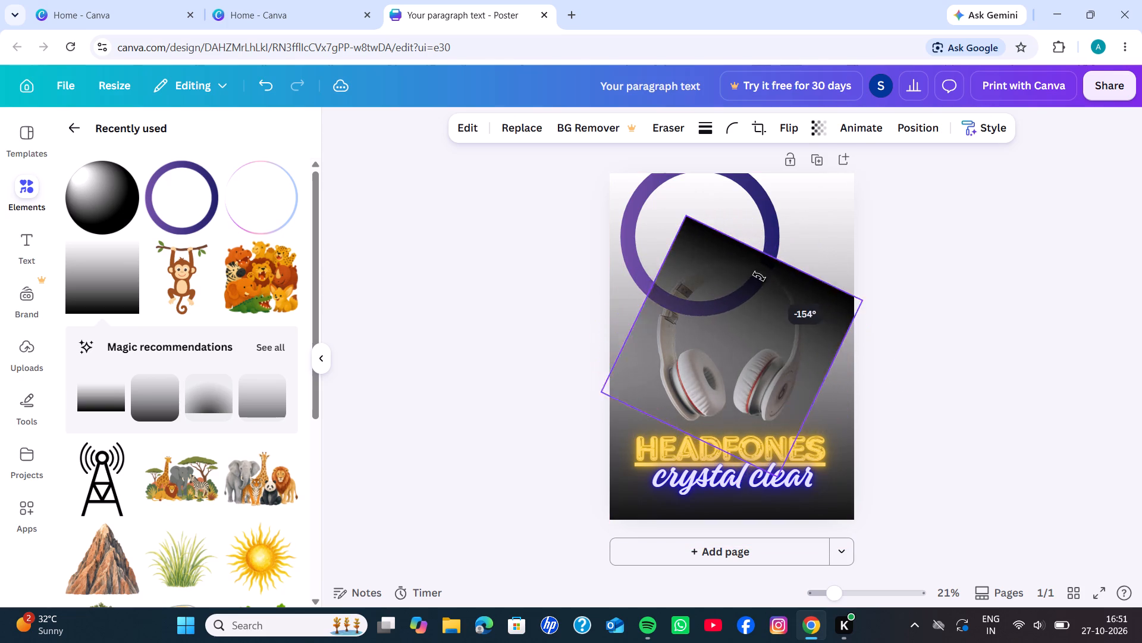
pyautogui.moveTo(759, 276); pyautogui.dragTo(726, 273)
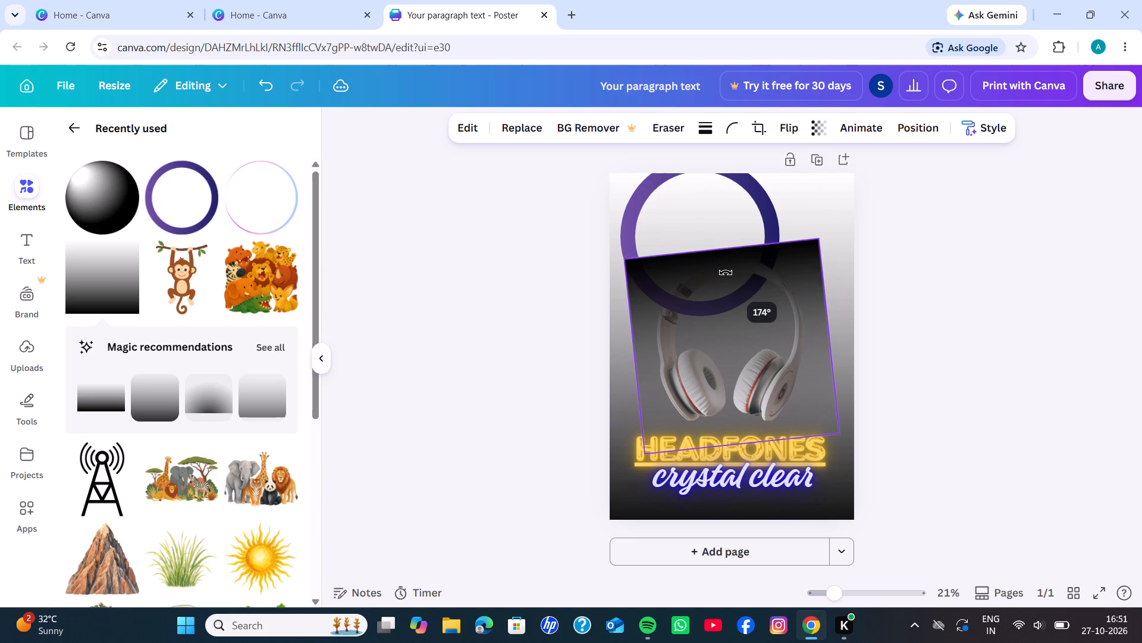
pyautogui.moveTo(726, 273); pyautogui.dragTo(729, 271)
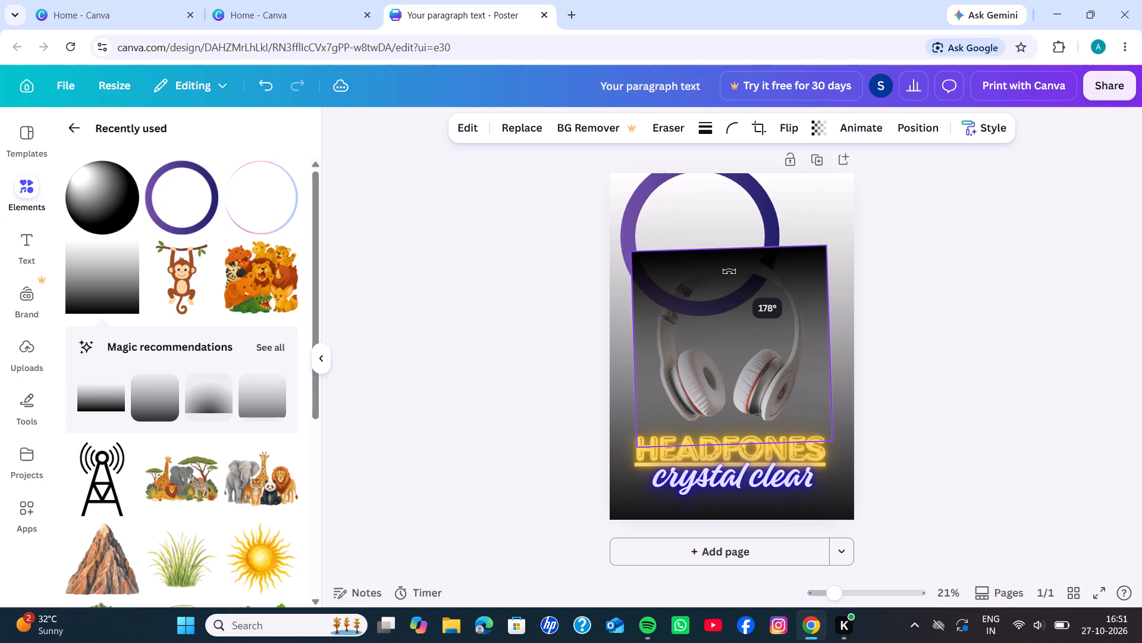
pyautogui.moveTo(729, 271); pyautogui.dragTo(733, 272)
pyautogui.rightClick(733, 272)
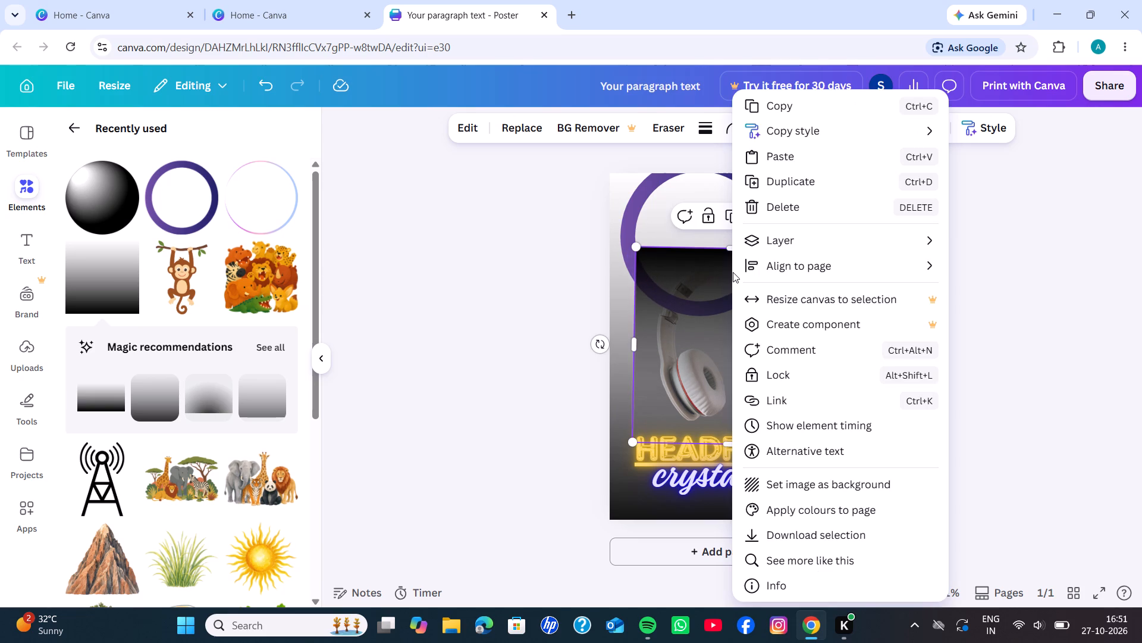
pyautogui.click(534, 272)
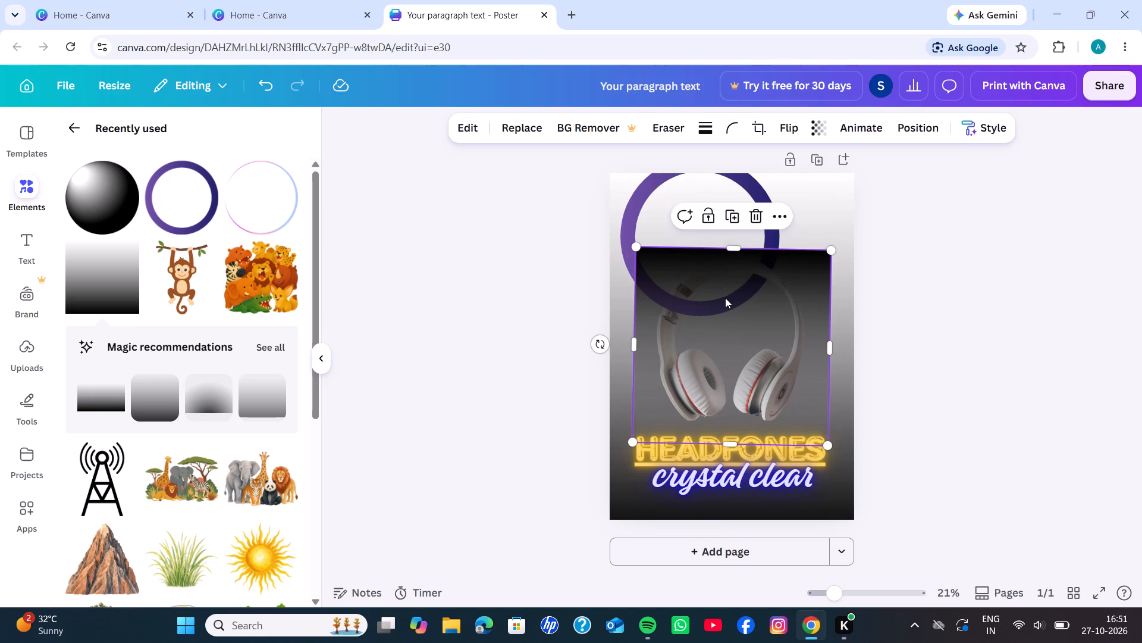
# Move the inverted gradient up over the top part of the poster and straighten its slight tilt.
pyautogui.moveTo(725, 297); pyautogui.dragTo(724, 228)
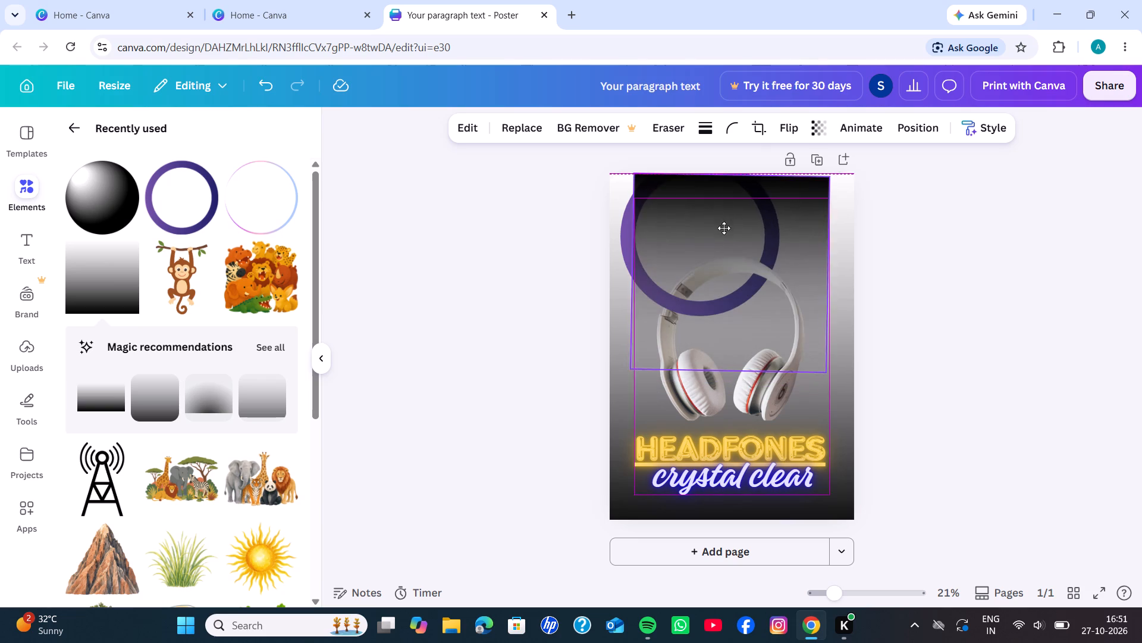
pyautogui.moveTo(724, 228); pyautogui.dragTo(724, 235)
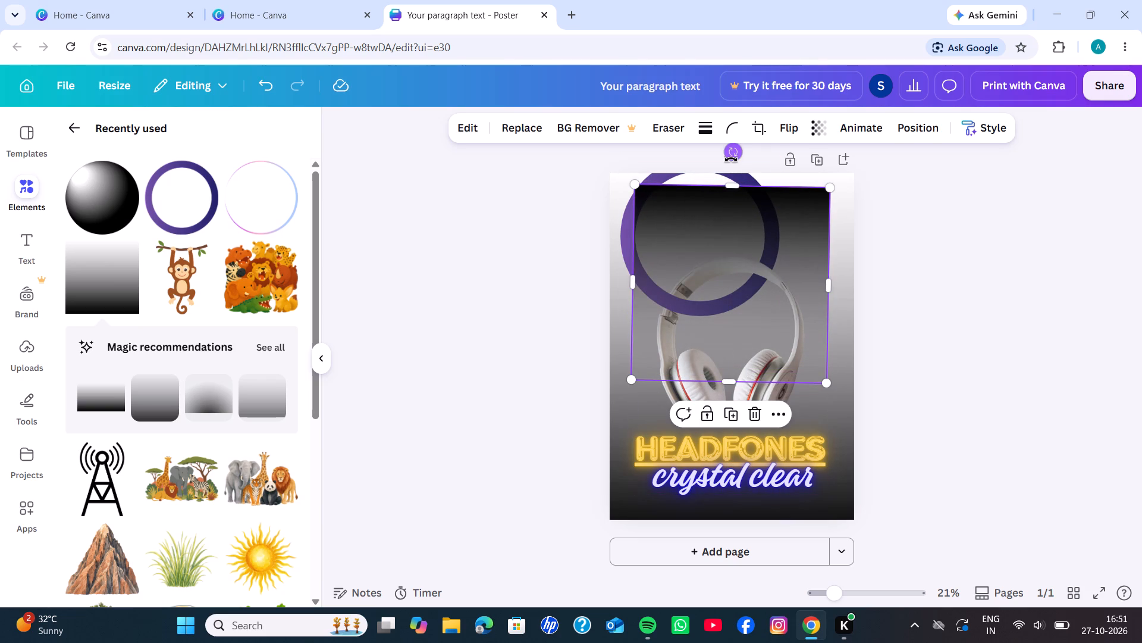
pyautogui.click(731, 160)
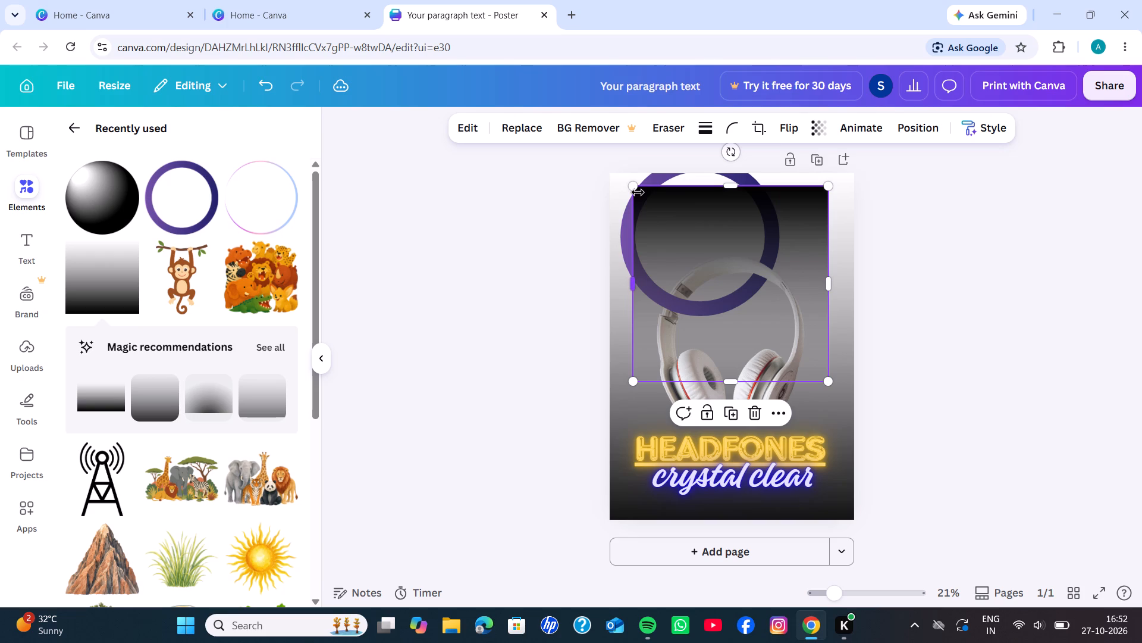
# Enlarge the inverted gradient from its upper corners until it spans nearly the full poster width and passes the top edge.
pyautogui.moveTo(637, 190); pyautogui.dragTo(611, 178)
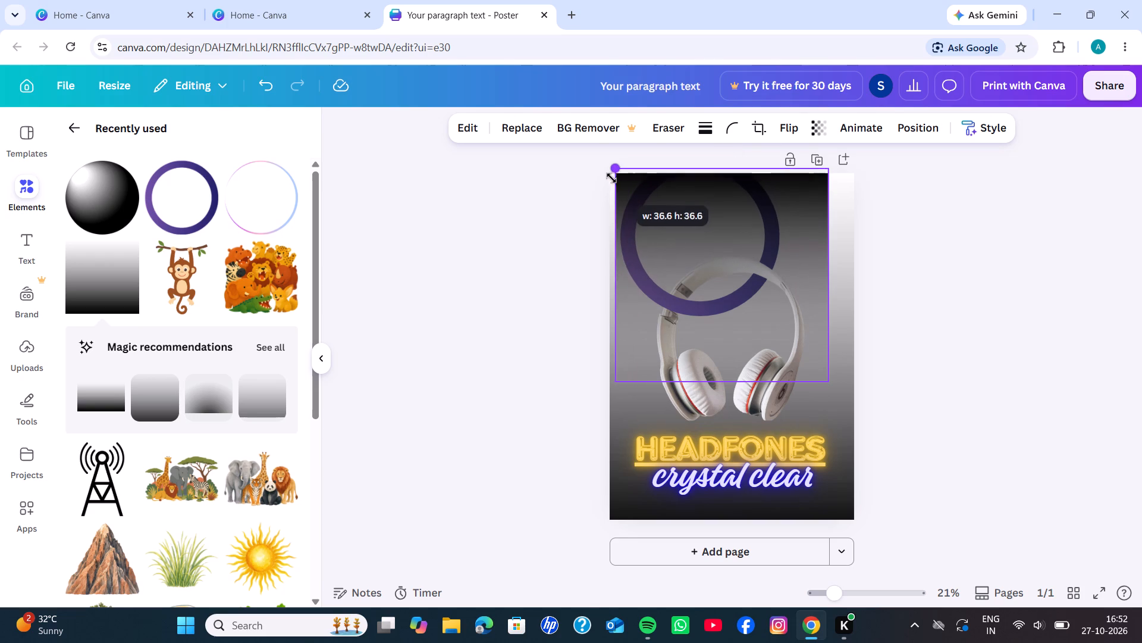
pyautogui.moveTo(611, 178); pyautogui.dragTo(611, 177)
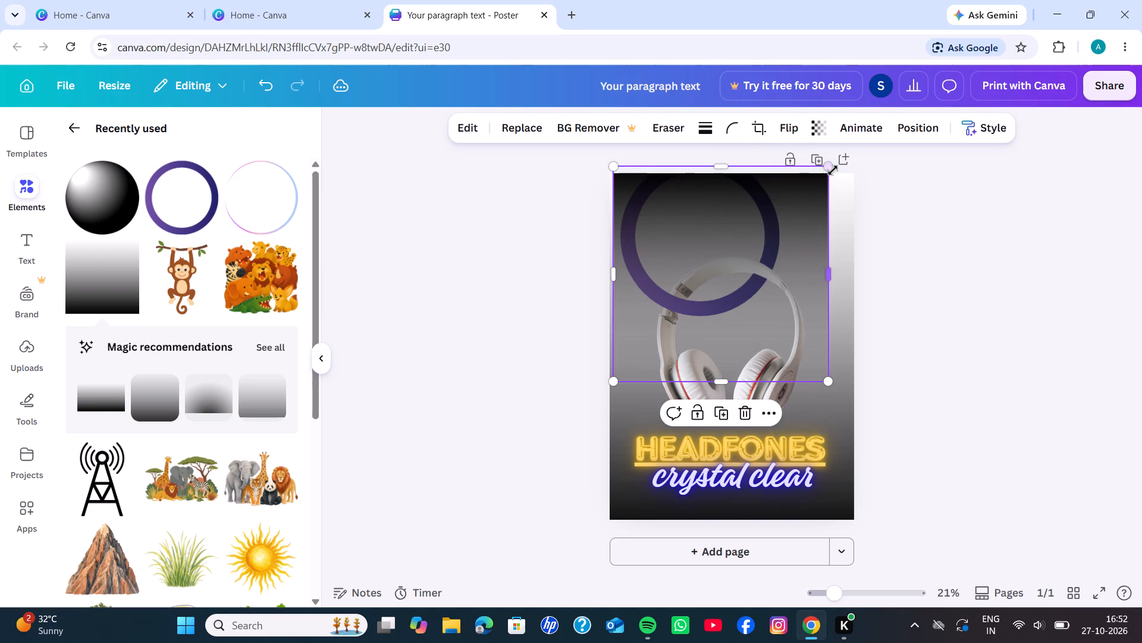
pyautogui.moveTo(832, 170); pyautogui.dragTo(867, 177)
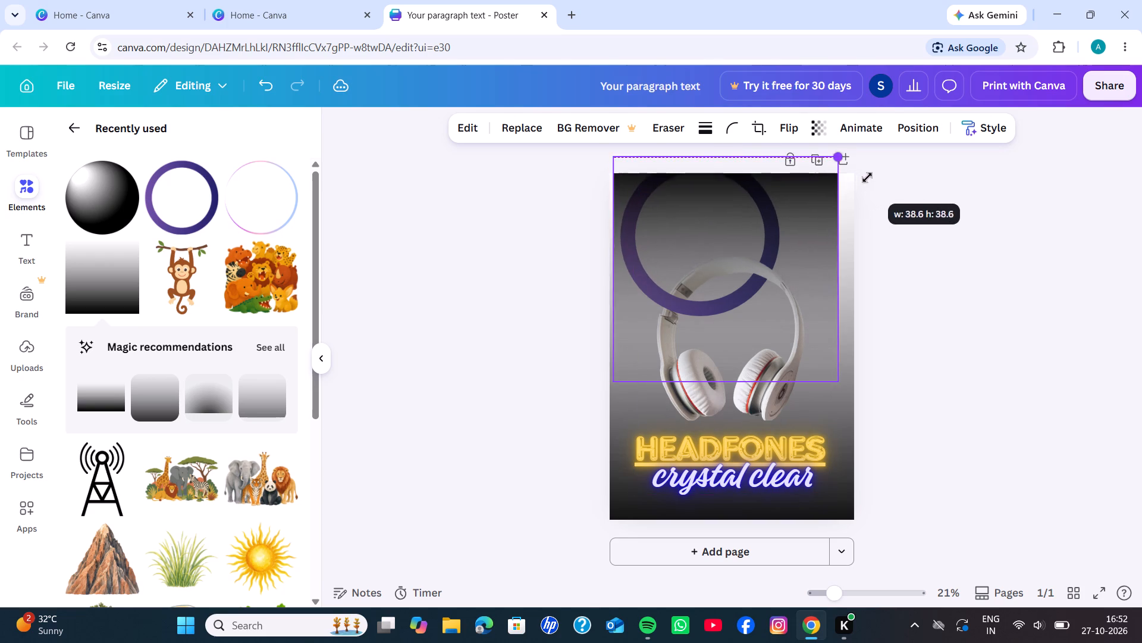
pyautogui.moveTo(867, 177); pyautogui.dragTo(887, 181)
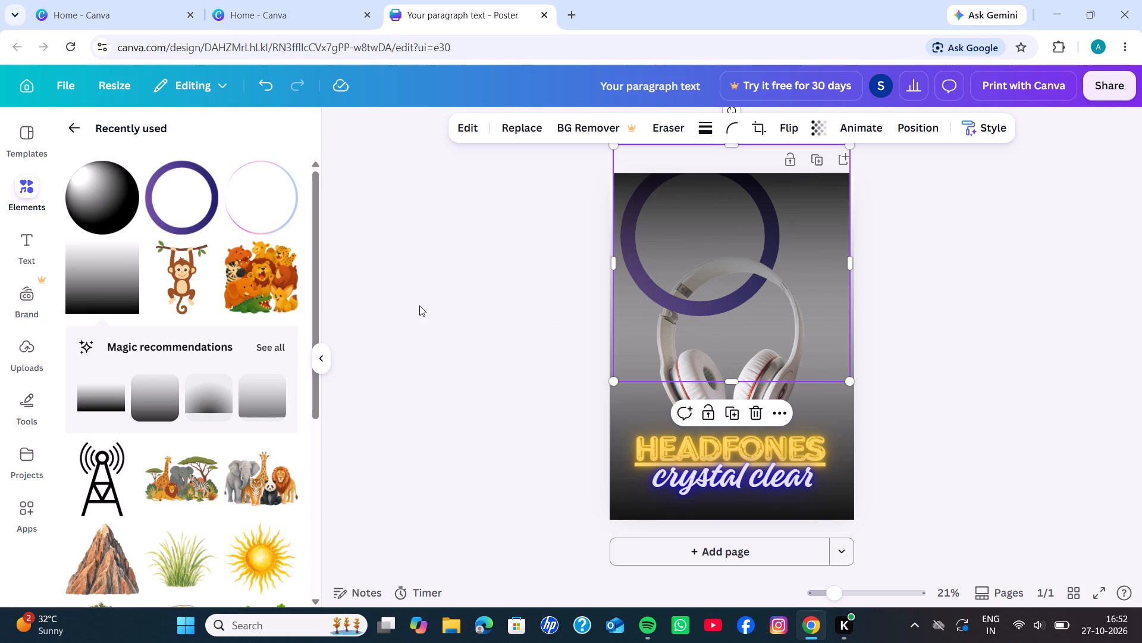
# Reorder the layers so the inverted gradient sits behind the headphones and ring, directly above the original background gradient.
pyautogui.hotkey('alt', '1')
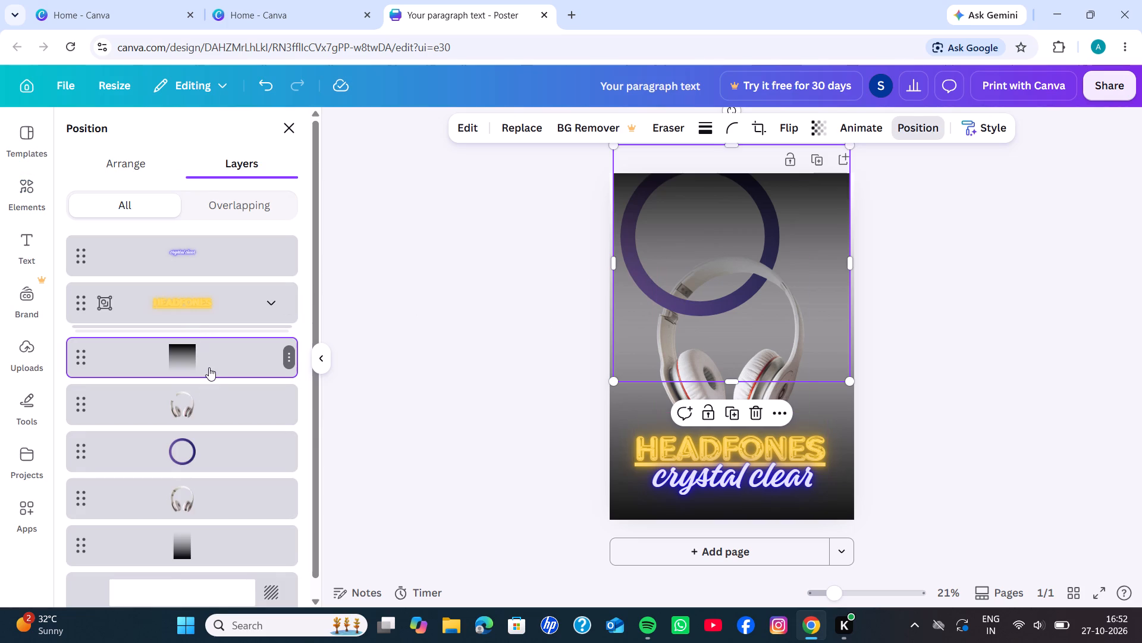
pyautogui.moveTo(209, 367); pyautogui.dragTo(209, 369)
pyautogui.moveTo(209, 369); pyautogui.dragTo(219, 576)
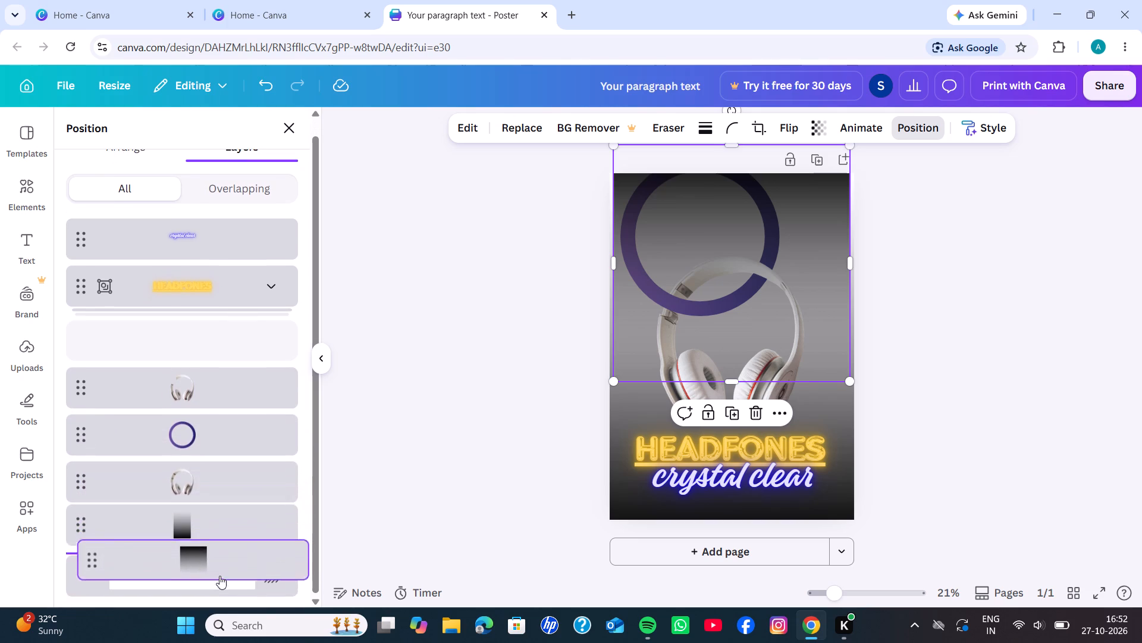
pyautogui.moveTo(219, 576); pyautogui.dragTo(215, 522)
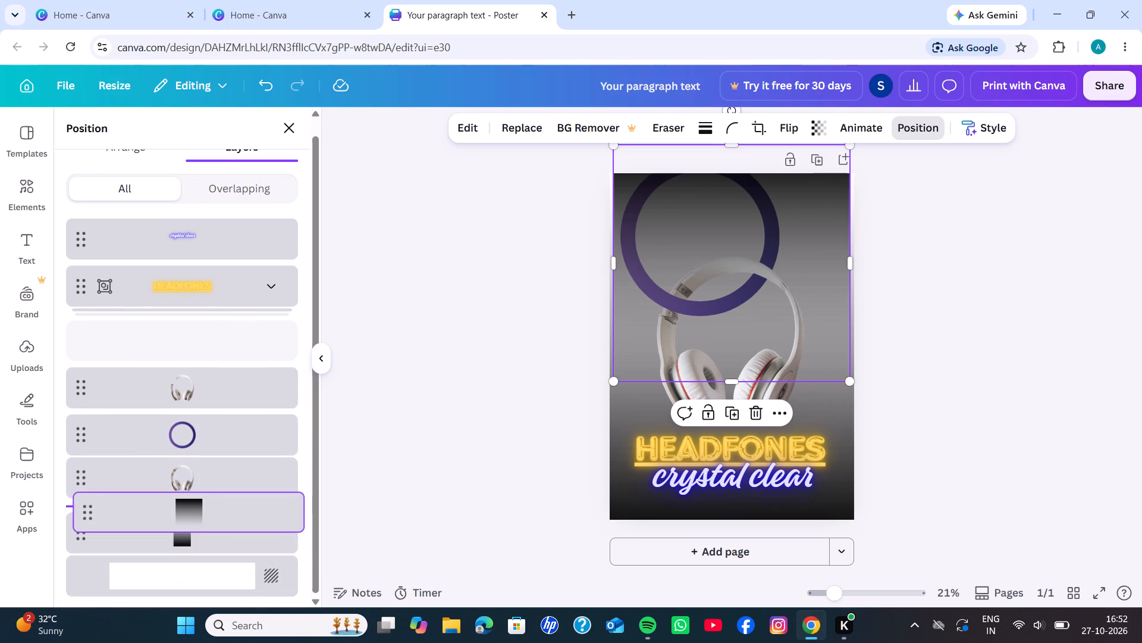
pyautogui.moveTo(215, 522); pyautogui.dragTo(215, 520)
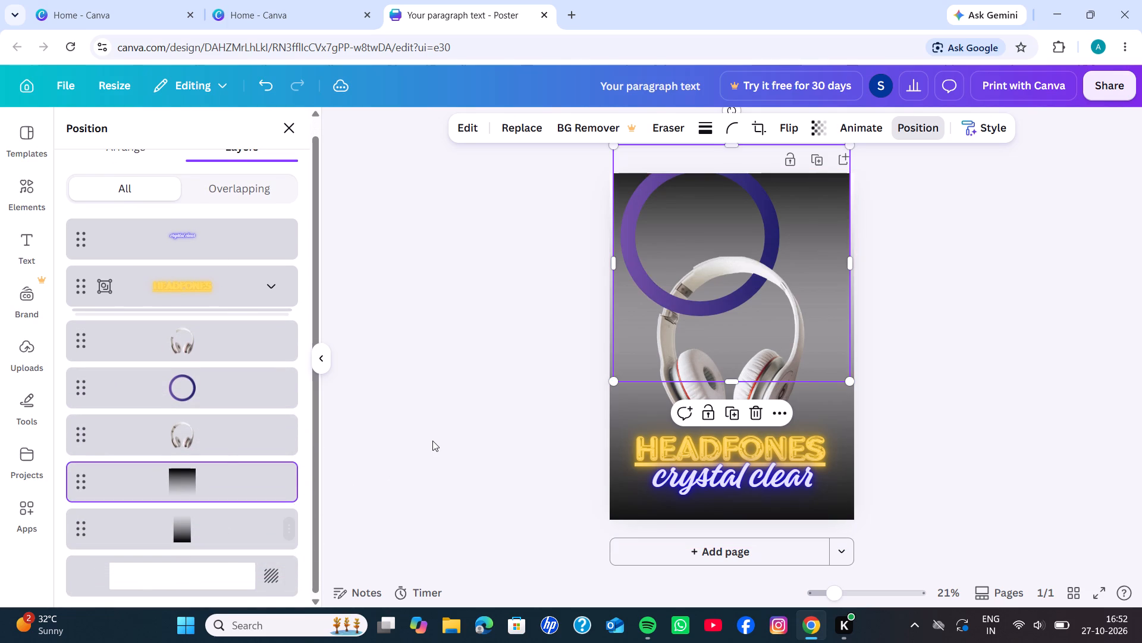
pyautogui.click(432, 441)
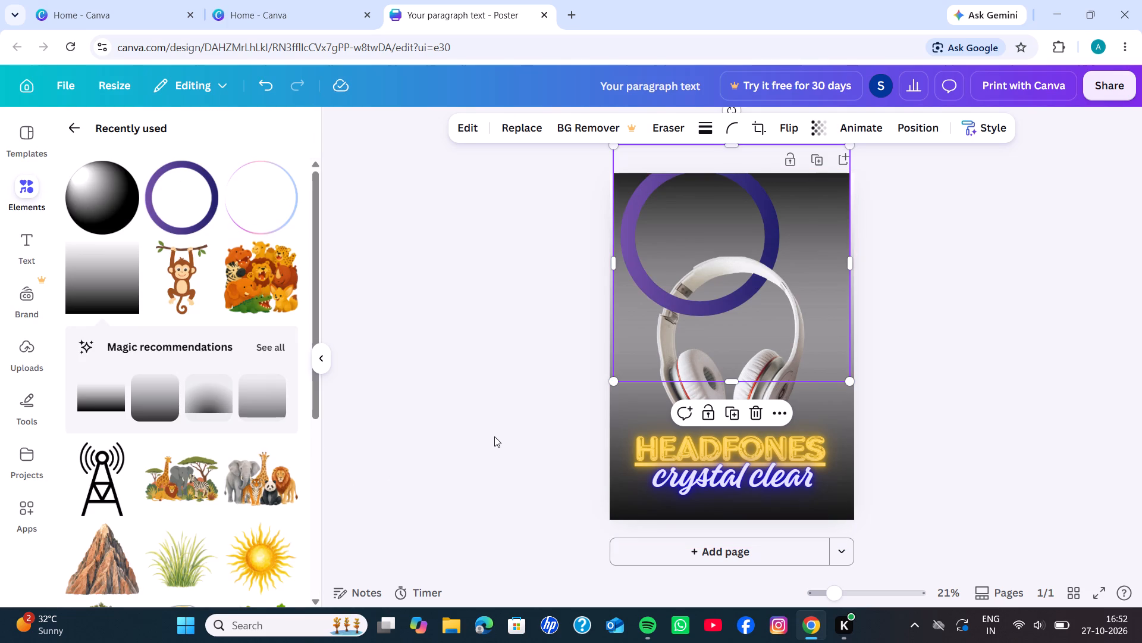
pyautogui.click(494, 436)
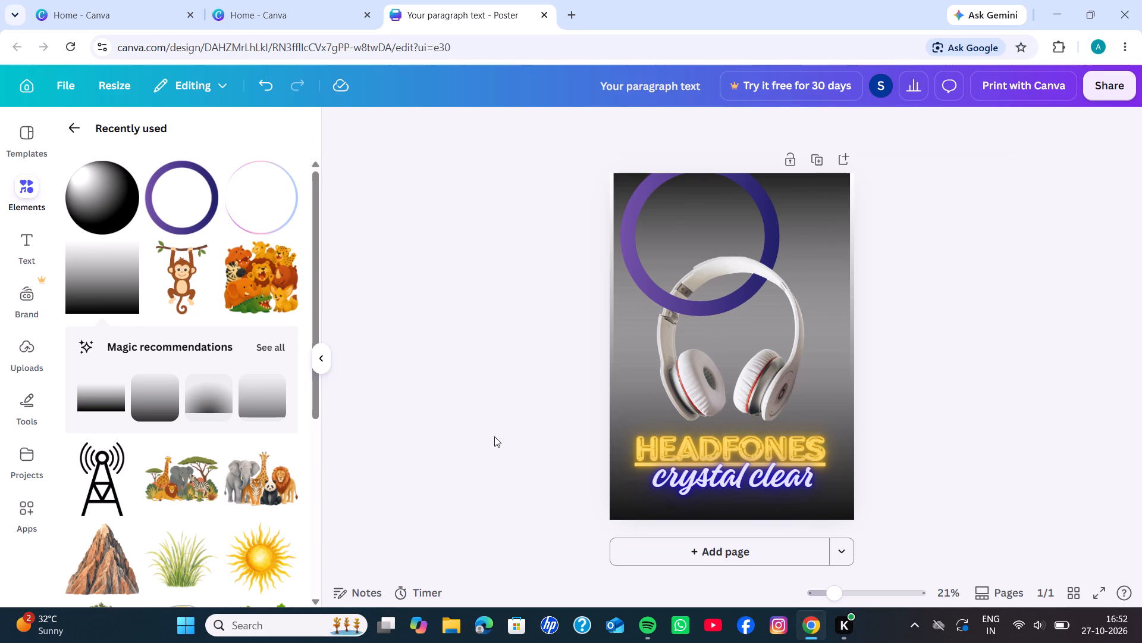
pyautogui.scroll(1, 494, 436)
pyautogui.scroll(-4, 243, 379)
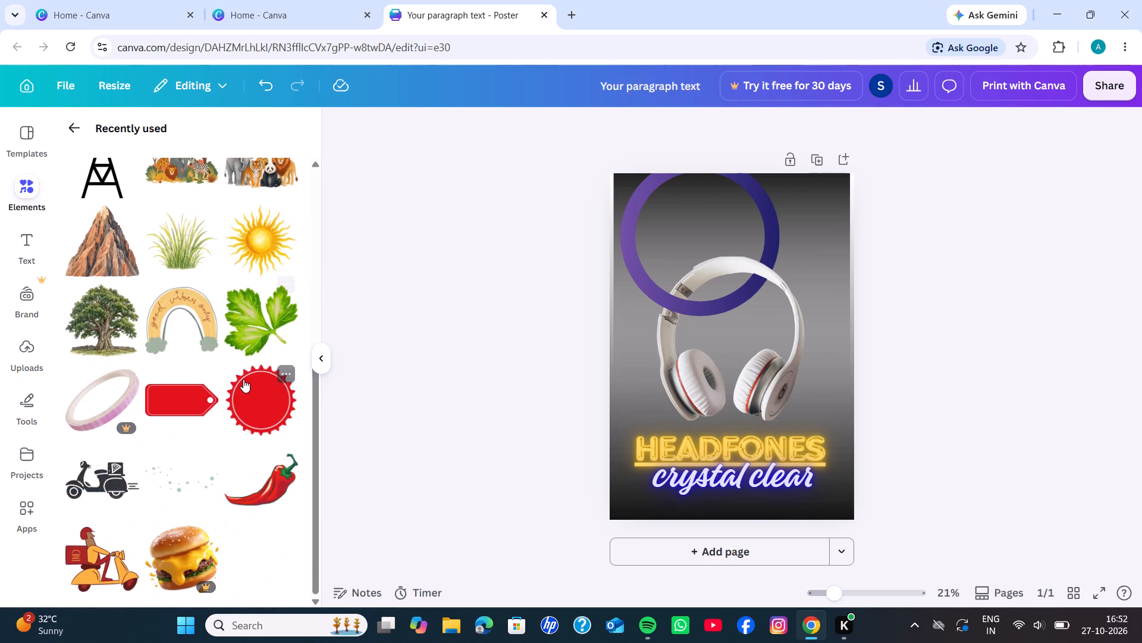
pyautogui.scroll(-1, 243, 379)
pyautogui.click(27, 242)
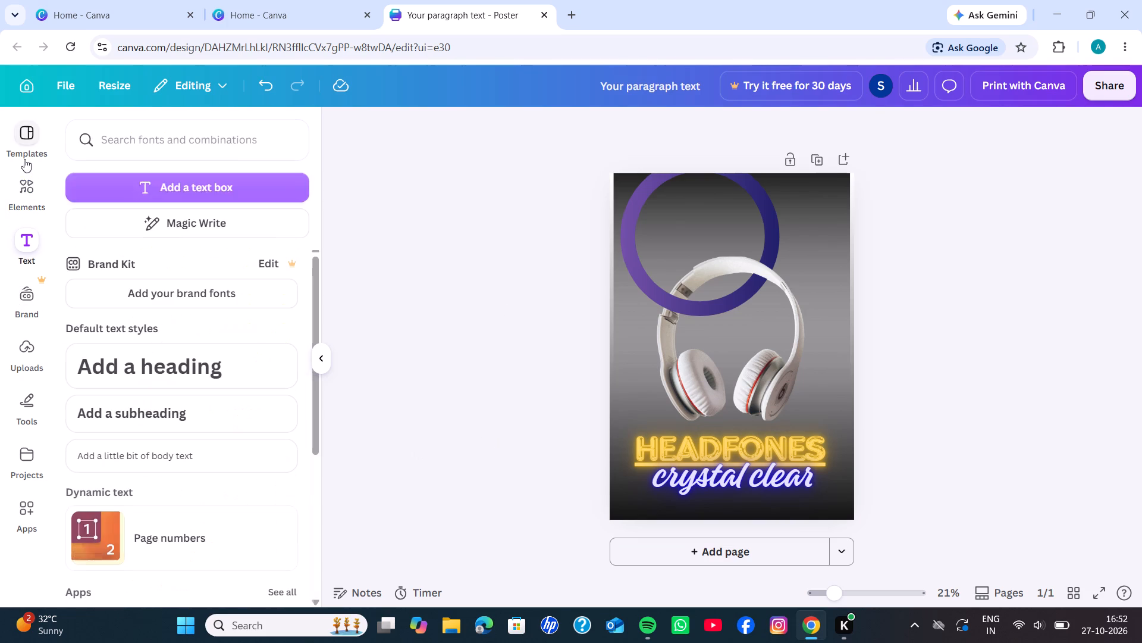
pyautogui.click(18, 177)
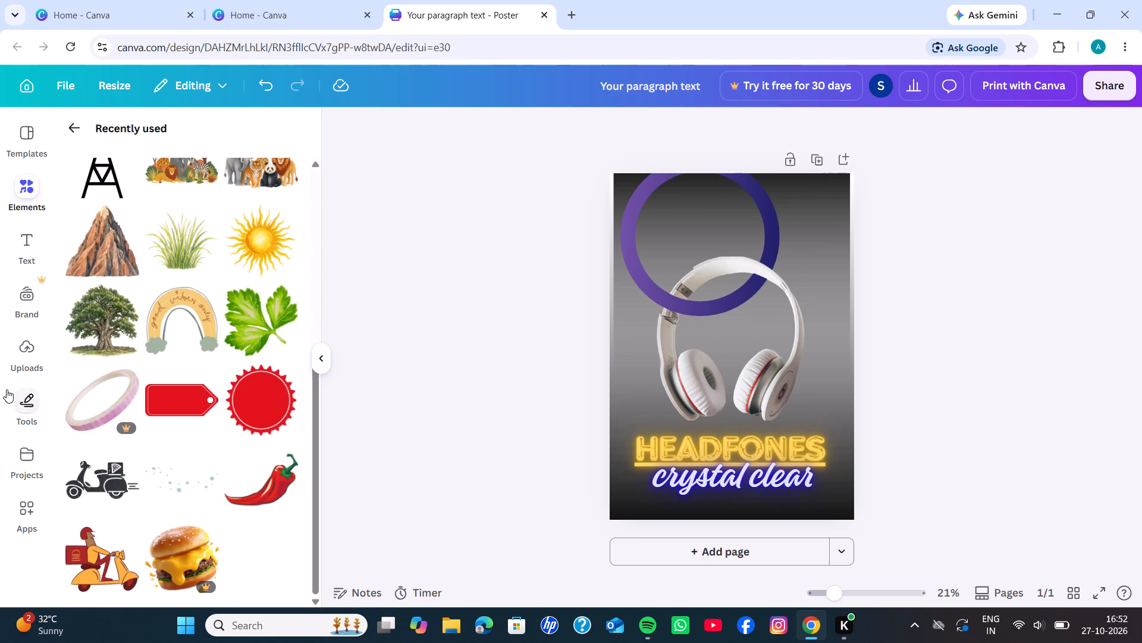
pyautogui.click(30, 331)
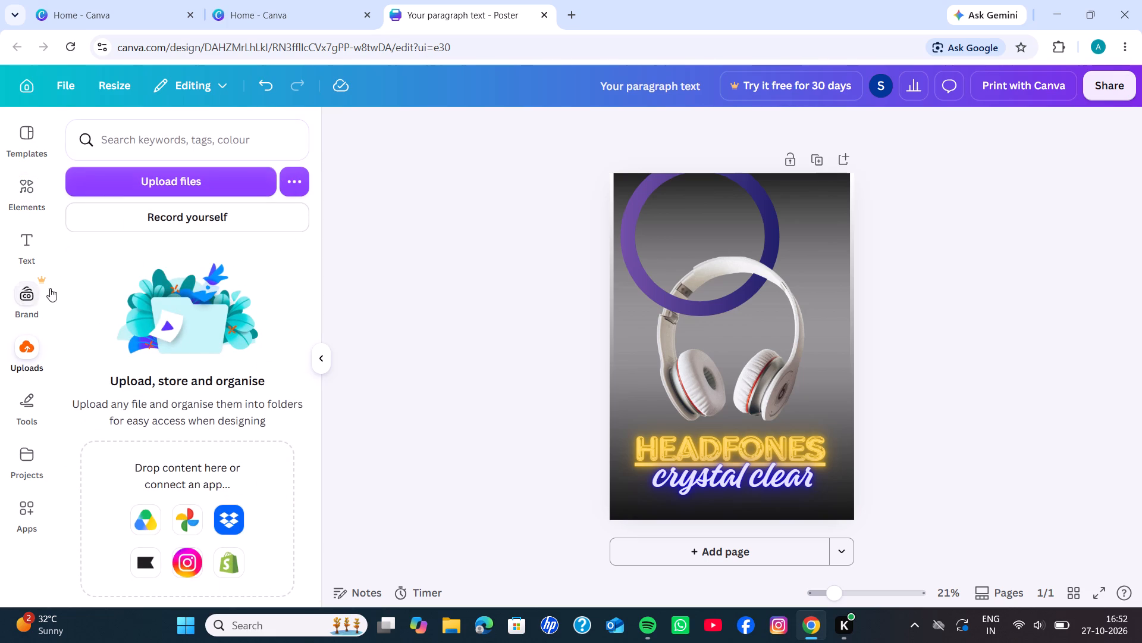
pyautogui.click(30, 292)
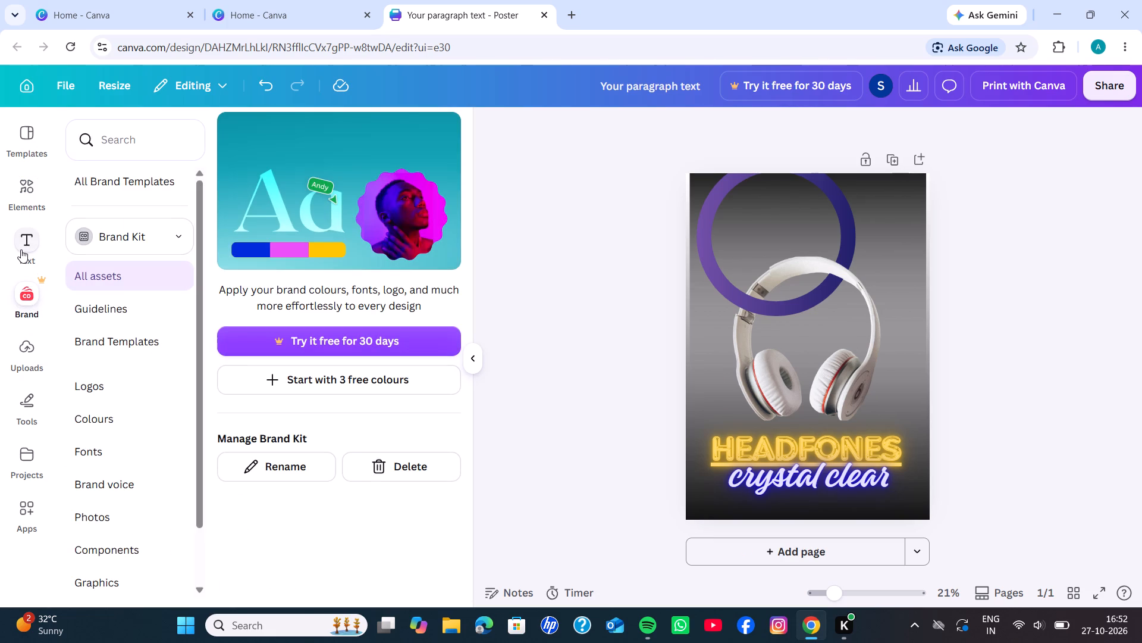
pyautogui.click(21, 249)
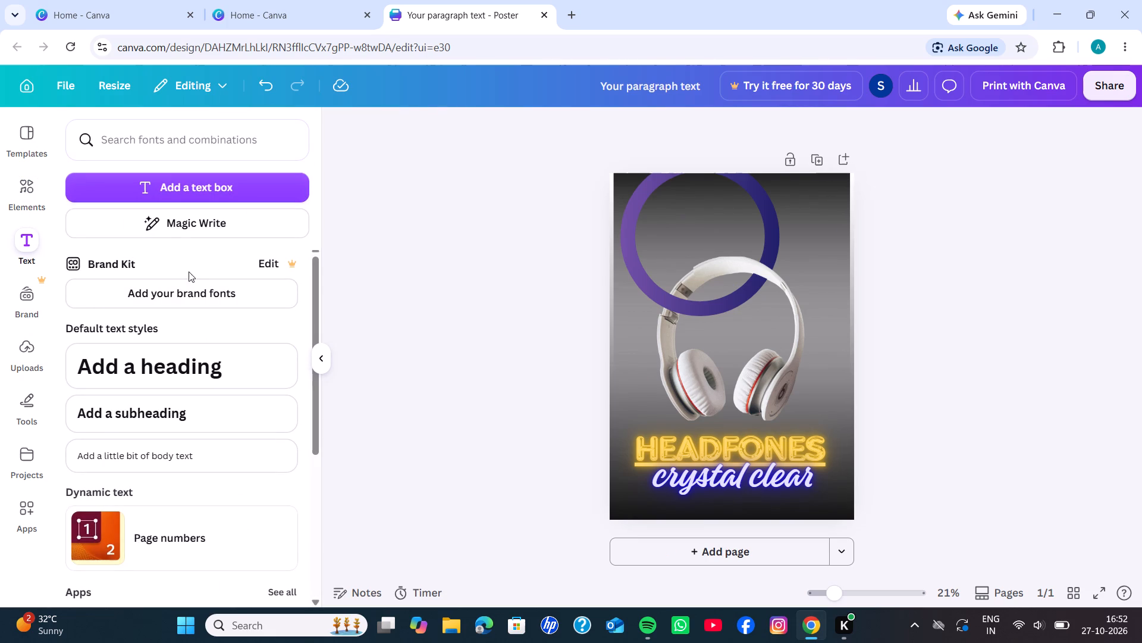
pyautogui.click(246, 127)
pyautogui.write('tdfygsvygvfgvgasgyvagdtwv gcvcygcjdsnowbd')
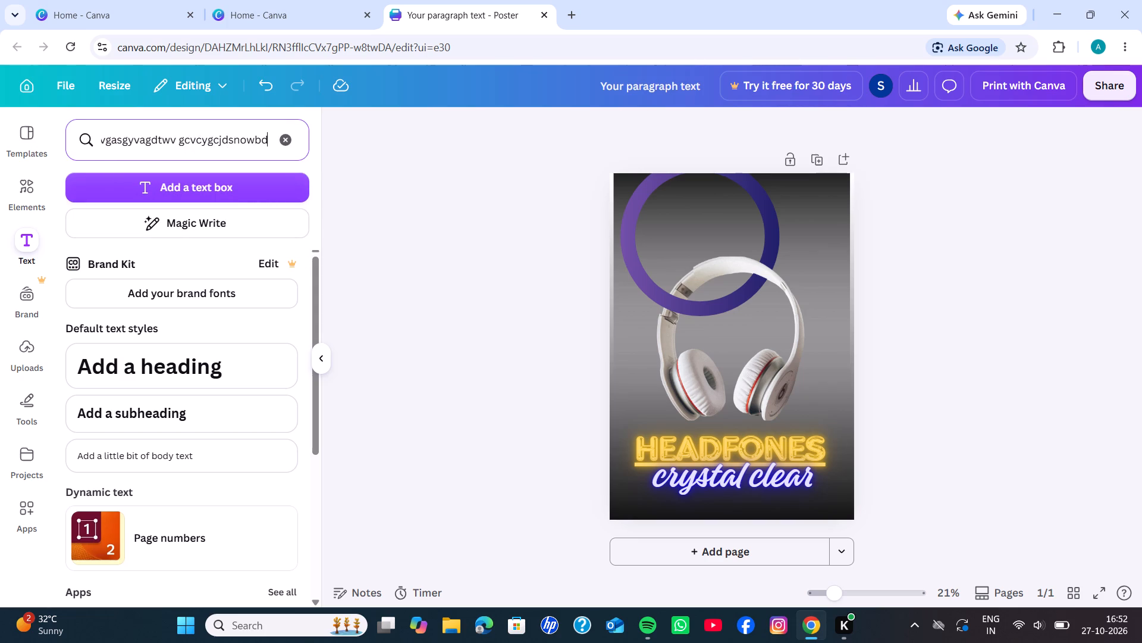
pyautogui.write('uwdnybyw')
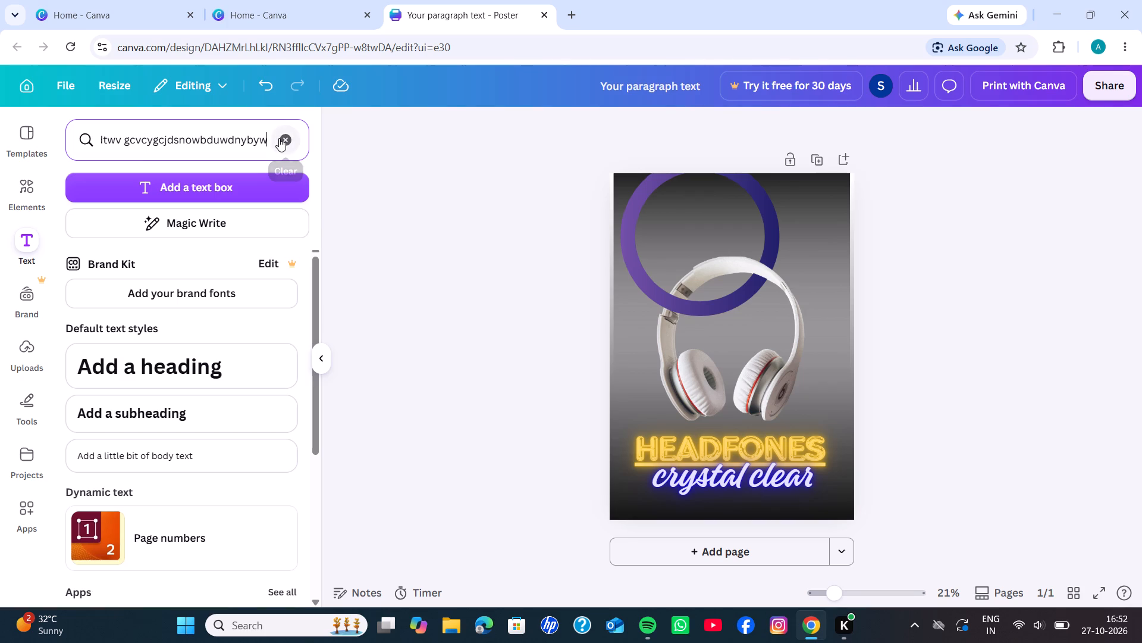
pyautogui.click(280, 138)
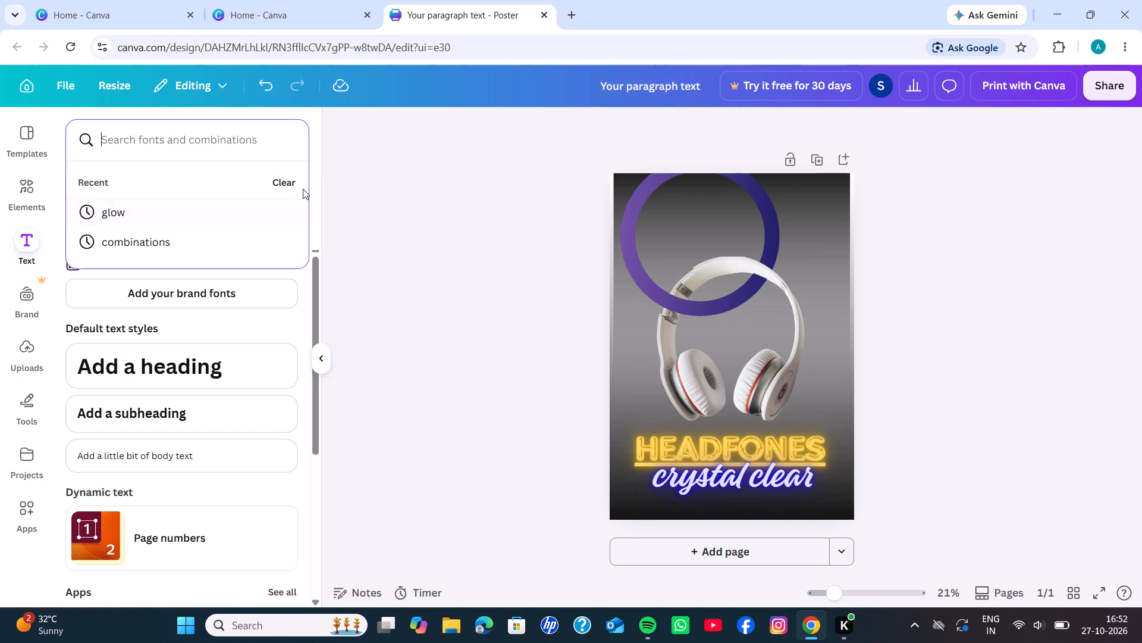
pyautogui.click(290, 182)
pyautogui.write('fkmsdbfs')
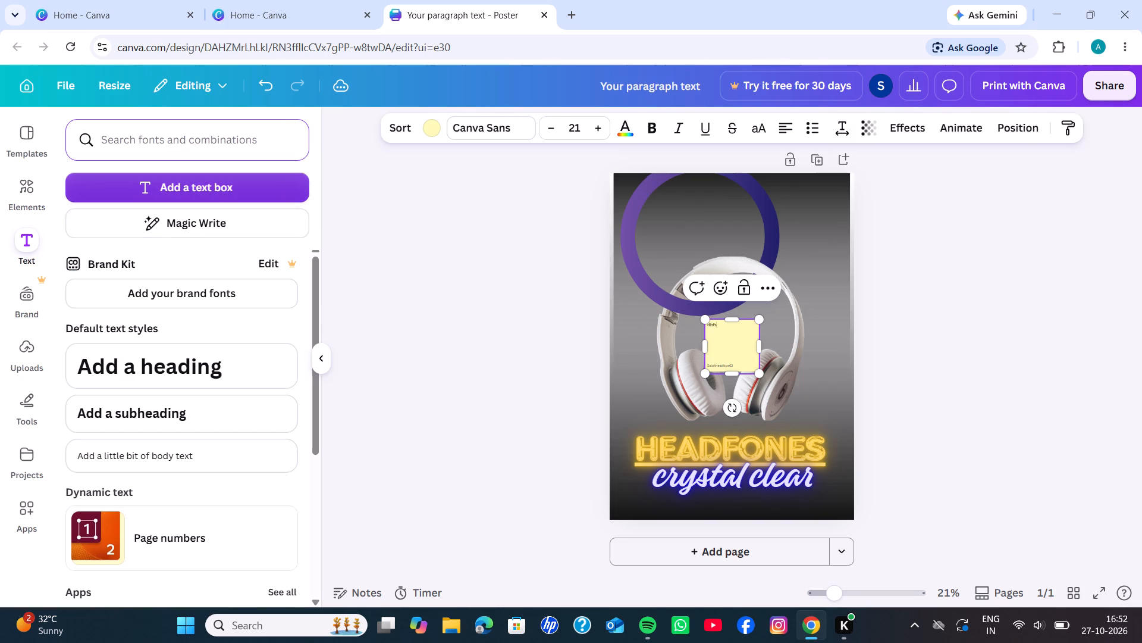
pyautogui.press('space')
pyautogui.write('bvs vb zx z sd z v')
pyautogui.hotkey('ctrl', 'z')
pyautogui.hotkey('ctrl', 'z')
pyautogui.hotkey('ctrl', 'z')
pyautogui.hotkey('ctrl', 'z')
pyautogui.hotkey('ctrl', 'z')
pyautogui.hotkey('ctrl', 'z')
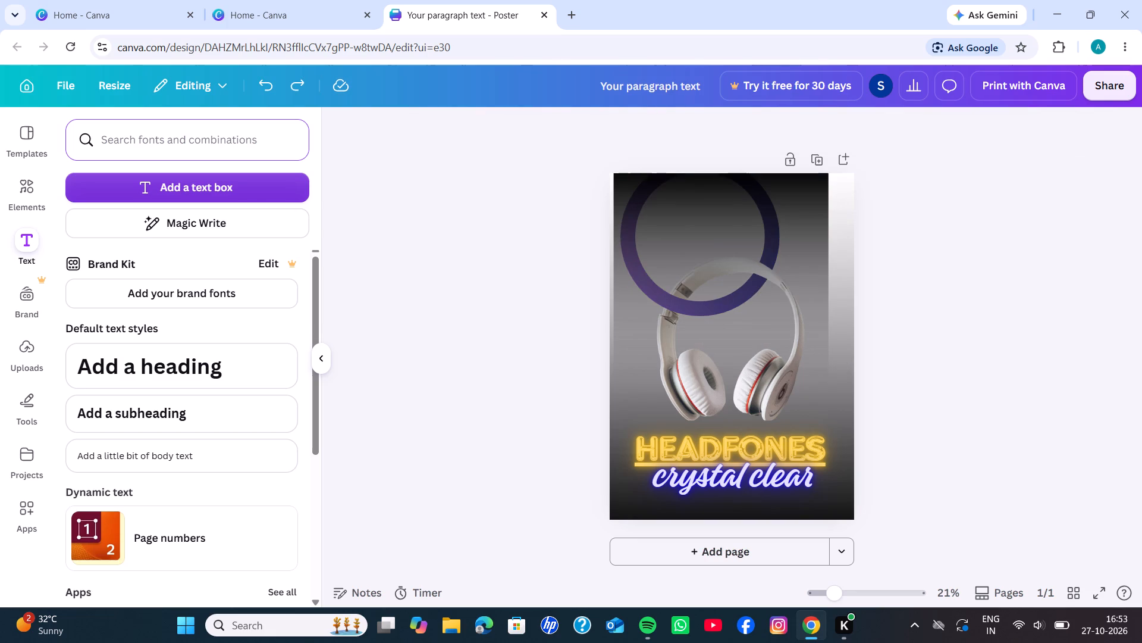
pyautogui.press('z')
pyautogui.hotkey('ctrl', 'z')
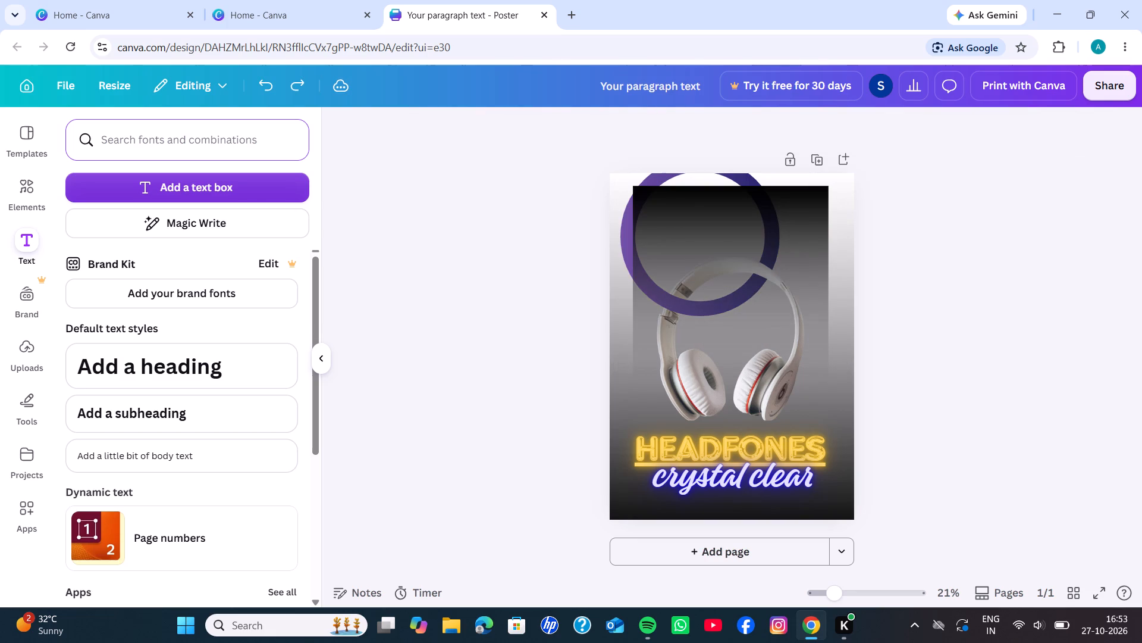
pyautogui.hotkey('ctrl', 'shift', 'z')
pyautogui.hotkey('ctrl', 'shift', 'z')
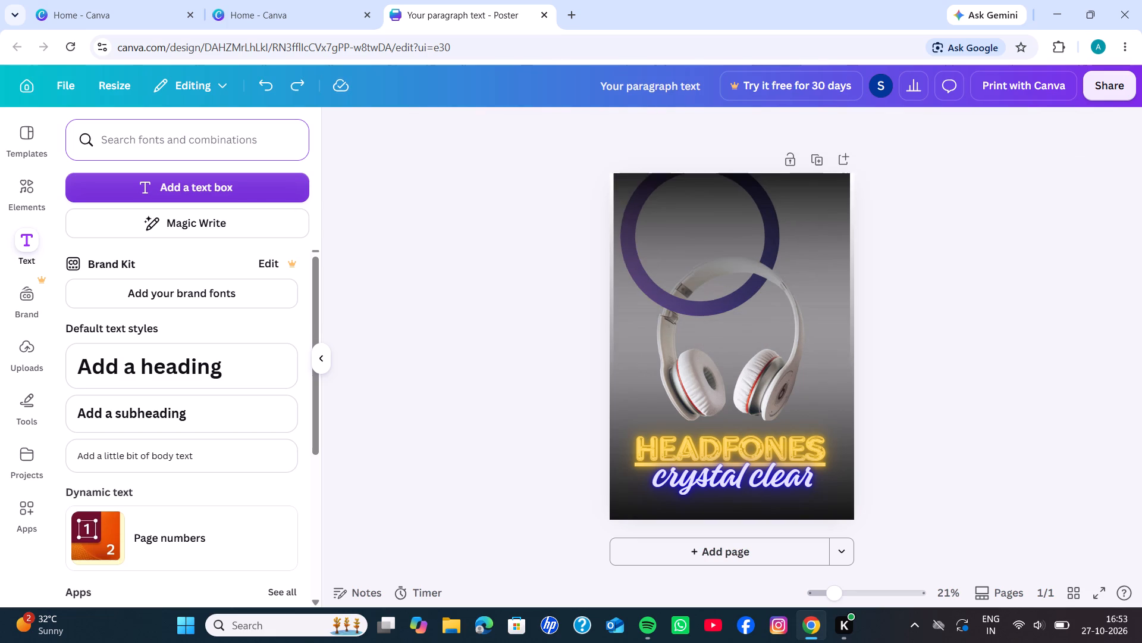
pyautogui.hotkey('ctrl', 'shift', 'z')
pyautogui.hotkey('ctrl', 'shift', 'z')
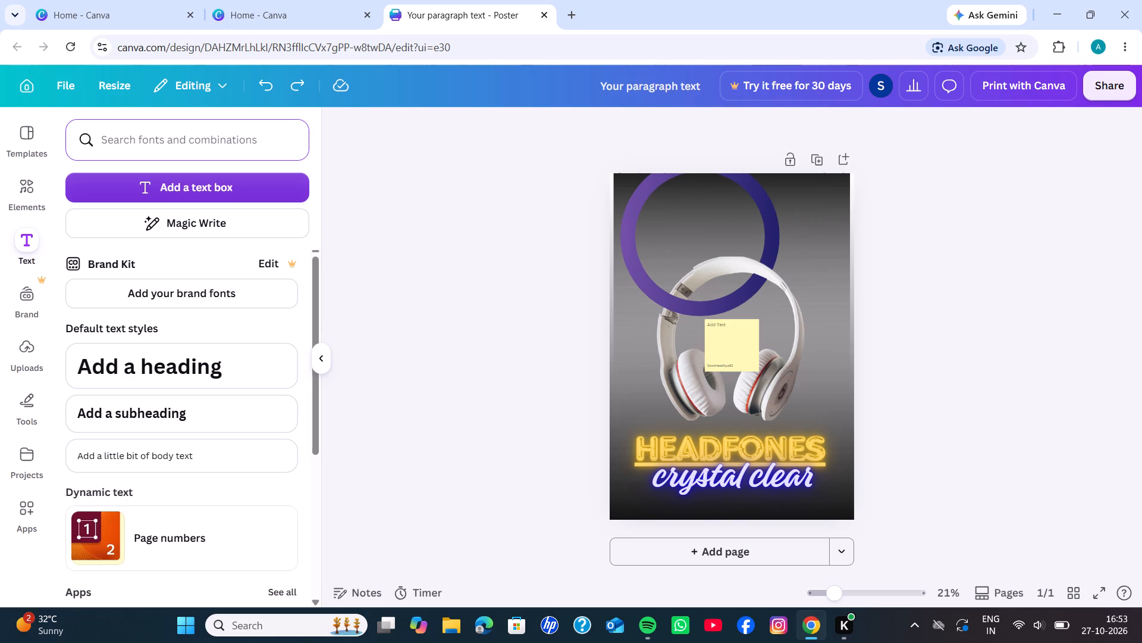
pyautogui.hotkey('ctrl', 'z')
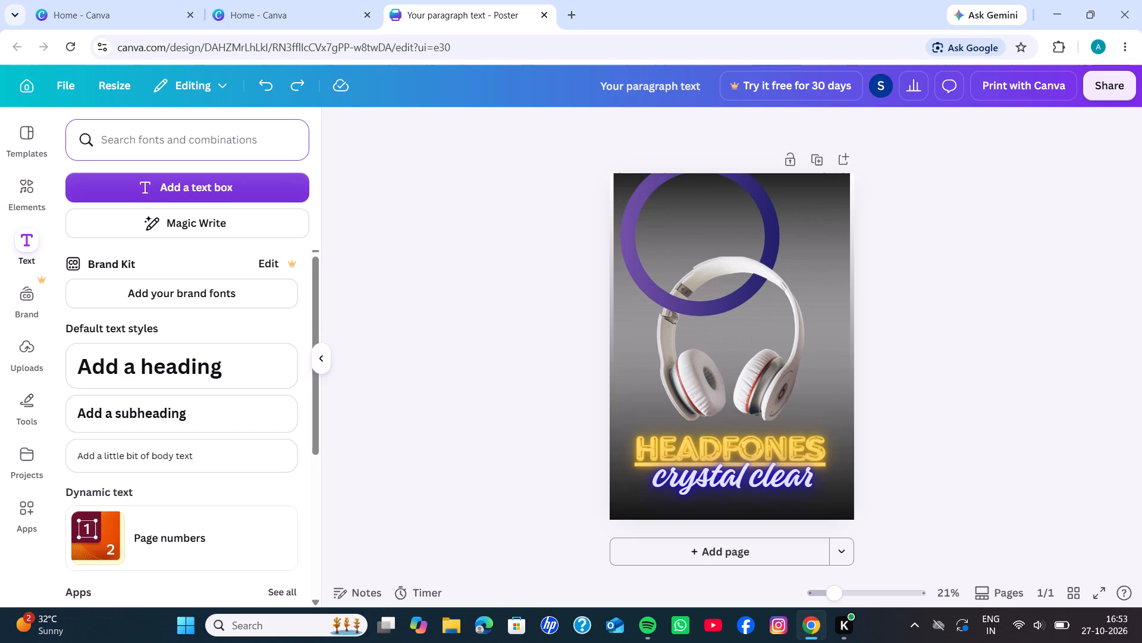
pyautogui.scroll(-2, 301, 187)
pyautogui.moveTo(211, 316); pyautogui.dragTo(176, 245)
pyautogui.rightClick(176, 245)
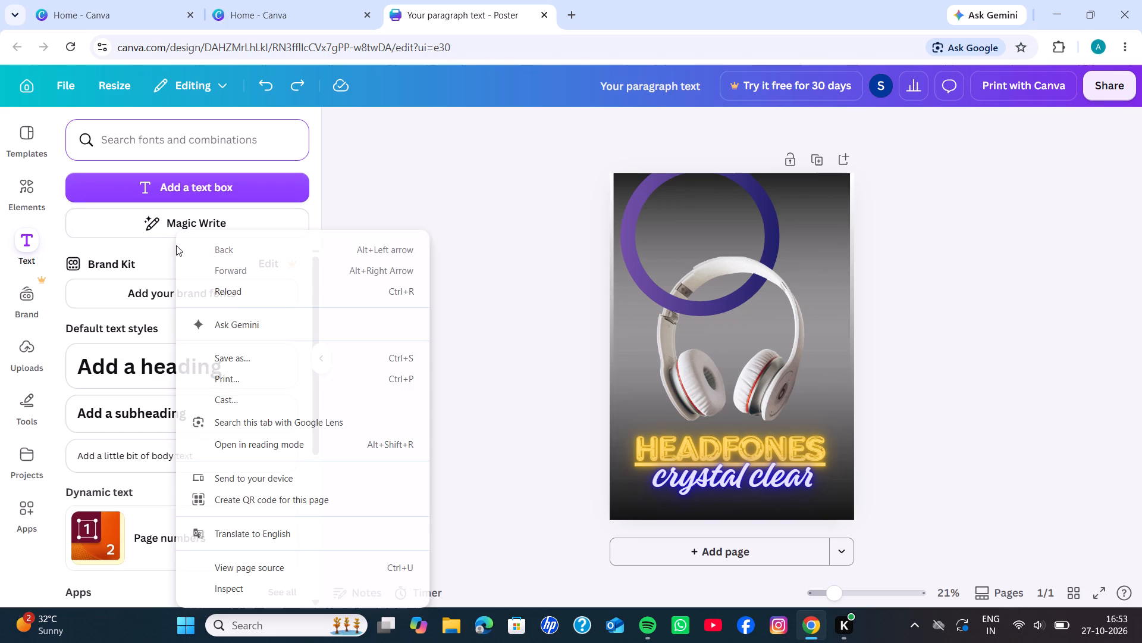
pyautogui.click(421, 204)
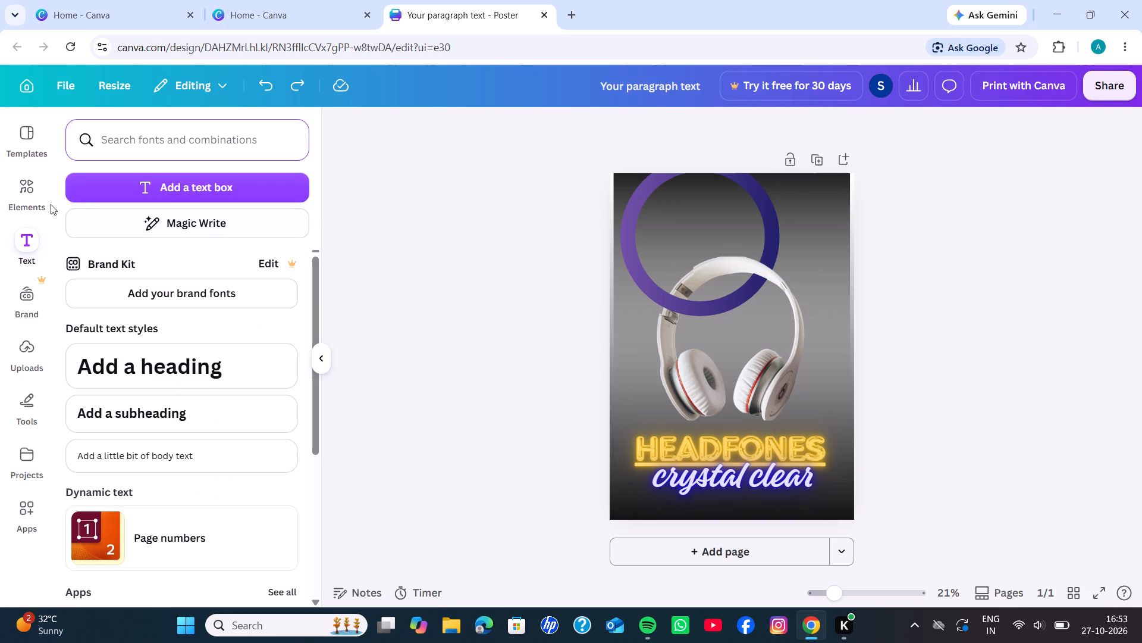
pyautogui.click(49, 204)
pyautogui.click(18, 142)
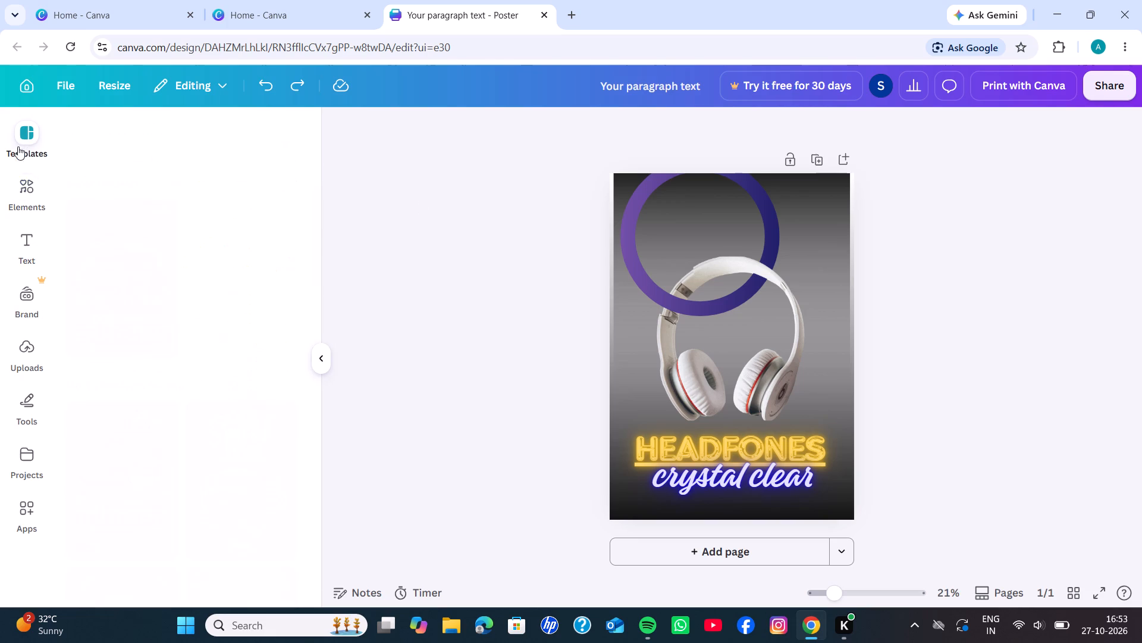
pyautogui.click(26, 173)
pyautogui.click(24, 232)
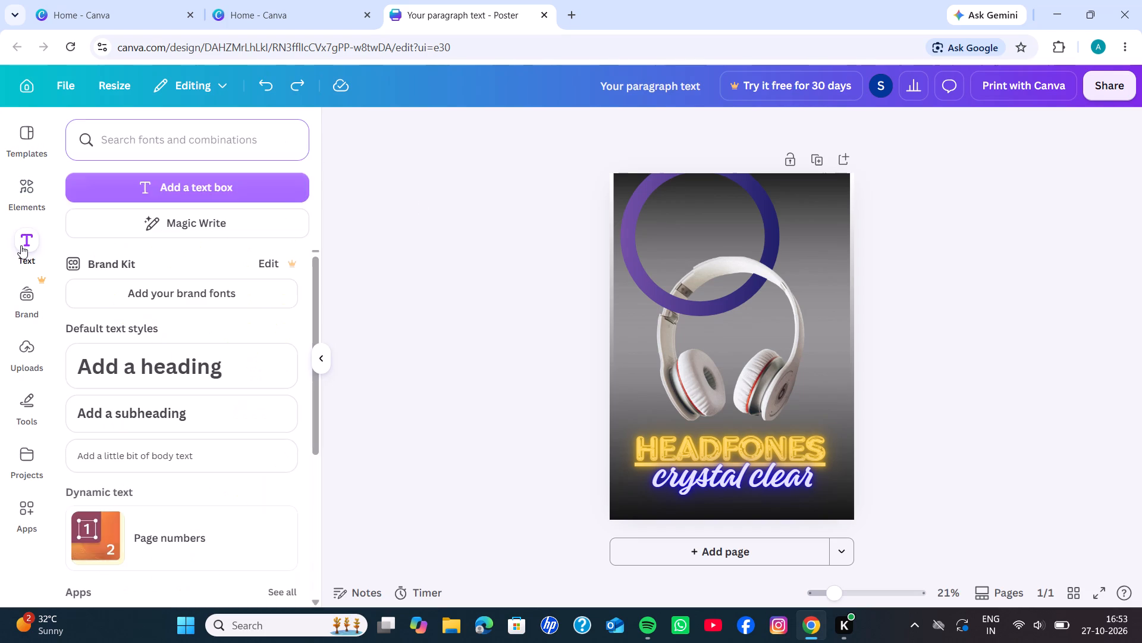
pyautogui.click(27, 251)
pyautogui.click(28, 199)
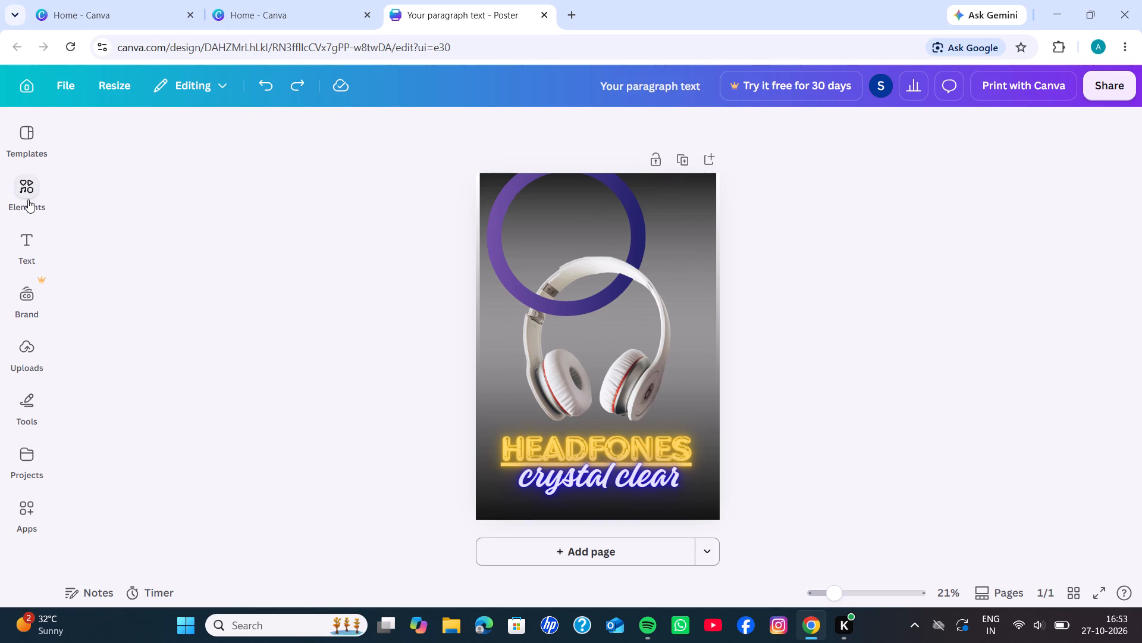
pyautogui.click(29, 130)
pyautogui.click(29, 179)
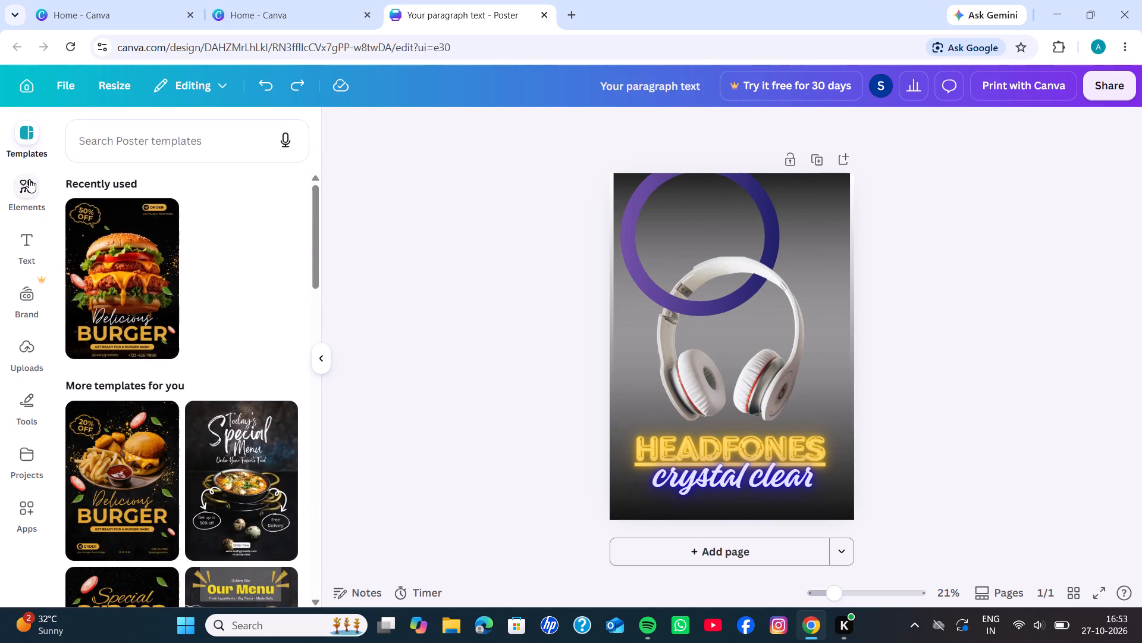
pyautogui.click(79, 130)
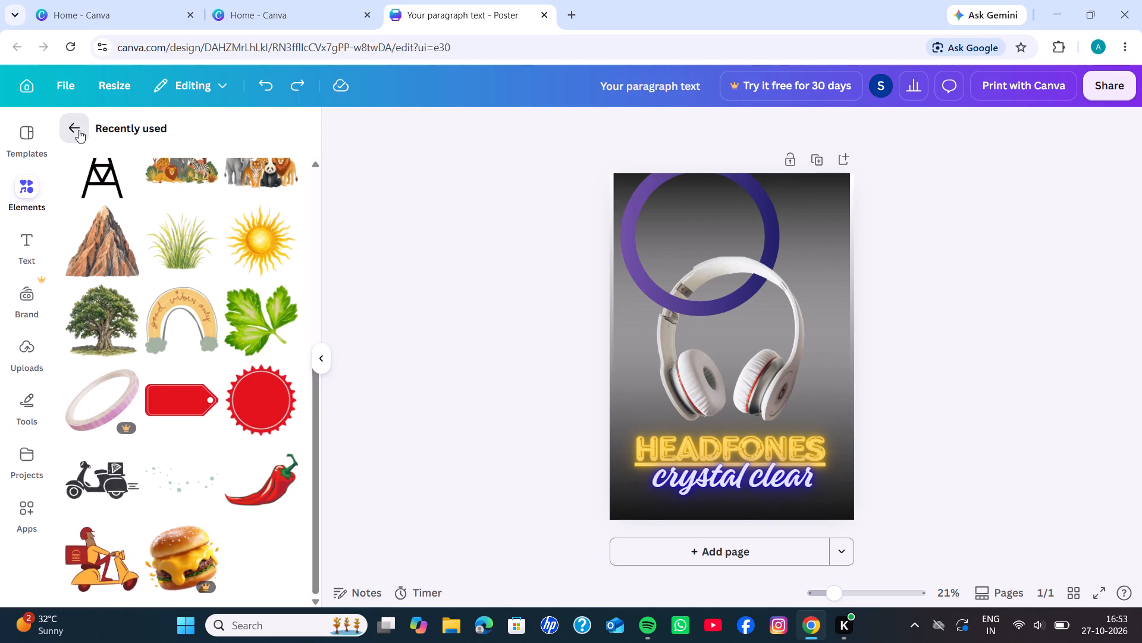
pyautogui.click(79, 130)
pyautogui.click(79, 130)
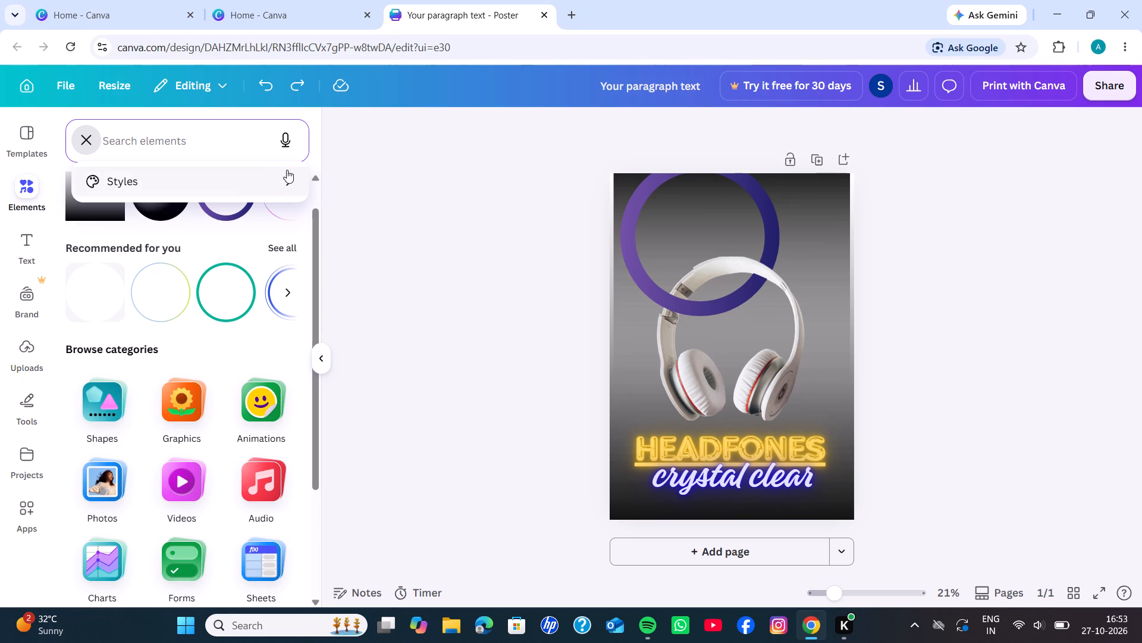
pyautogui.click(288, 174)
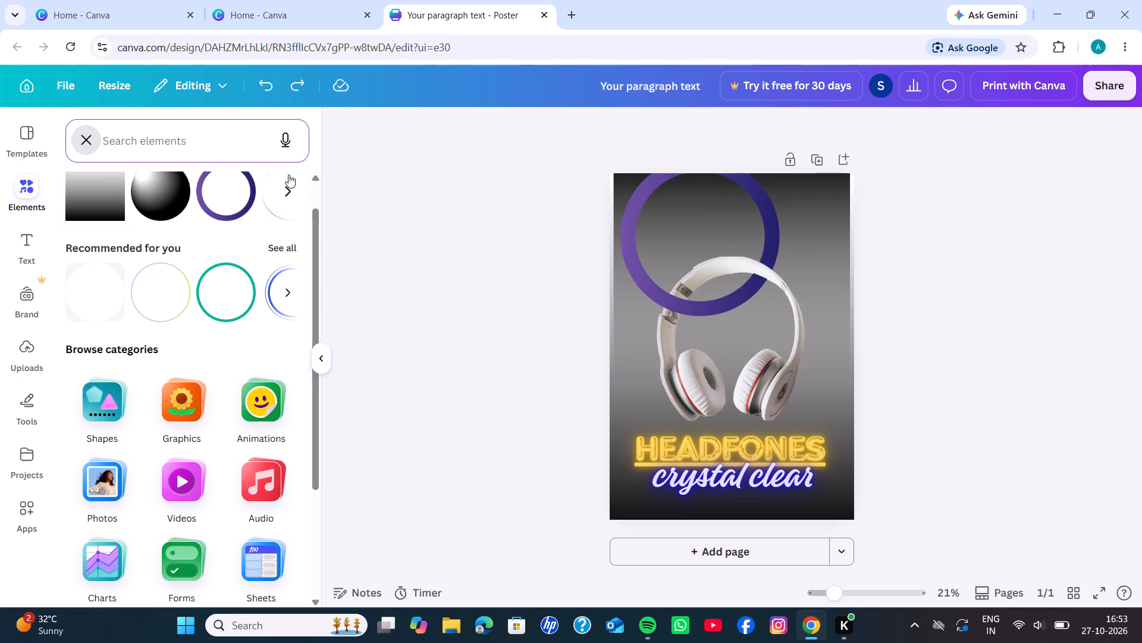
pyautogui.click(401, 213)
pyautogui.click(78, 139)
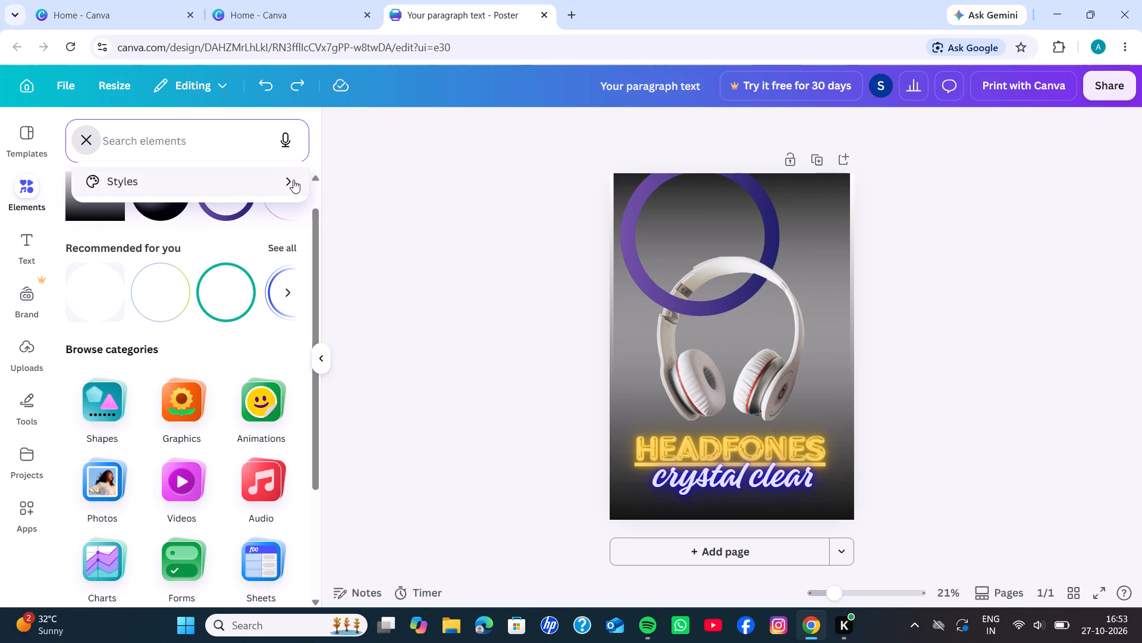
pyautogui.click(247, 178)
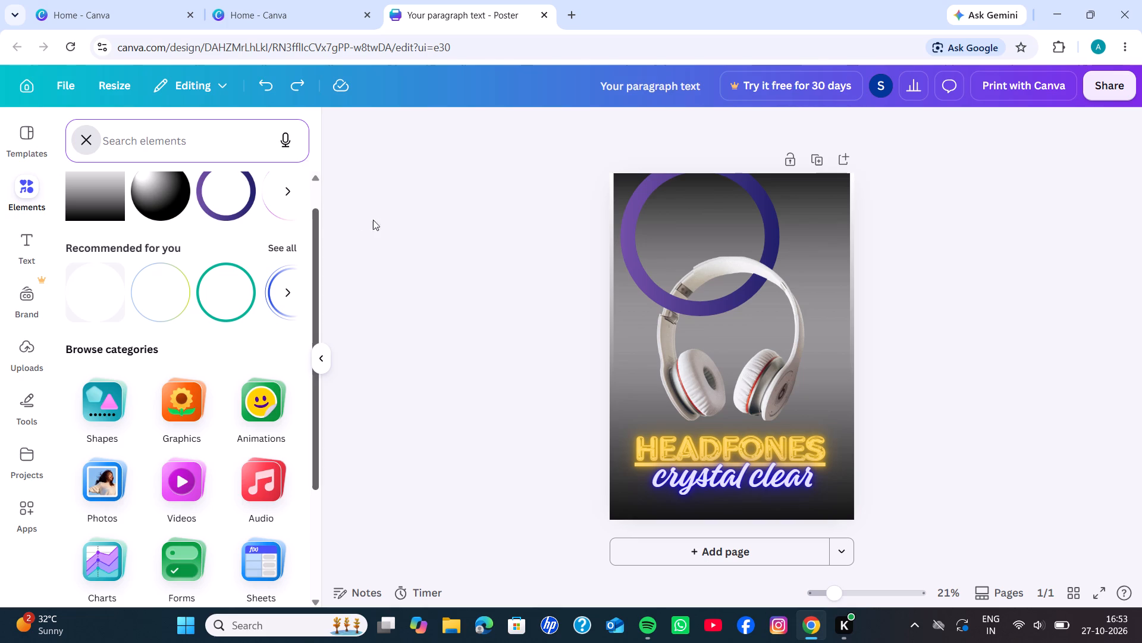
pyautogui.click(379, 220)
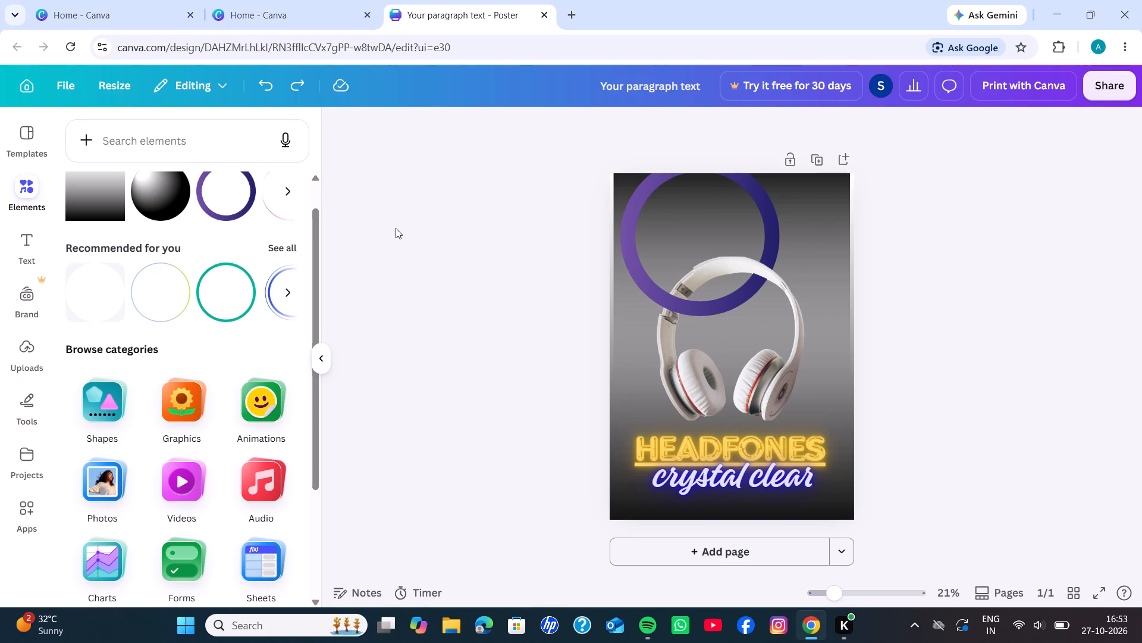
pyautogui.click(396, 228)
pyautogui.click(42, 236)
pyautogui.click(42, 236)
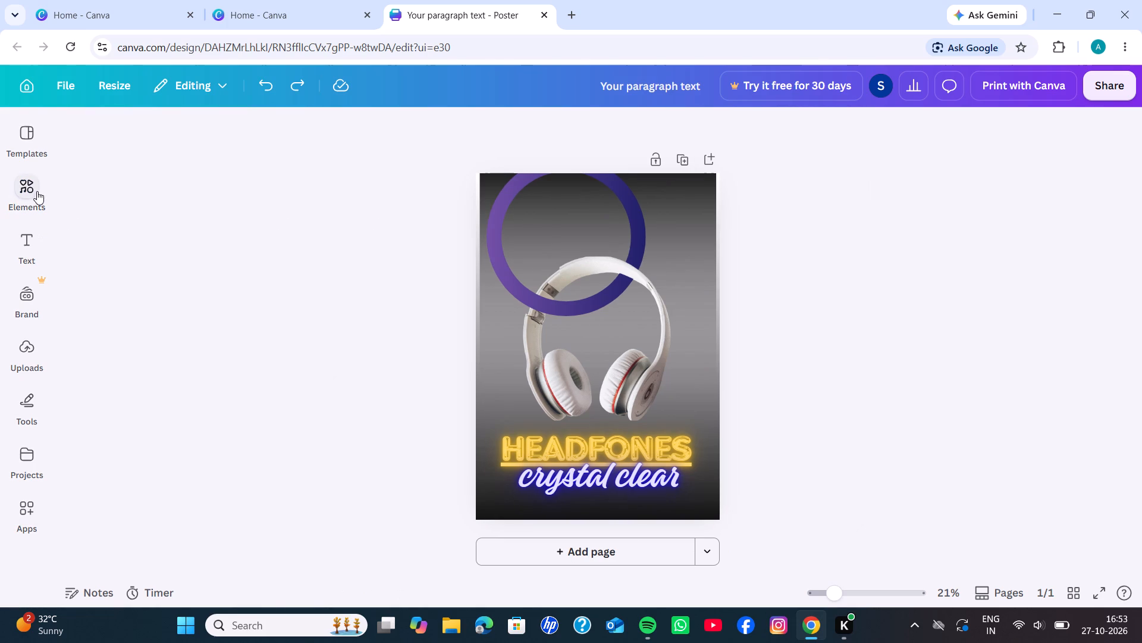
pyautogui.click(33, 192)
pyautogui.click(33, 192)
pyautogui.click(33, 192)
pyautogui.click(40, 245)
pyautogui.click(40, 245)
# Browse the 3D element categories for a decorative graphic that could suit the headphones poster.
pyautogui.click(36, 192)
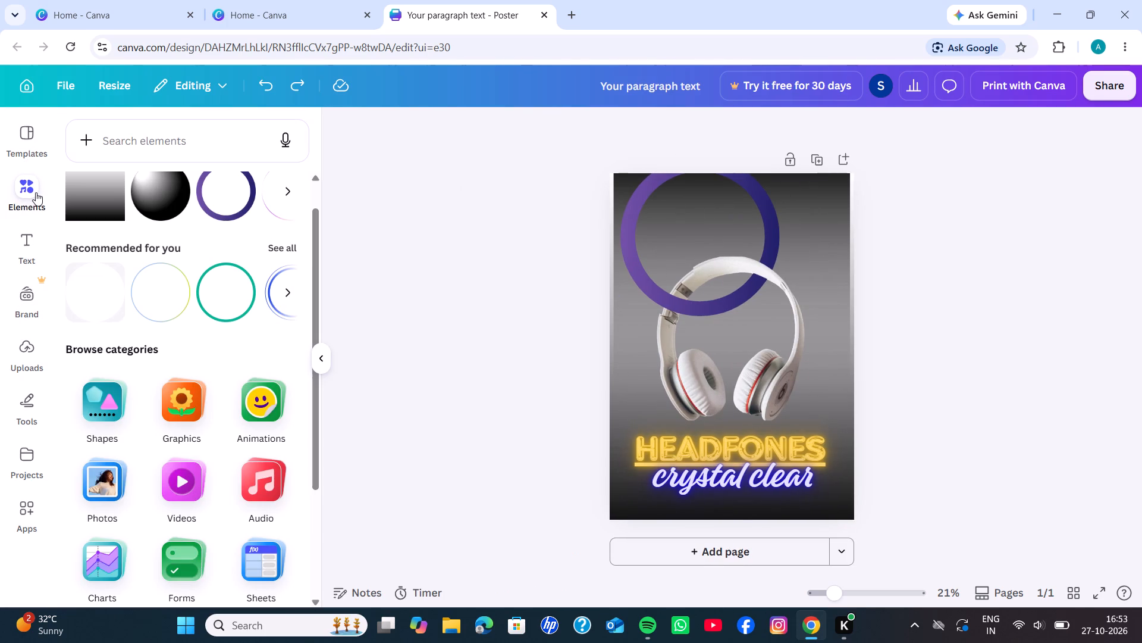
pyautogui.scroll(5, 121, 251)
pyautogui.scroll(-6, 121, 251)
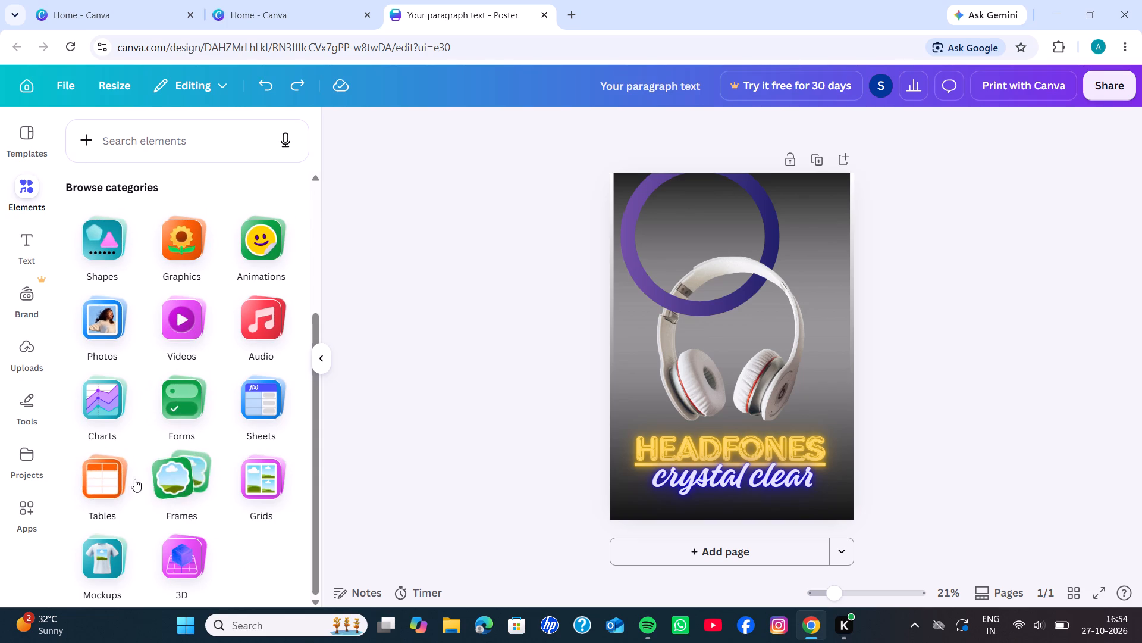
pyautogui.click(189, 549)
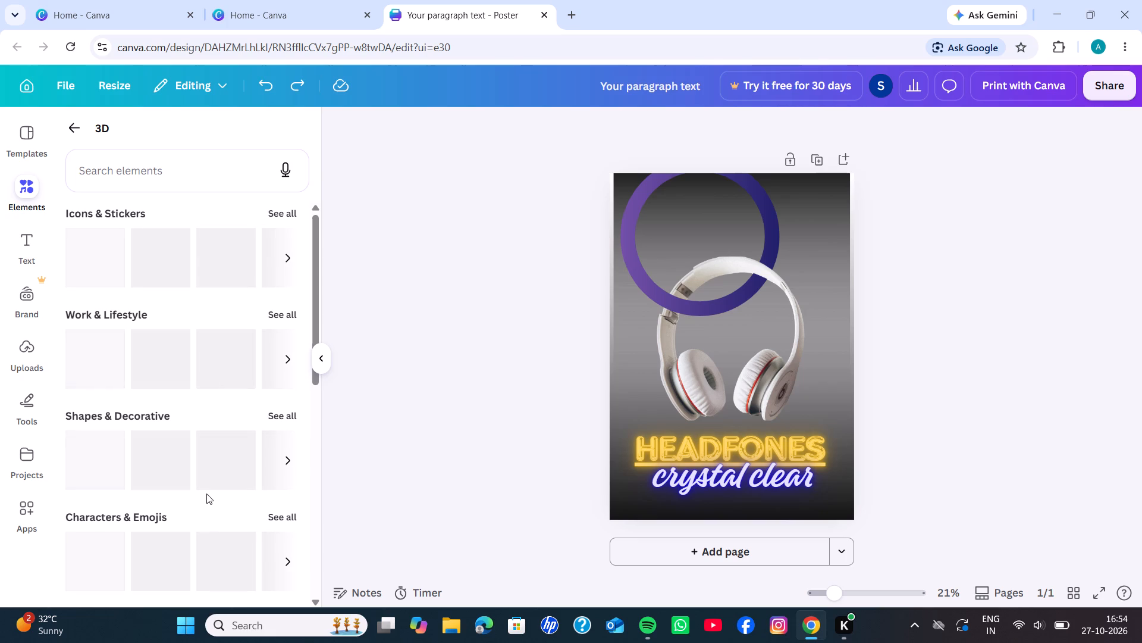
pyautogui.hscroll(5, 210, 434)
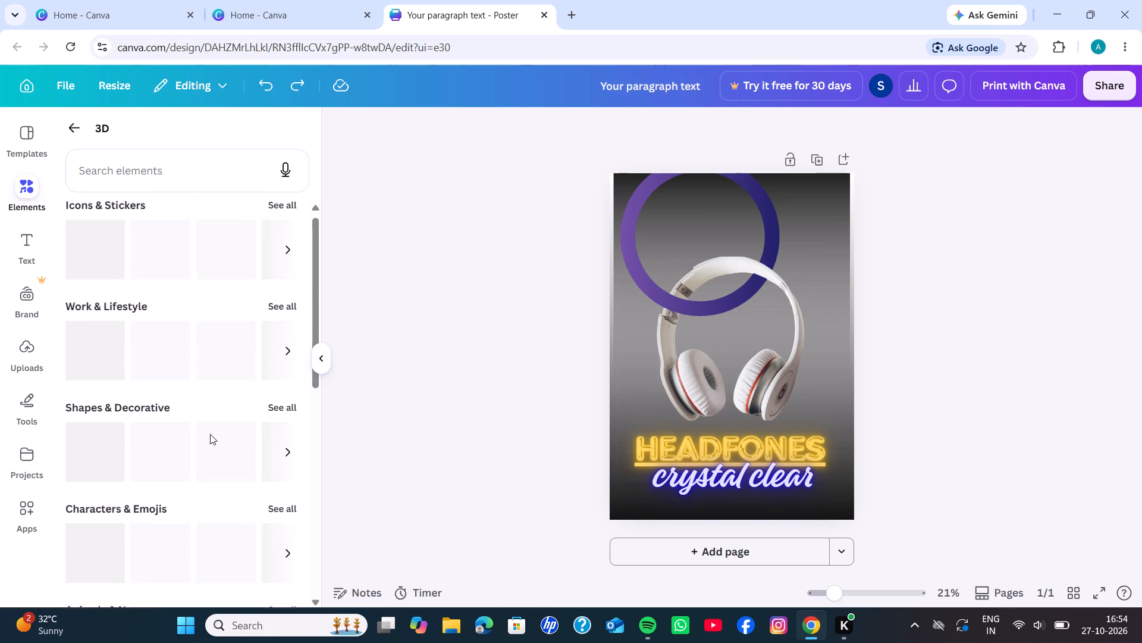
pyautogui.hscroll(1, 210, 434)
pyautogui.scroll(-3, 210, 434)
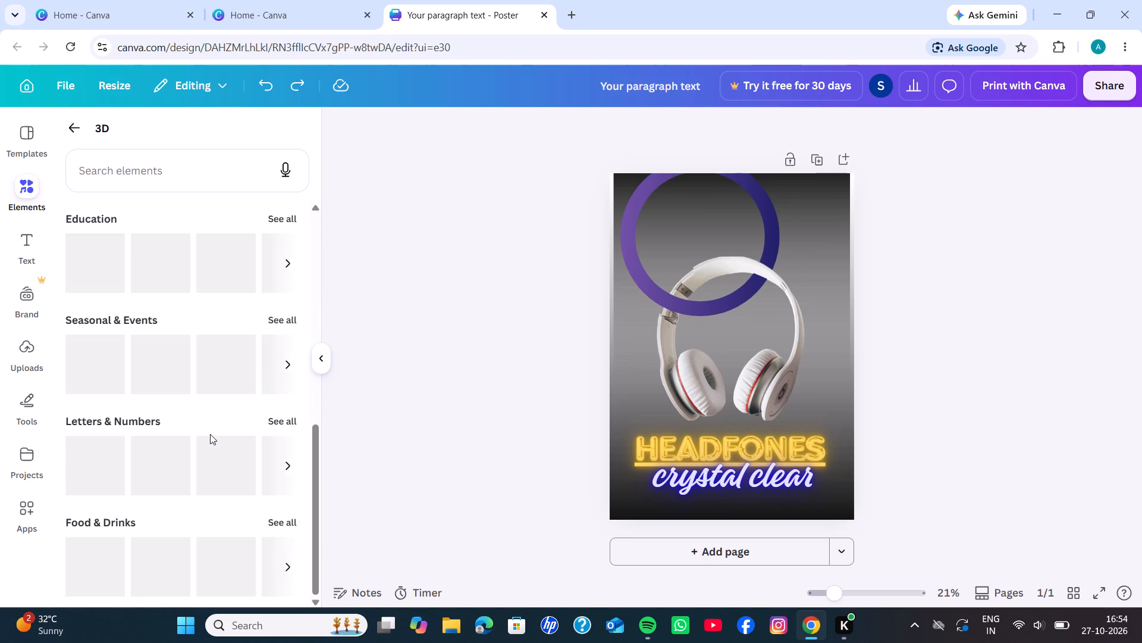
pyautogui.scroll(7, 210, 434)
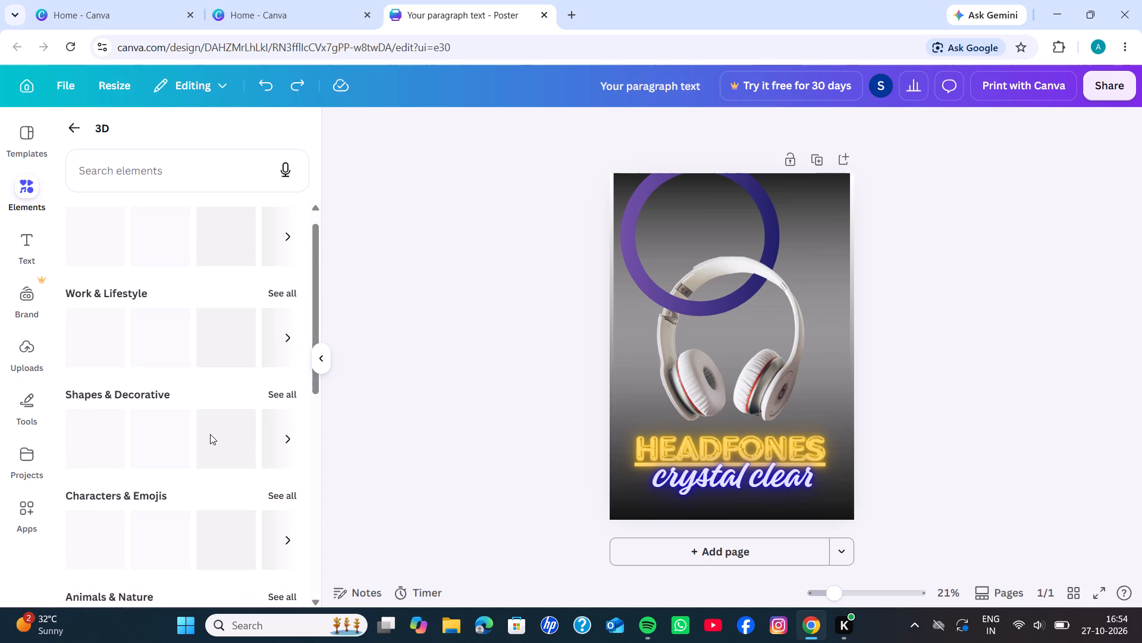
pyautogui.scroll(1, 210, 434)
pyautogui.scroll(-4, 210, 434)
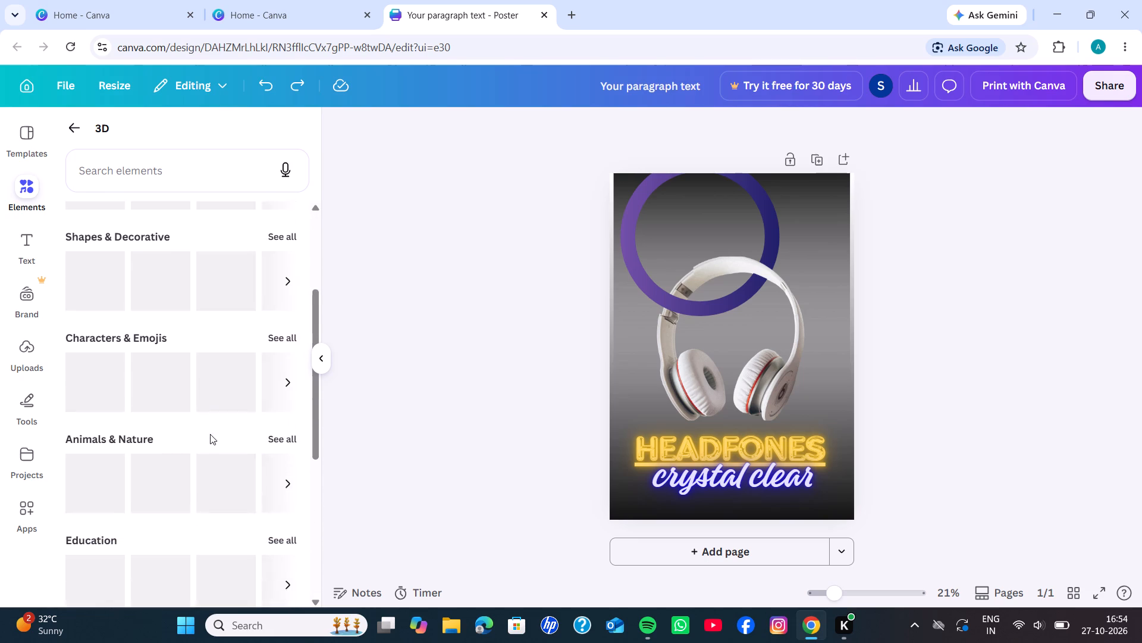
pyautogui.scroll(-1, 210, 434)
pyautogui.scroll(5, 210, 434)
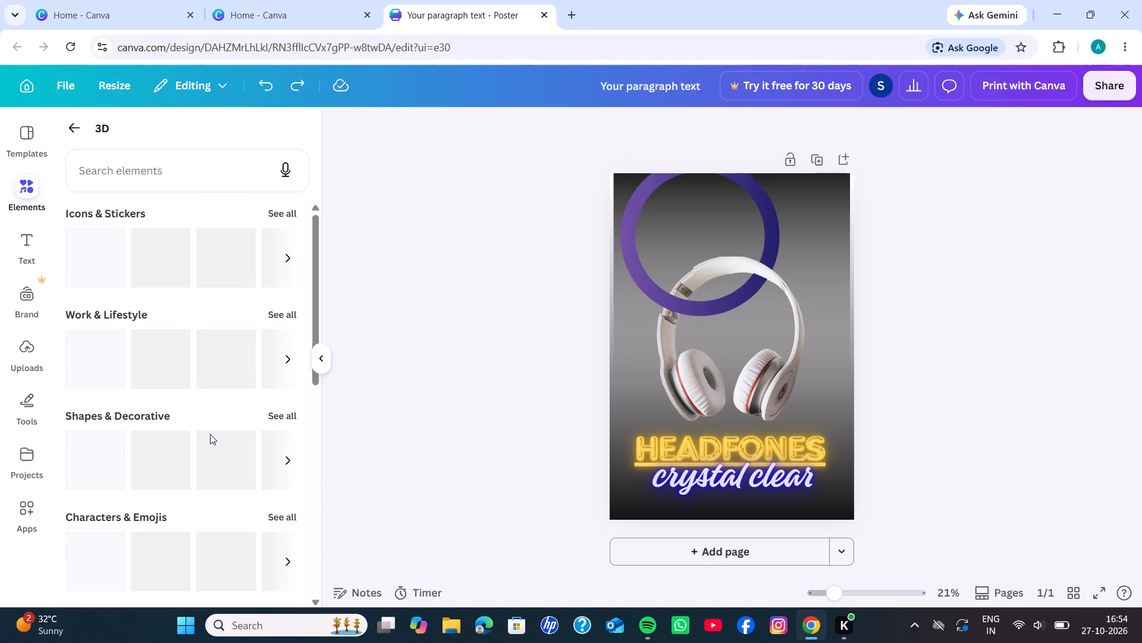
pyautogui.scroll(3, 210, 434)
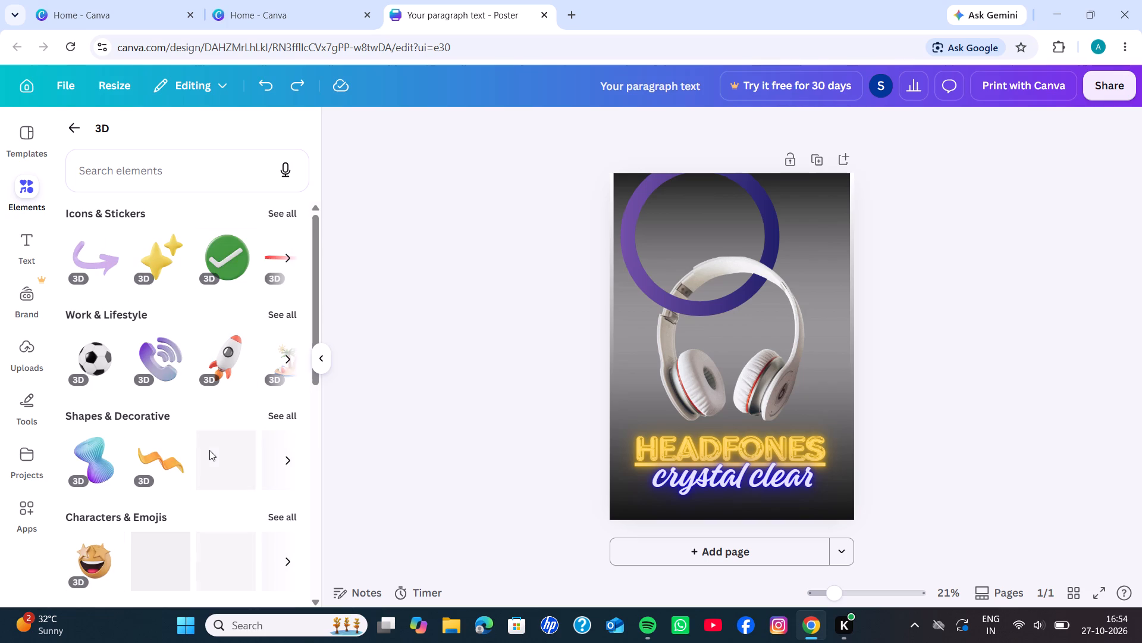
pyautogui.scroll(-2, 209, 450)
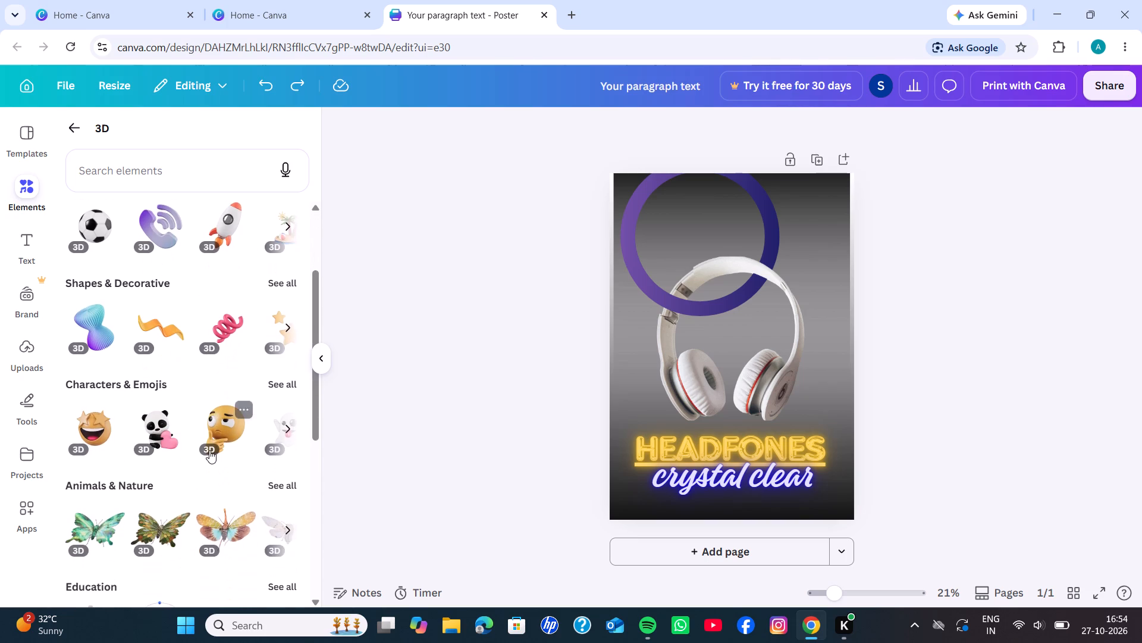
pyautogui.scroll(-4, 209, 450)
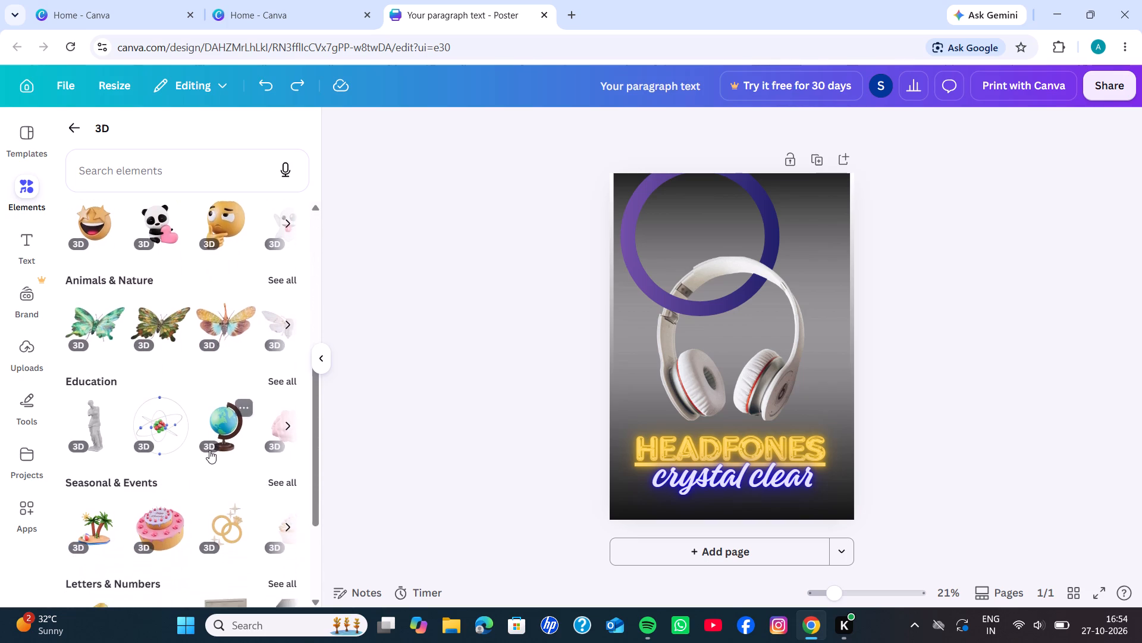
pyautogui.scroll(-4, 209, 450)
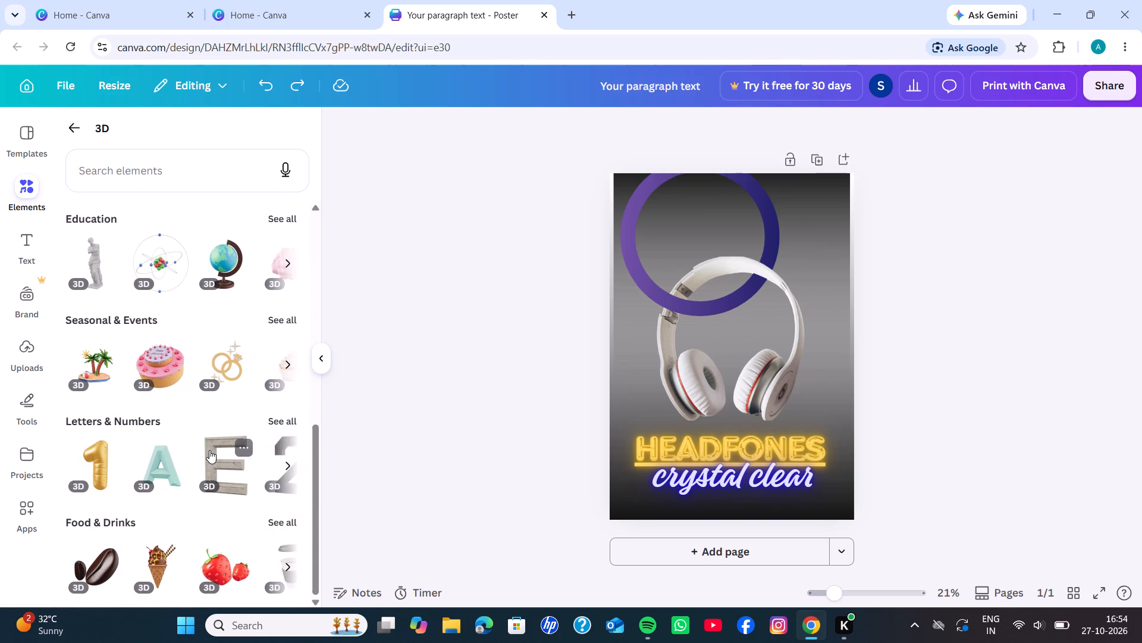
pyautogui.scroll(-1, 209, 450)
pyautogui.scroll(5, 209, 450)
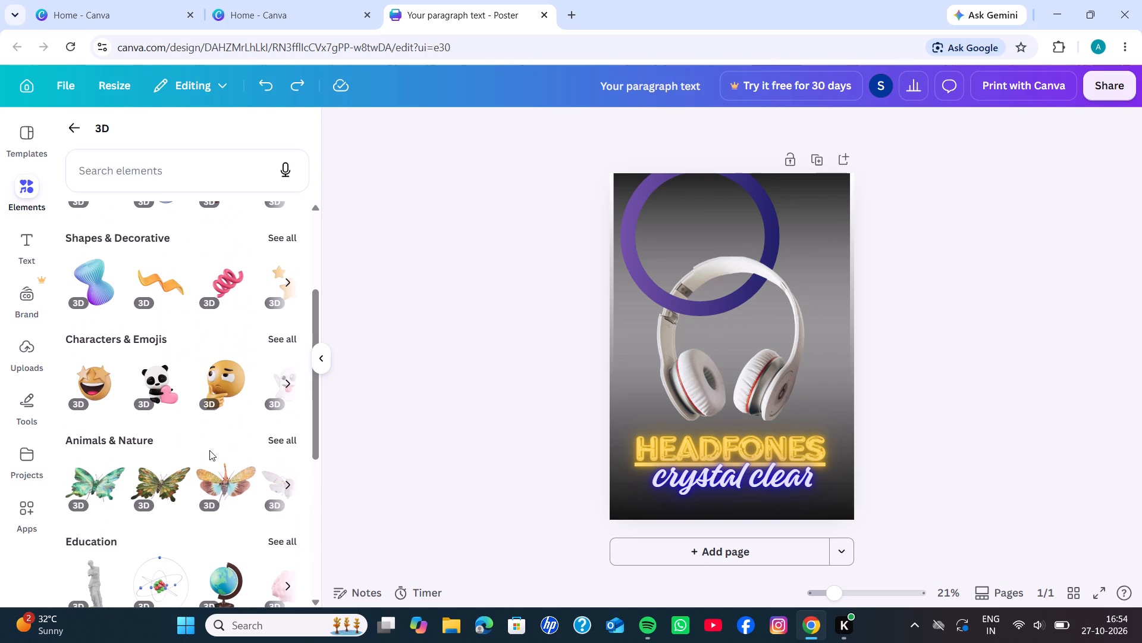
pyautogui.scroll(5, 259, 424)
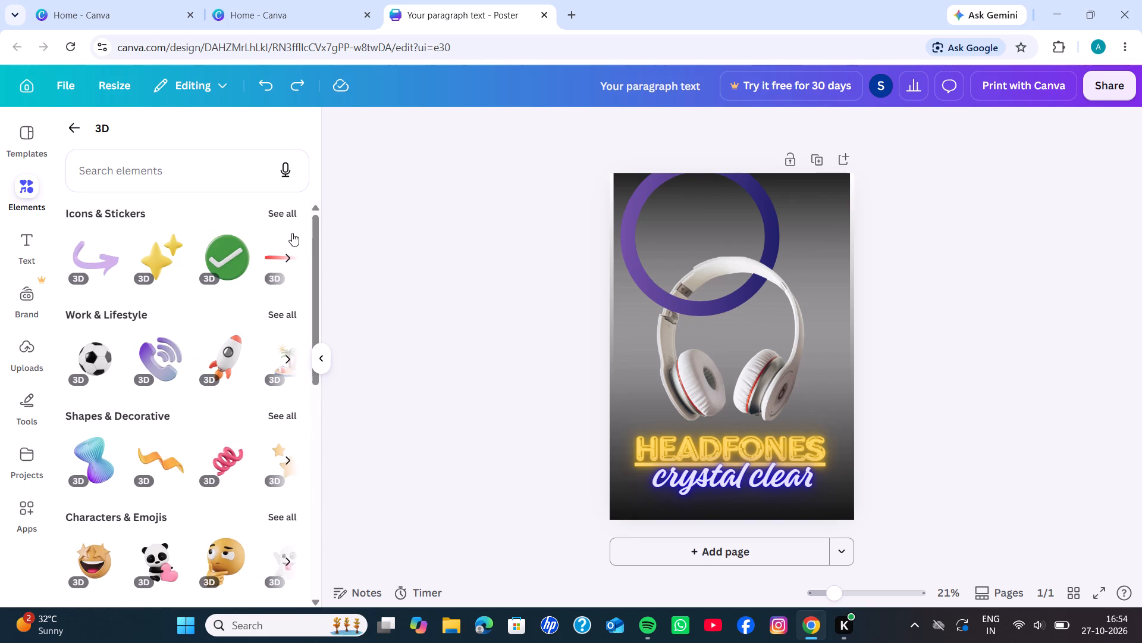
# Look through the full 3D Icons & Stickers collection for an icon that fits the headphones poster.
pyautogui.click(287, 205)
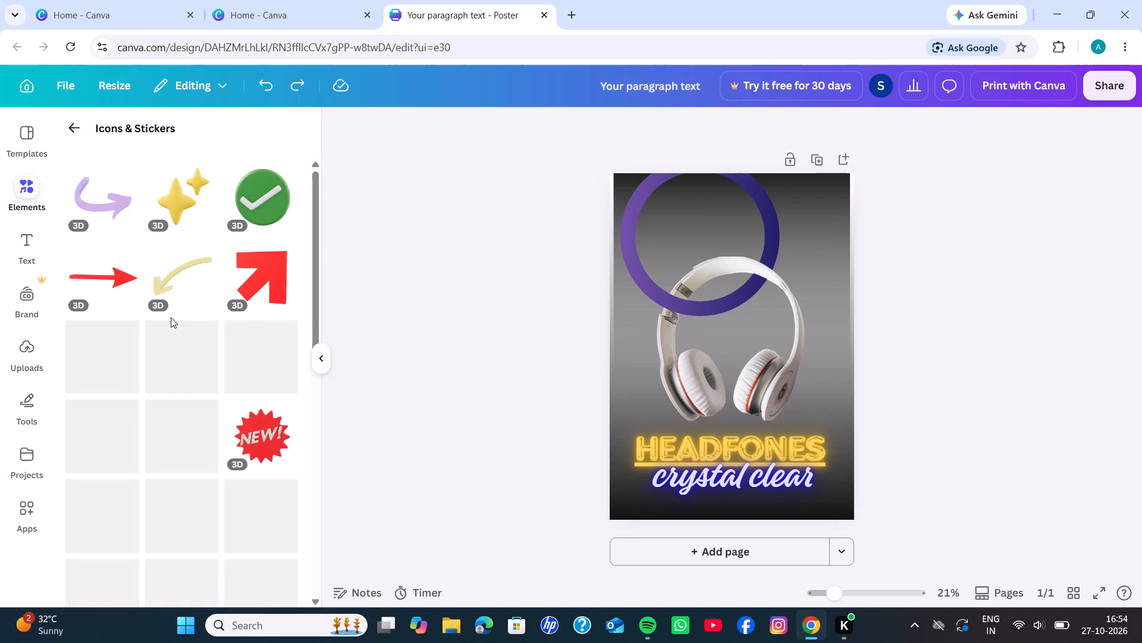
pyautogui.hscroll(1, 164, 324)
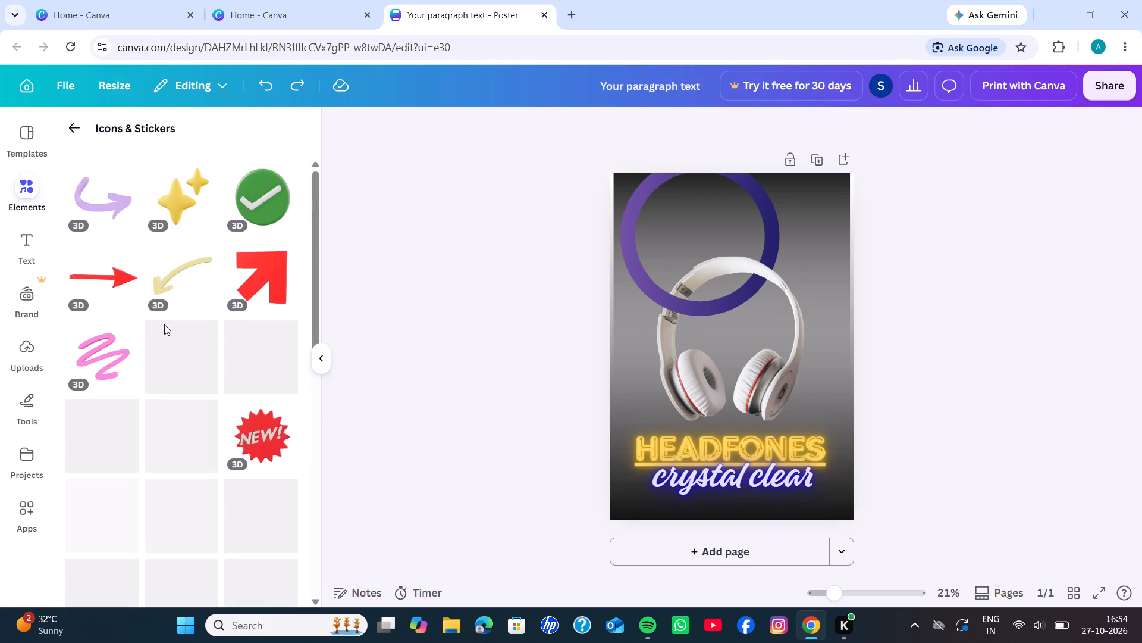
pyautogui.hscroll(2, 164, 324)
pyautogui.scroll(-1, 164, 324)
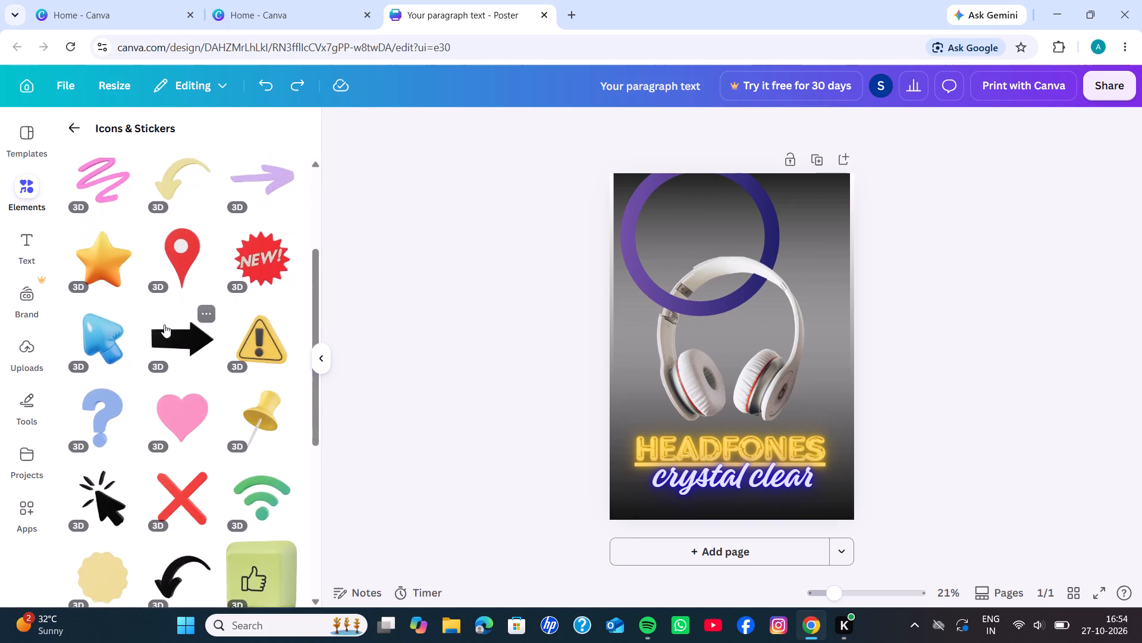
pyautogui.scroll(-4, 164, 324)
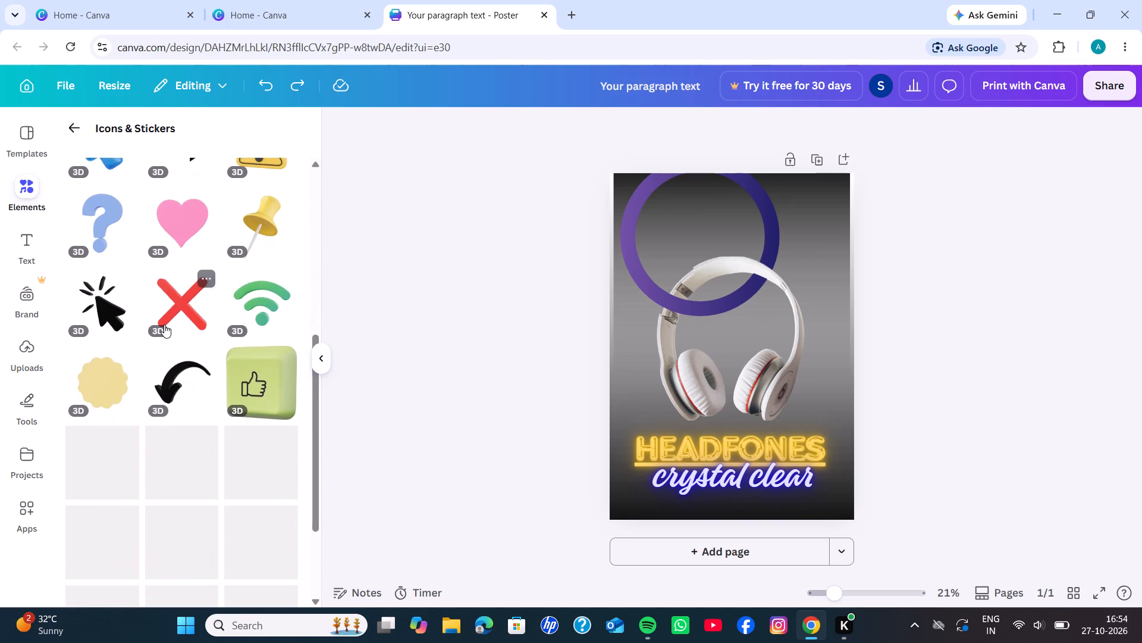
pyautogui.scroll(-2, 164, 324)
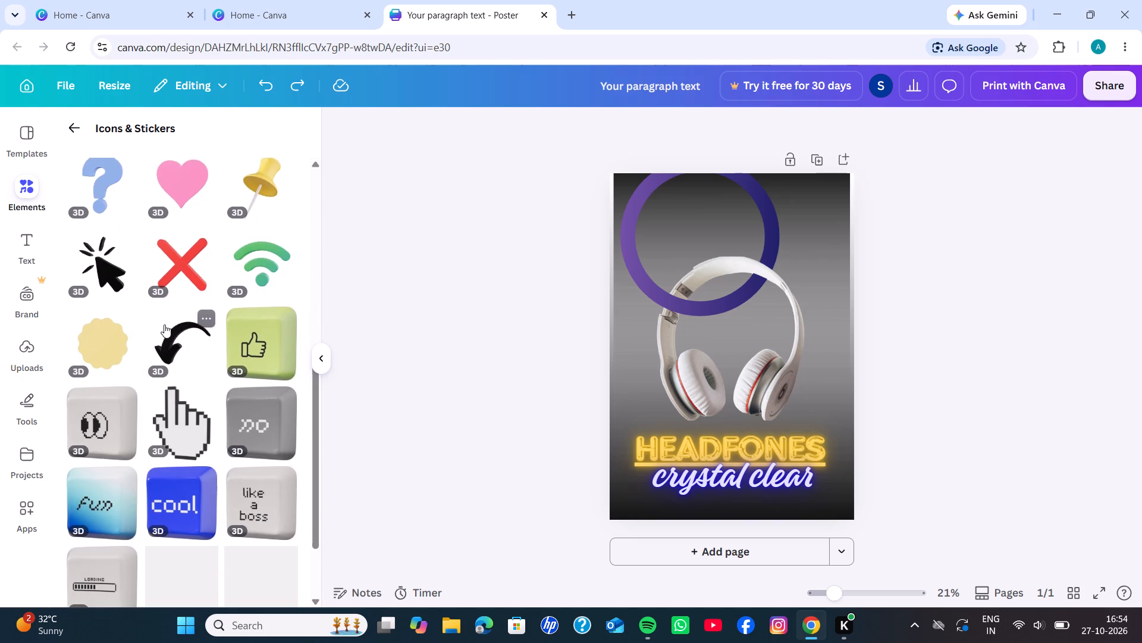
pyautogui.scroll(-3, 164, 324)
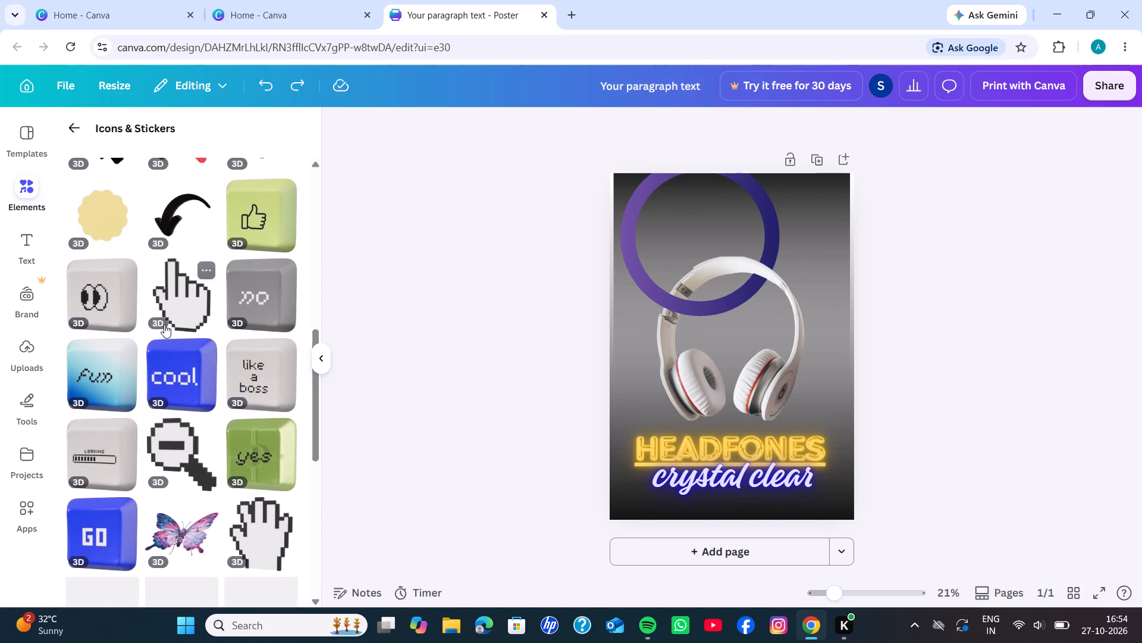
pyautogui.scroll(-2, 164, 324)
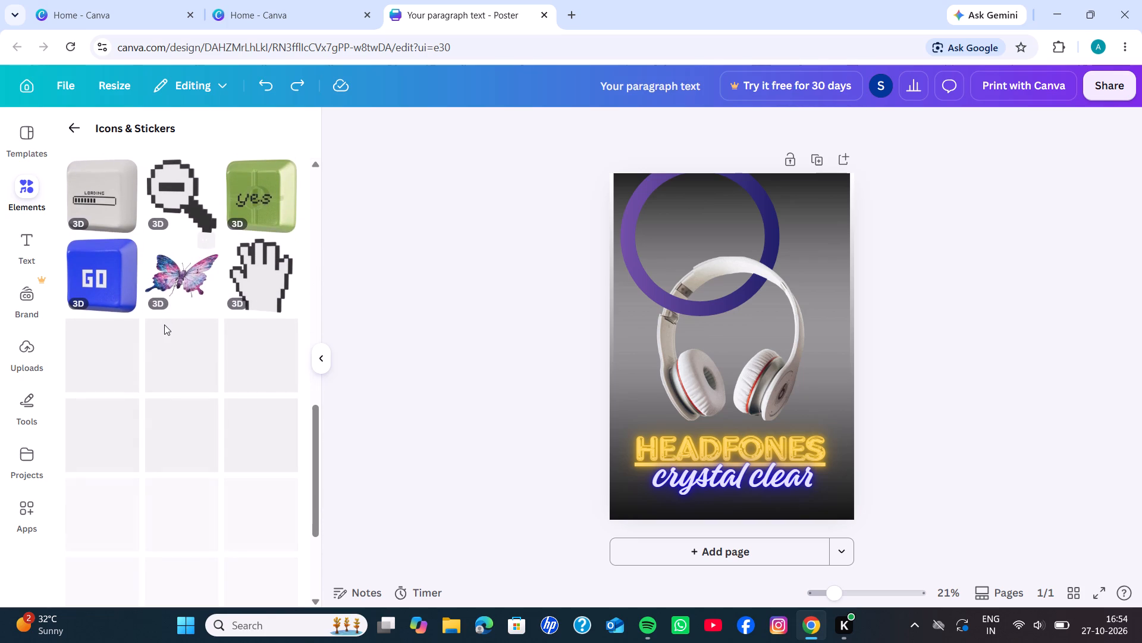
pyautogui.scroll(-2, 164, 324)
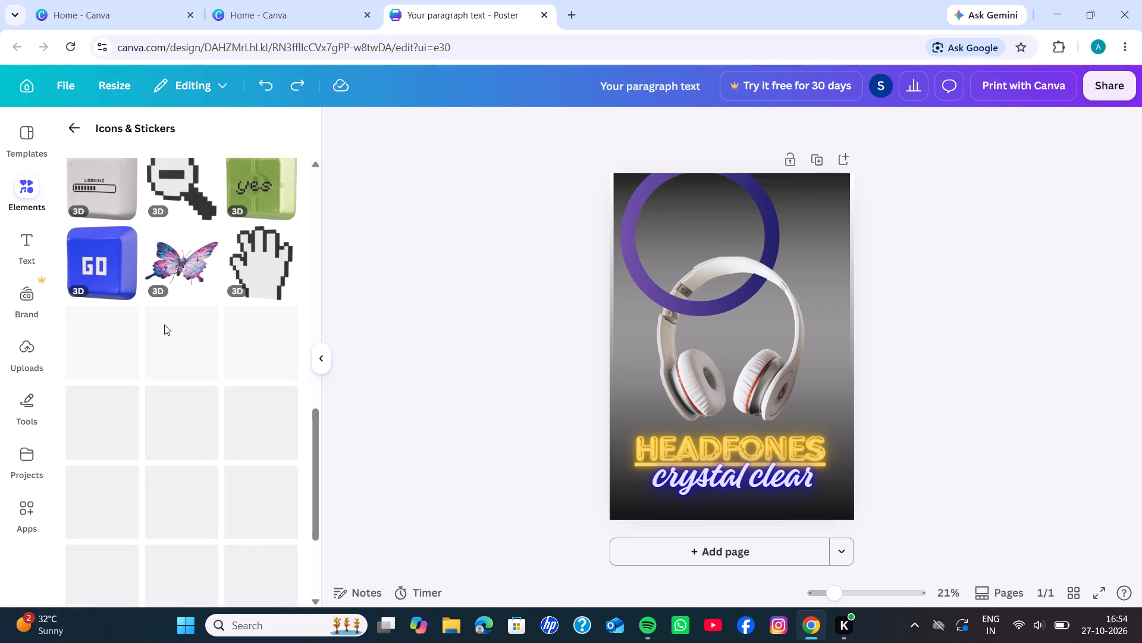
pyautogui.scroll(-1, 164, 324)
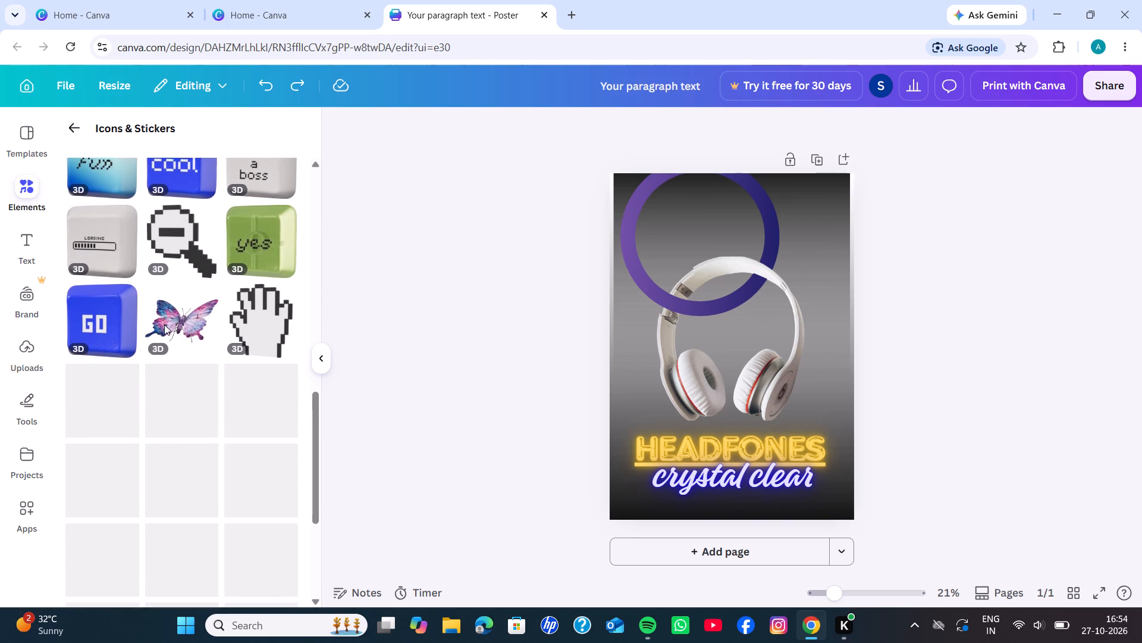
pyautogui.scroll(-2, 164, 324)
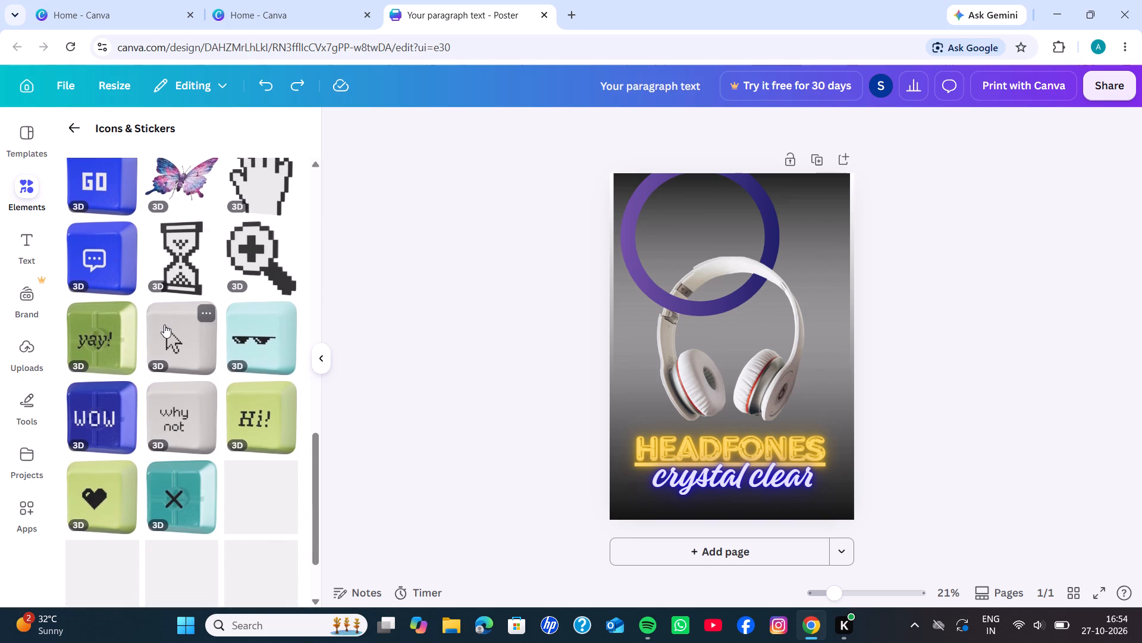
pyautogui.scroll(-2, 164, 324)
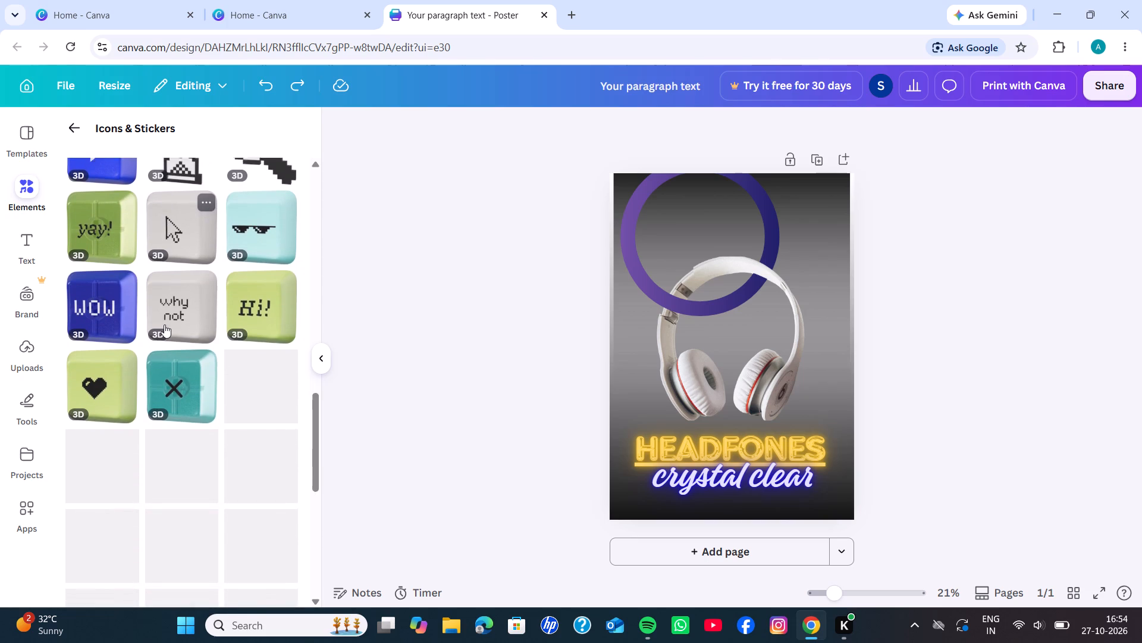
pyautogui.scroll(-3, 164, 324)
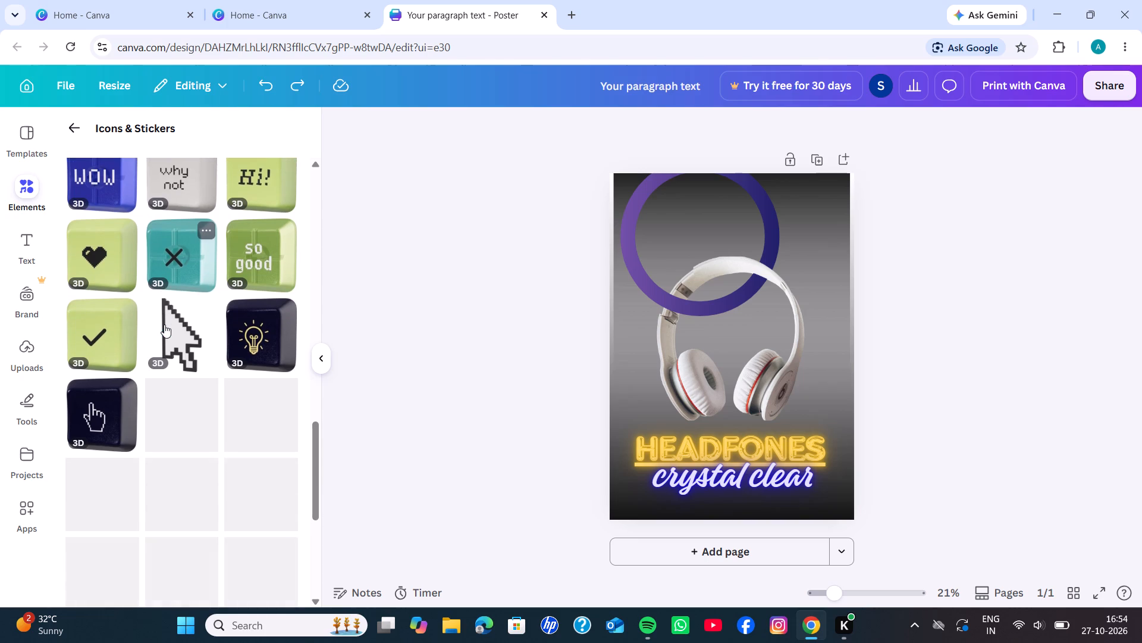
pyautogui.scroll(-2, 164, 324)
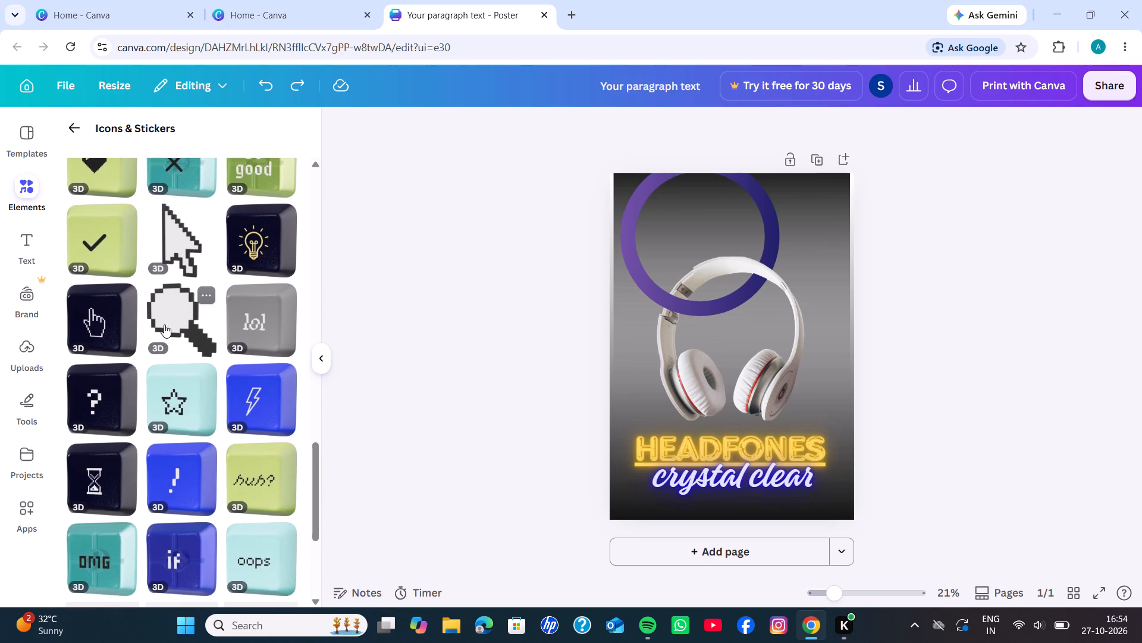
pyautogui.scroll(-4, 164, 324)
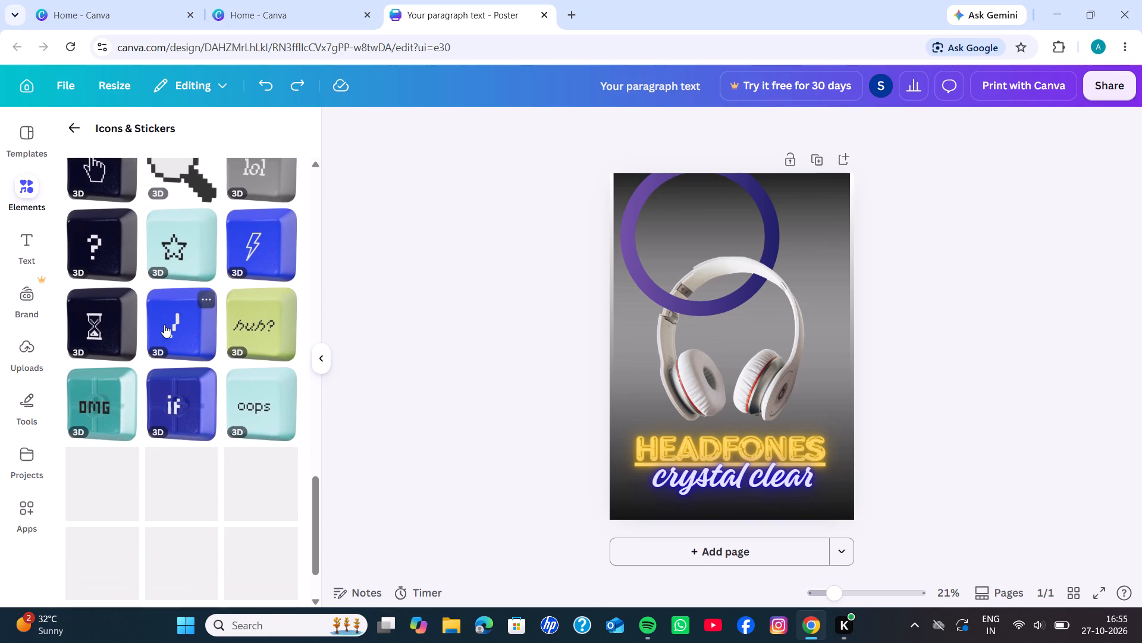
pyautogui.scroll(-2, 164, 324)
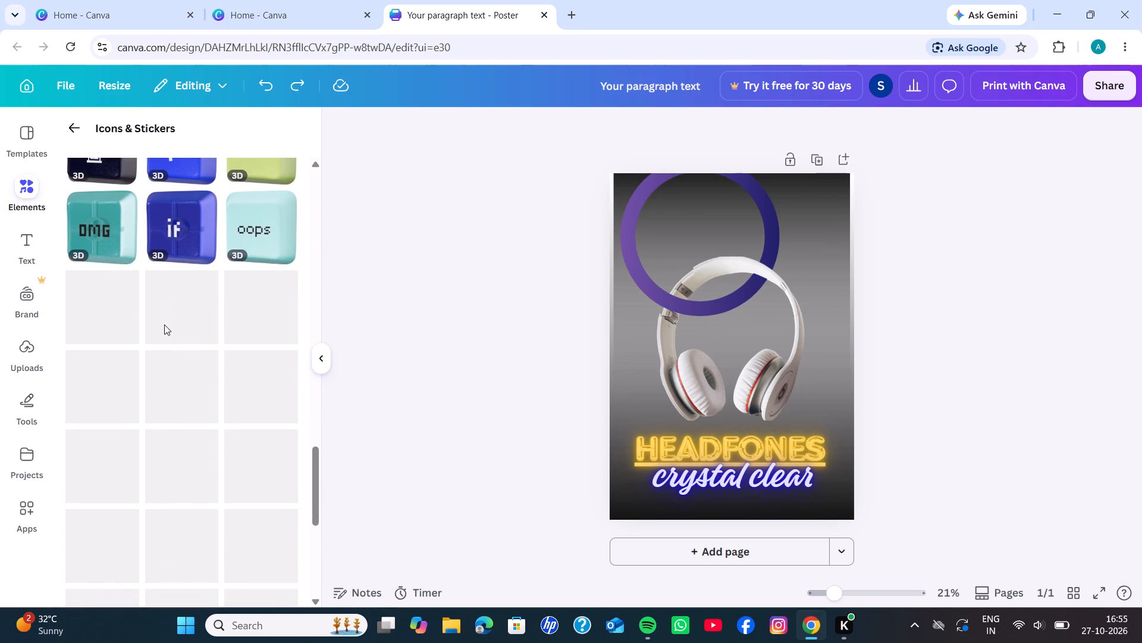
pyautogui.scroll(-1, 164, 324)
pyautogui.scroll(1, 164, 324)
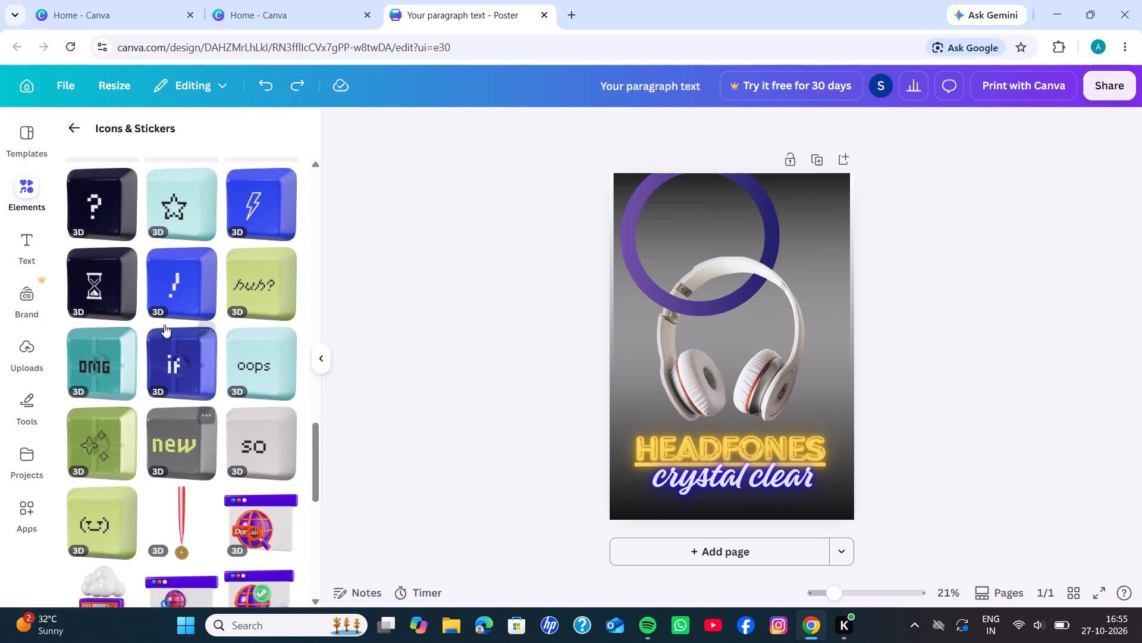
pyautogui.scroll(1, 164, 324)
pyautogui.scroll(-5, 164, 324)
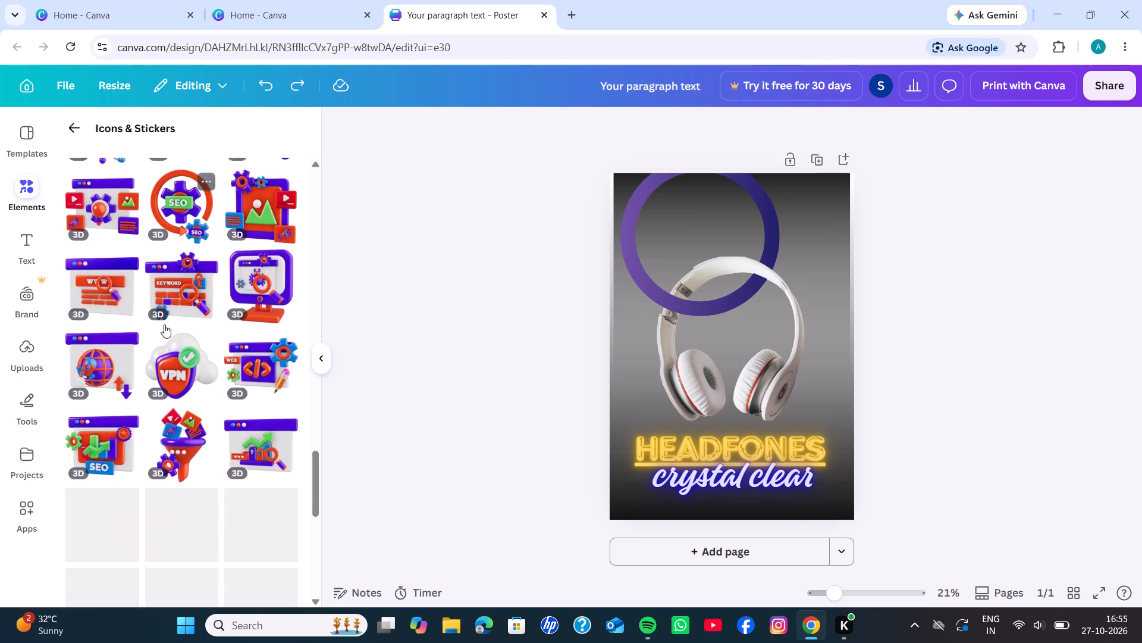
pyautogui.scroll(-2, 164, 324)
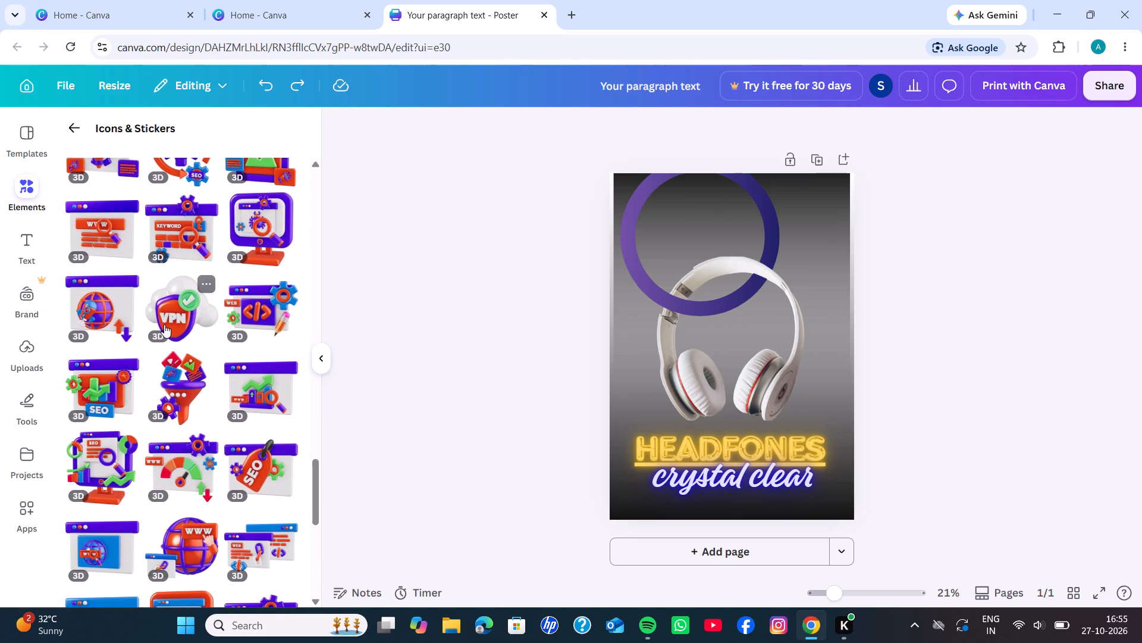
pyautogui.scroll(-3, 164, 324)
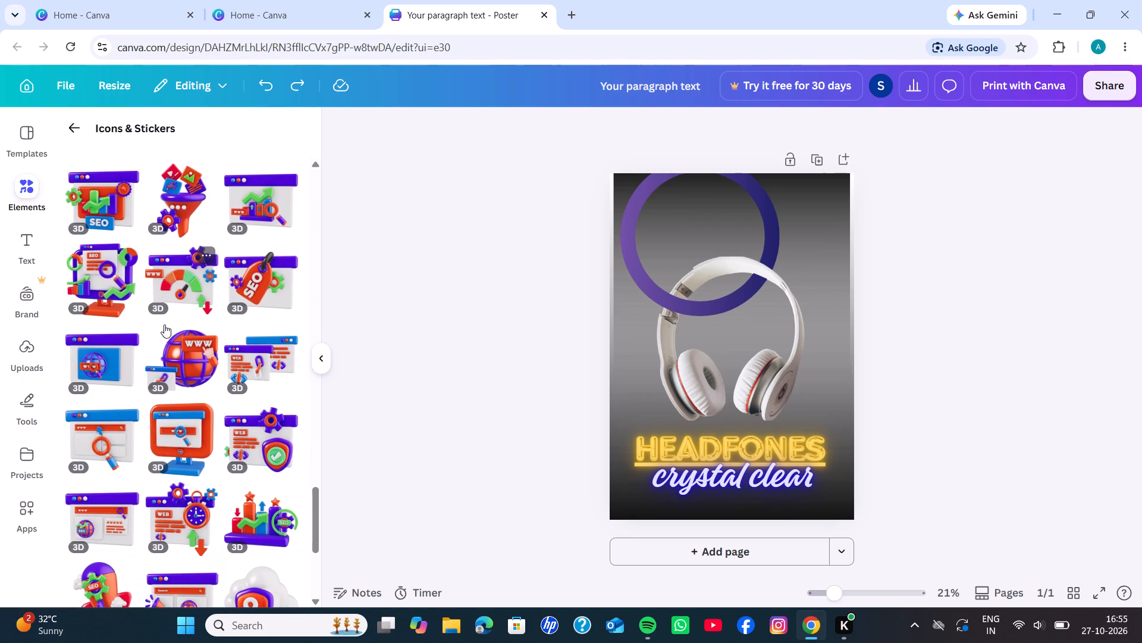
# Look through the remaining 3D Icons & Stickers for one that suits the headphones poster, and return to the 3D categories.
pyautogui.scroll(-4, 164, 324)
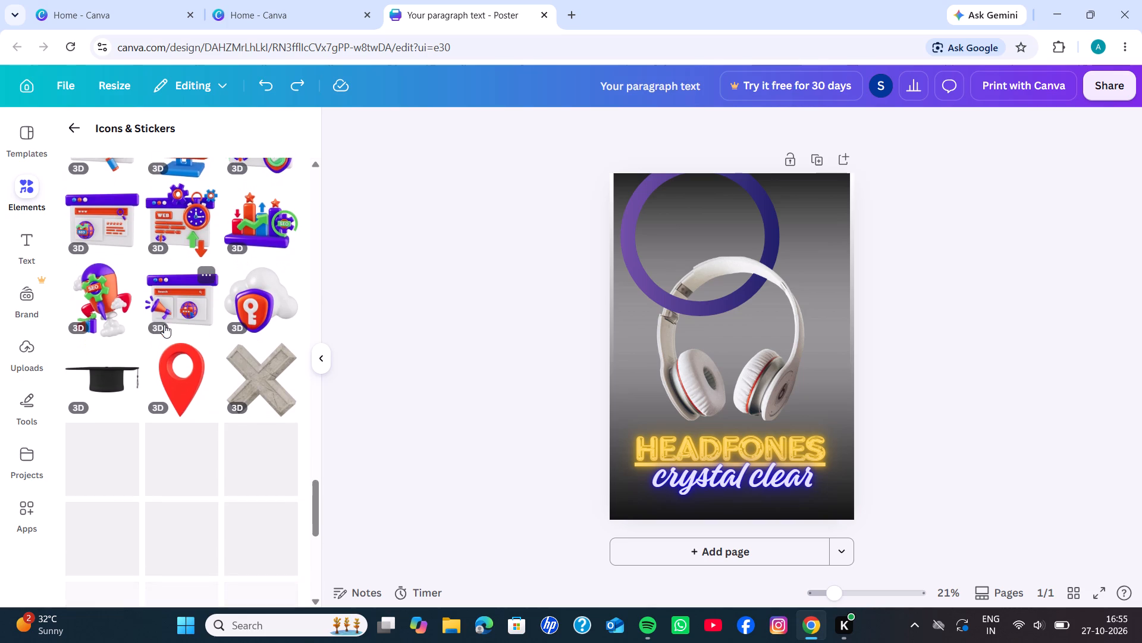
pyautogui.scroll(-2, 164, 324)
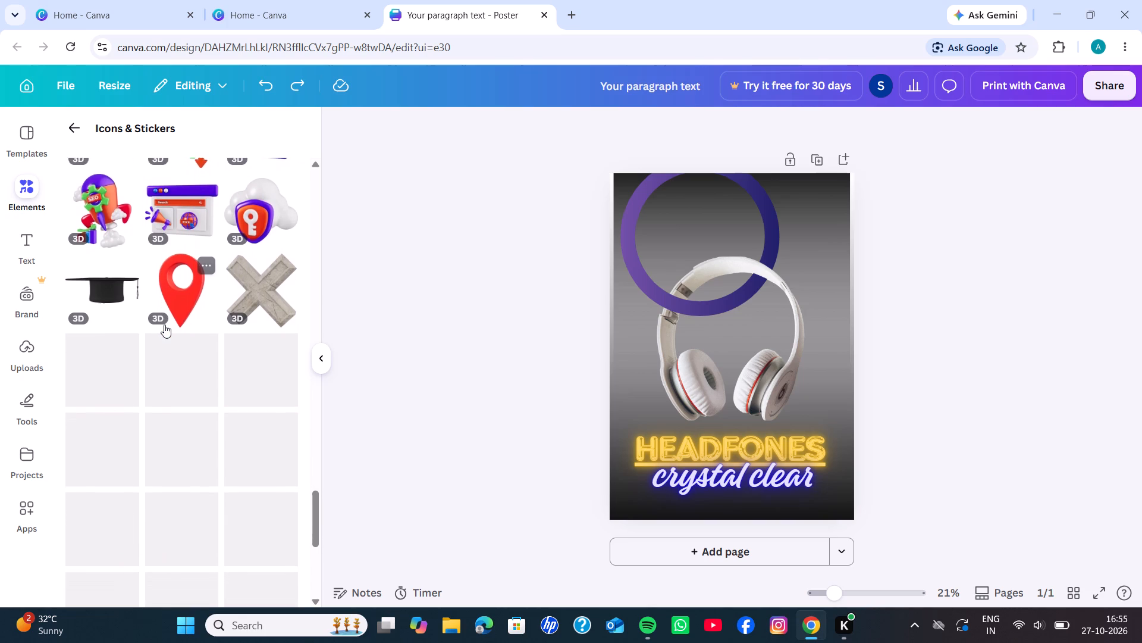
pyautogui.scroll(-2, 164, 324)
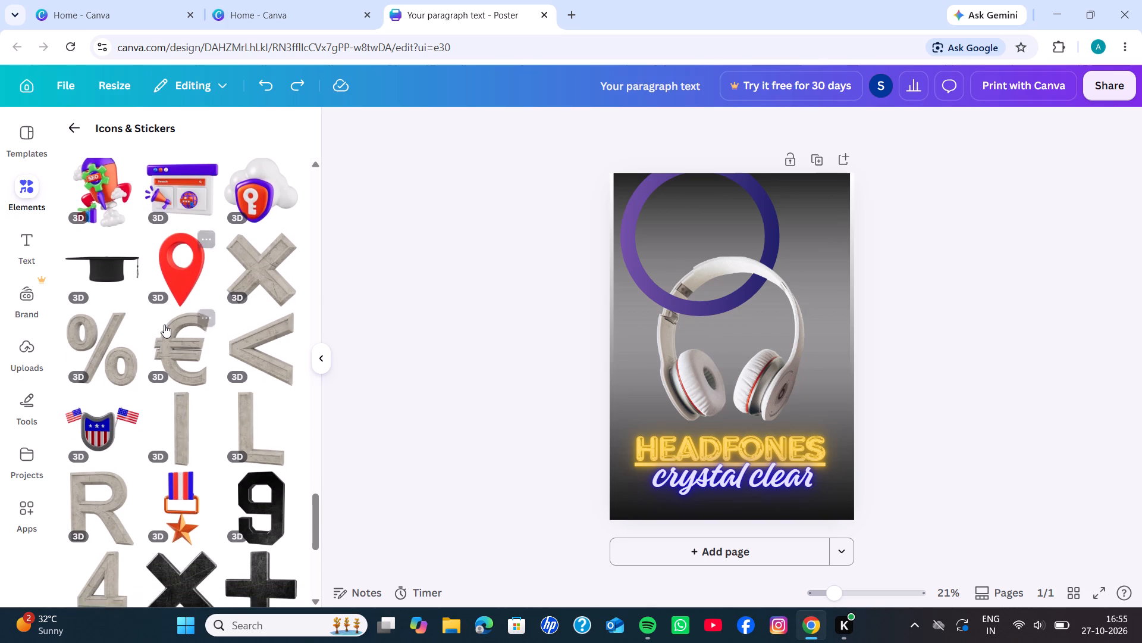
pyautogui.scroll(-3, 164, 324)
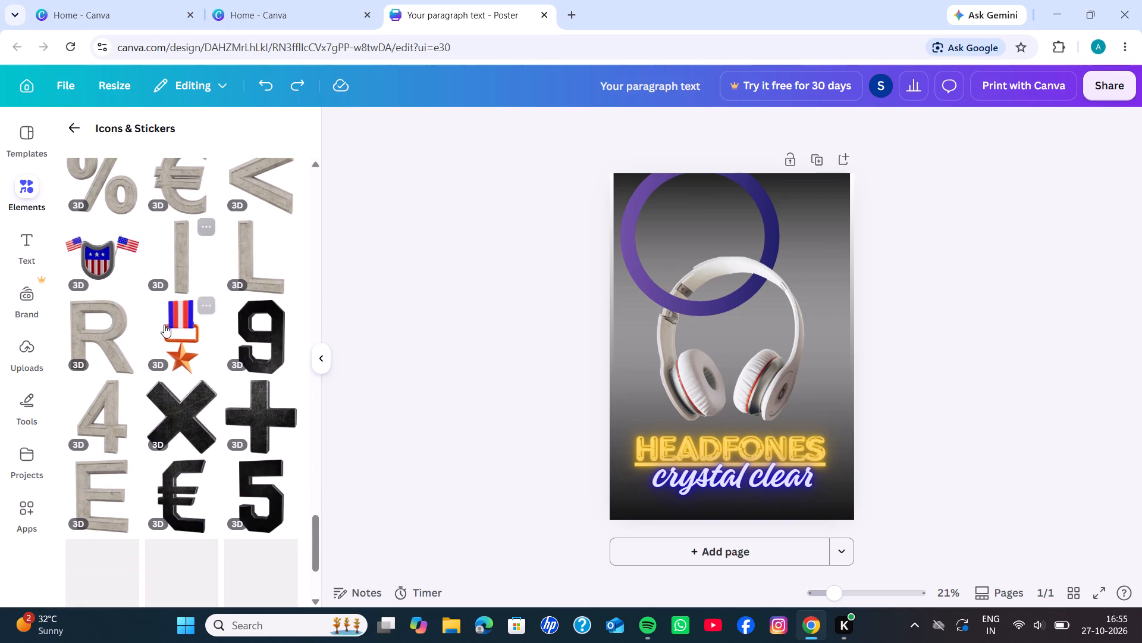
pyautogui.scroll(-3, 164, 324)
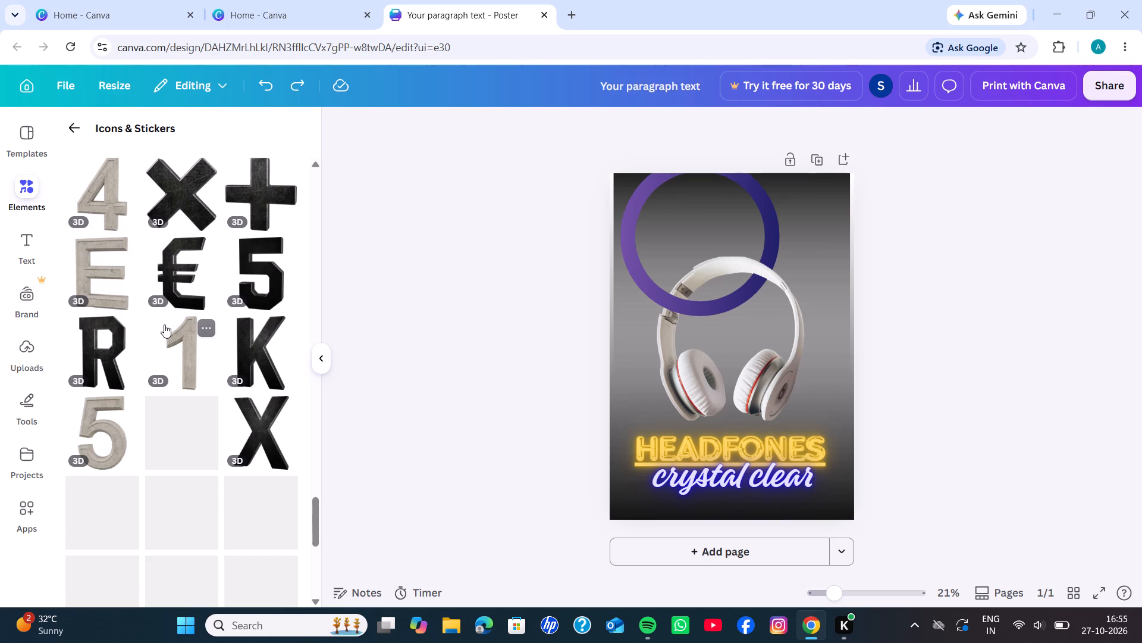
pyautogui.scroll(-3, 164, 324)
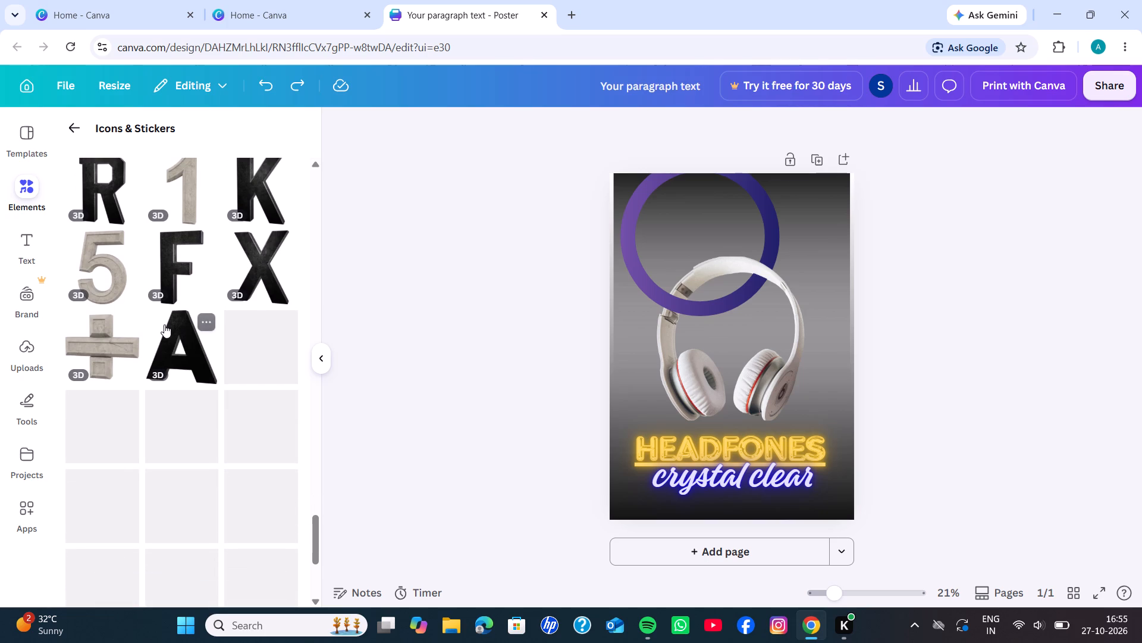
pyautogui.scroll(-2, 164, 324)
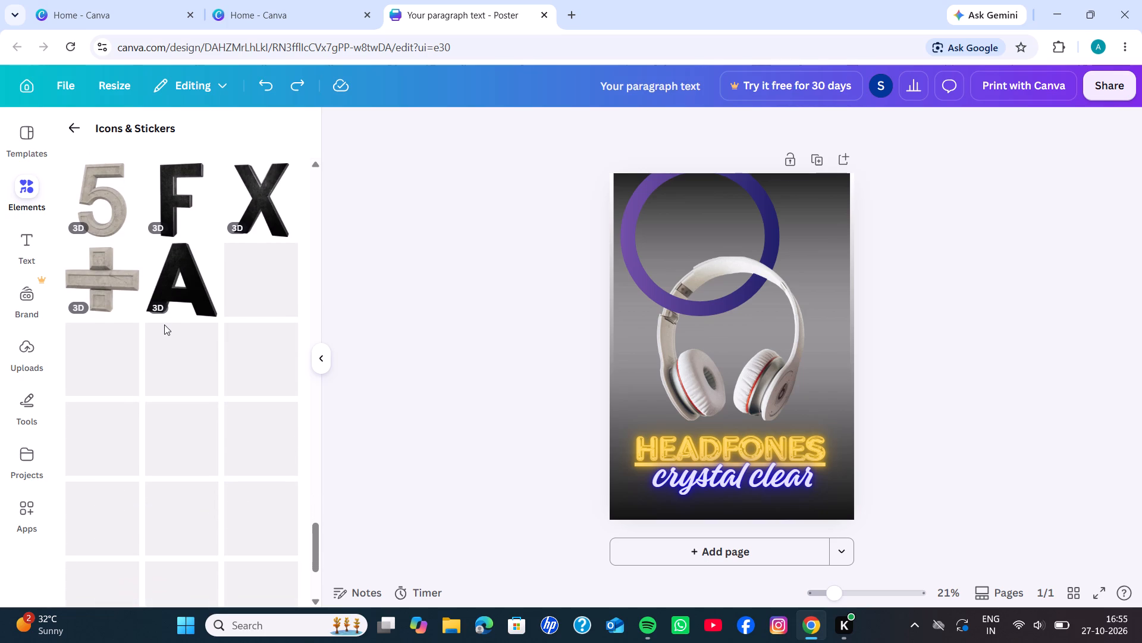
pyautogui.scroll(-2, 164, 324)
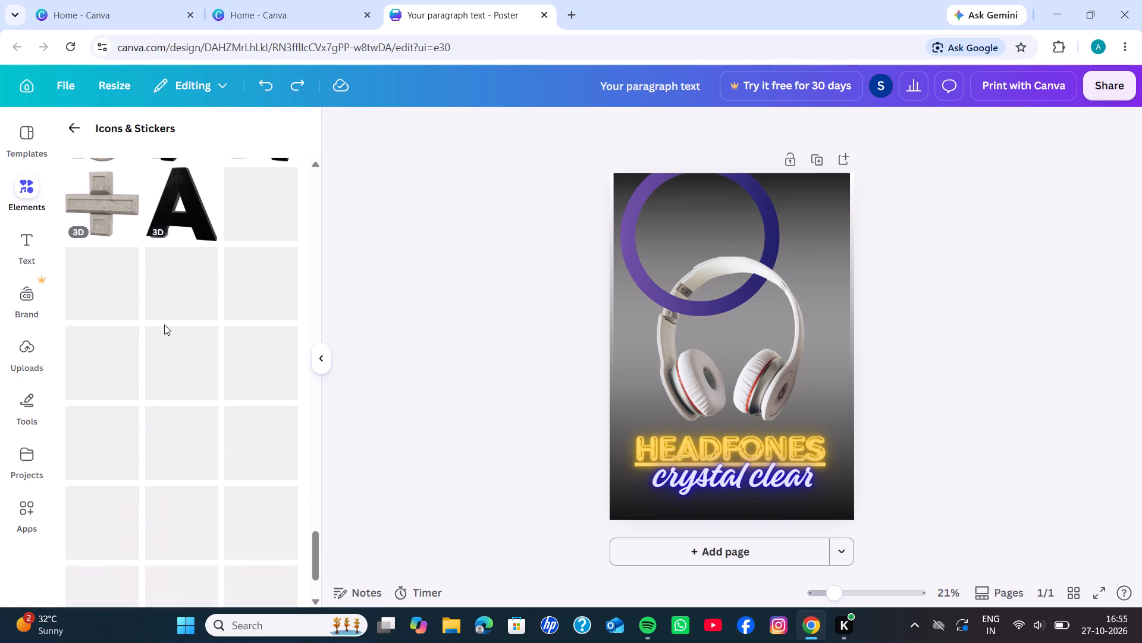
pyautogui.scroll(-1, 164, 324)
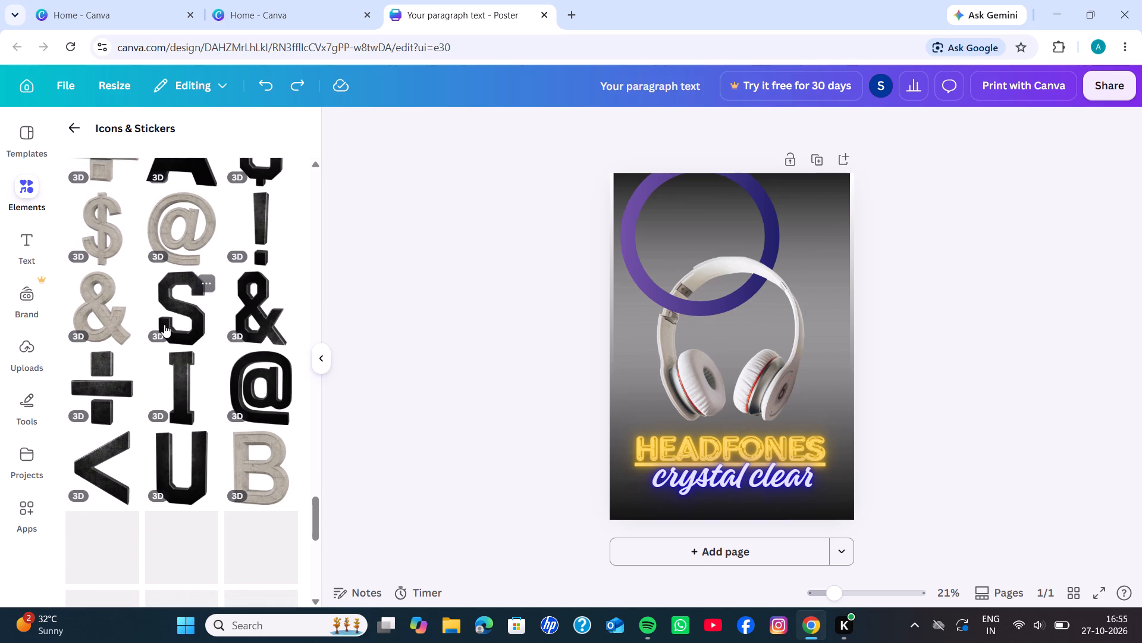
pyautogui.scroll(-4, 164, 324)
pyautogui.hscroll(1, 164, 324)
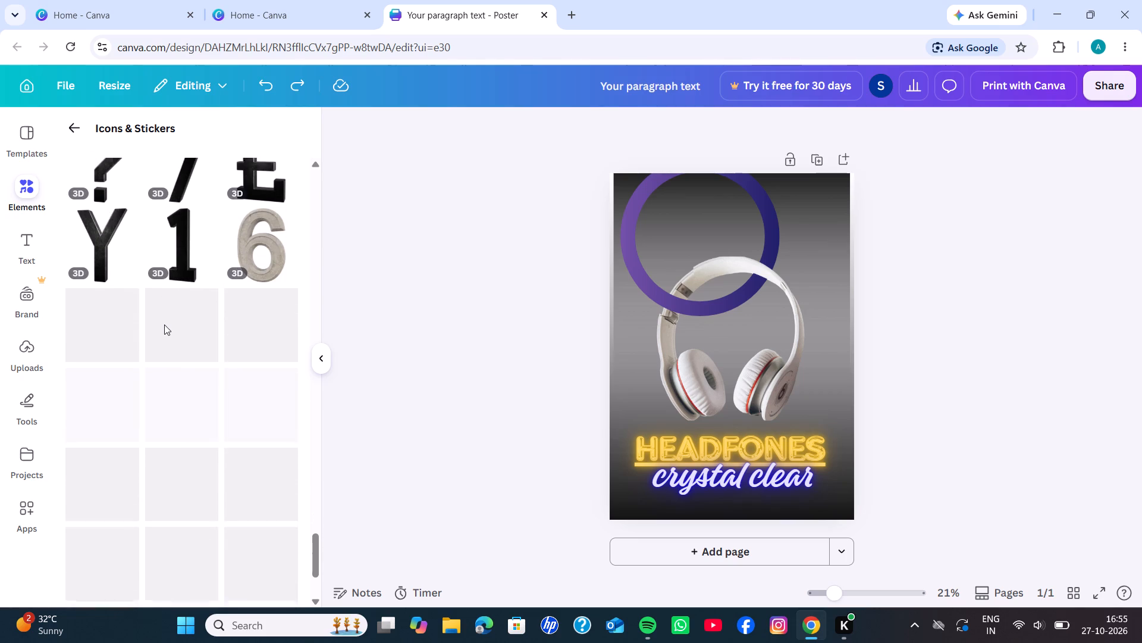
pyautogui.hscroll(1, 164, 324)
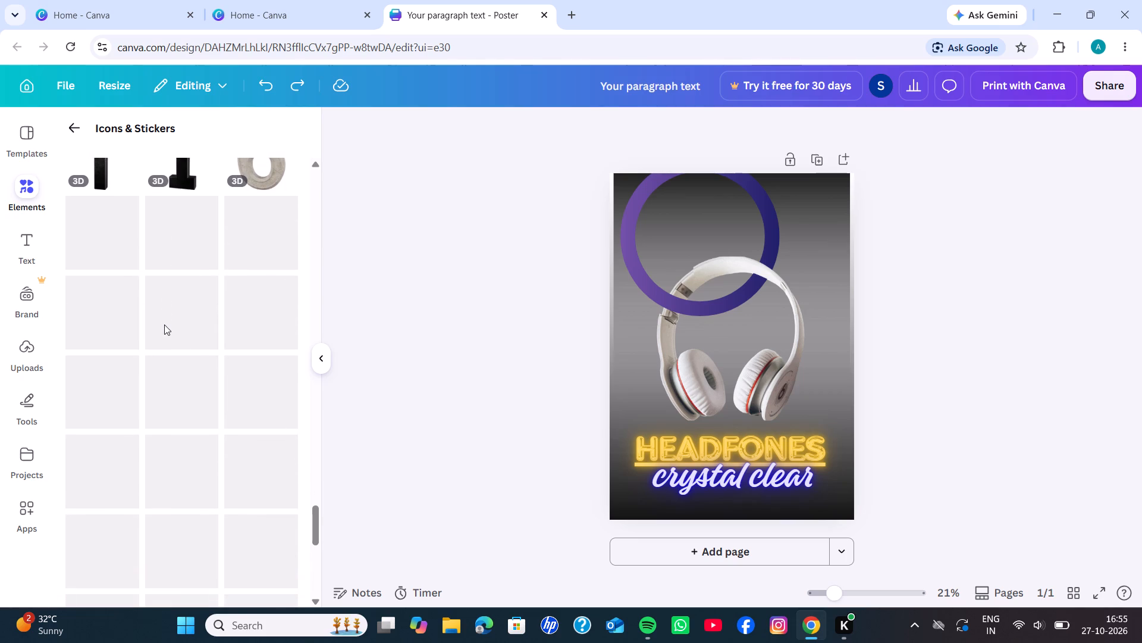
pyautogui.hscroll(2, 164, 324)
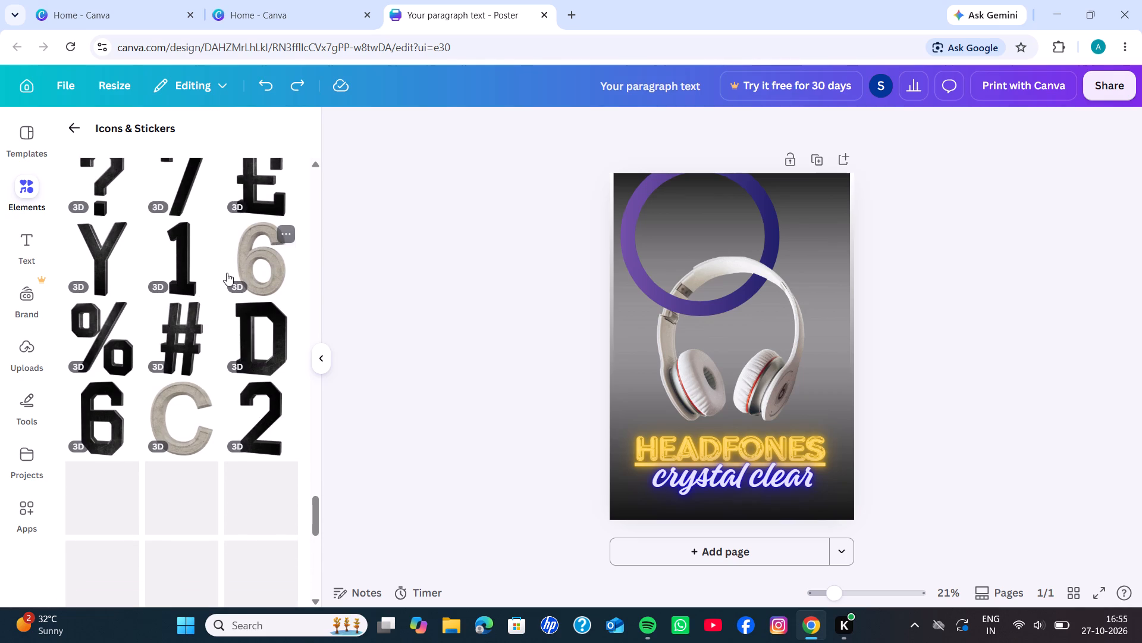
pyautogui.scroll(-1, 227, 273)
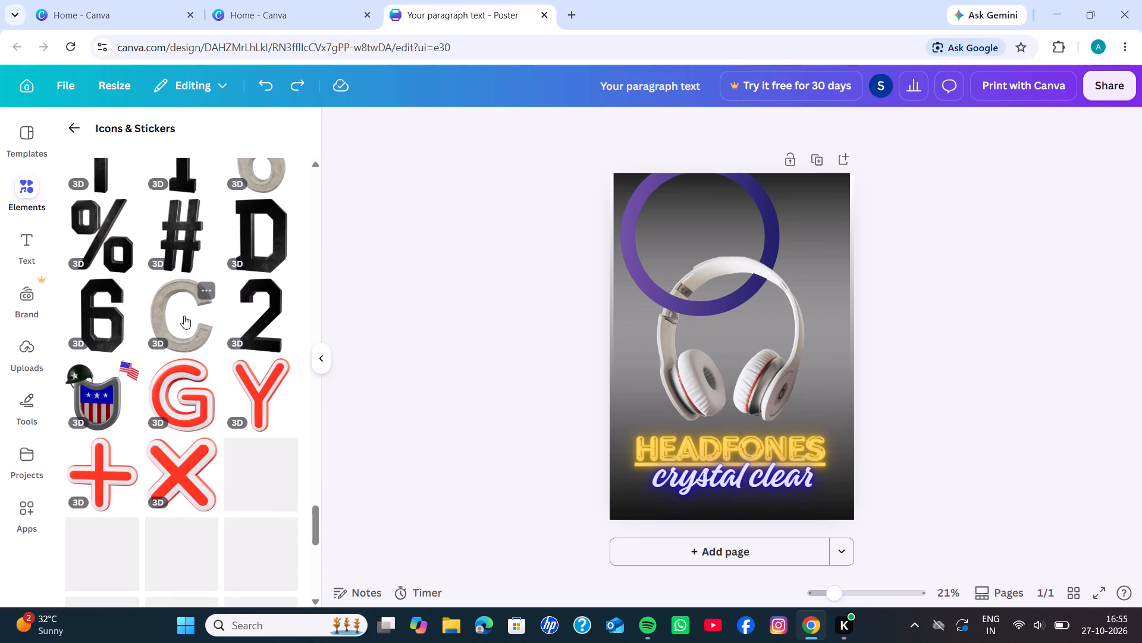
pyautogui.scroll(-4, 189, 296)
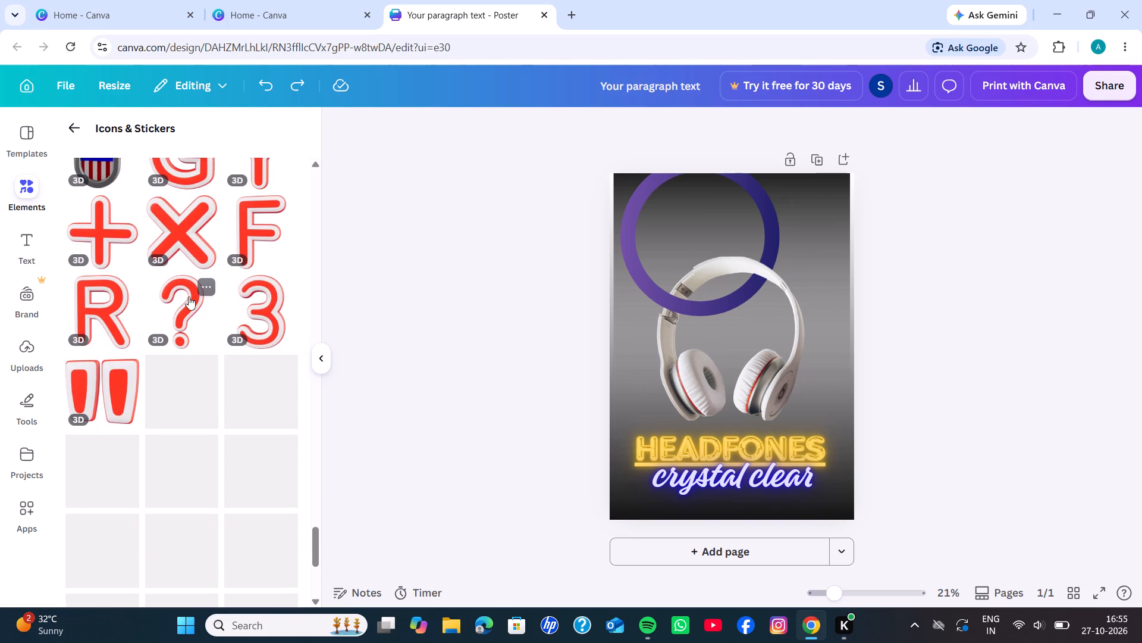
pyautogui.scroll(-1, 190, 199)
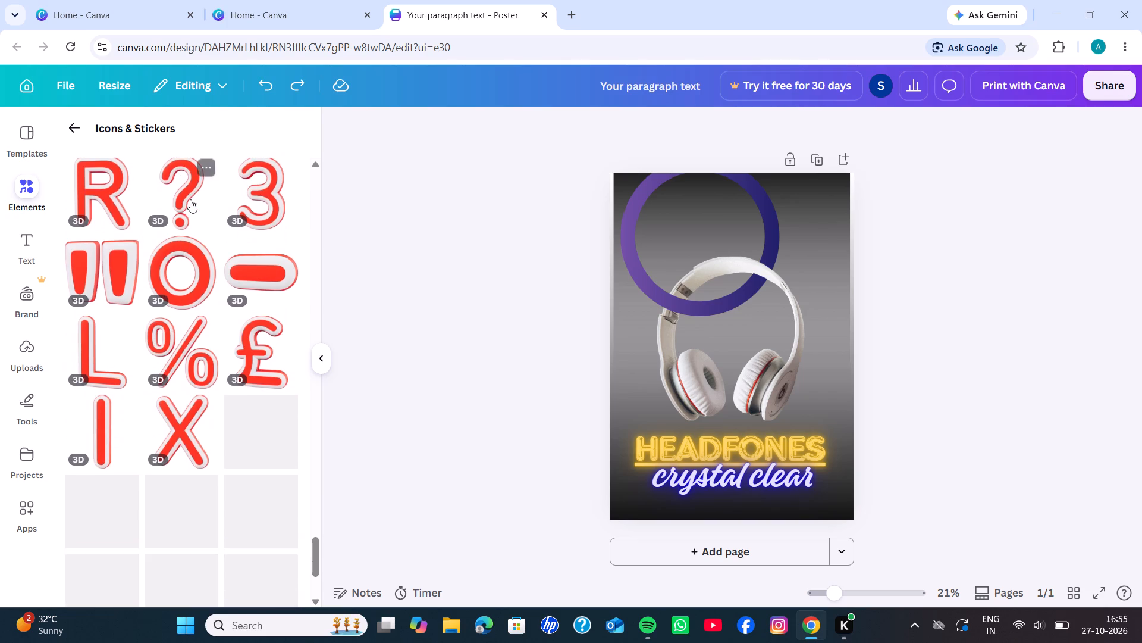
pyautogui.scroll(-3, 190, 199)
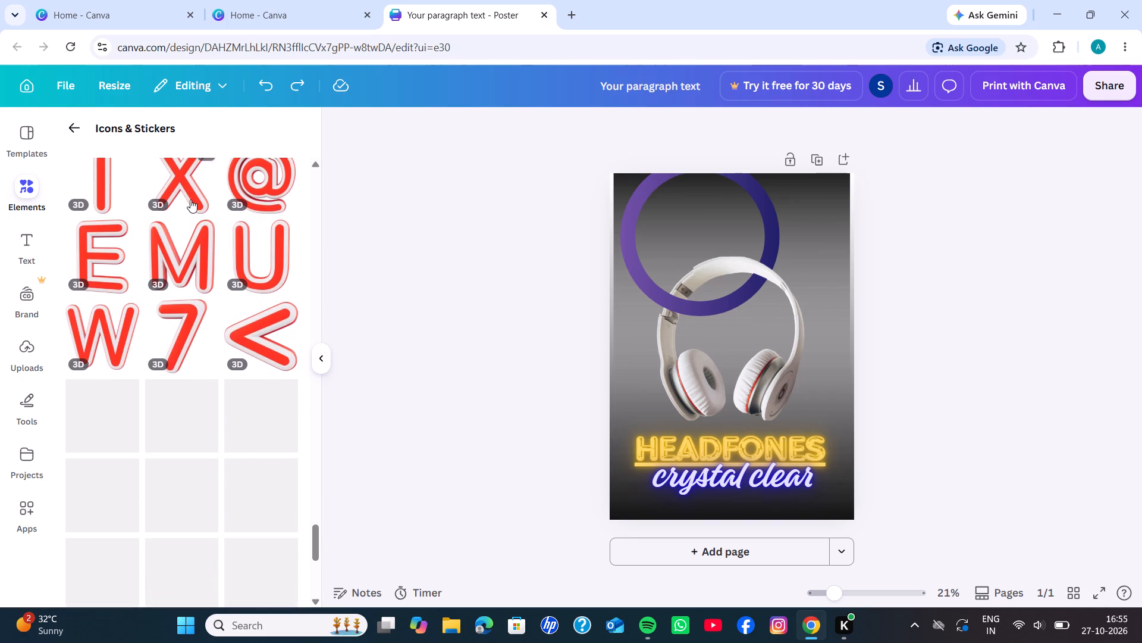
pyautogui.scroll(-2, 190, 199)
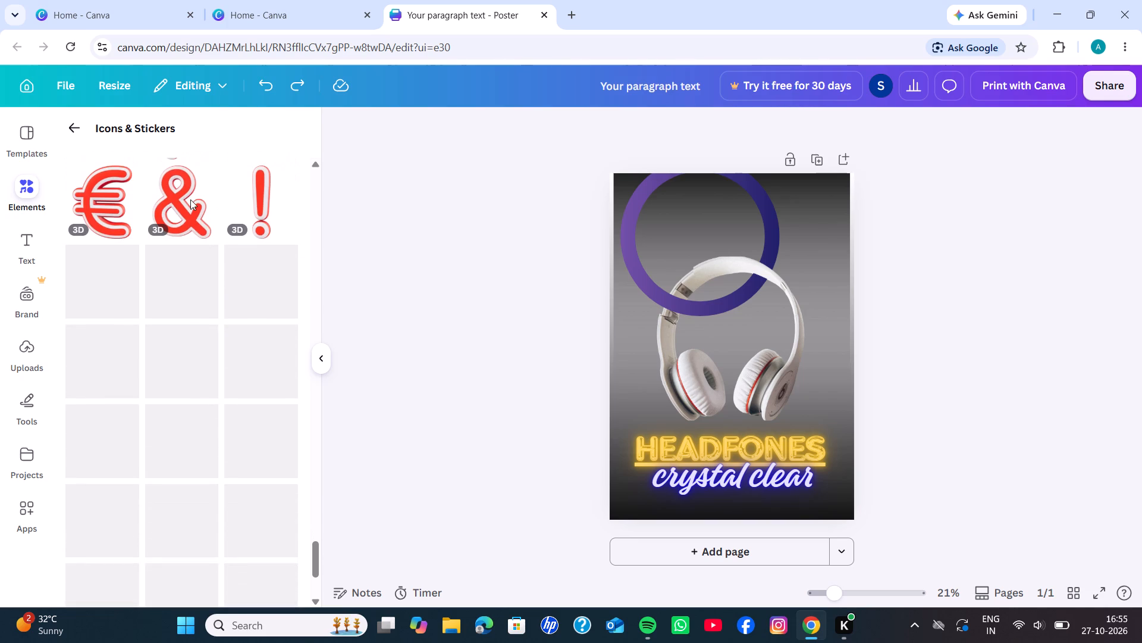
pyautogui.scroll(-3, 190, 199)
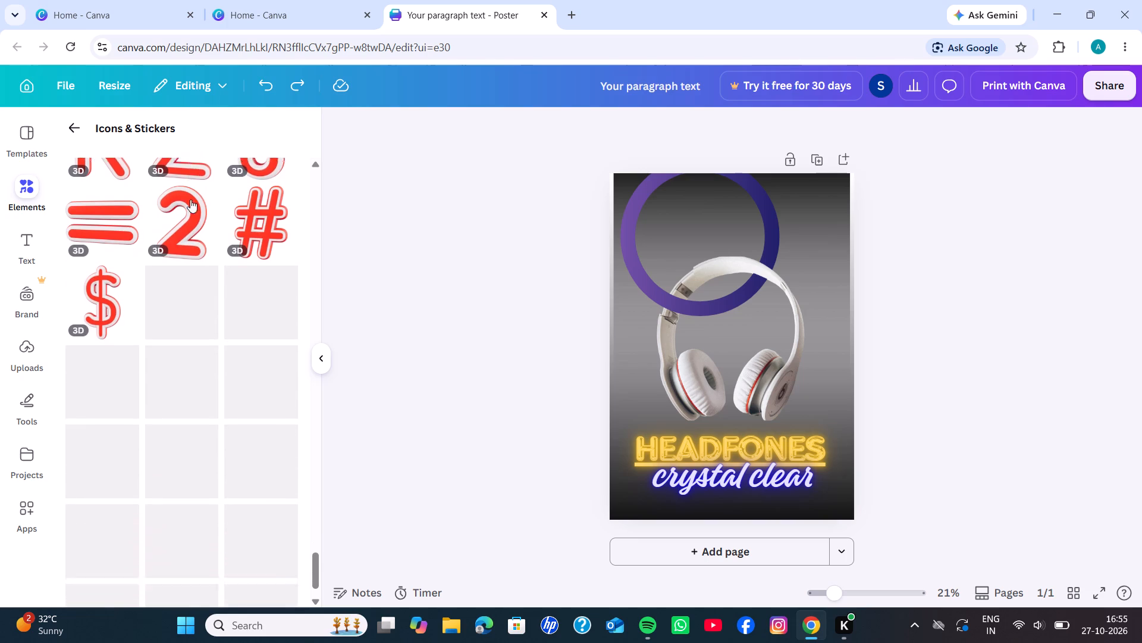
pyautogui.scroll(-1, 190, 199)
pyautogui.scroll(-2, 161, 326)
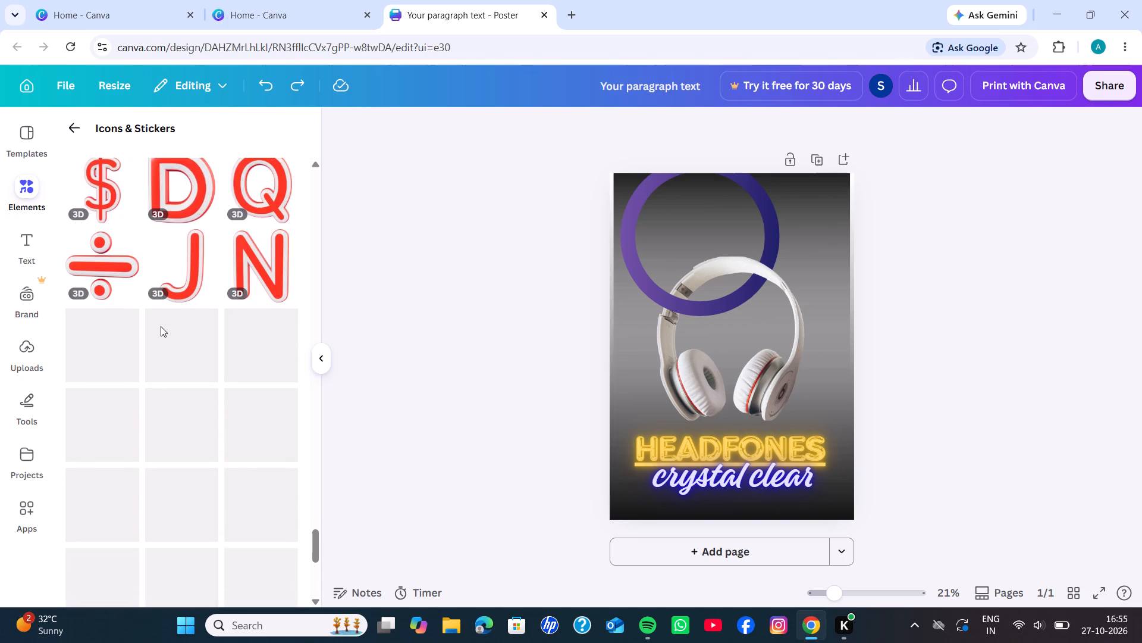
pyautogui.scroll(-1, 161, 326)
pyautogui.click(27, 183)
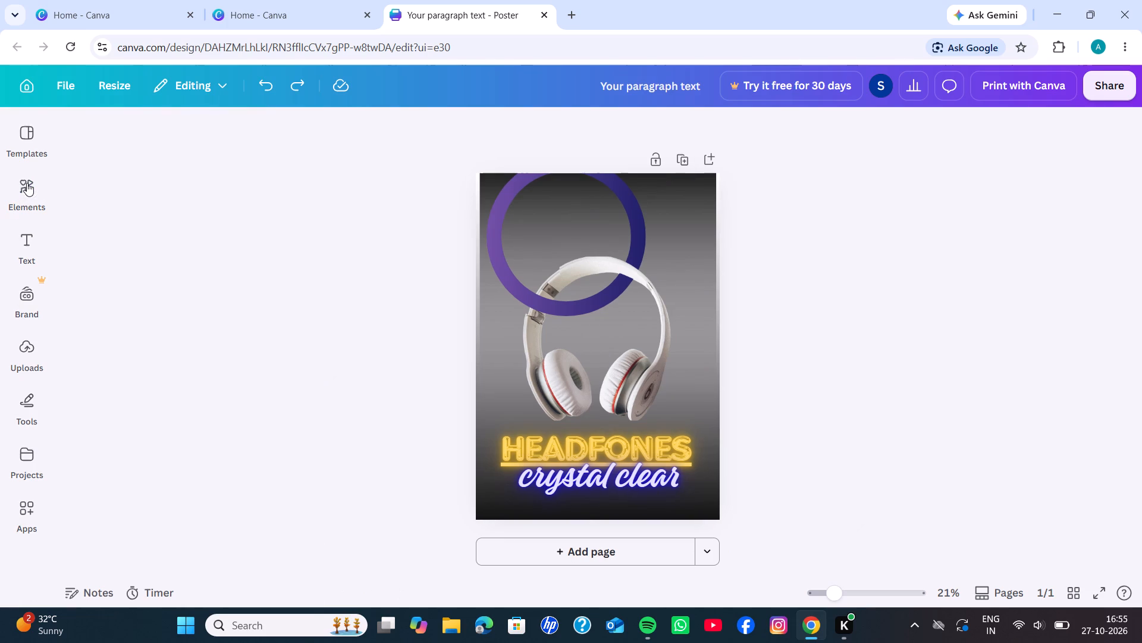
pyautogui.click(27, 183)
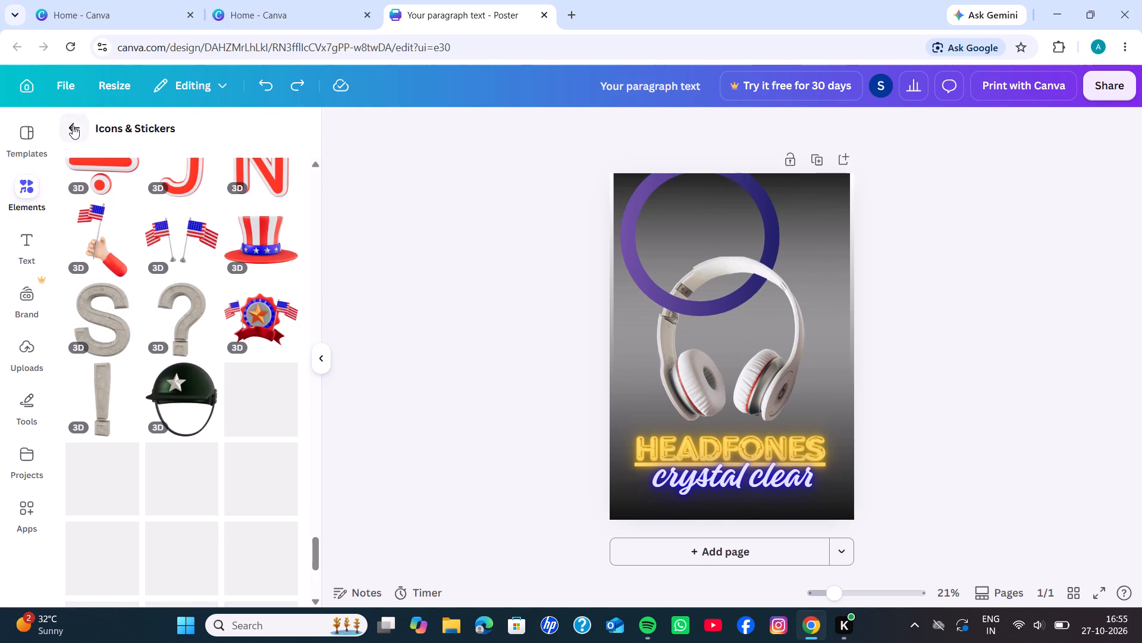
pyautogui.click(73, 126)
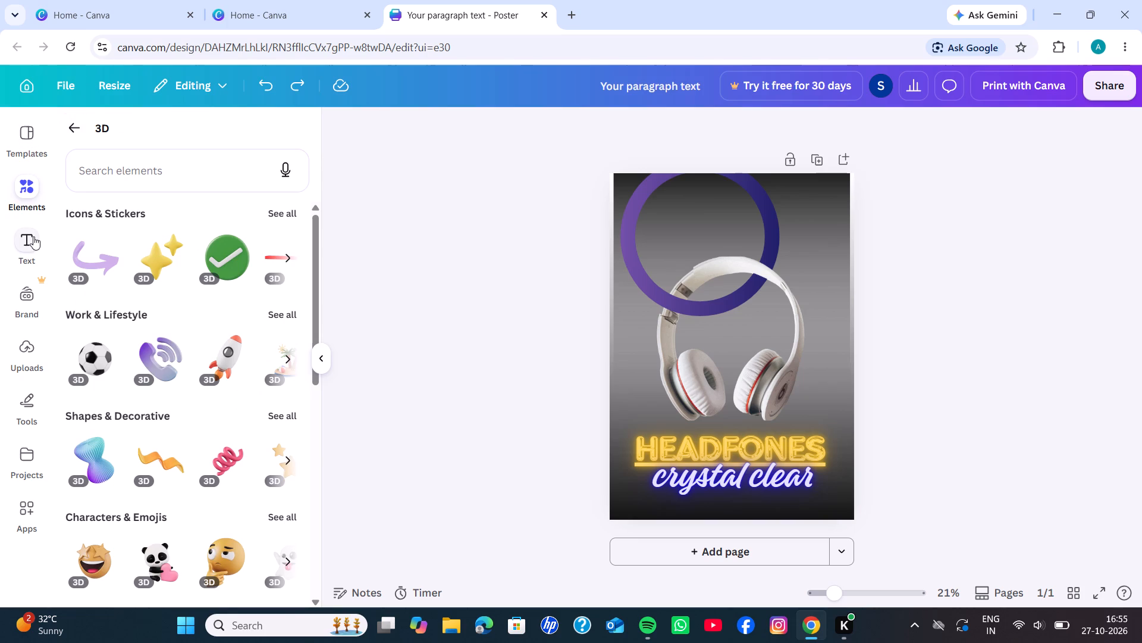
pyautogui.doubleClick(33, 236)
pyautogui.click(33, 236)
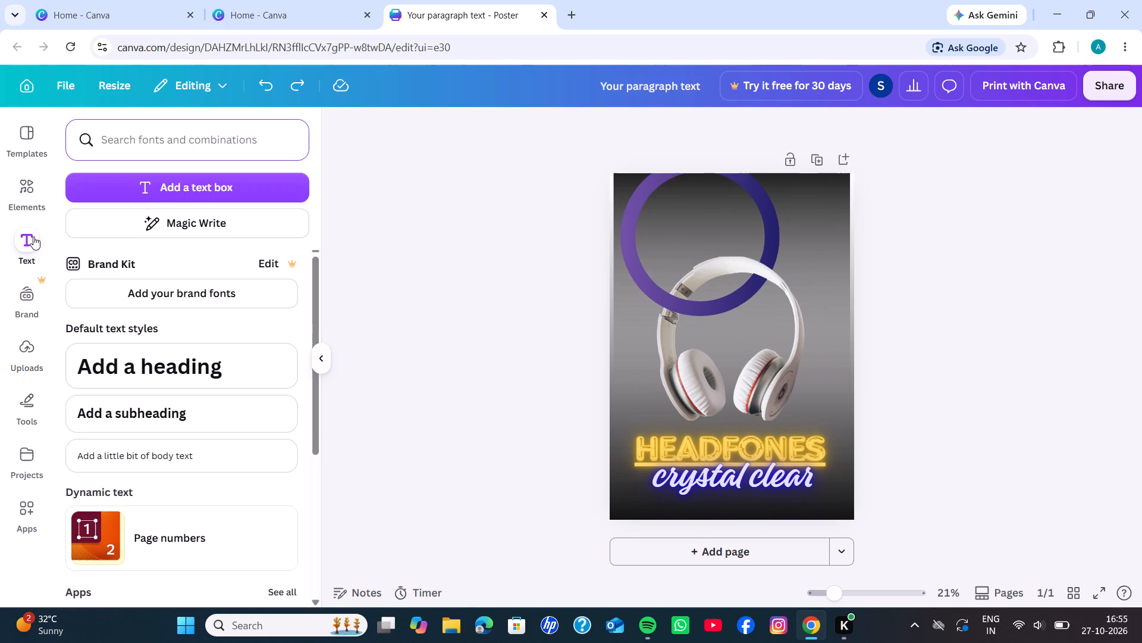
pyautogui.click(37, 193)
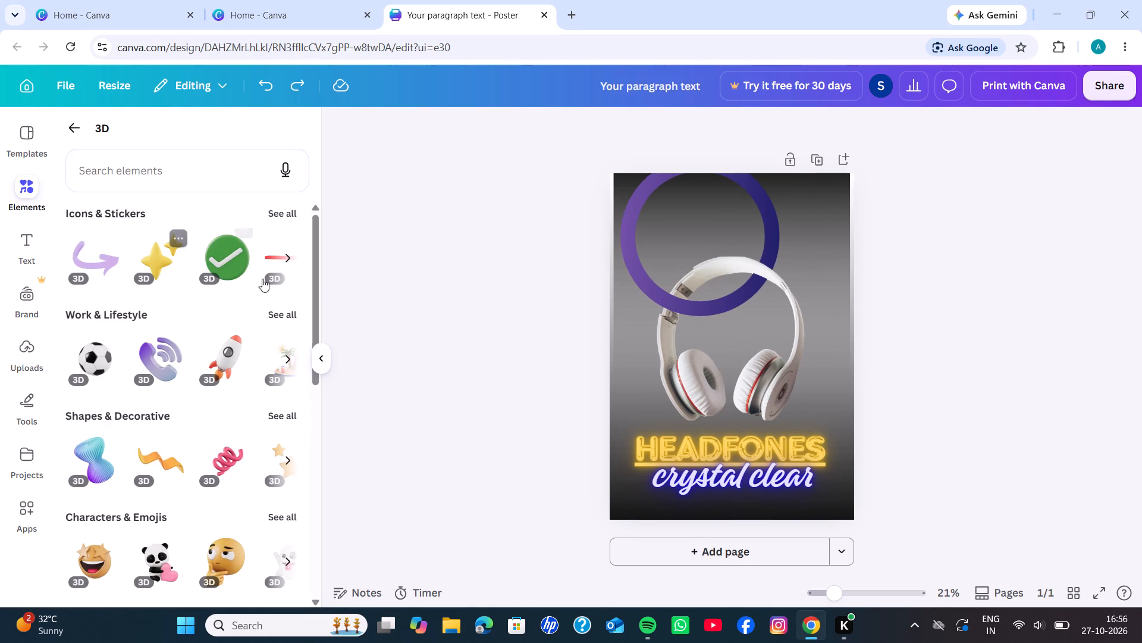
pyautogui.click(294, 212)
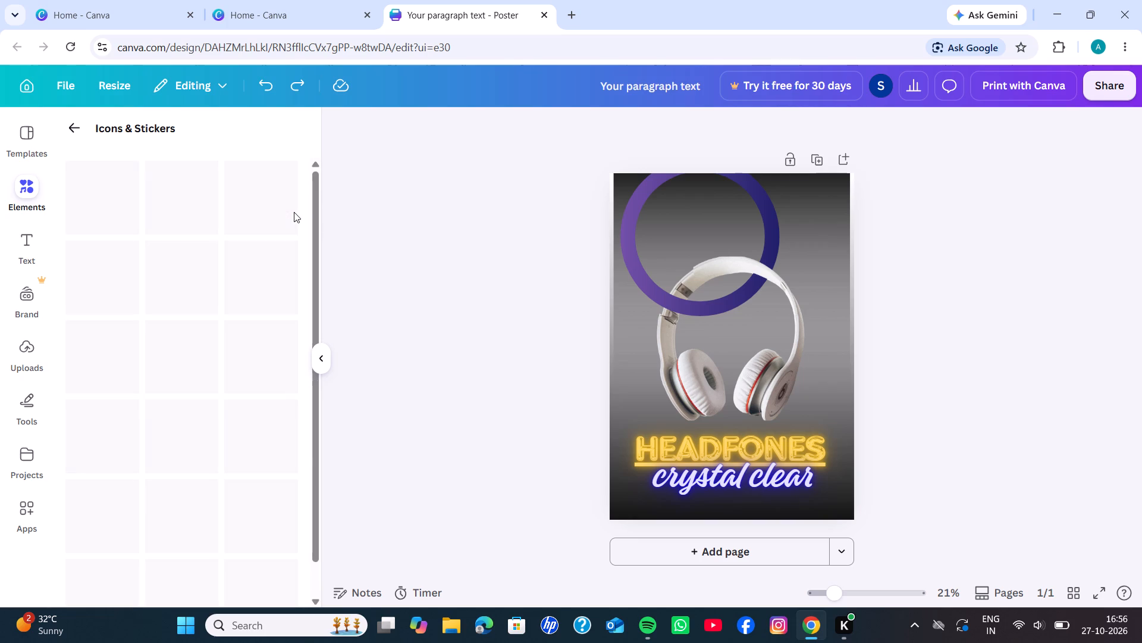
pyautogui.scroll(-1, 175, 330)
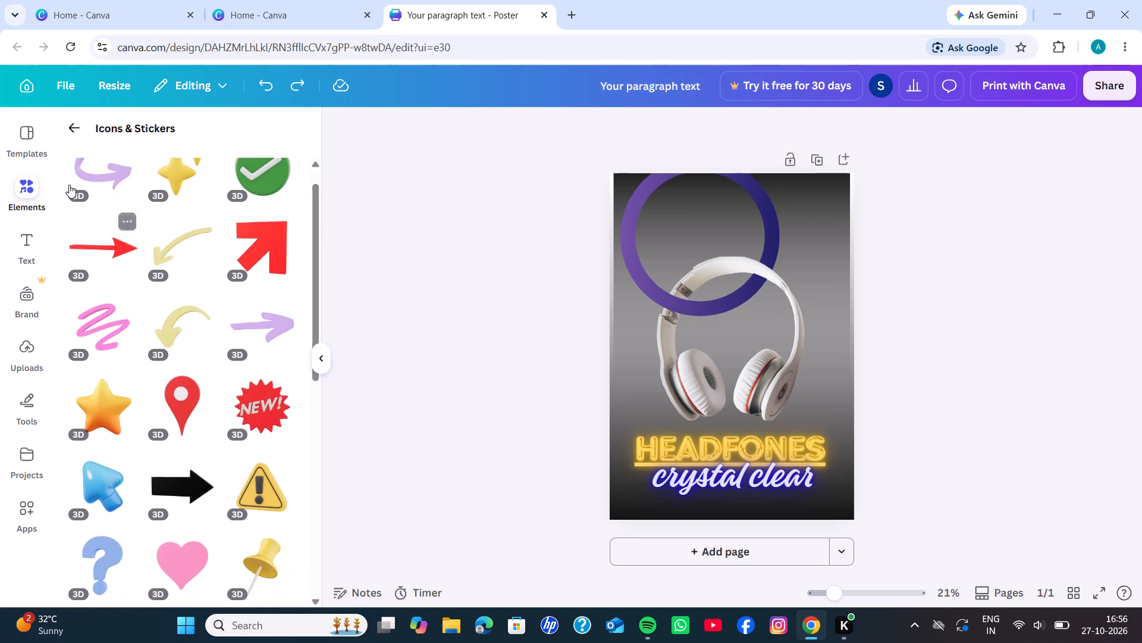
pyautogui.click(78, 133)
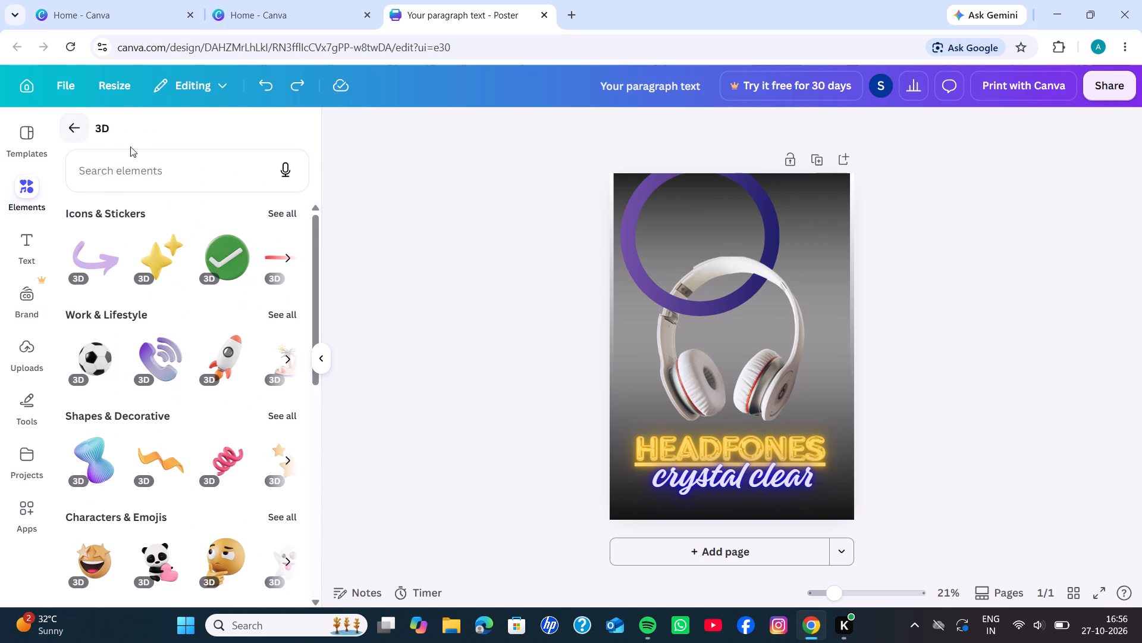
# Add the orange 3D camera from the Work & Lifestyle collection to the middle of the poster, over the headphones, and deselect it.
pyautogui.click(280, 315)
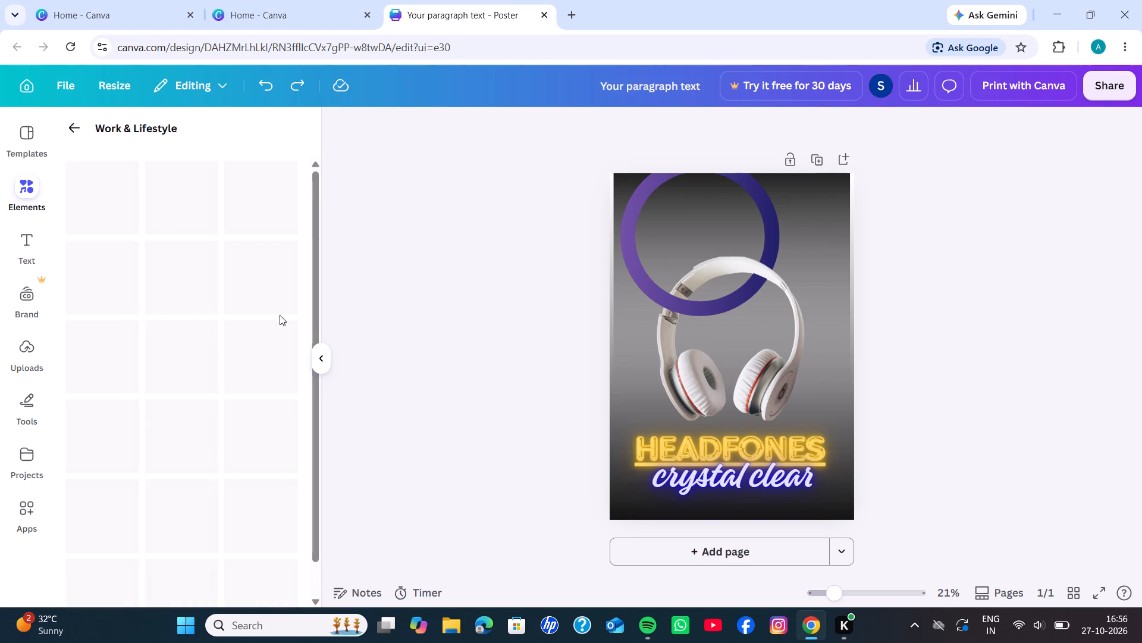
pyautogui.scroll(-2, 186, 369)
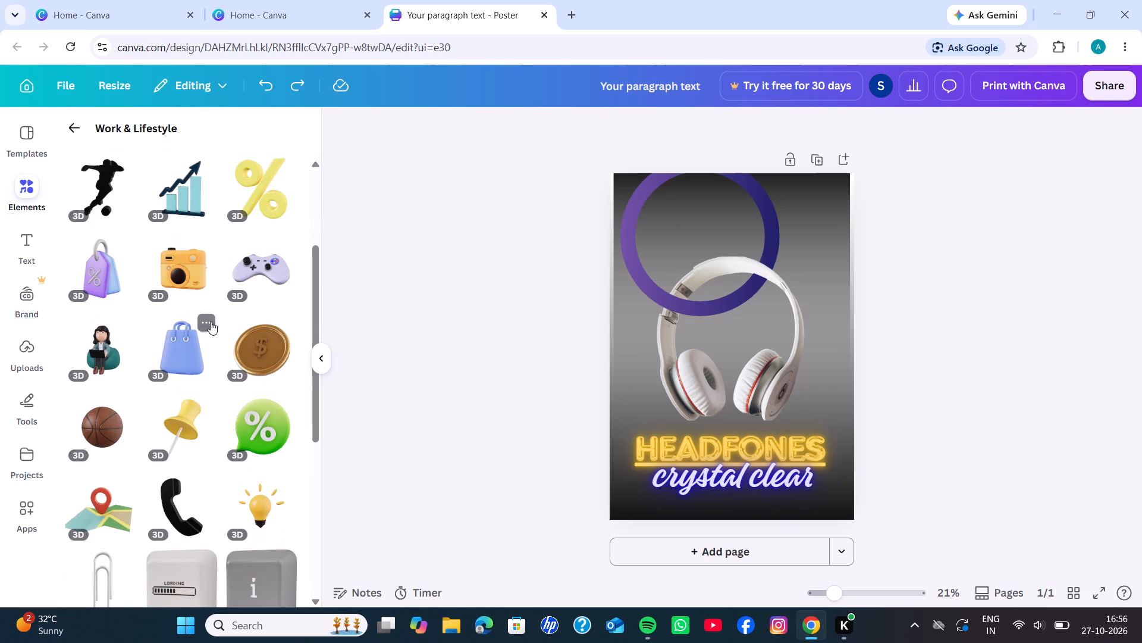
pyautogui.click(212, 301)
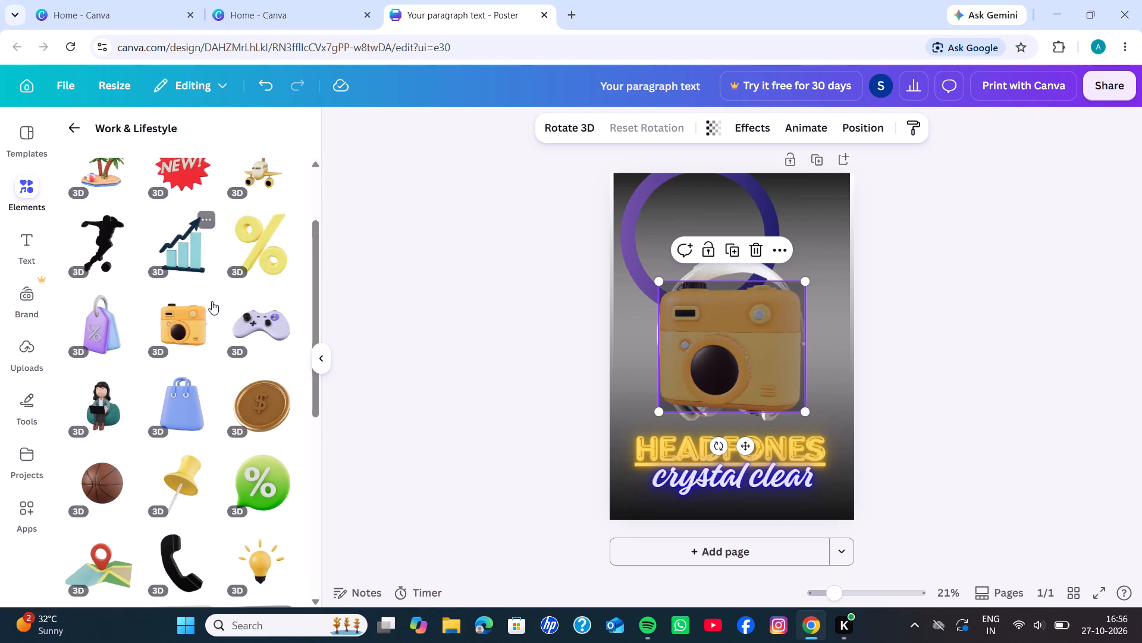
pyautogui.click(697, 334)
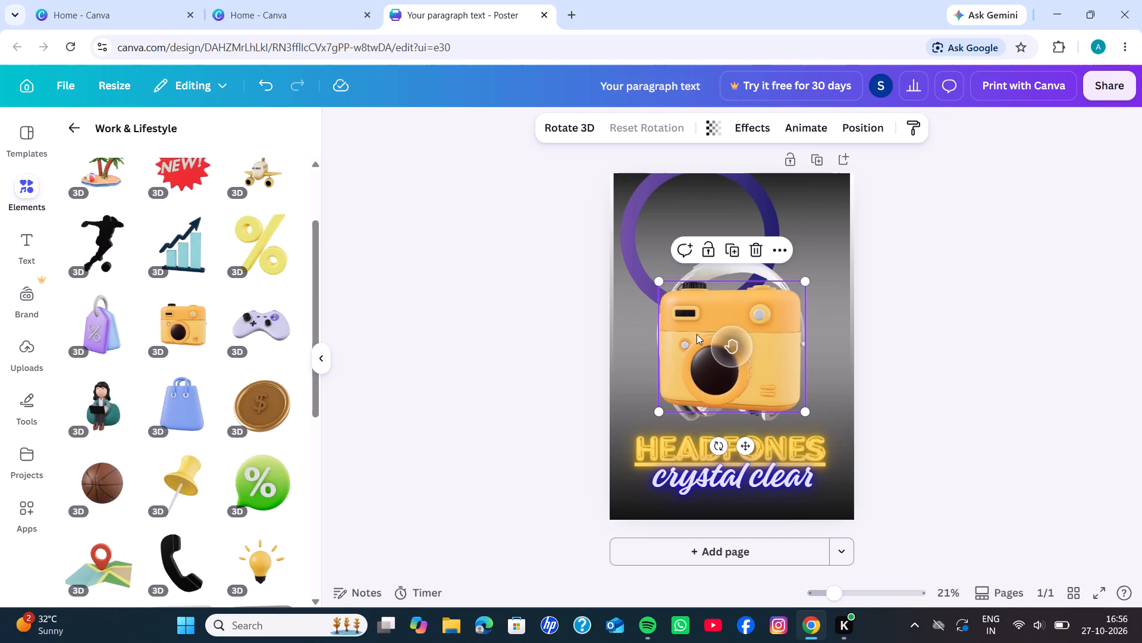
pyautogui.click(746, 354)
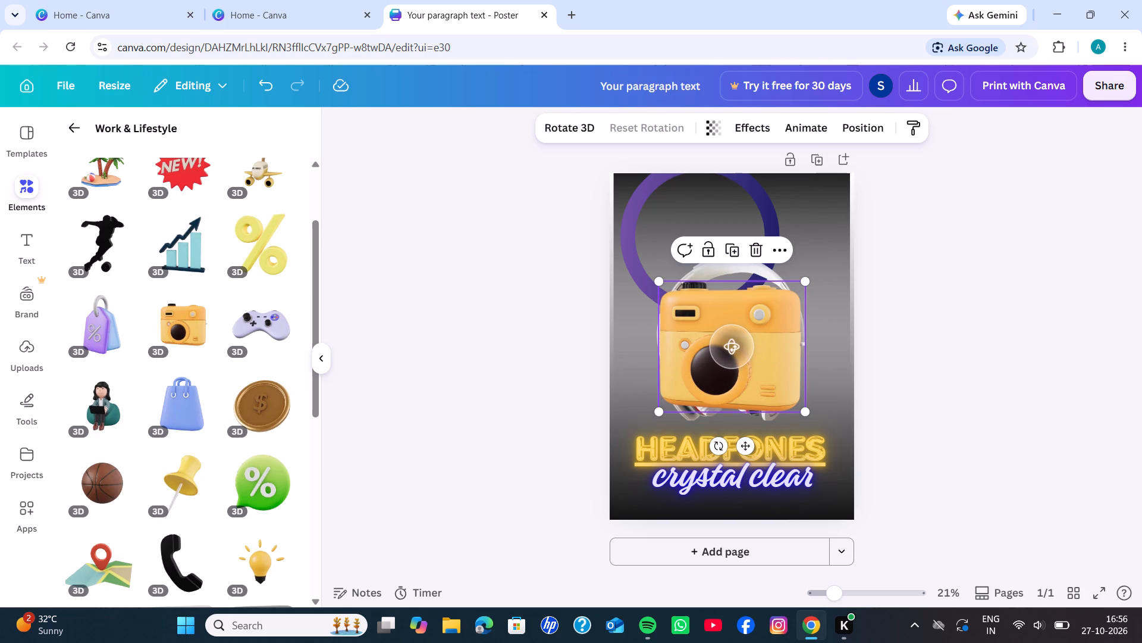
pyautogui.rightClick(746, 354)
pyautogui.click(746, 354)
pyautogui.hscroll(-1, 746, 354)
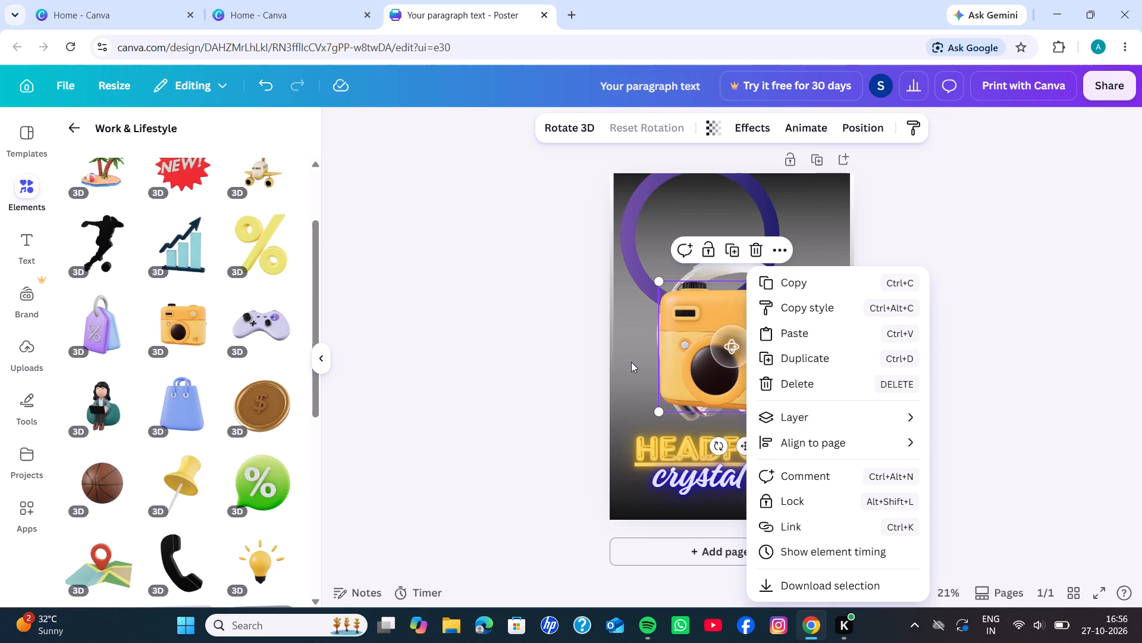
pyautogui.click(556, 366)
pyautogui.rightClick(556, 366)
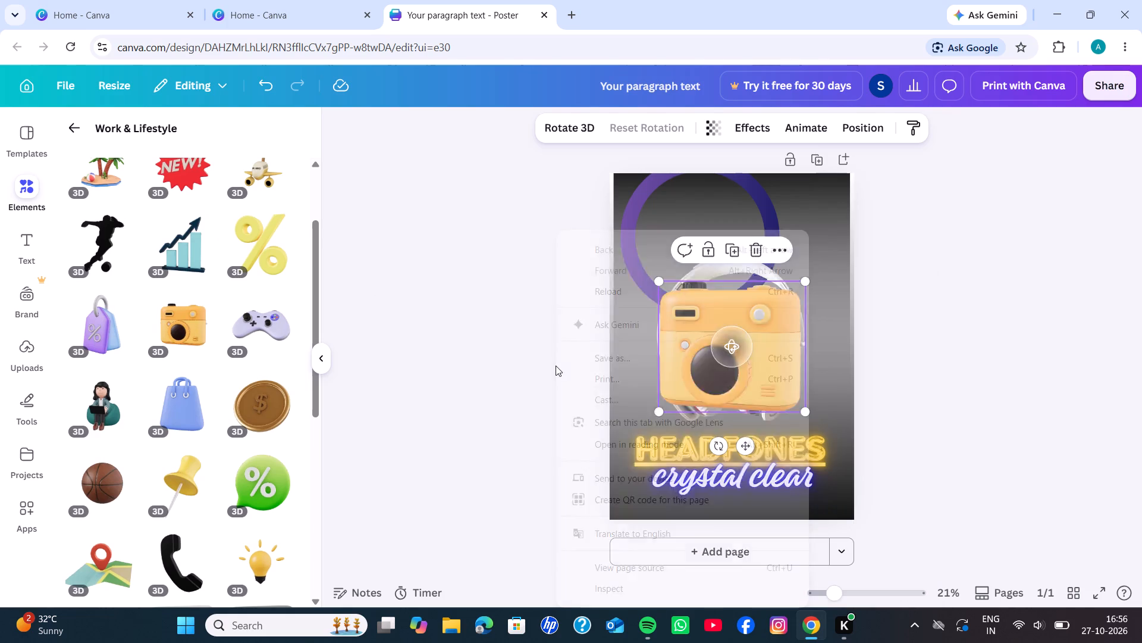
pyautogui.rightClick(556, 366)
pyautogui.click(556, 366)
pyautogui.click(556, 366)
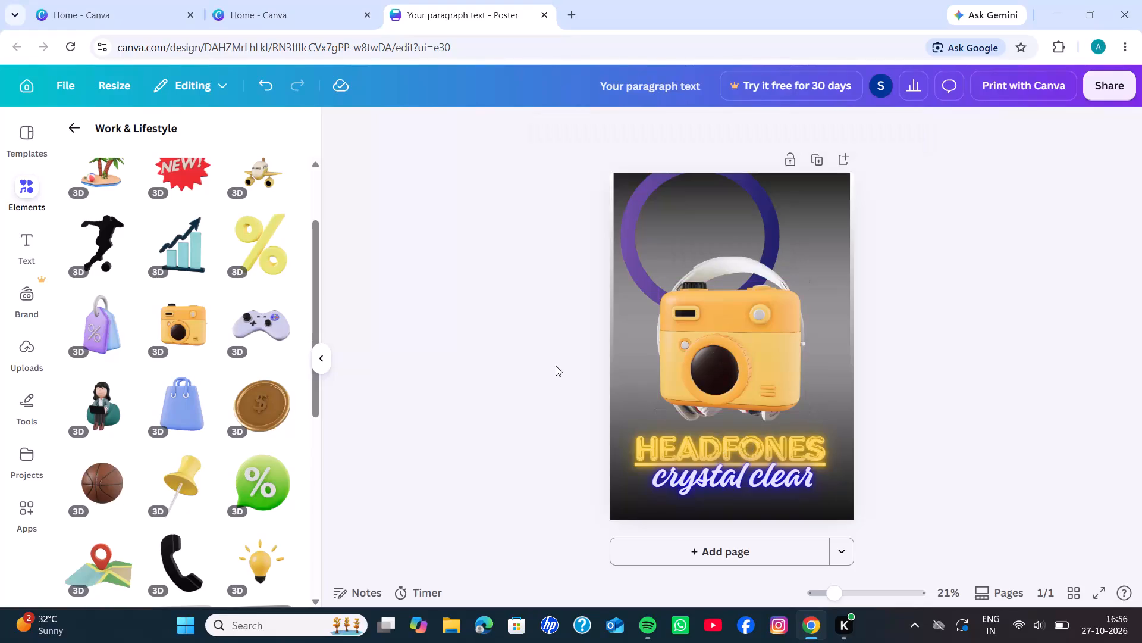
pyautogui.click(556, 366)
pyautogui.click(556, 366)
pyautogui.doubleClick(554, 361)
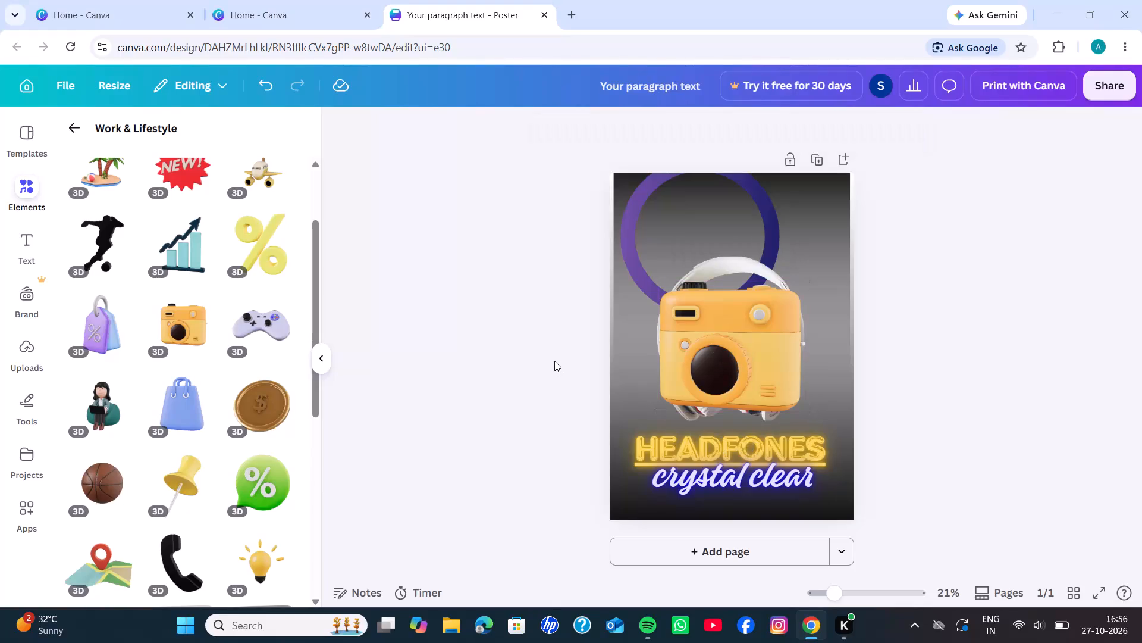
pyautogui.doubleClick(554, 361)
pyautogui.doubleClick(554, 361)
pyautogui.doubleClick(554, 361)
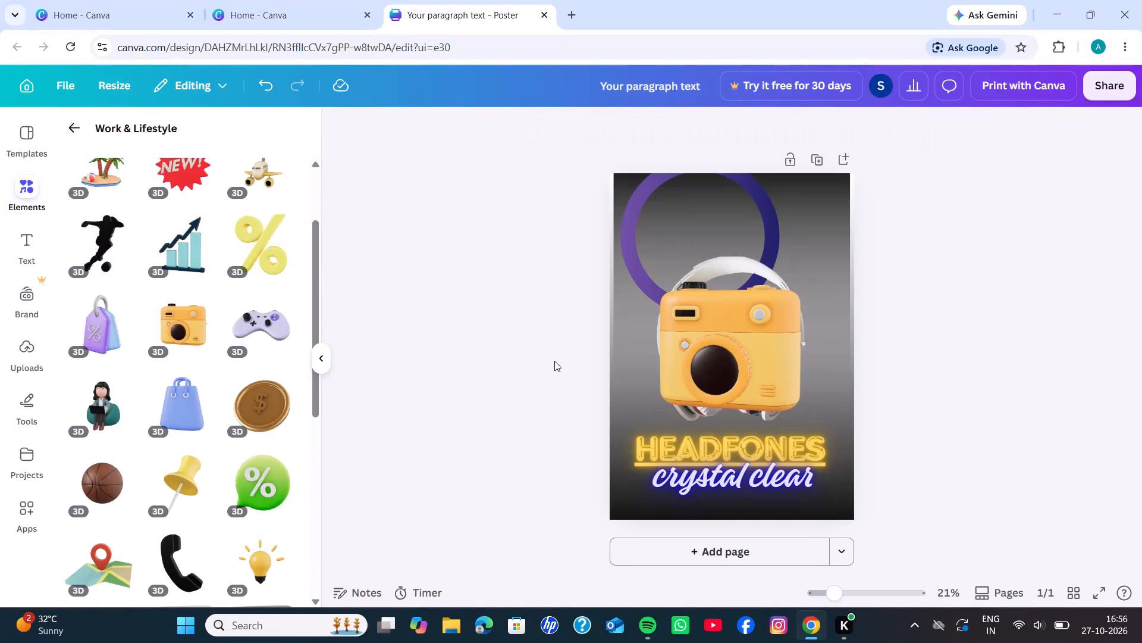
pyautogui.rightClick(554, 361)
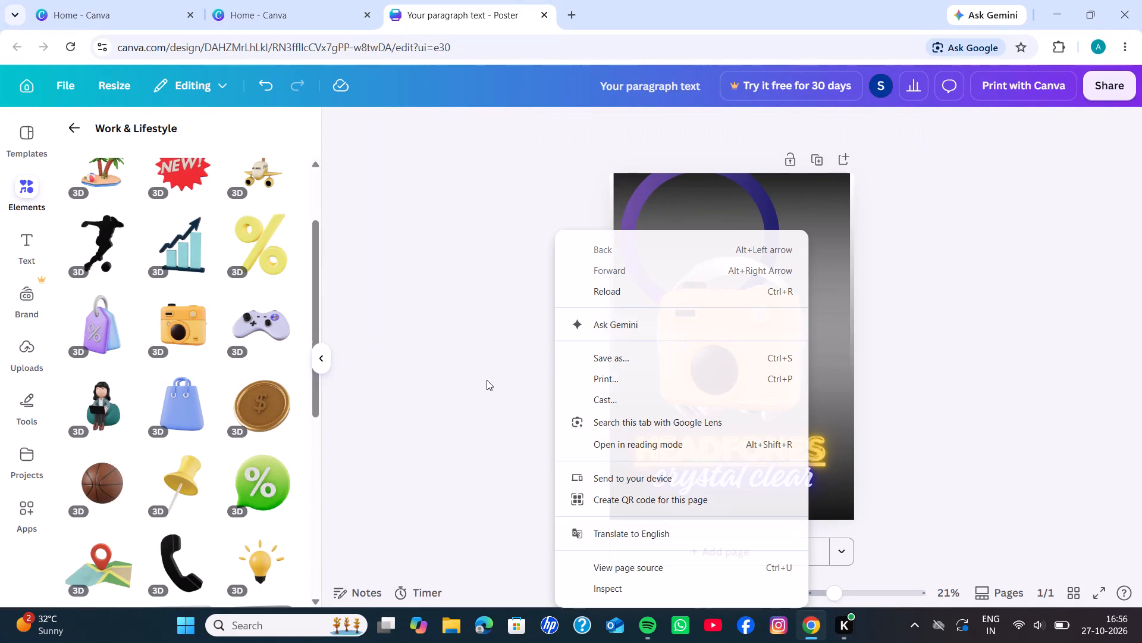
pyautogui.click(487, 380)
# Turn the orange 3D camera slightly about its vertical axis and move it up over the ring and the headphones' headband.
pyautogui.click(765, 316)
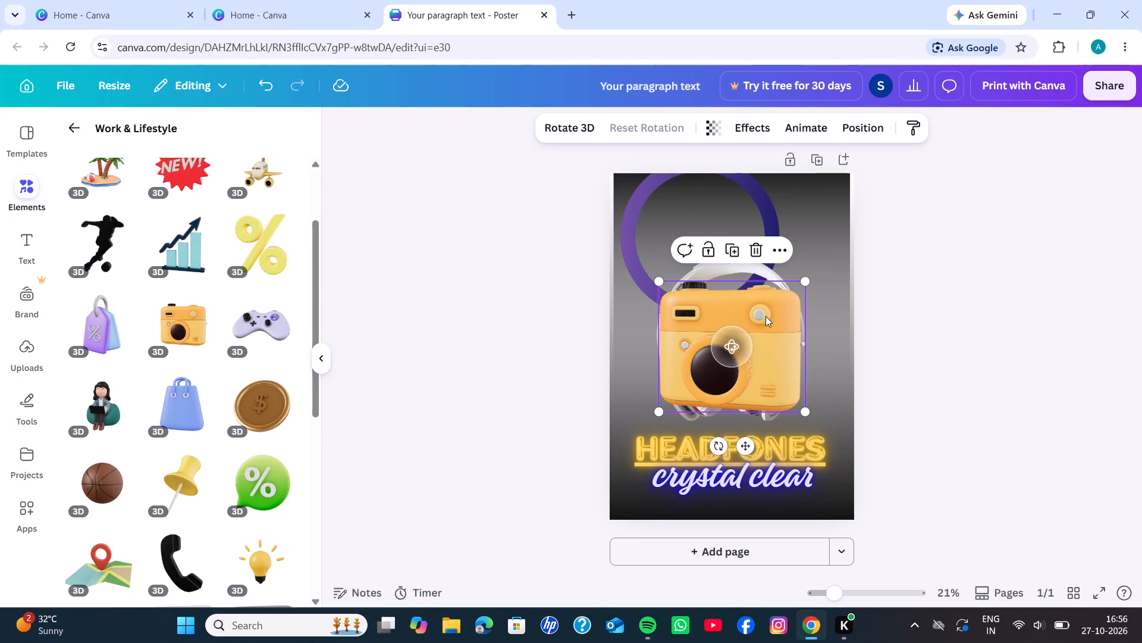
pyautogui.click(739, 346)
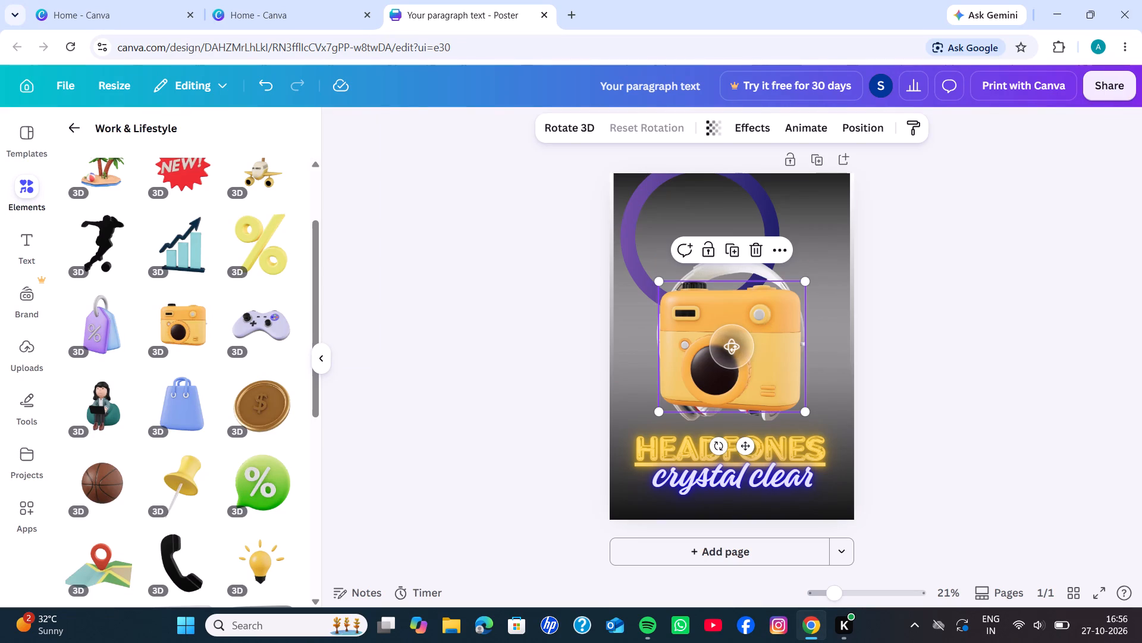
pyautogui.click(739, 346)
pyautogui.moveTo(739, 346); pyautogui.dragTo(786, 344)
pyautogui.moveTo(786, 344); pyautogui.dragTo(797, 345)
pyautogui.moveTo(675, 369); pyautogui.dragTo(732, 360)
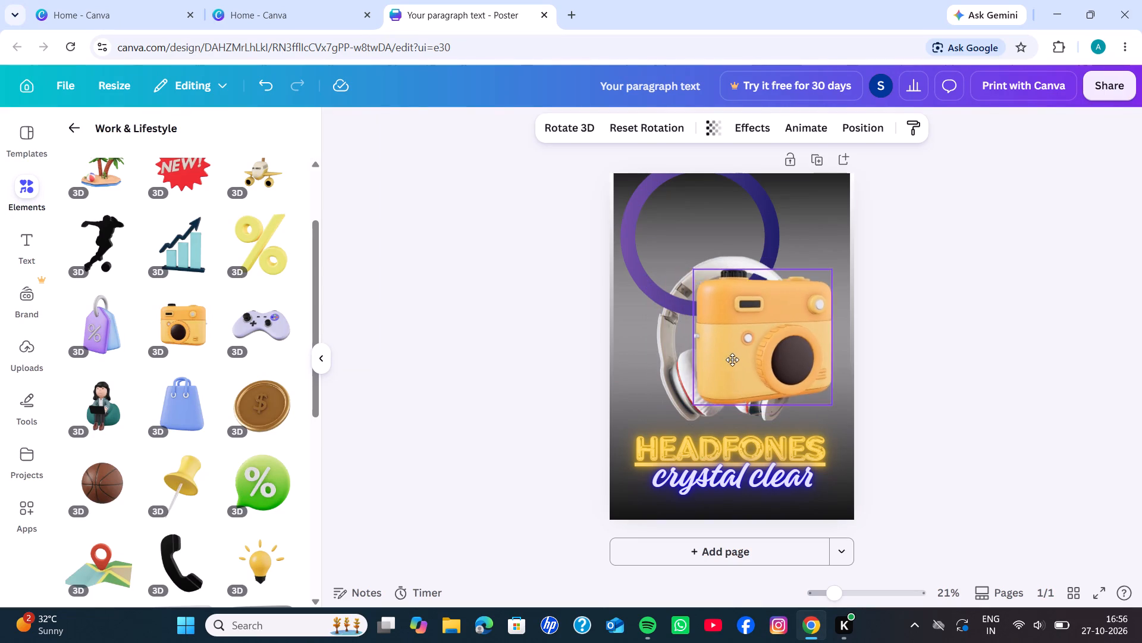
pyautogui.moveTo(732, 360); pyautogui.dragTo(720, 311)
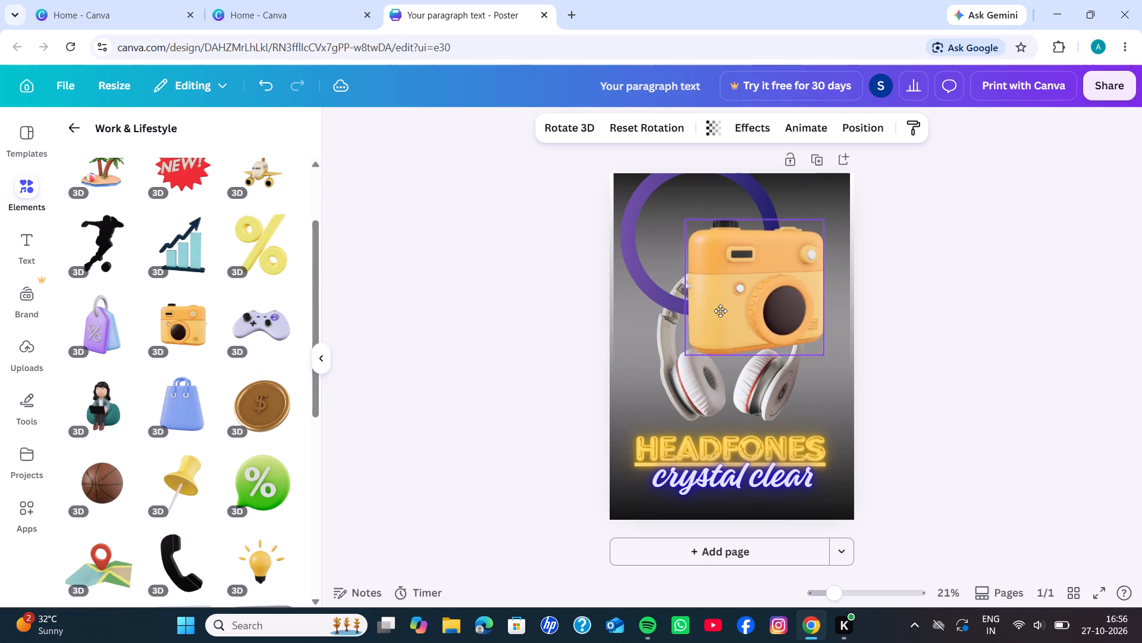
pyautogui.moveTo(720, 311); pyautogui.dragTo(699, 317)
# Delete the orange 3D camera from the poster.
pyautogui.click(765, 198)
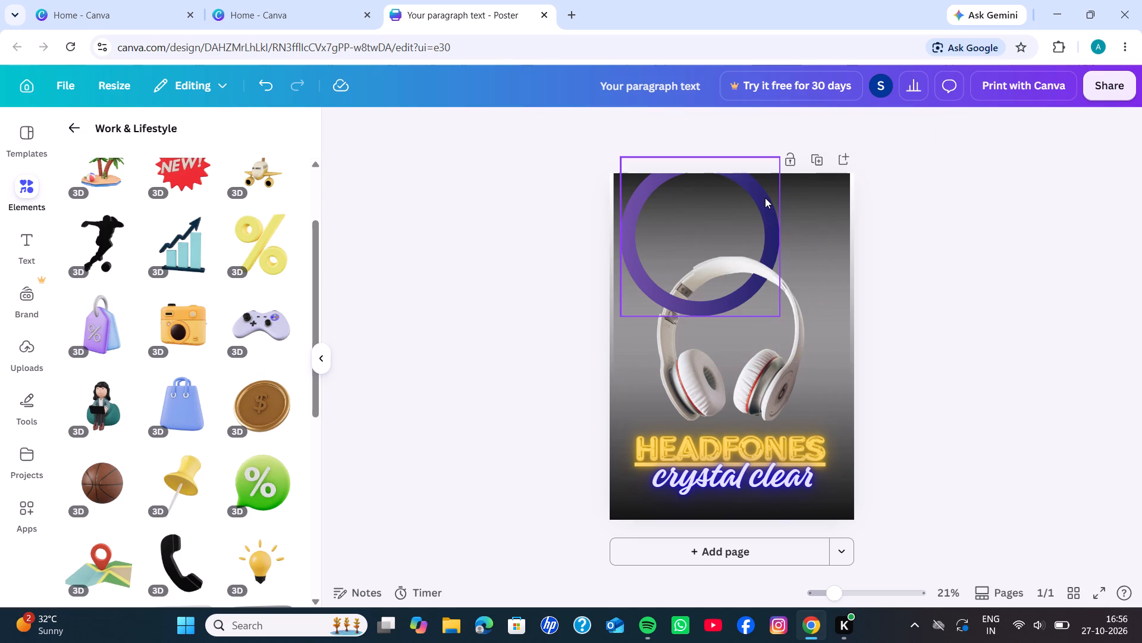
# Skim the Work & Lifestyle 3D graphics again, and open the full Shapes & Decorative 3D collection.
pyautogui.scroll(-7, 258, 372)
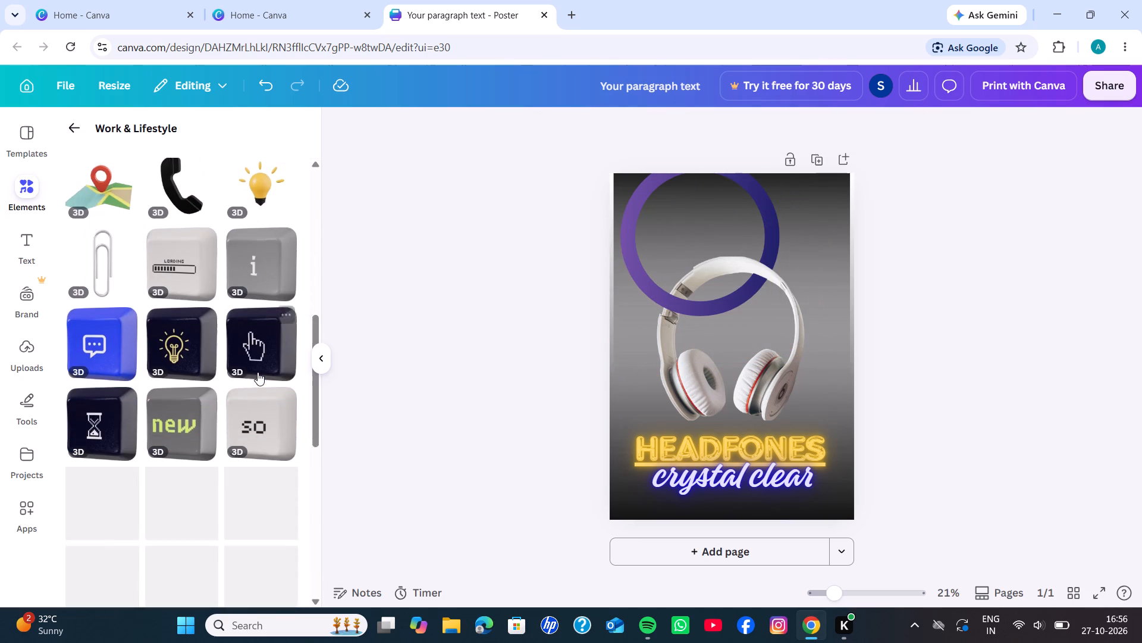
pyautogui.scroll(9, 258, 372)
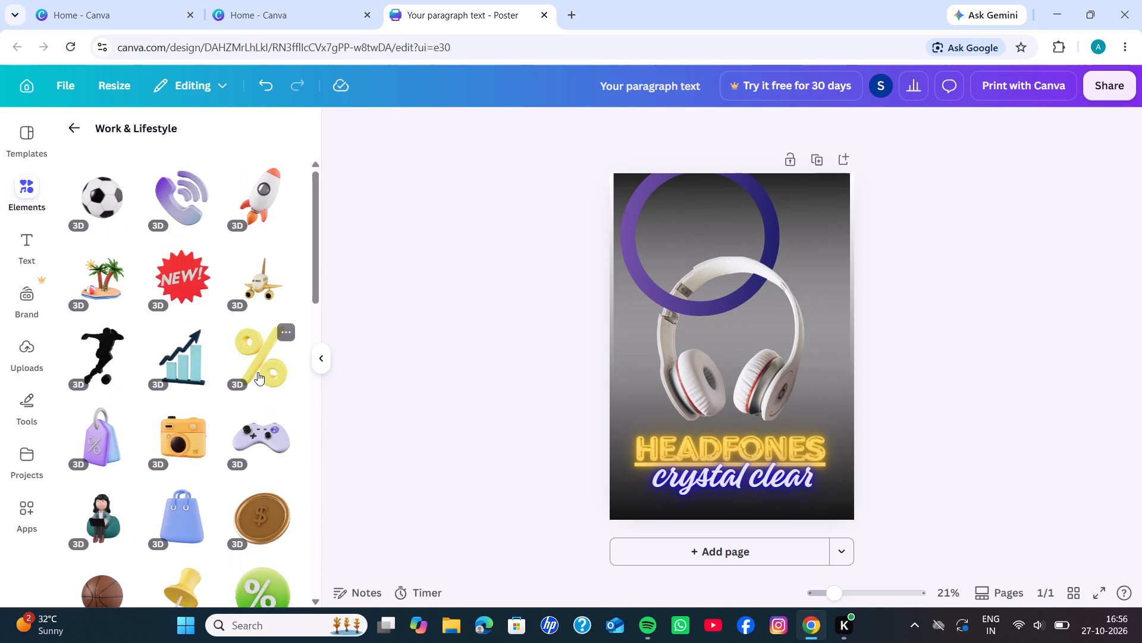
pyautogui.scroll(1, 258, 372)
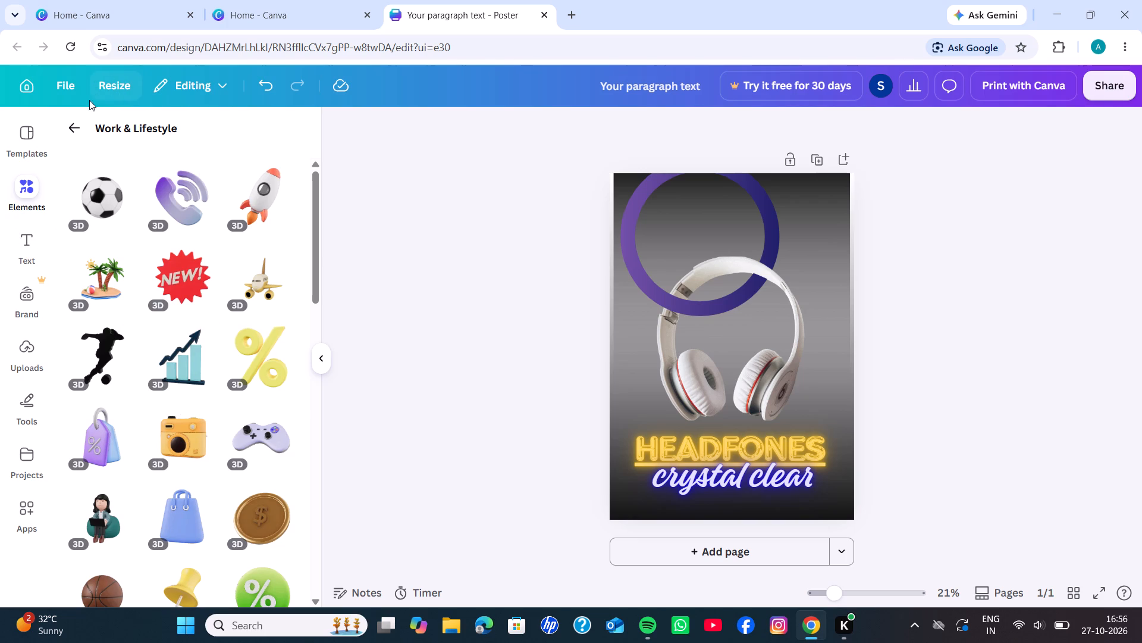
pyautogui.click(76, 130)
pyautogui.scroll(-1, 189, 297)
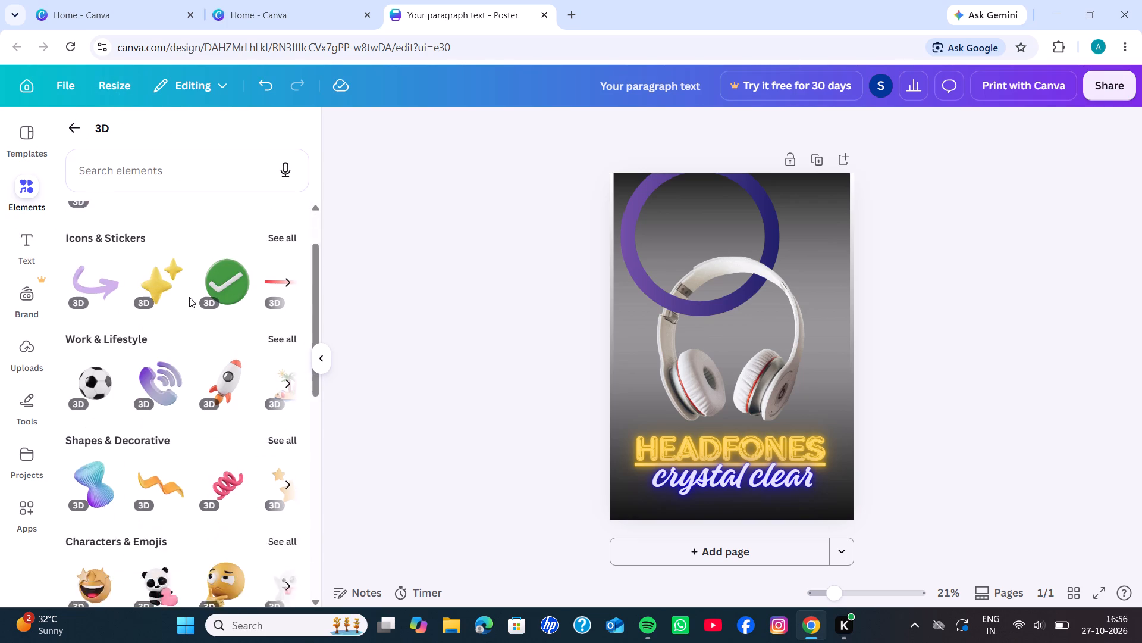
pyautogui.scroll(-2, 189, 297)
pyautogui.click(293, 273)
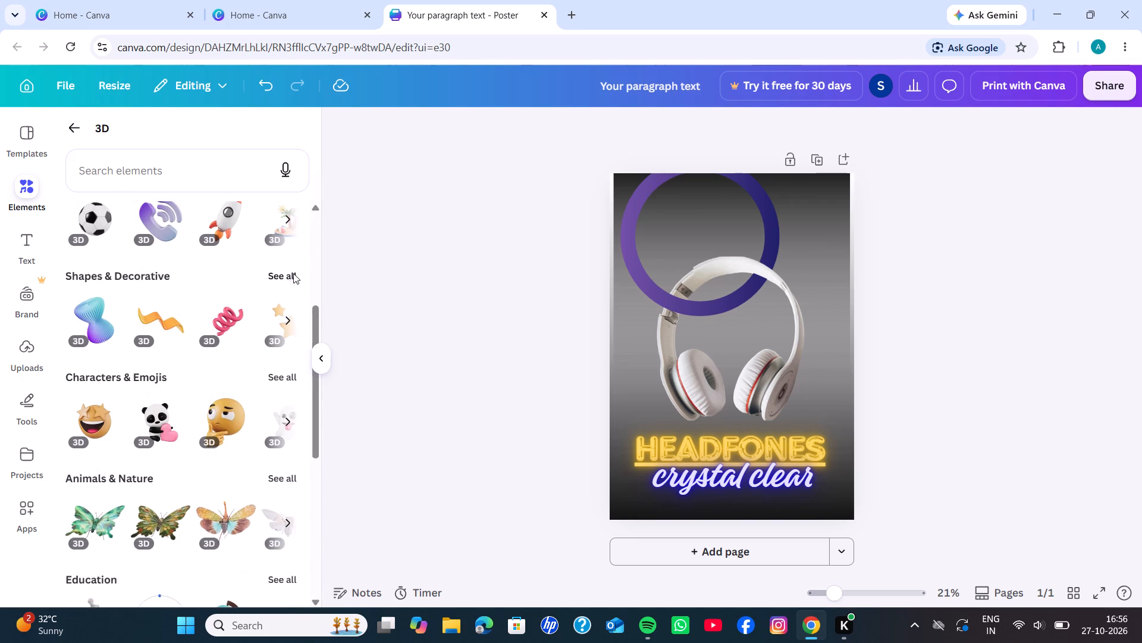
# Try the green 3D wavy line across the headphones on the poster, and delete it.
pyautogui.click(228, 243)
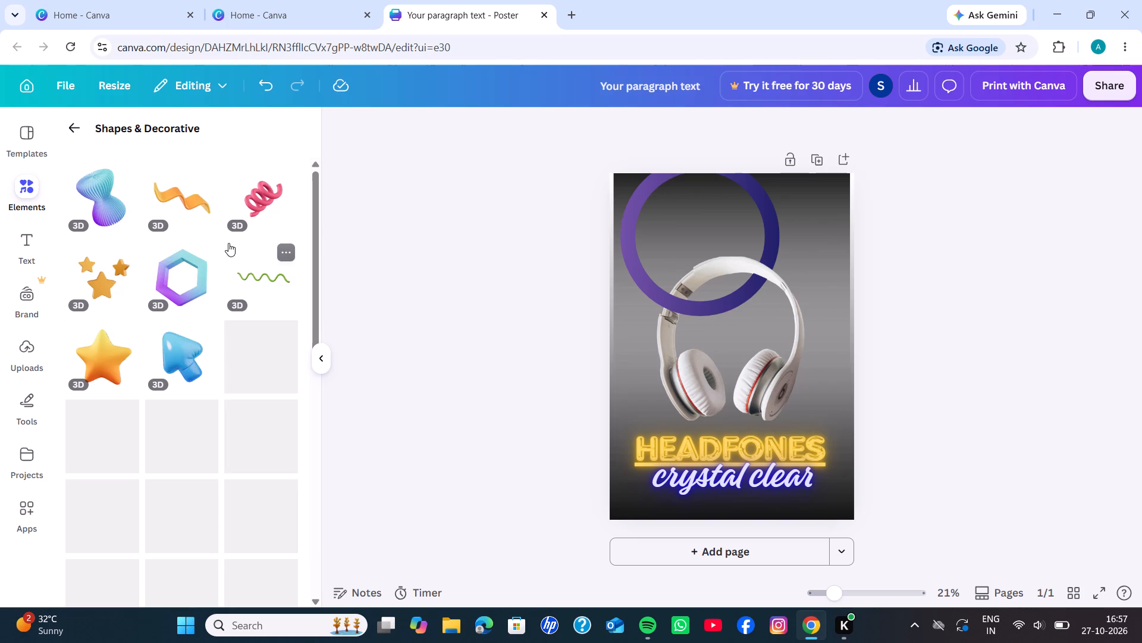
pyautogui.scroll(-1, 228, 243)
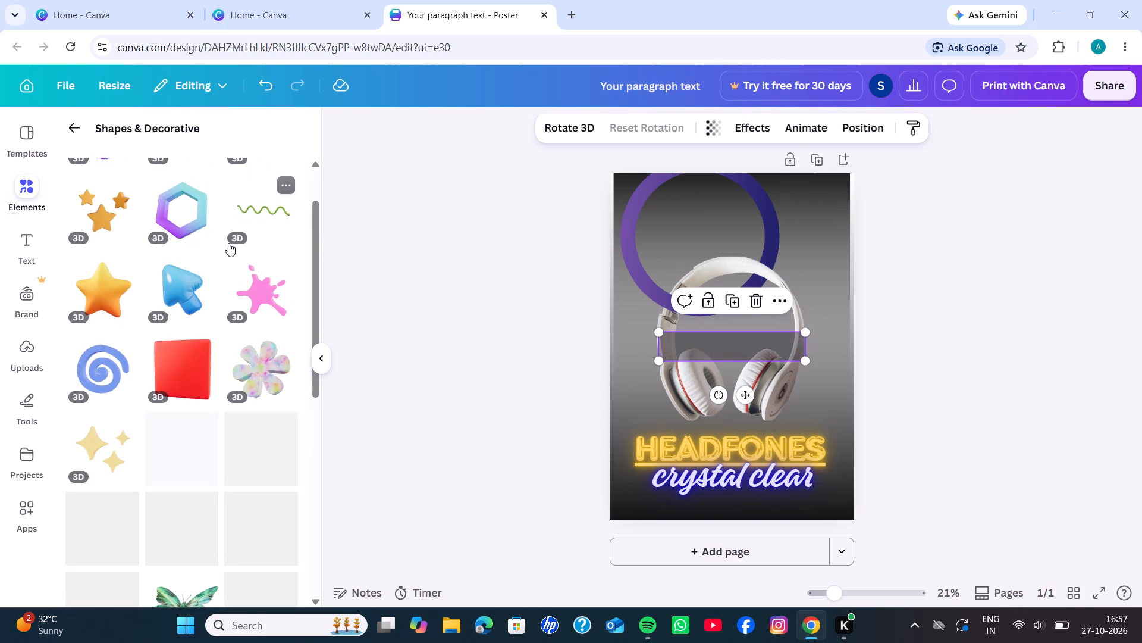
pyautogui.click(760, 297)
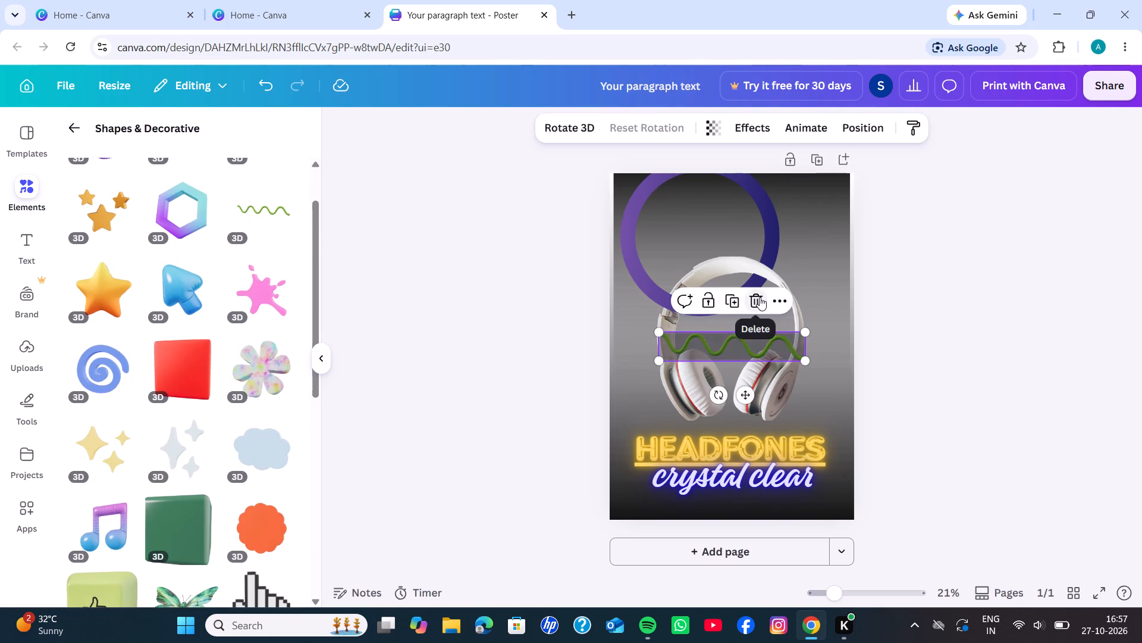
# Look through the Shapes & Decorative 3D collection for a graphic that suits the headphones poster.
pyautogui.scroll(-2, 243, 369)
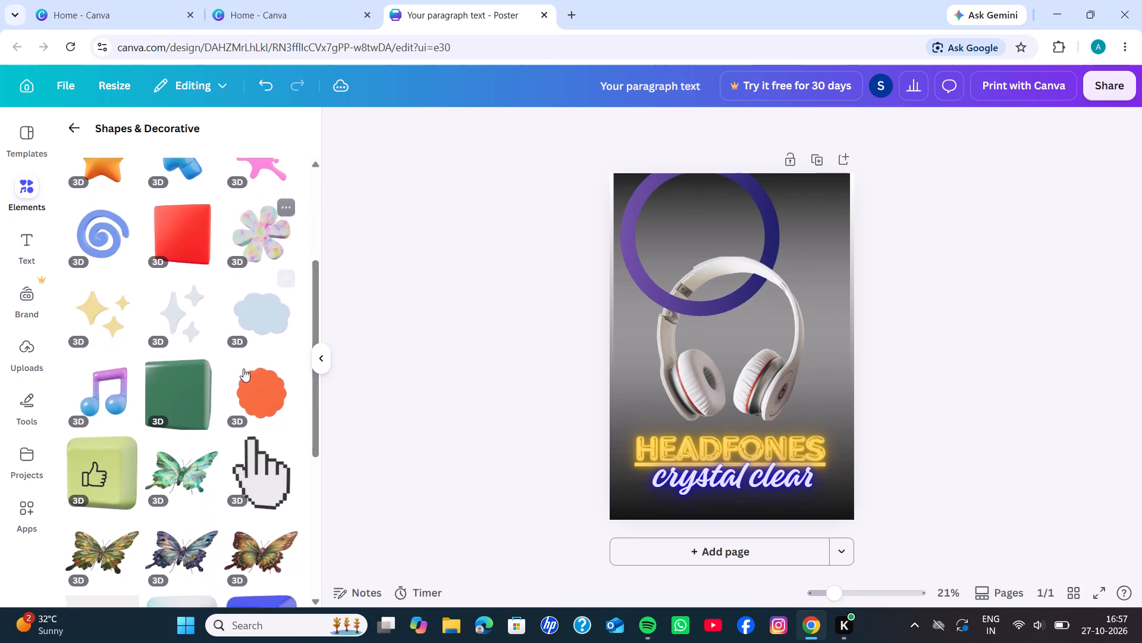
pyautogui.scroll(-5, 243, 369)
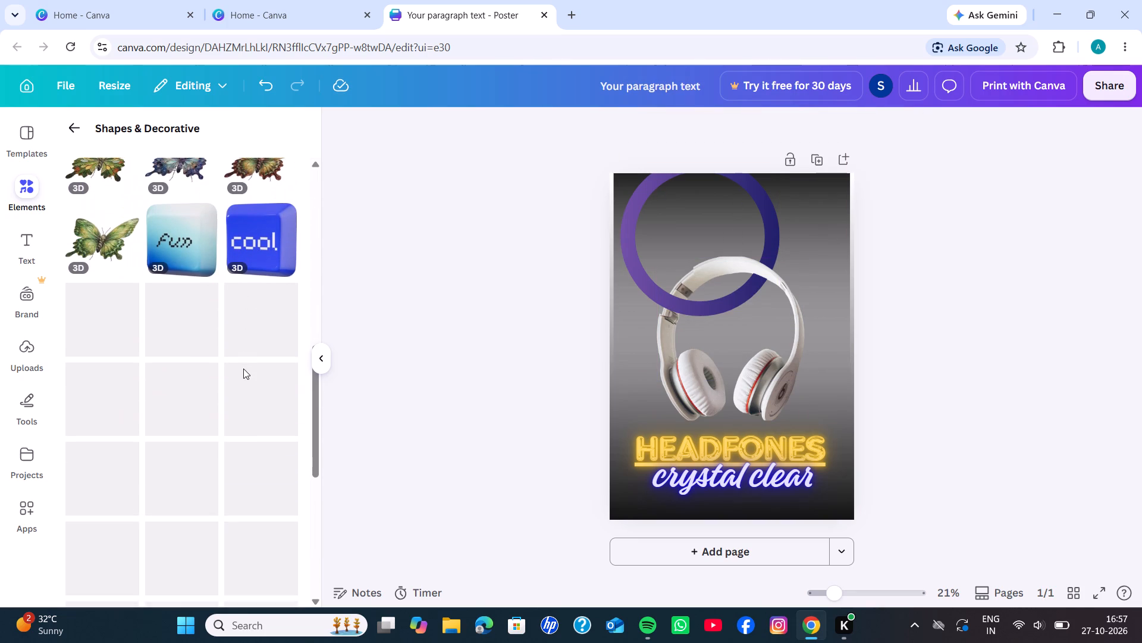
pyautogui.scroll(-1, 243, 369)
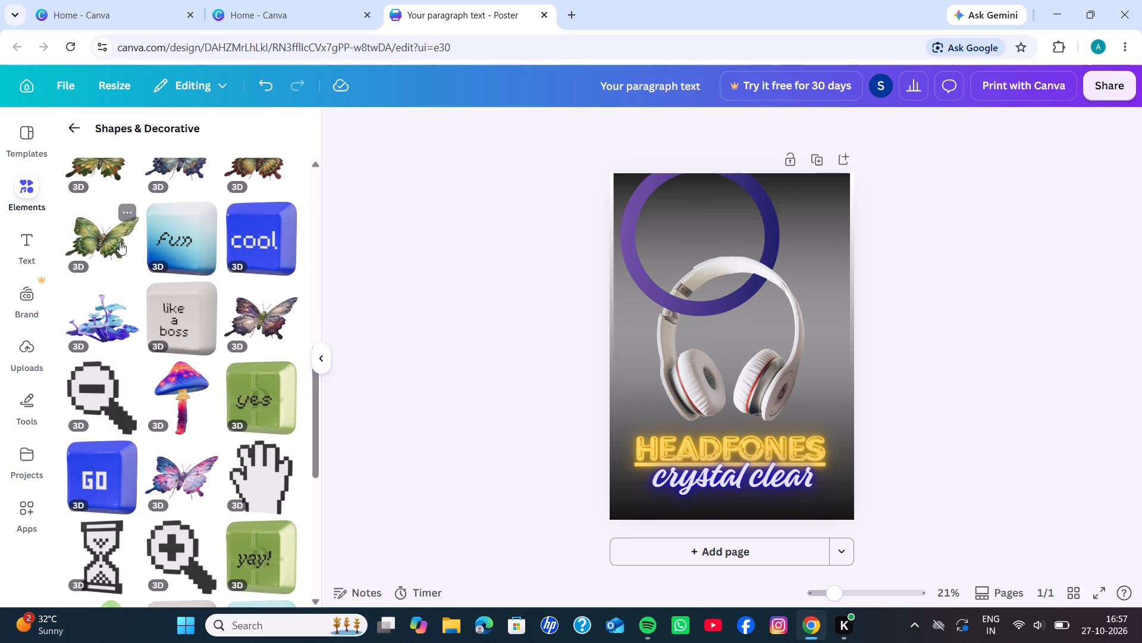
pyautogui.scroll(-4, 120, 242)
pyautogui.hscroll(1, 120, 242)
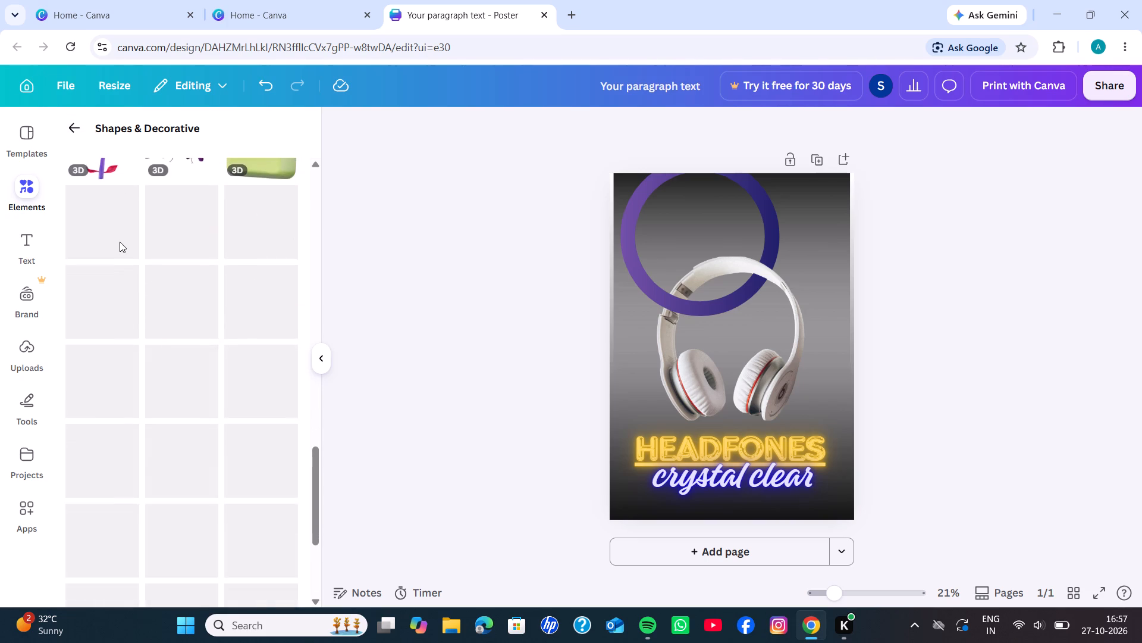
pyautogui.hscroll(1, 120, 242)
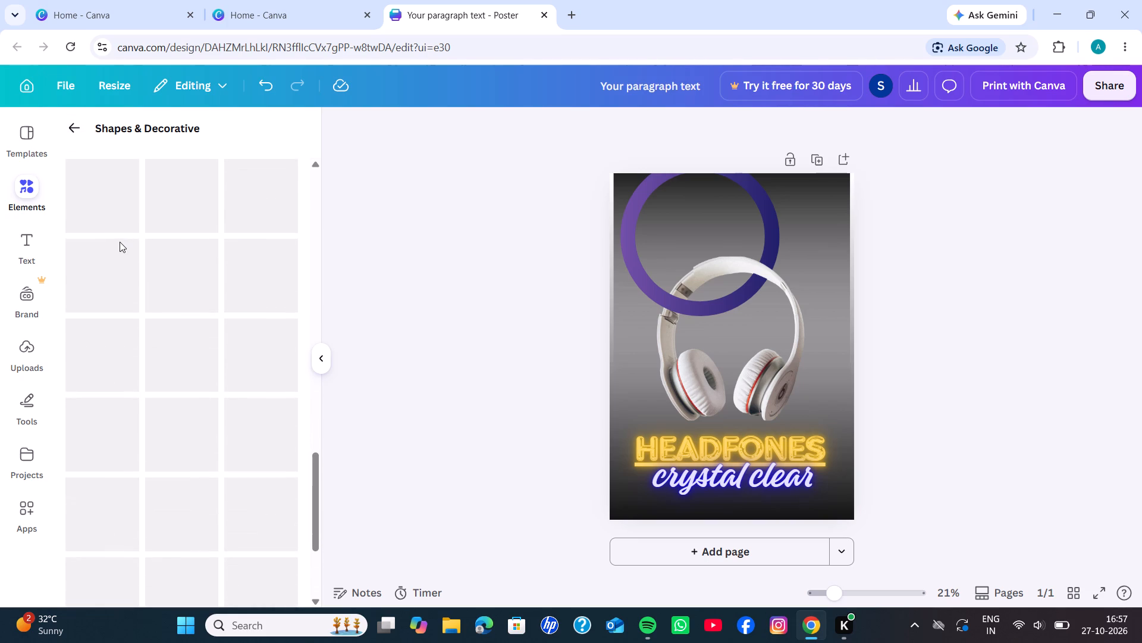
pyautogui.hscroll(1, 120, 242)
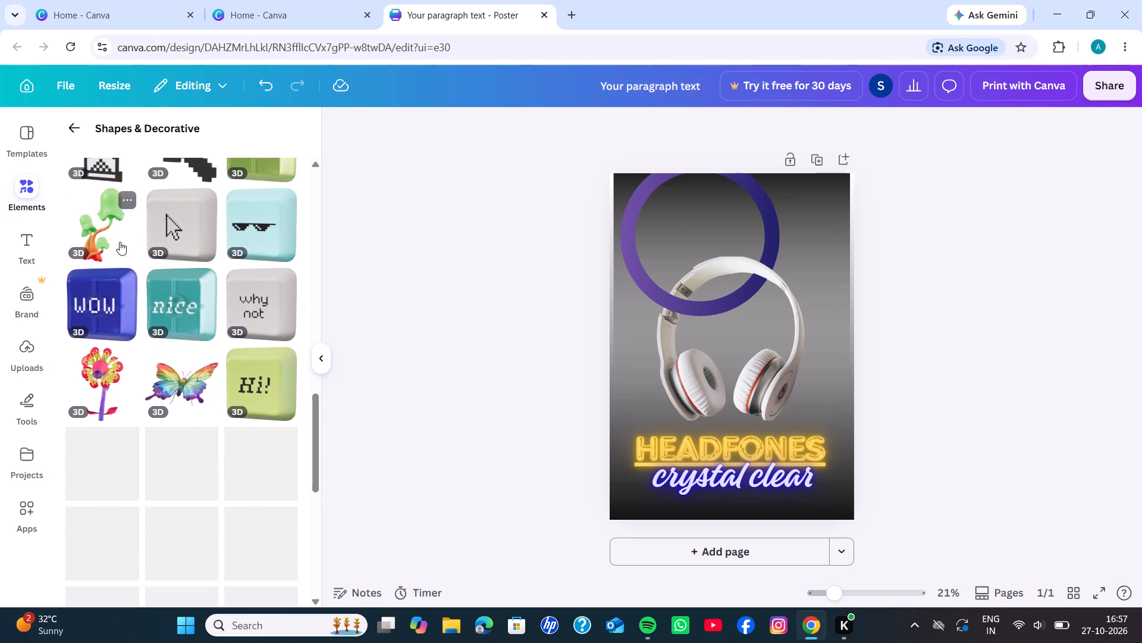
pyautogui.hscroll(1, 120, 242)
pyautogui.scroll(-1, 120, 242)
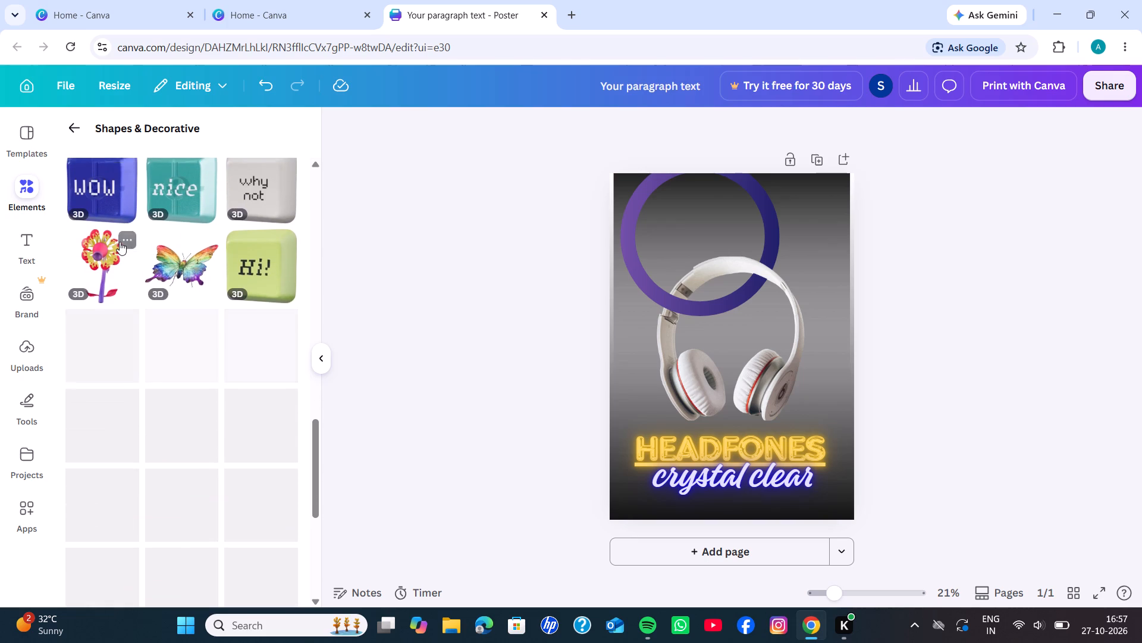
pyautogui.scroll(-1, 120, 242)
pyautogui.scroll(5, 120, 242)
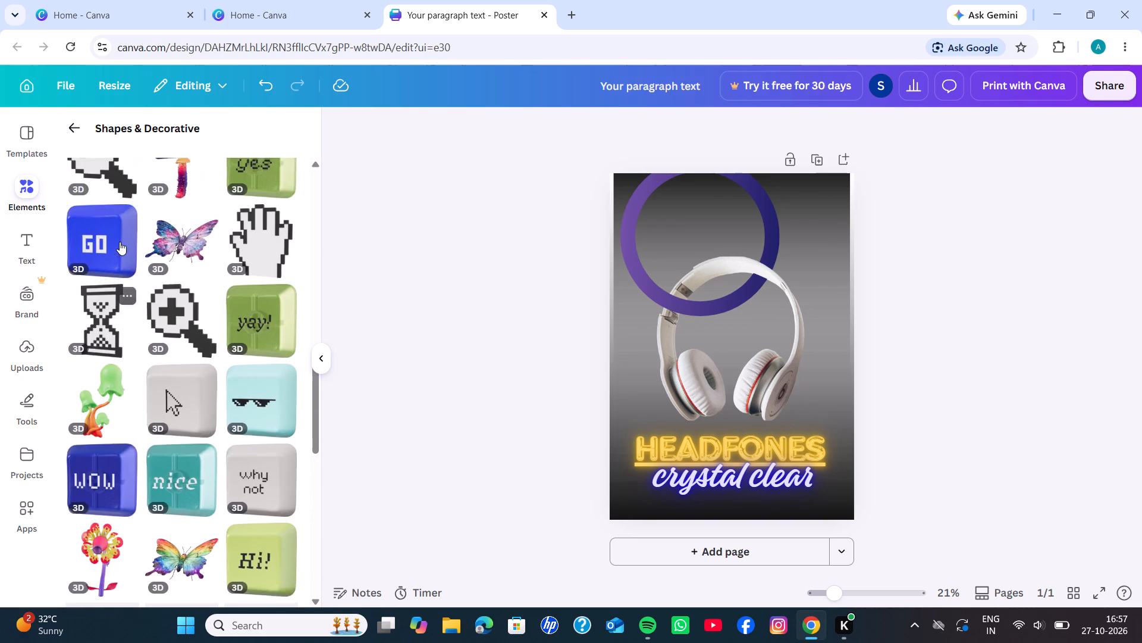
pyautogui.scroll(2, 120, 242)
pyautogui.scroll(-5, 120, 242)
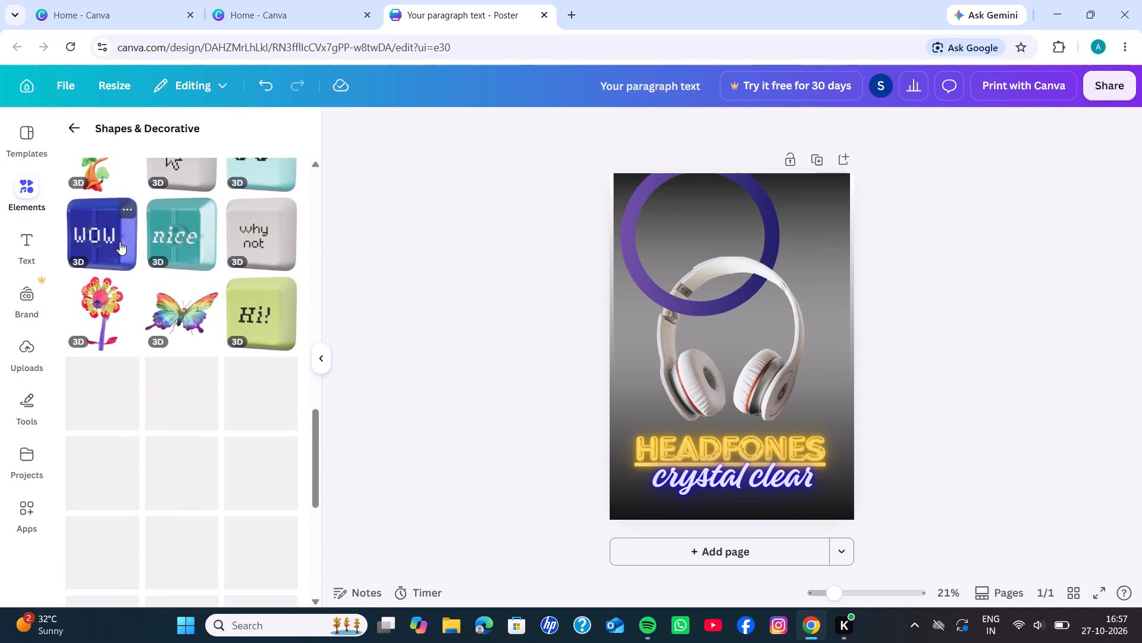
# Look further through the Shapes & Decorative 3D collection, including its letters, numbers and symbols, for a graphic that suits the headphones poster.
pyautogui.scroll(-5, 120, 242)
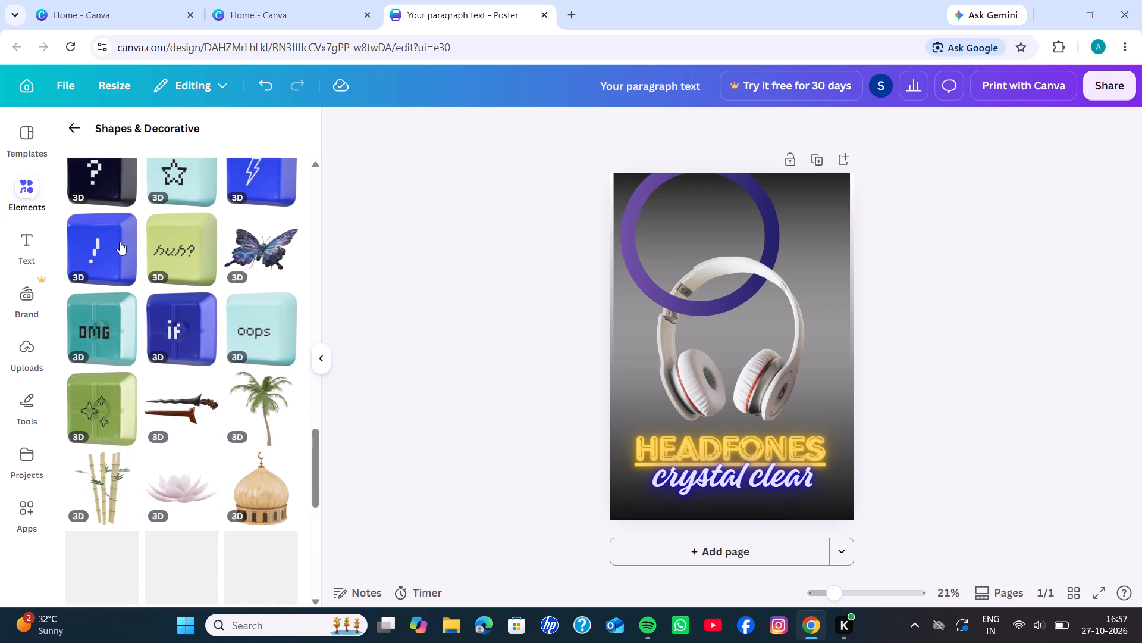
pyautogui.scroll(-1, 120, 242)
pyautogui.scroll(1, 120, 242)
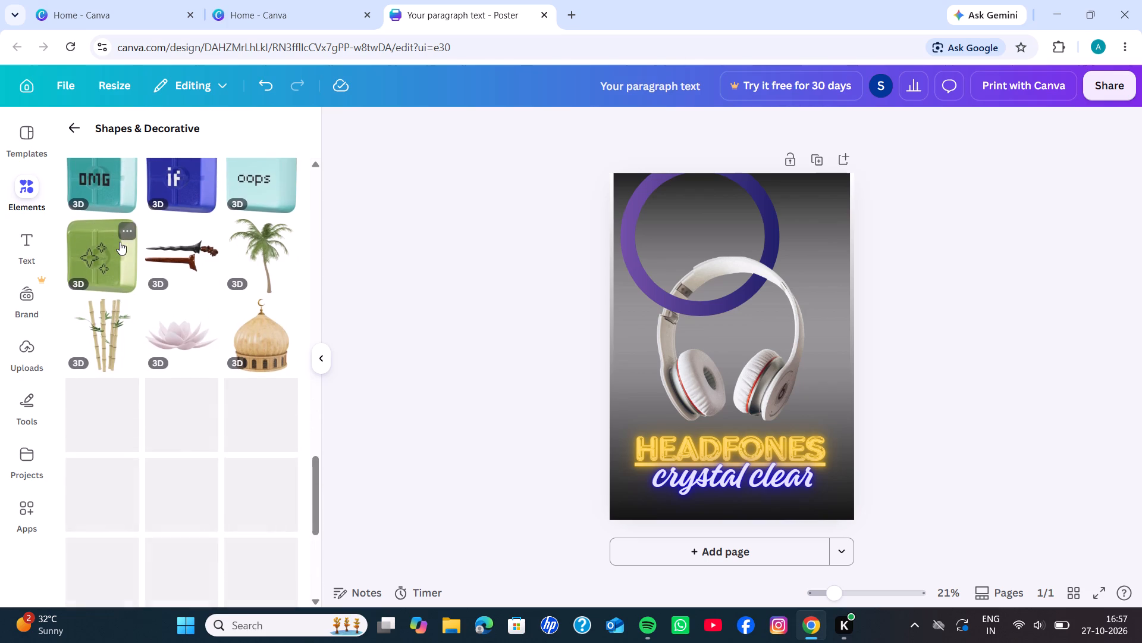
pyautogui.scroll(-2, 120, 242)
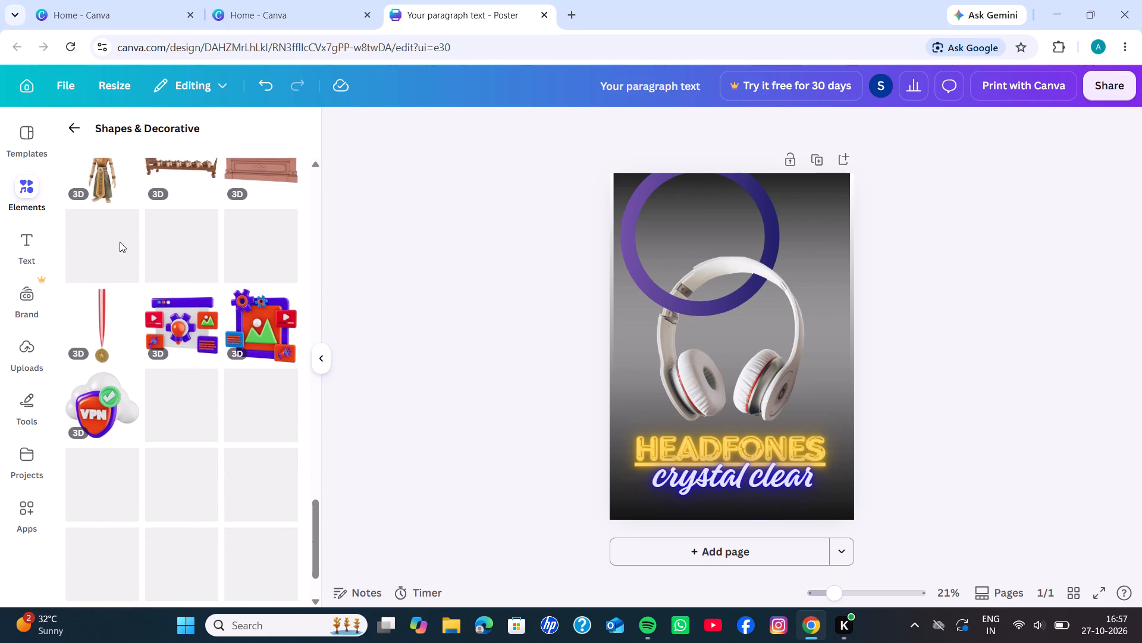
pyautogui.scroll(-3, 120, 242)
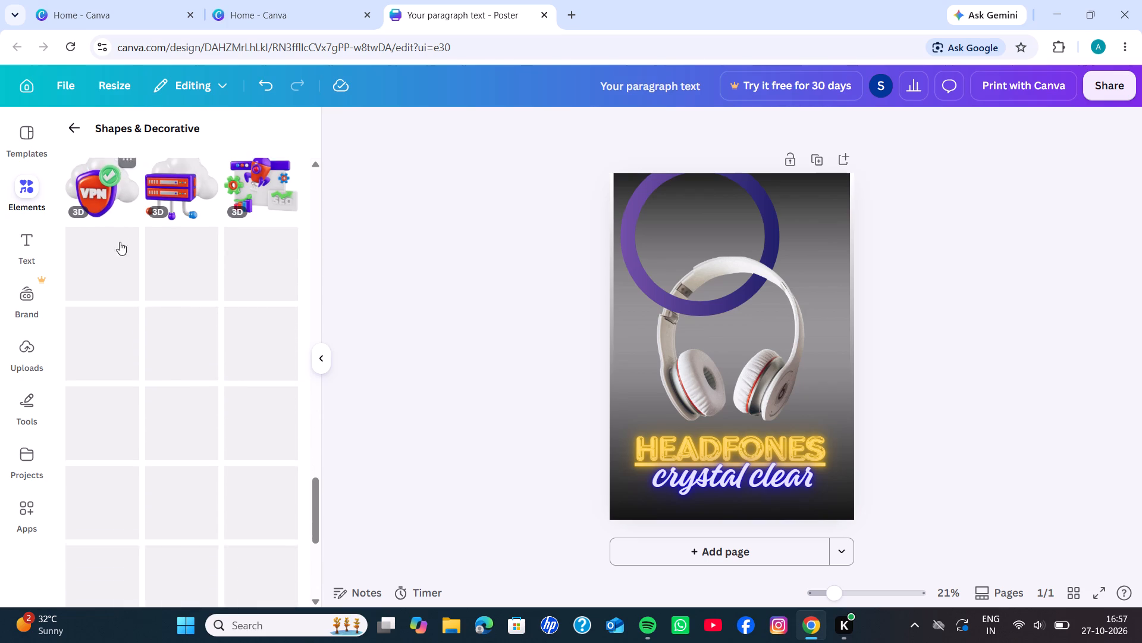
pyautogui.scroll(-3, 120, 242)
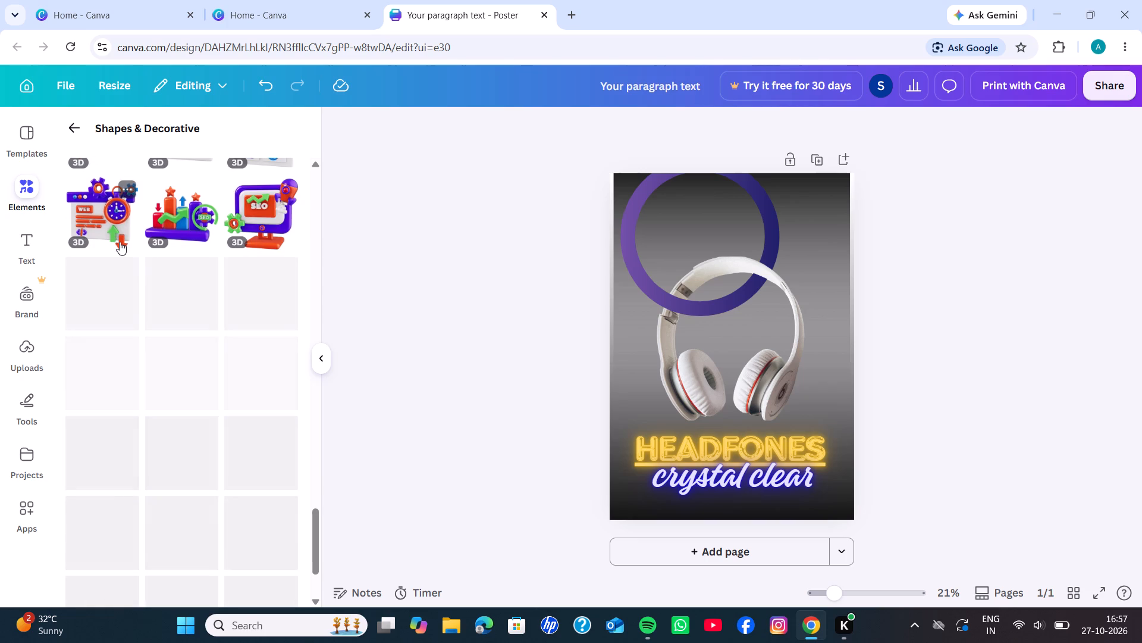
pyautogui.scroll(-2, 120, 242)
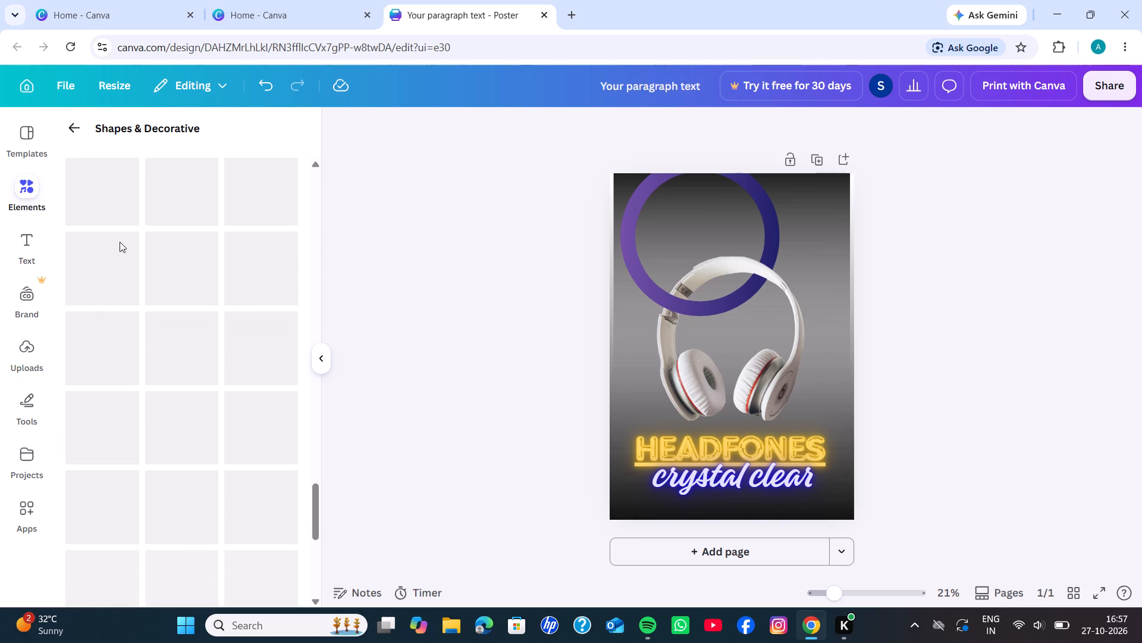
pyautogui.scroll(-1, 120, 242)
pyautogui.scroll(1, 120, 242)
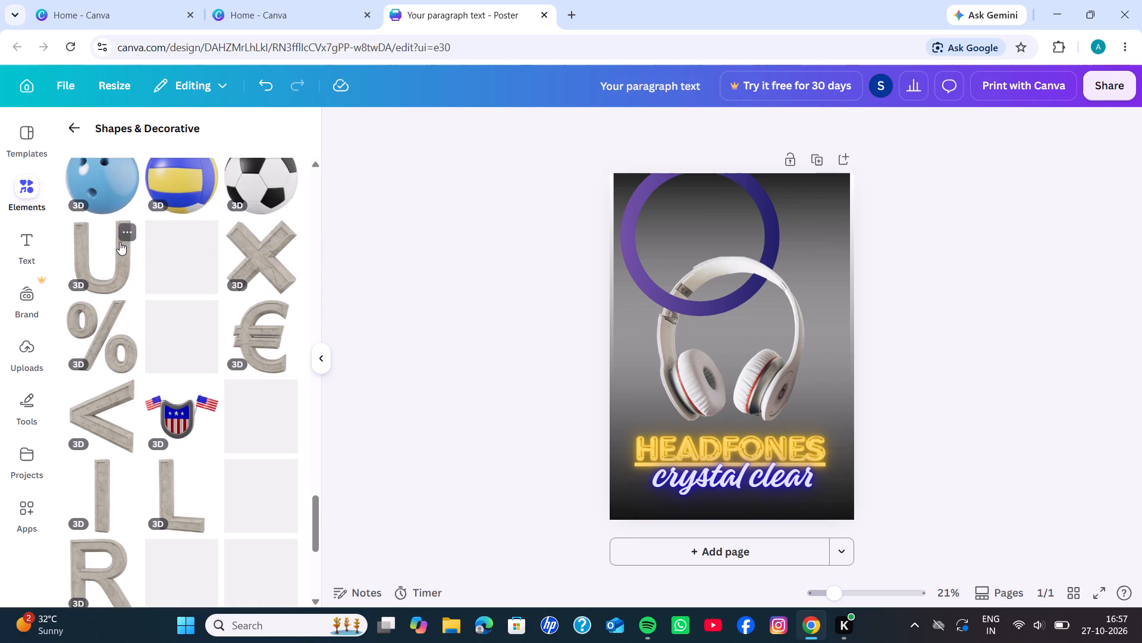
pyautogui.scroll(1, 120, 242)
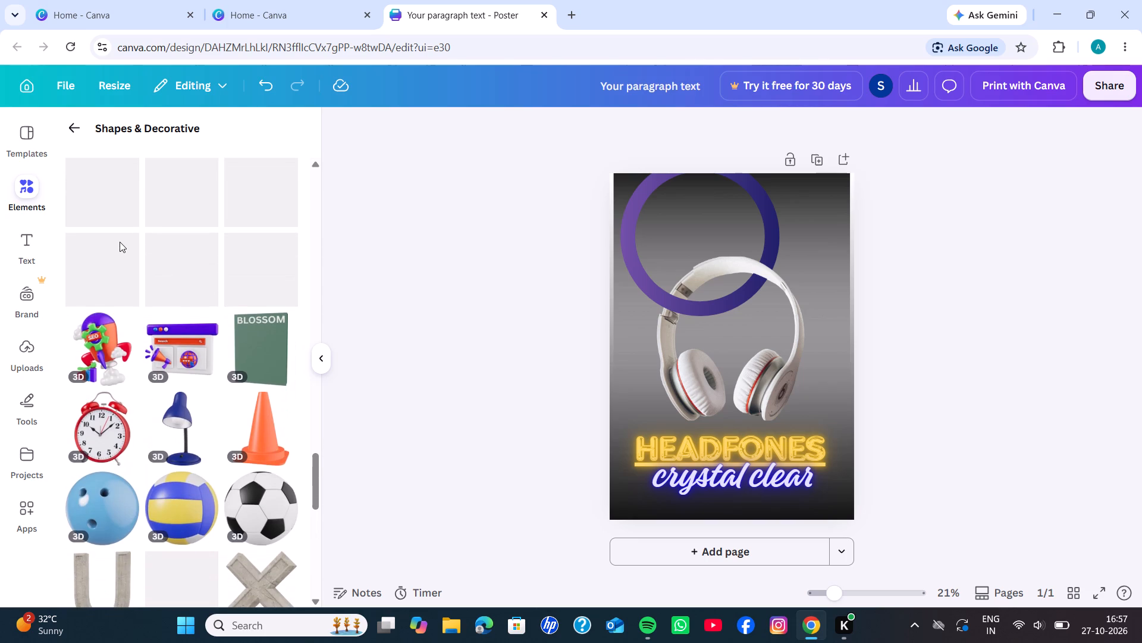
pyautogui.scroll(2, 120, 242)
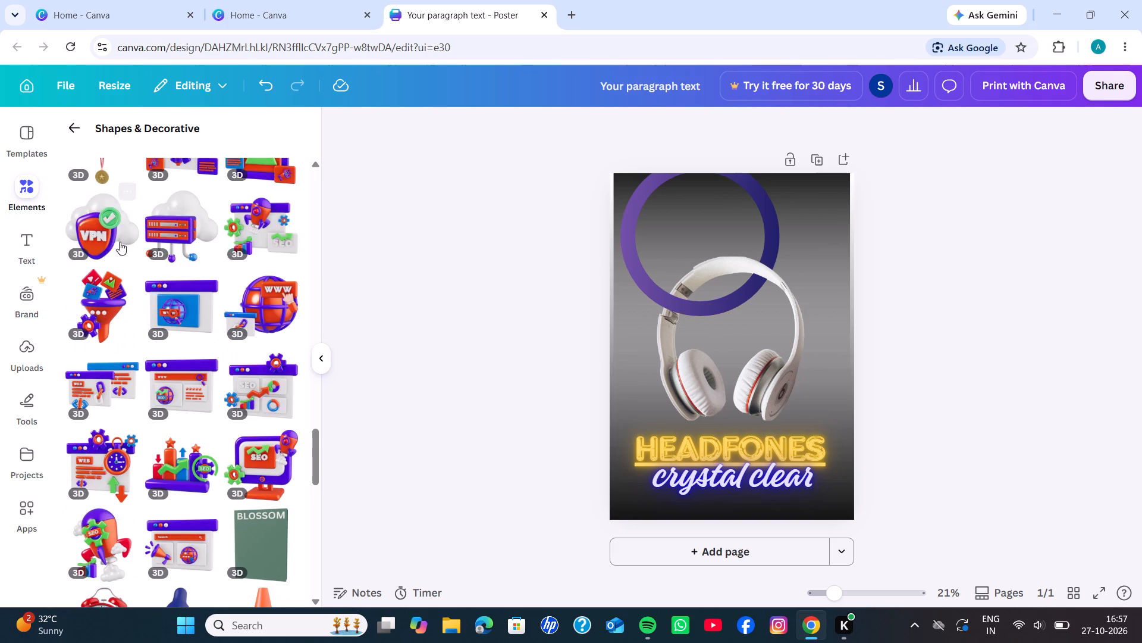
pyautogui.scroll(-5, 120, 242)
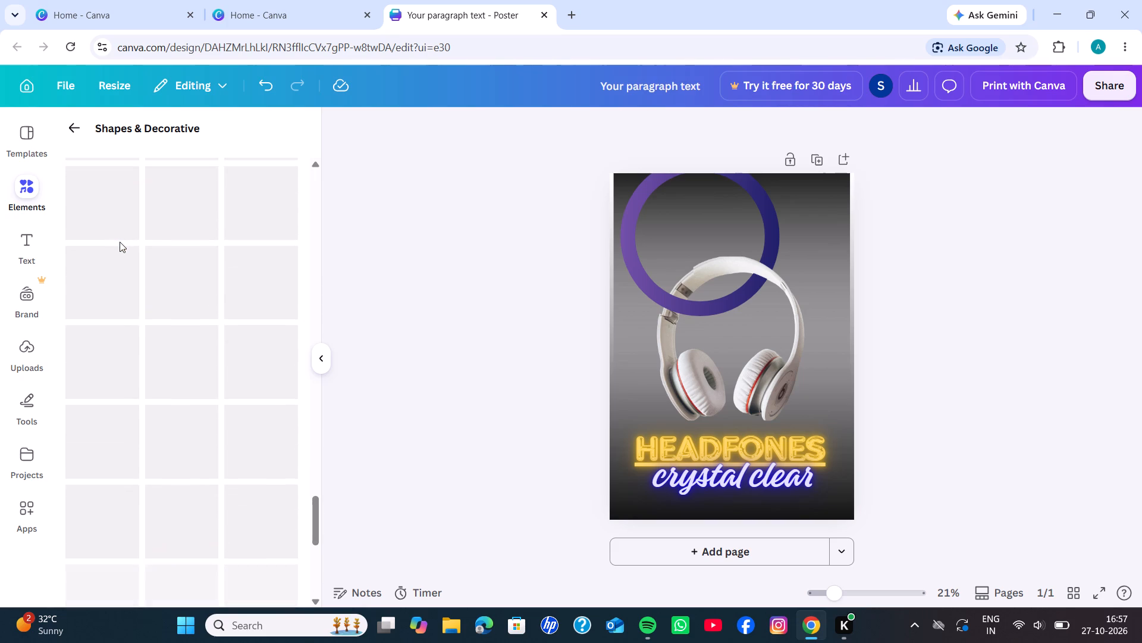
pyautogui.scroll(4, 120, 242)
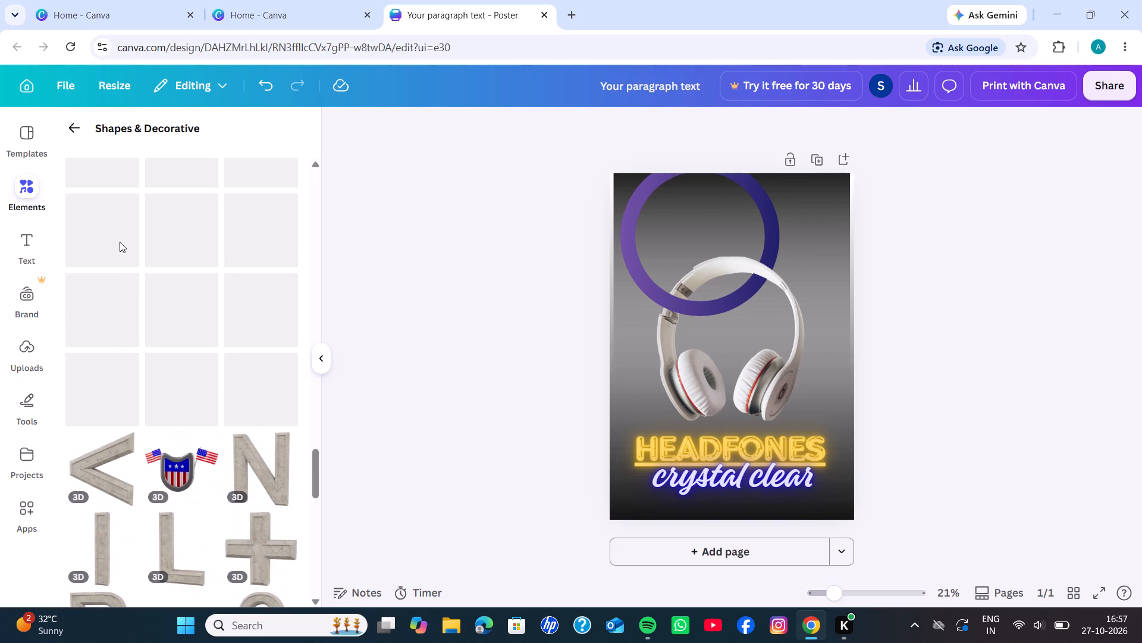
pyautogui.scroll(-4, 120, 242)
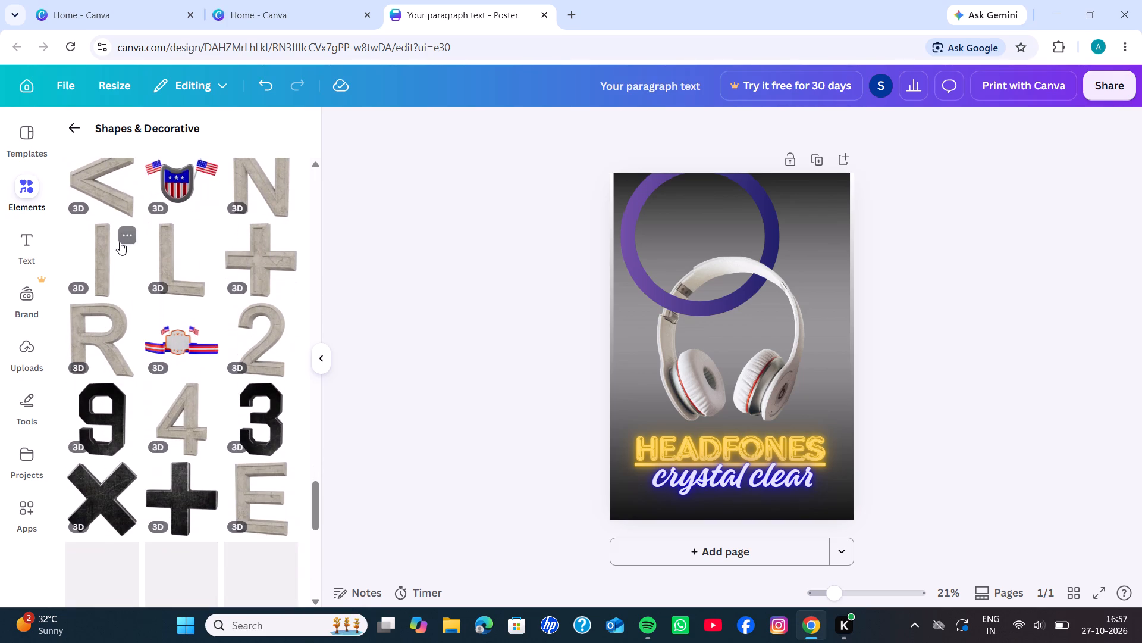
pyautogui.scroll(-4, 120, 242)
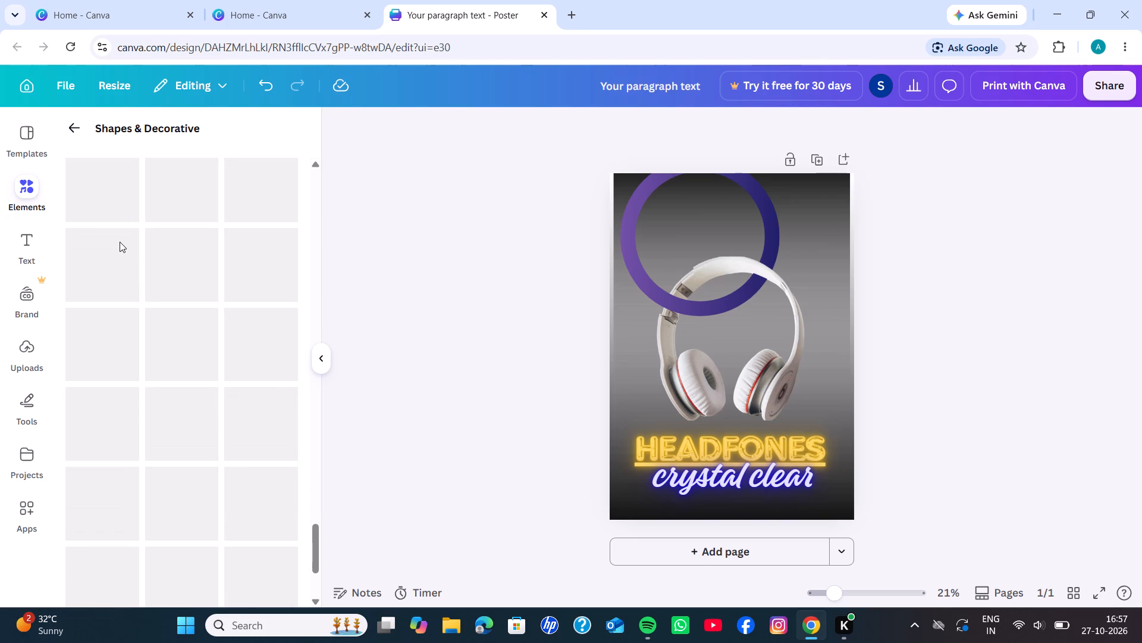
pyautogui.scroll(-6, 120, 242)
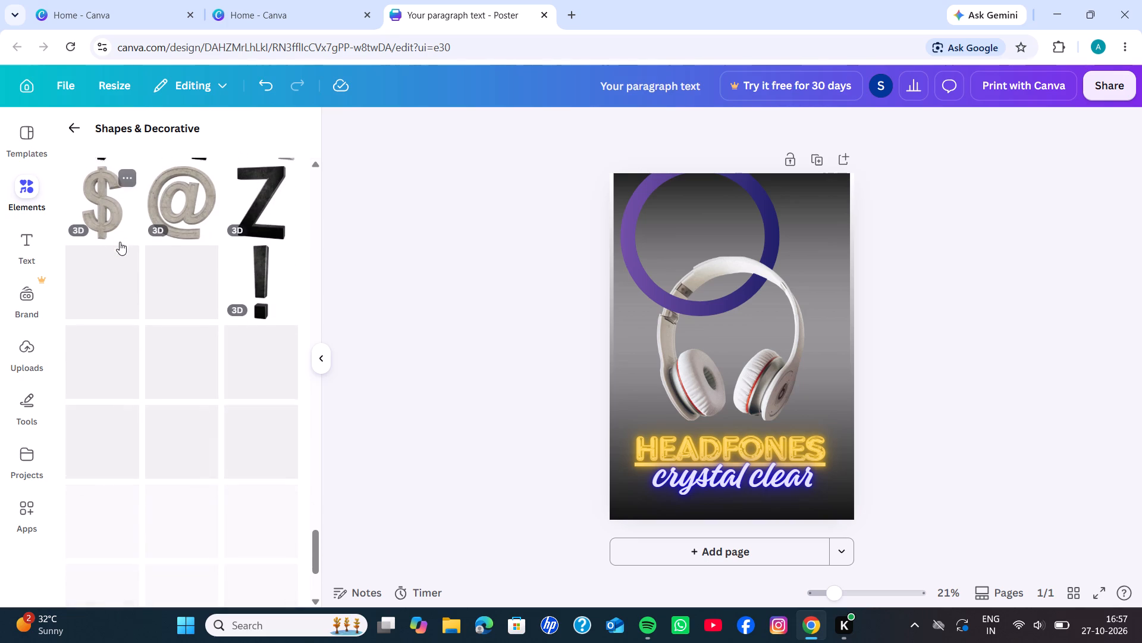
pyautogui.scroll(-1, 171, 238)
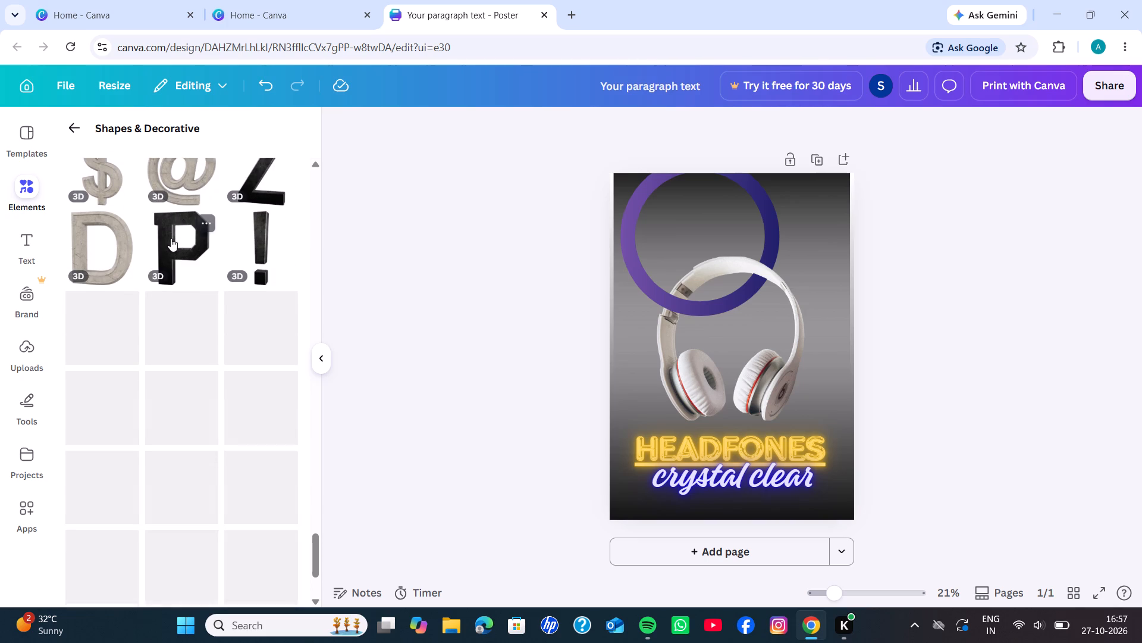
pyautogui.scroll(-3, 171, 238)
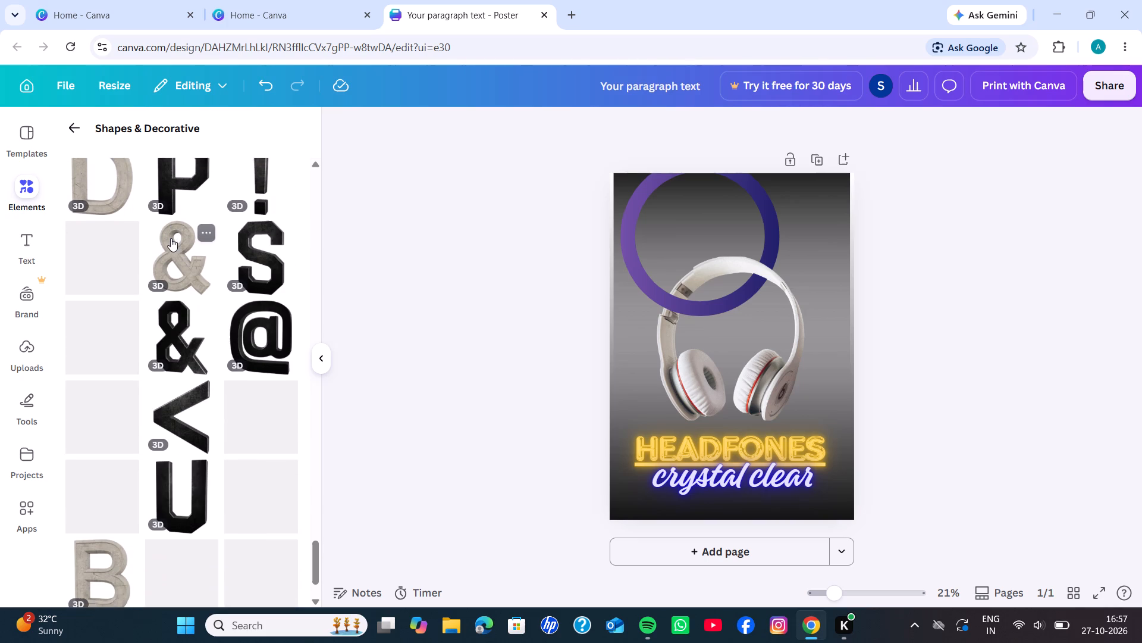
pyautogui.scroll(-3, 171, 238)
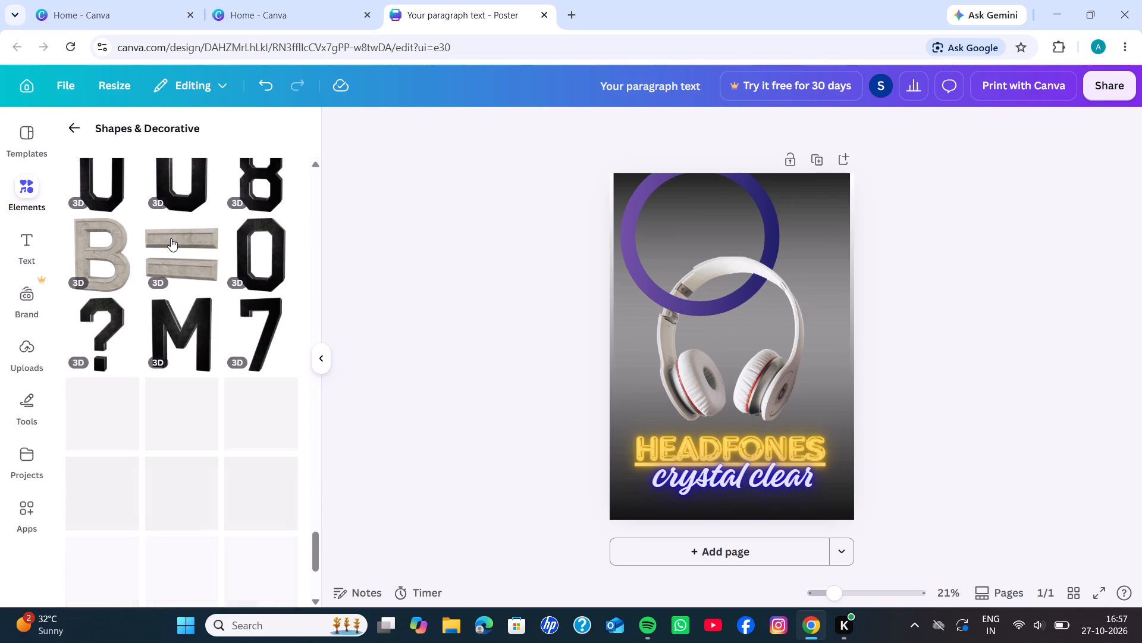
pyautogui.scroll(-4, 171, 238)
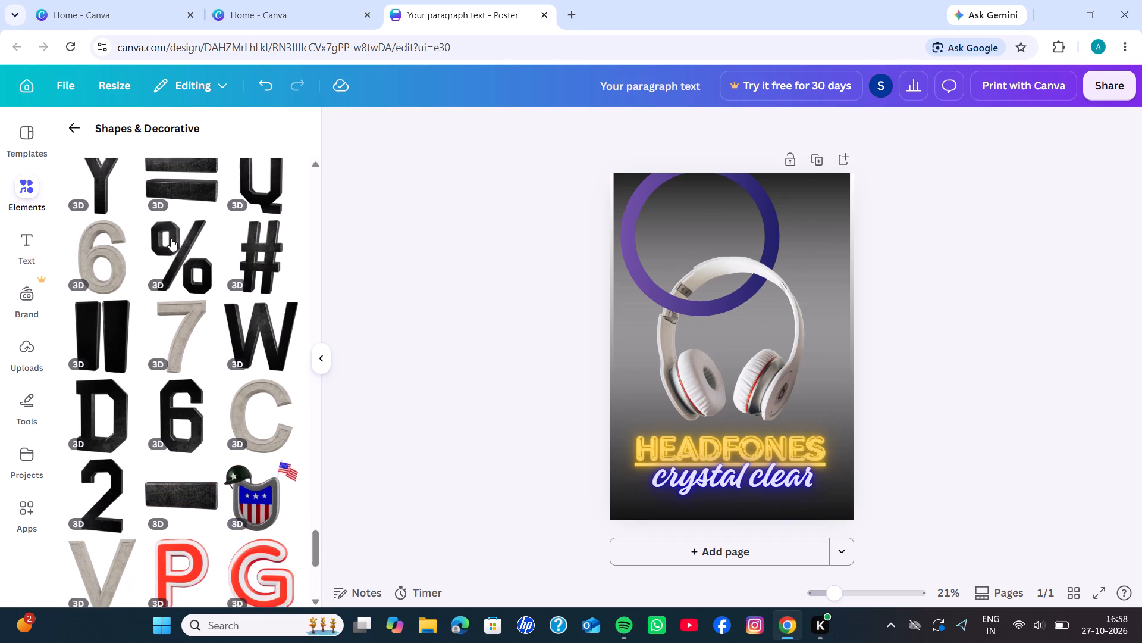
pyautogui.scroll(-4, 171, 238)
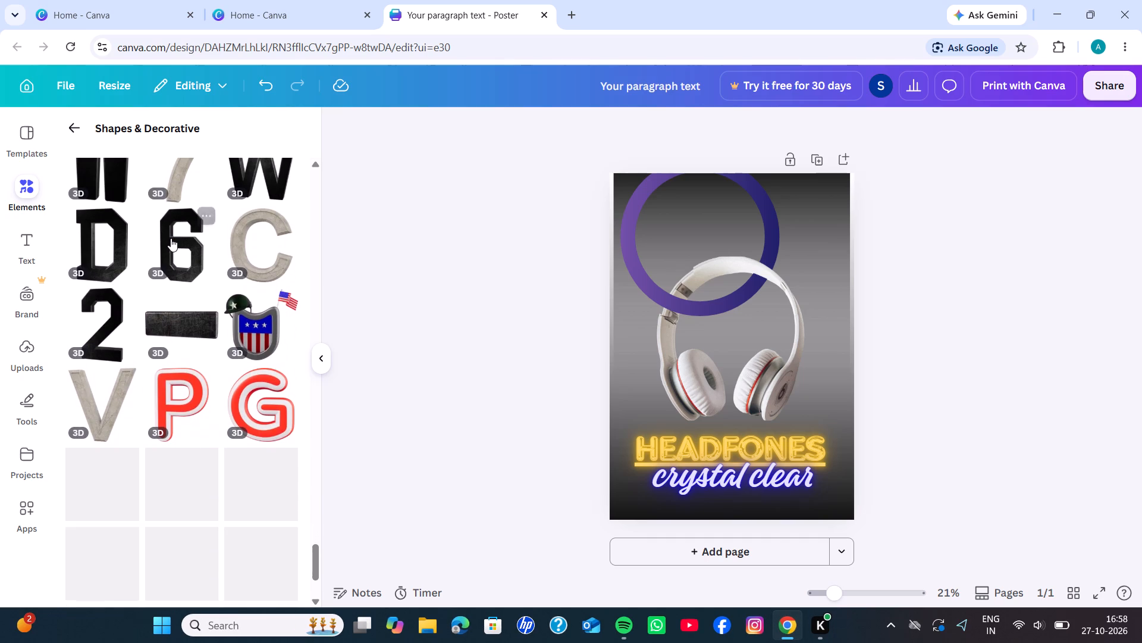
pyautogui.scroll(-3, 171, 238)
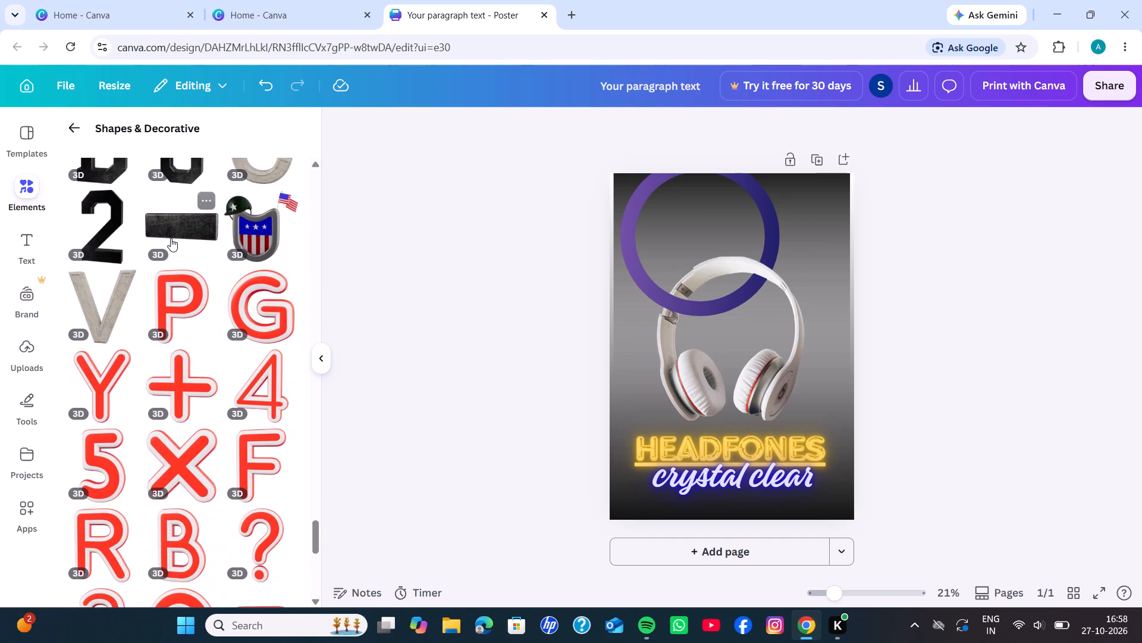
pyautogui.scroll(-3, 171, 238)
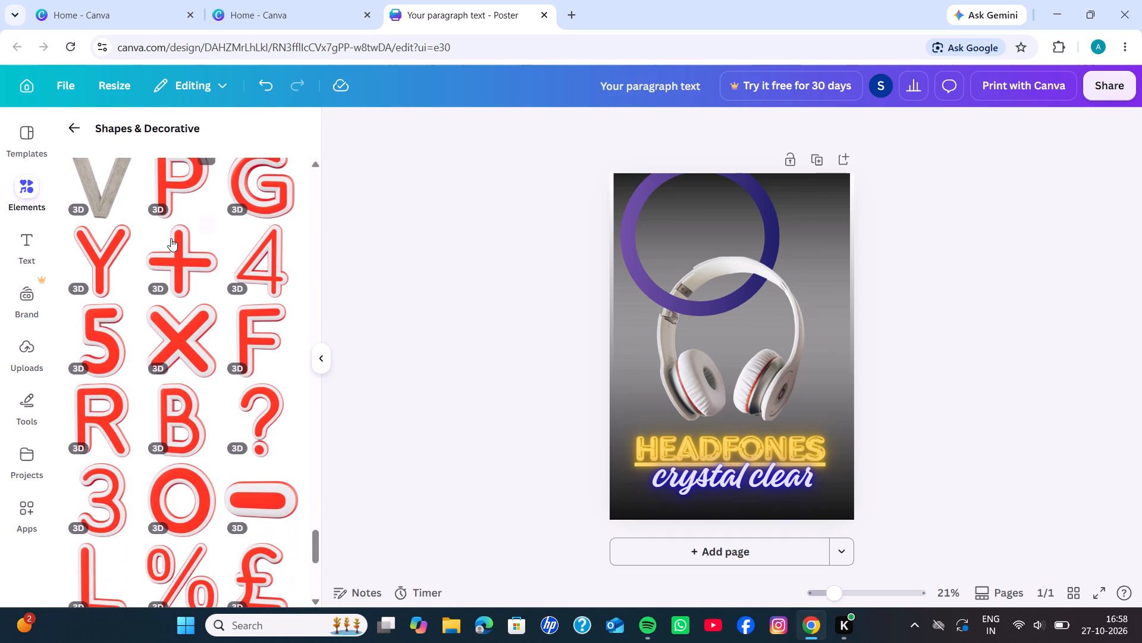
pyautogui.scroll(-2, 171, 238)
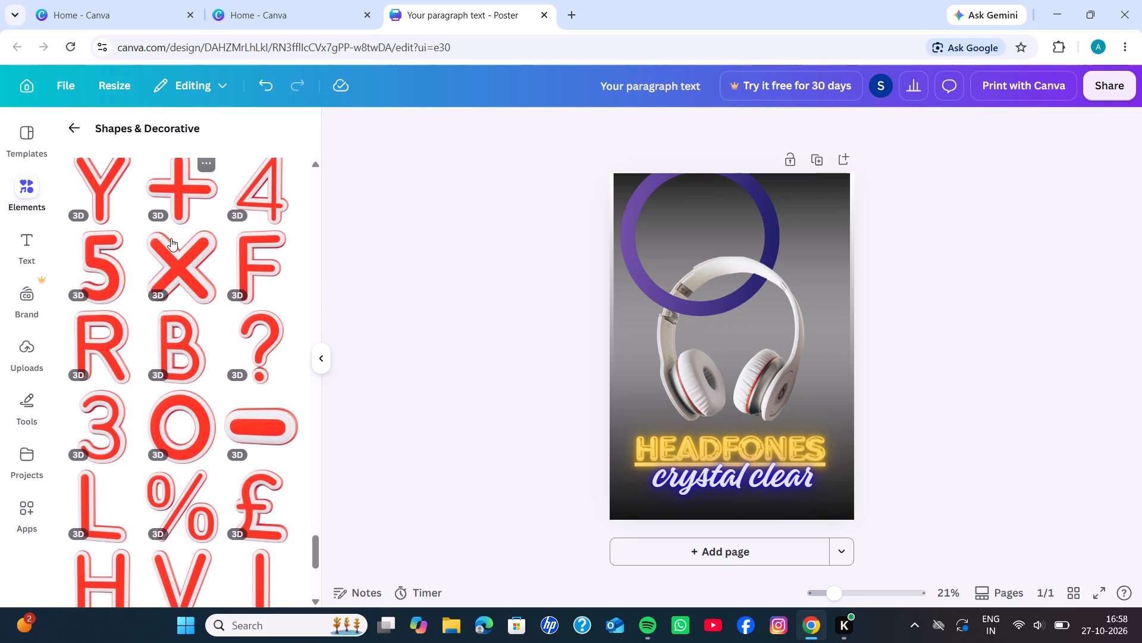
pyautogui.scroll(-2, 171, 238)
pyautogui.scroll(2, 171, 238)
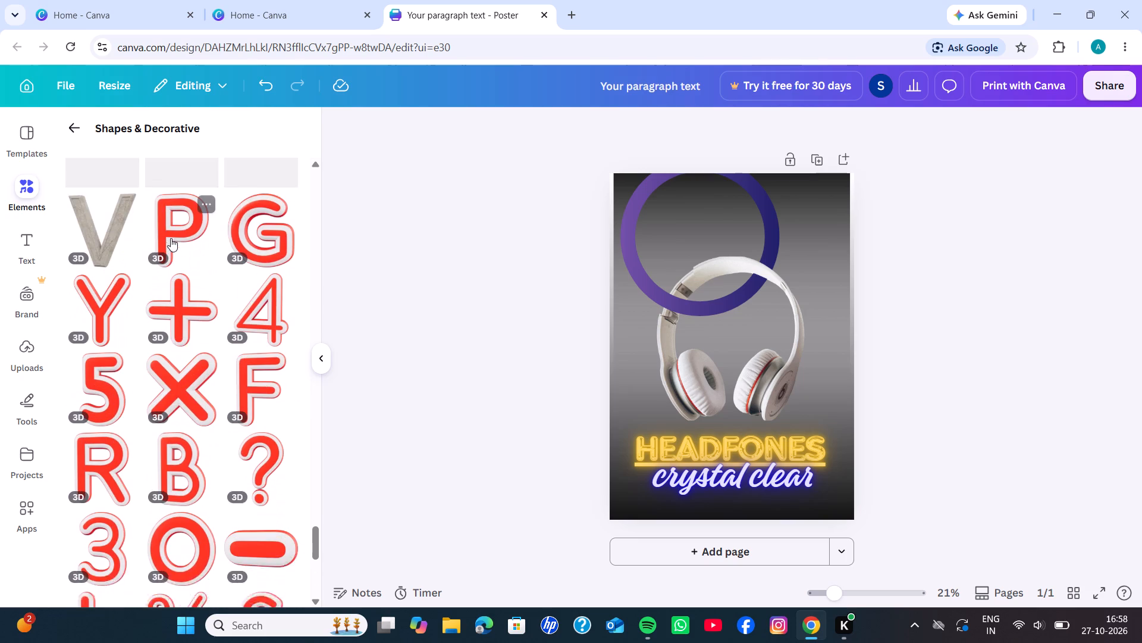
pyautogui.scroll(5, 171, 238)
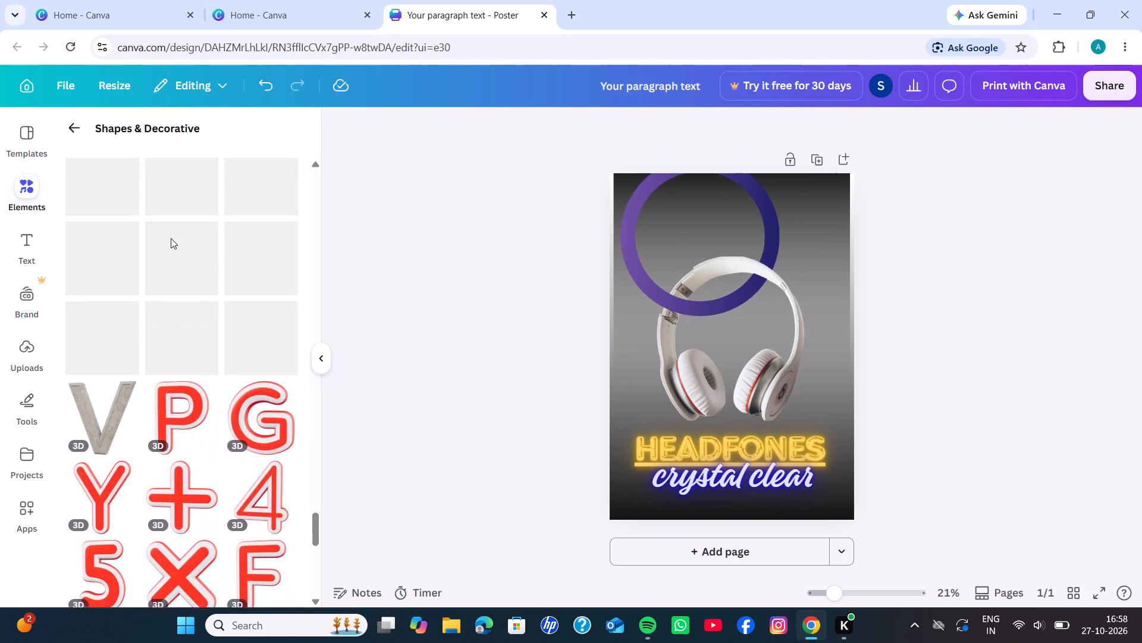
pyautogui.scroll(3, 171, 238)
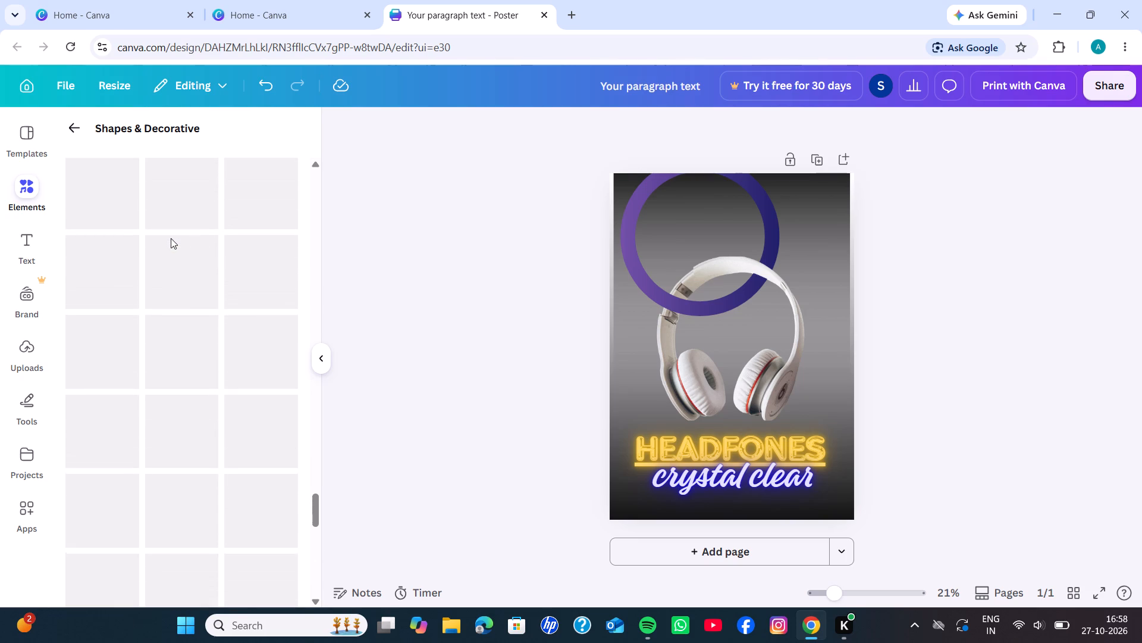
pyautogui.scroll(1, 171, 238)
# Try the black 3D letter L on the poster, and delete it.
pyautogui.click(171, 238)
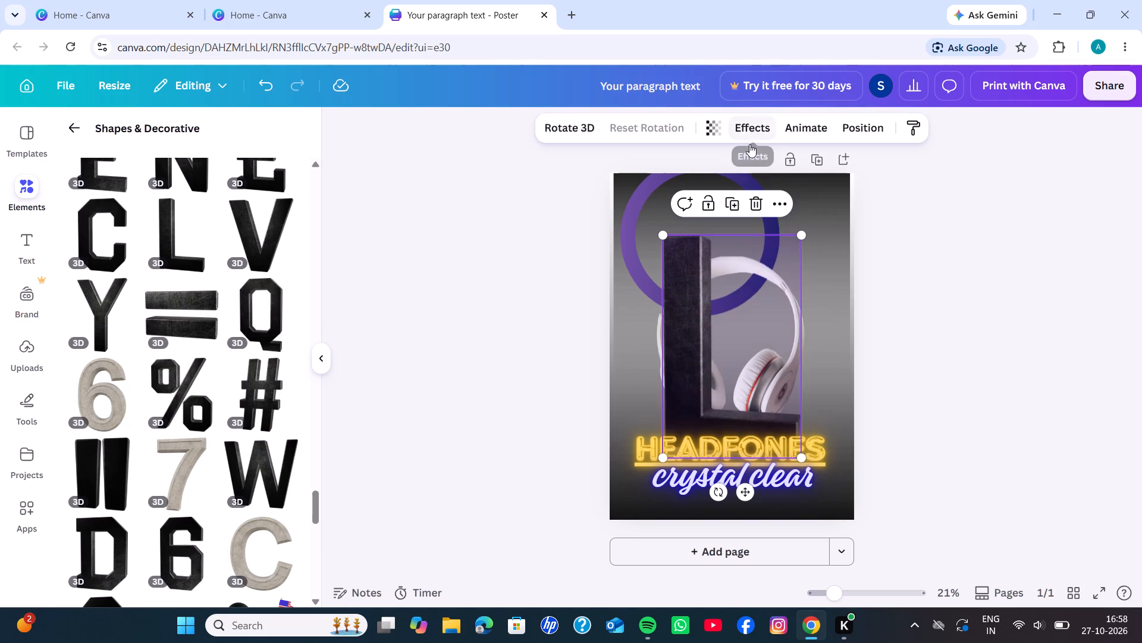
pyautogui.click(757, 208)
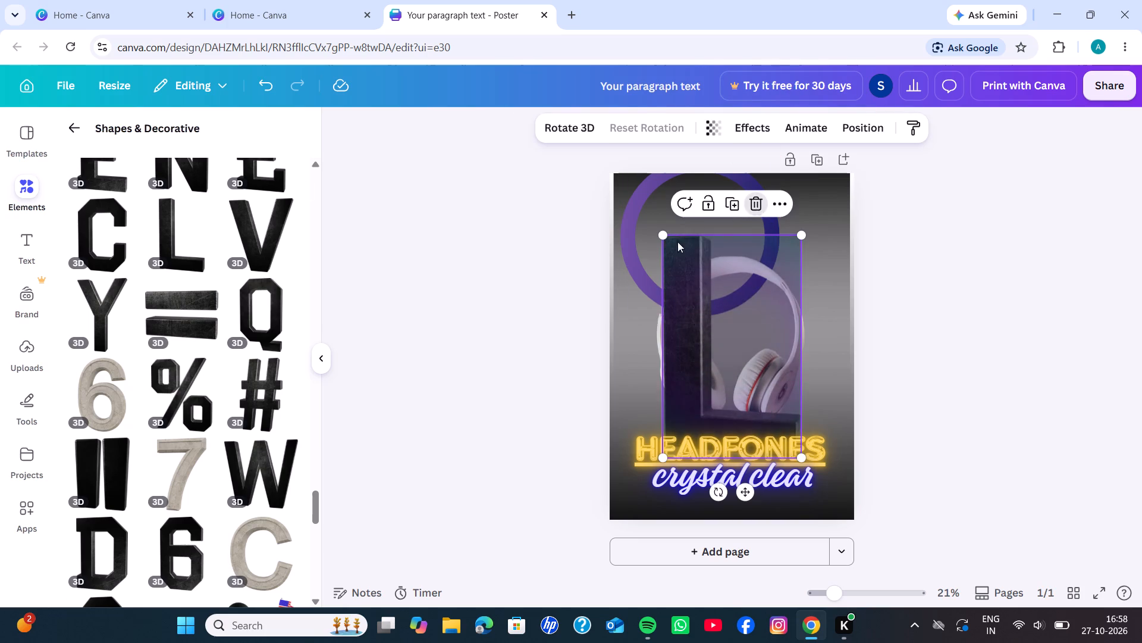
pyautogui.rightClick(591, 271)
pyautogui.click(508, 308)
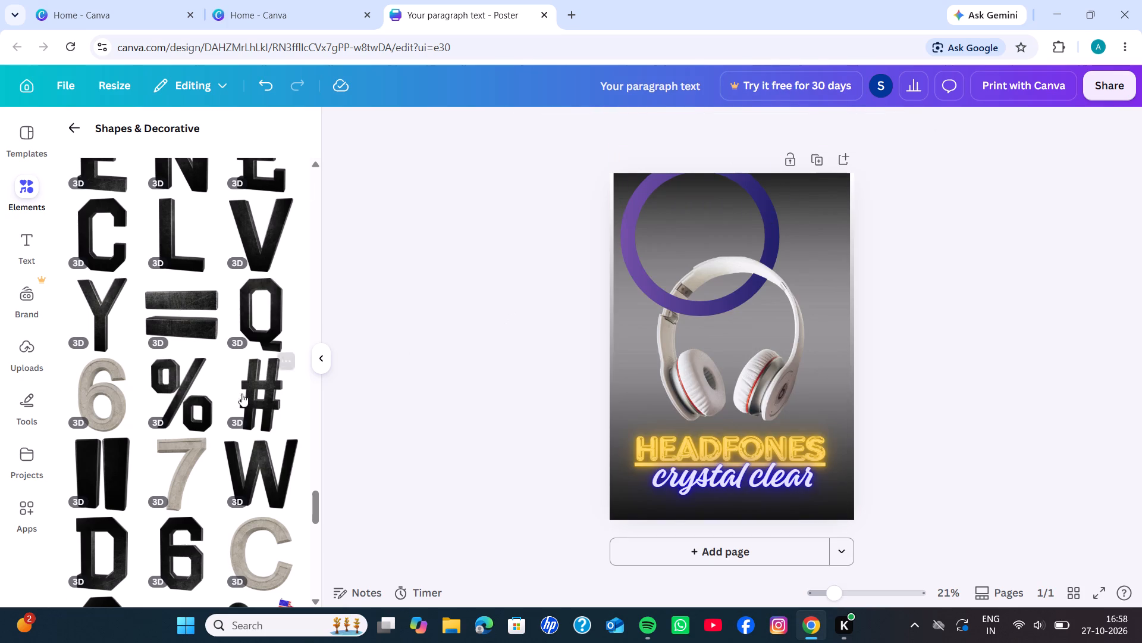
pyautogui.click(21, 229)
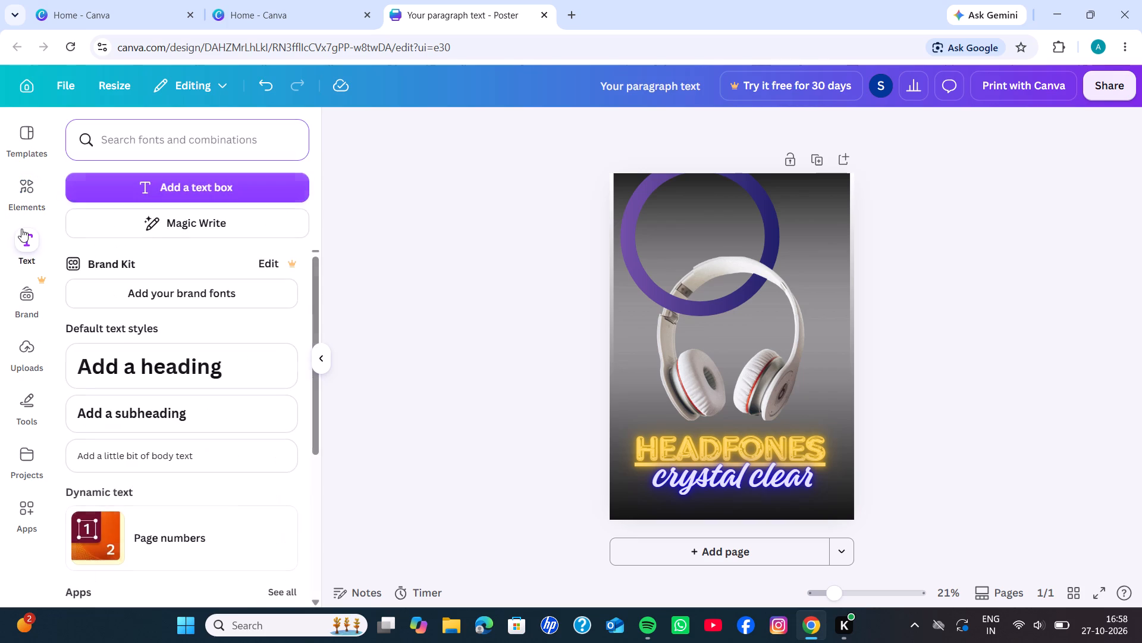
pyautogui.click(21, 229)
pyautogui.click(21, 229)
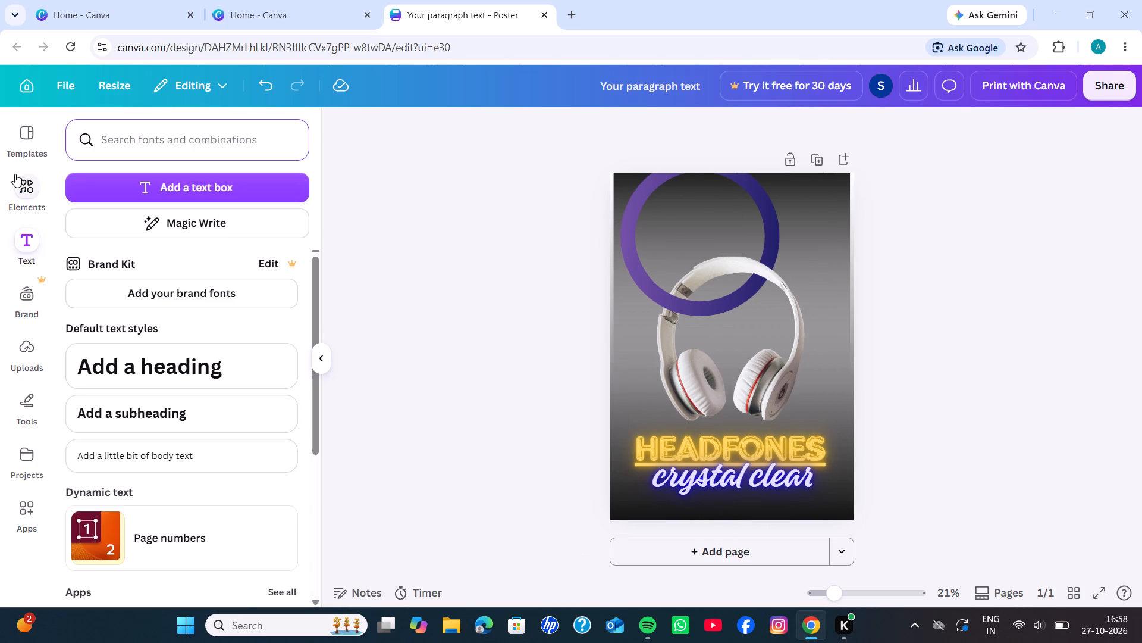
# Look through the Education 3D collection for a graphic that suits the headphones poster.
pyautogui.click(15, 173)
pyautogui.click(20, 185)
pyautogui.click(20, 185)
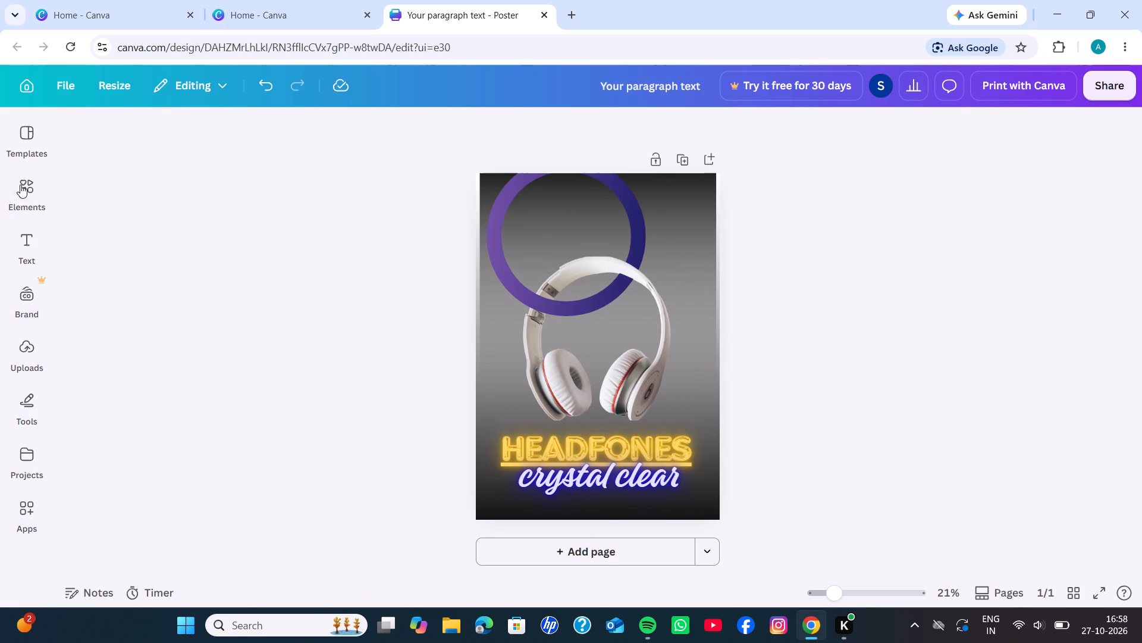
pyautogui.click(68, 134)
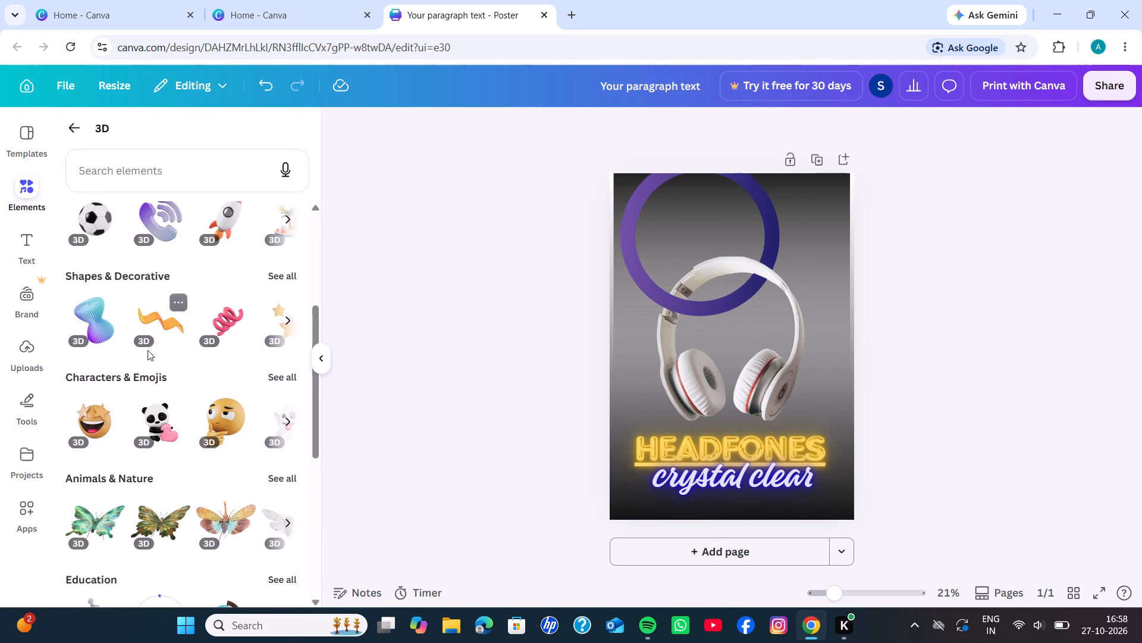
pyautogui.scroll(-2, 148, 350)
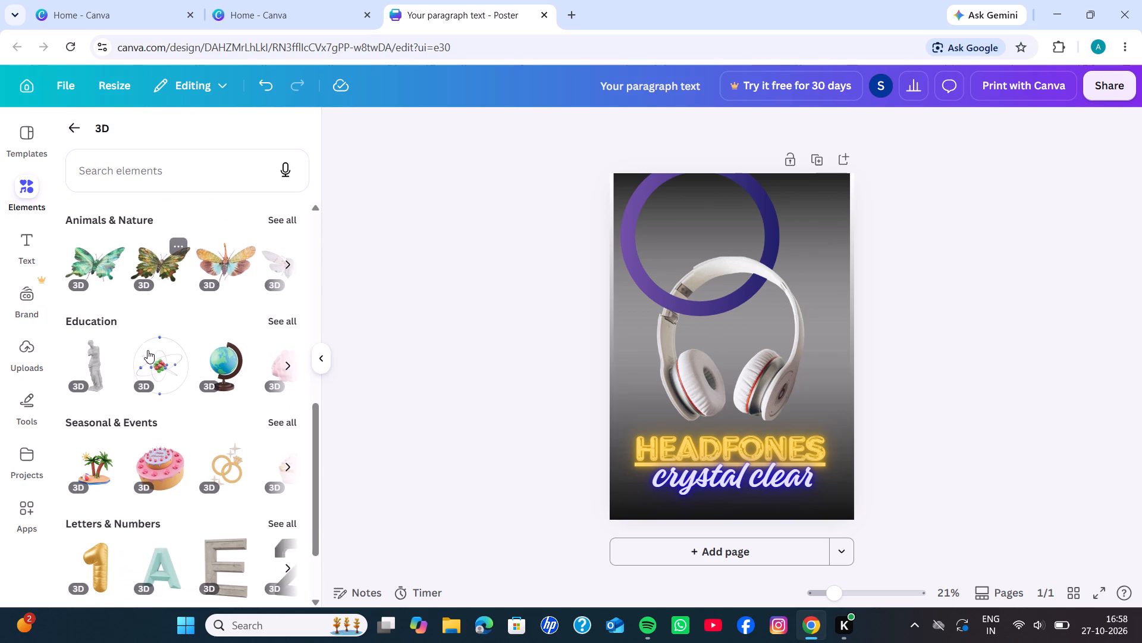
pyautogui.scroll(-1, 148, 350)
pyautogui.click(291, 313)
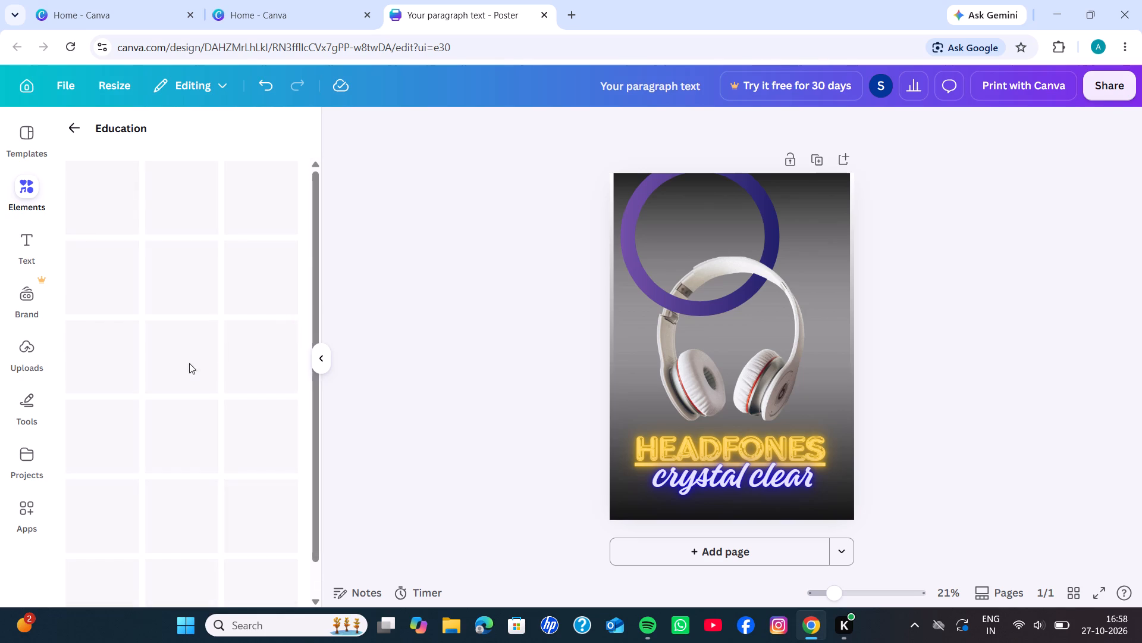
pyautogui.scroll(-4, 144, 385)
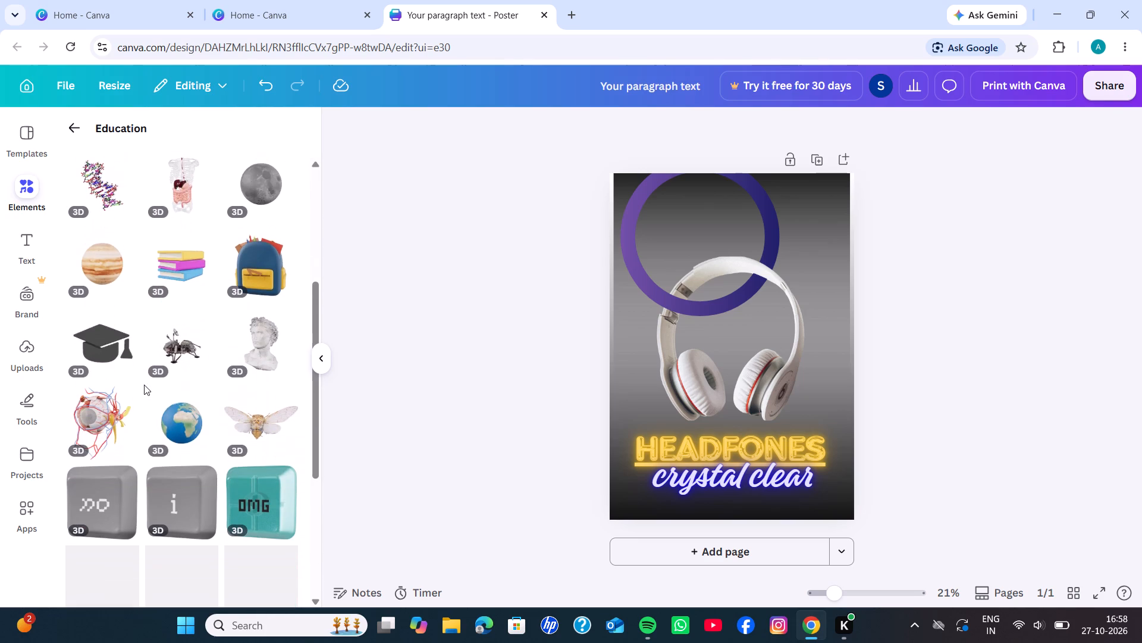
pyautogui.scroll(-3, 144, 385)
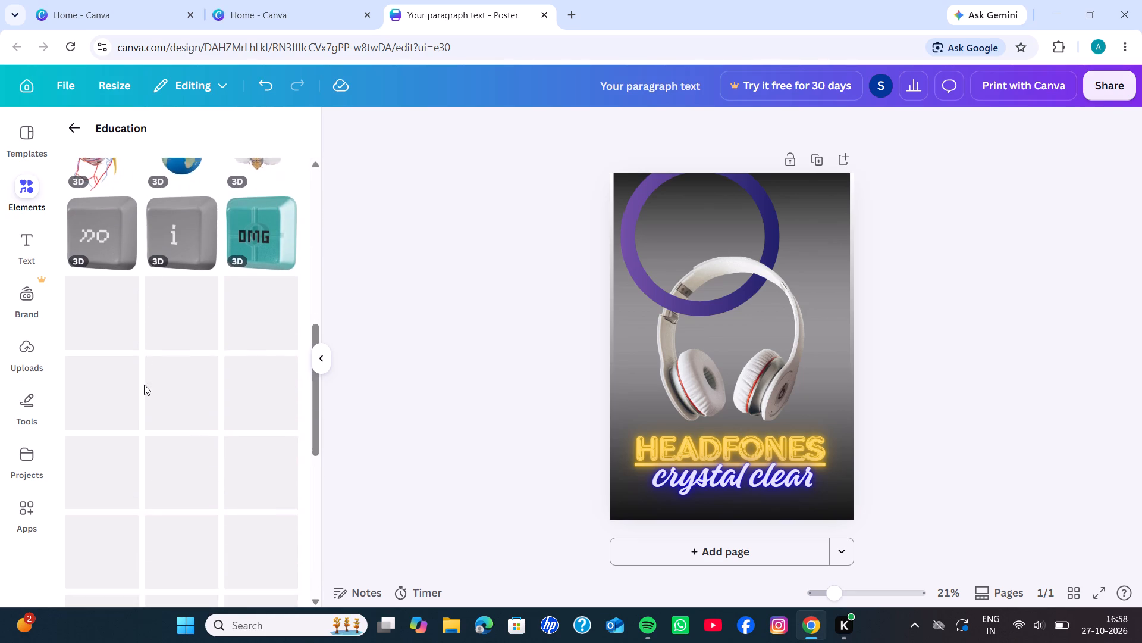
pyautogui.scroll(-3, 144, 385)
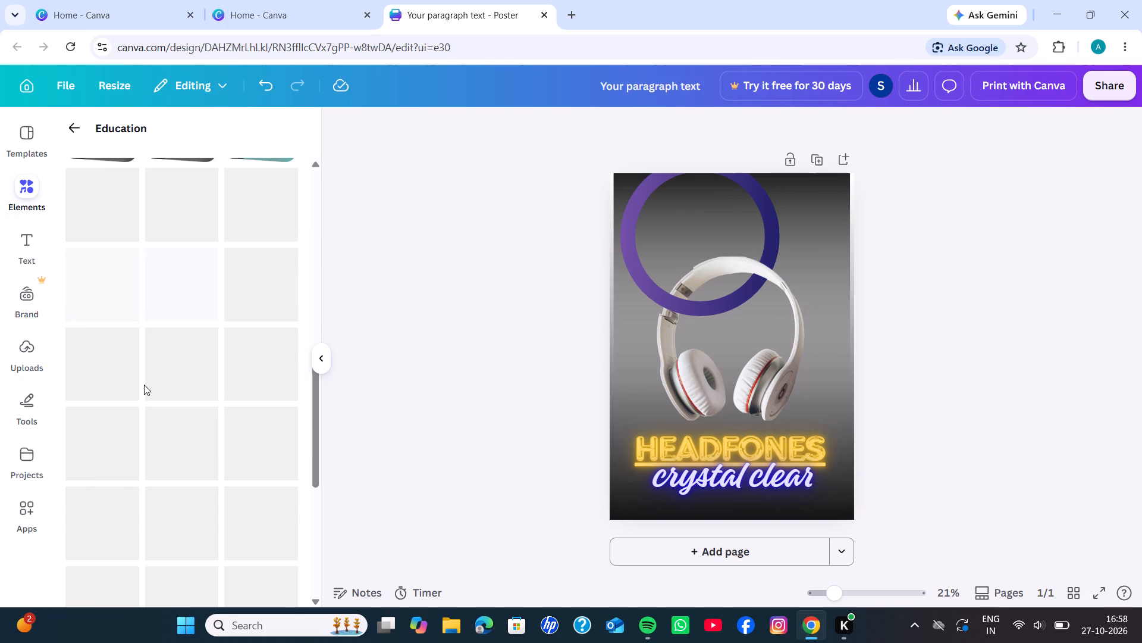
pyautogui.scroll(-1, 144, 385)
pyautogui.scroll(2, 144, 385)
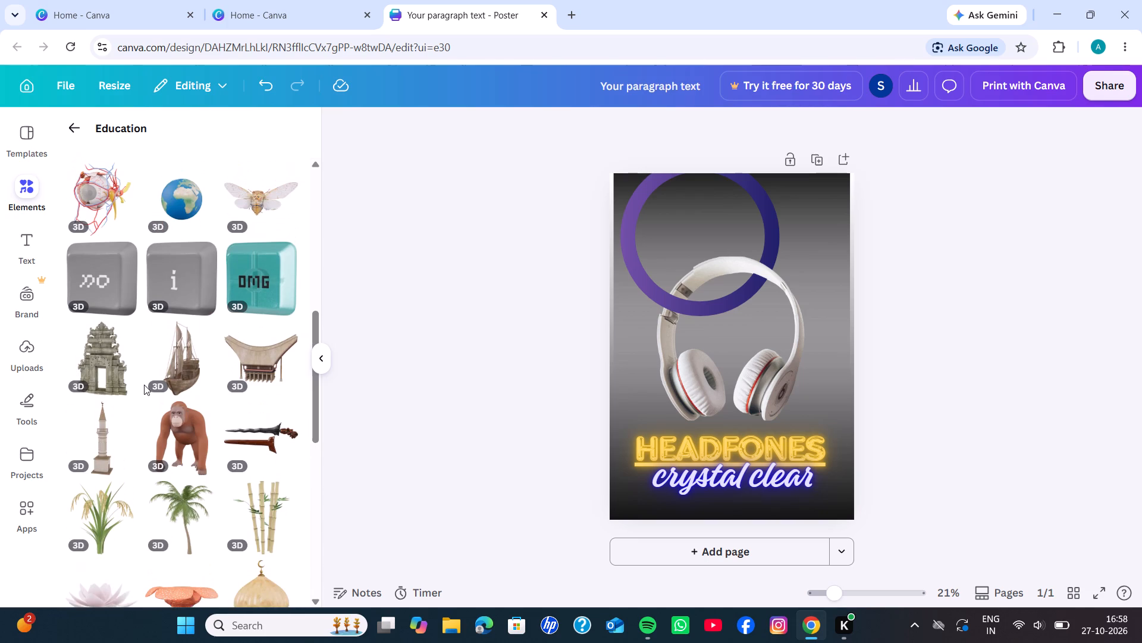
pyautogui.scroll(1, 144, 385)
pyautogui.scroll(-1, 144, 385)
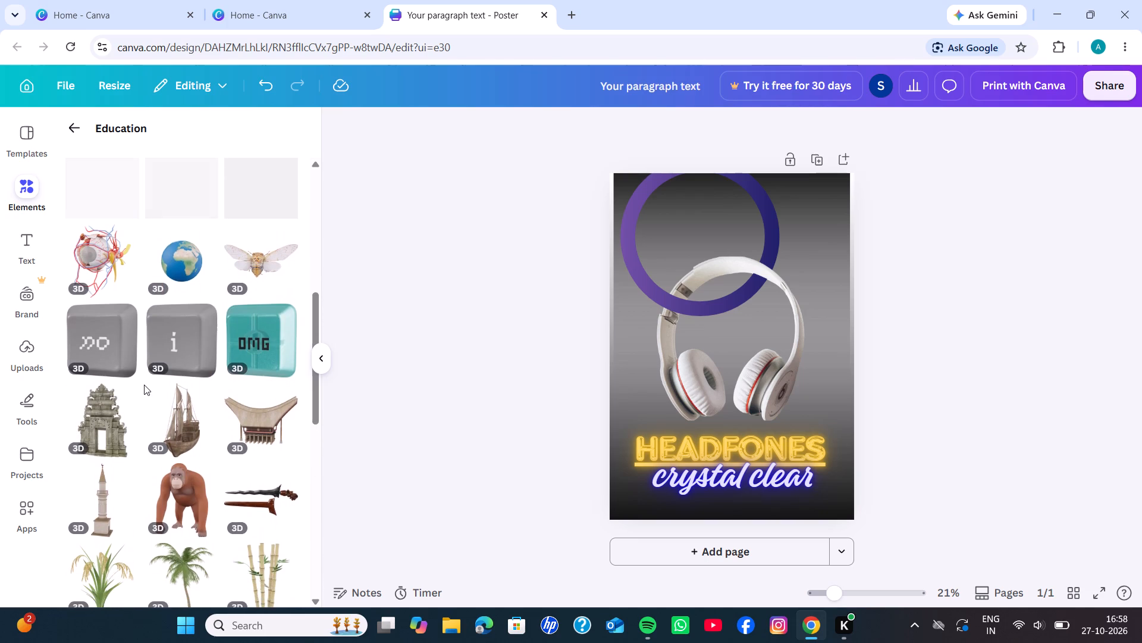
pyautogui.scroll(-6, 144, 385)
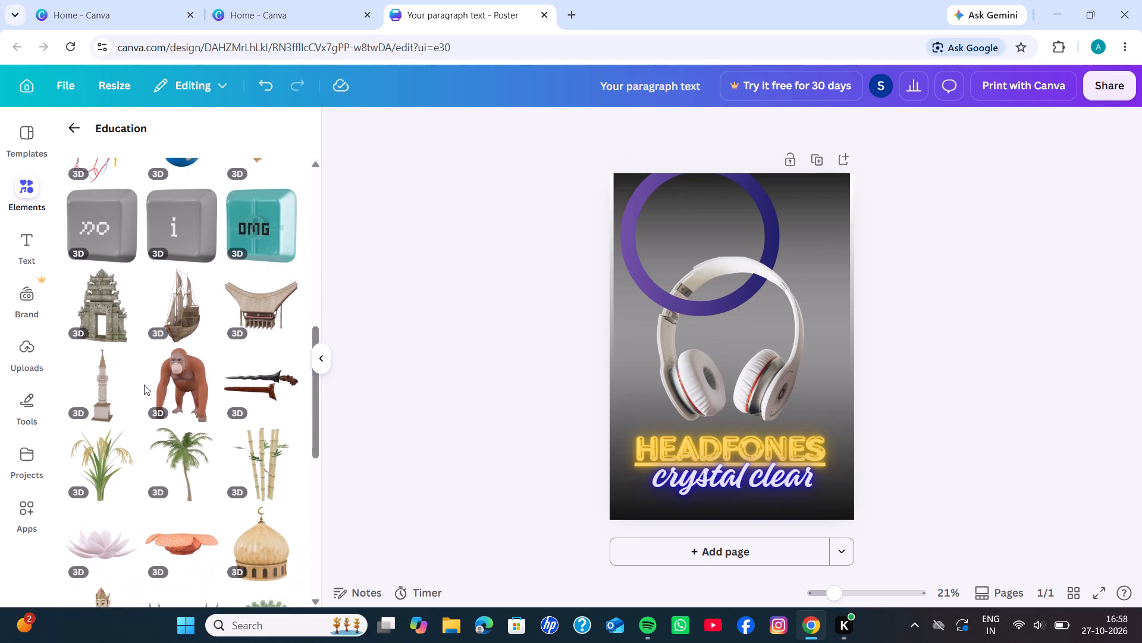
pyautogui.scroll(-1, 144, 385)
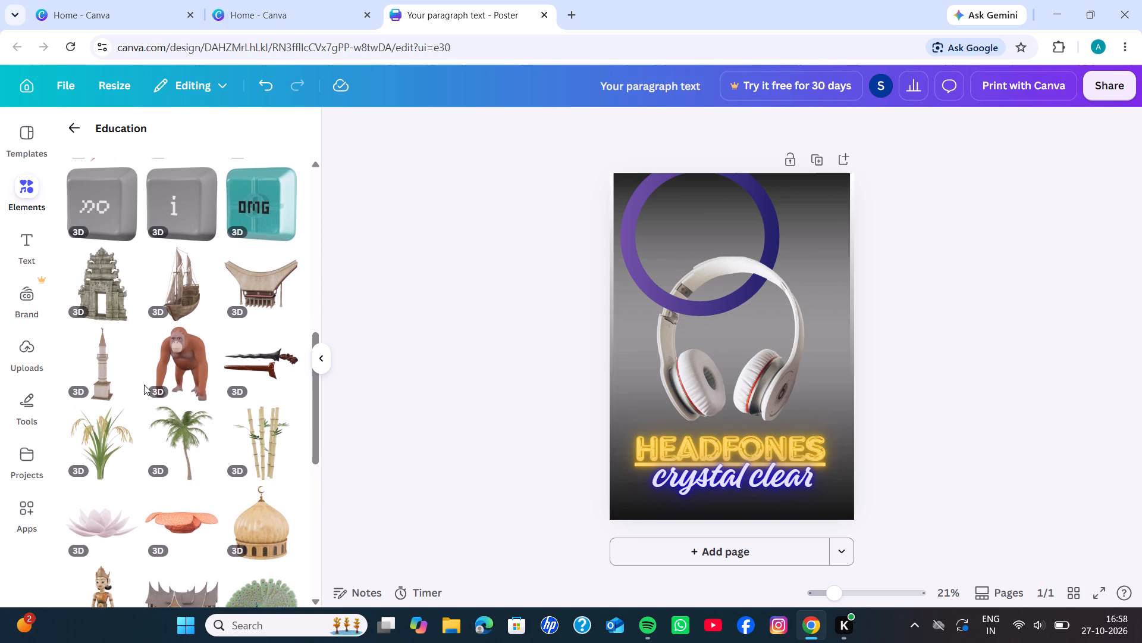
pyautogui.scroll(-3, 144, 385)
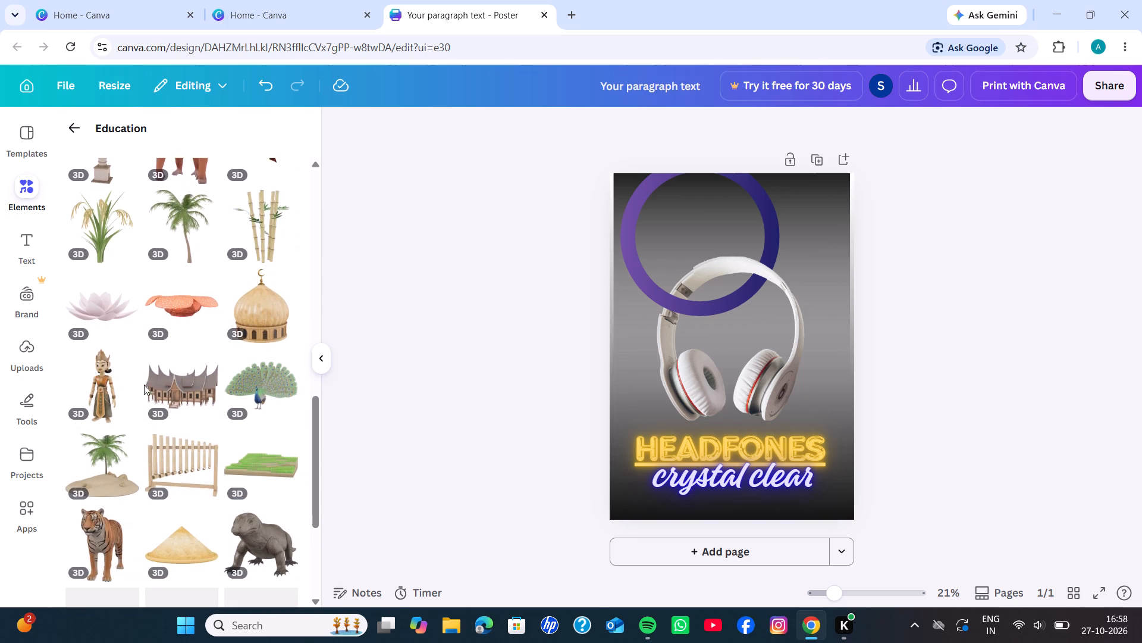
pyautogui.scroll(-1, 144, 385)
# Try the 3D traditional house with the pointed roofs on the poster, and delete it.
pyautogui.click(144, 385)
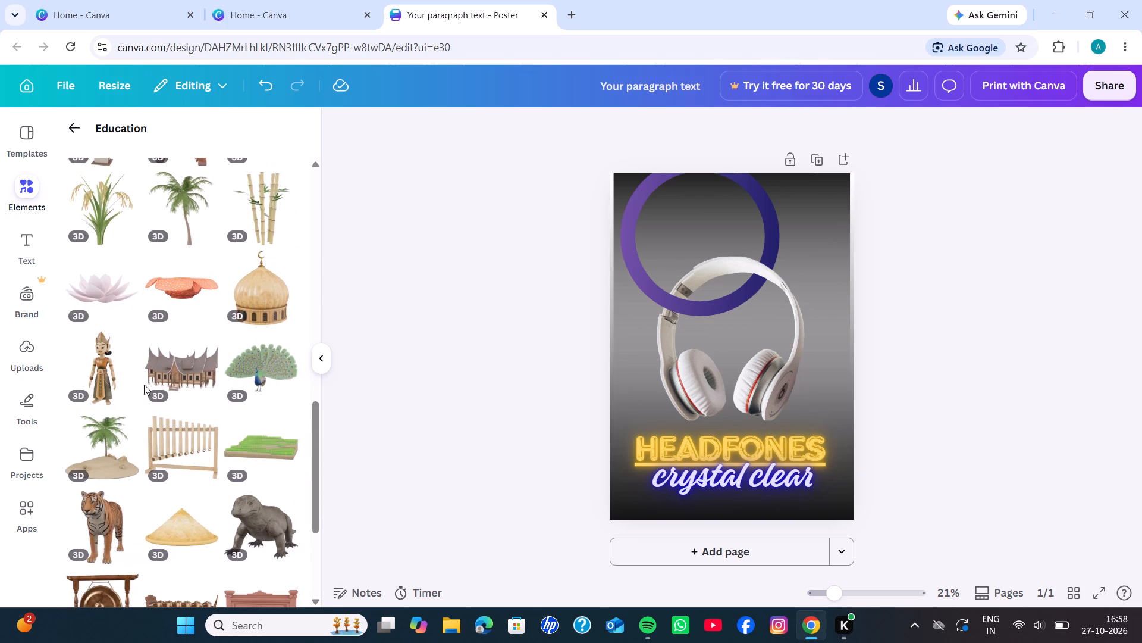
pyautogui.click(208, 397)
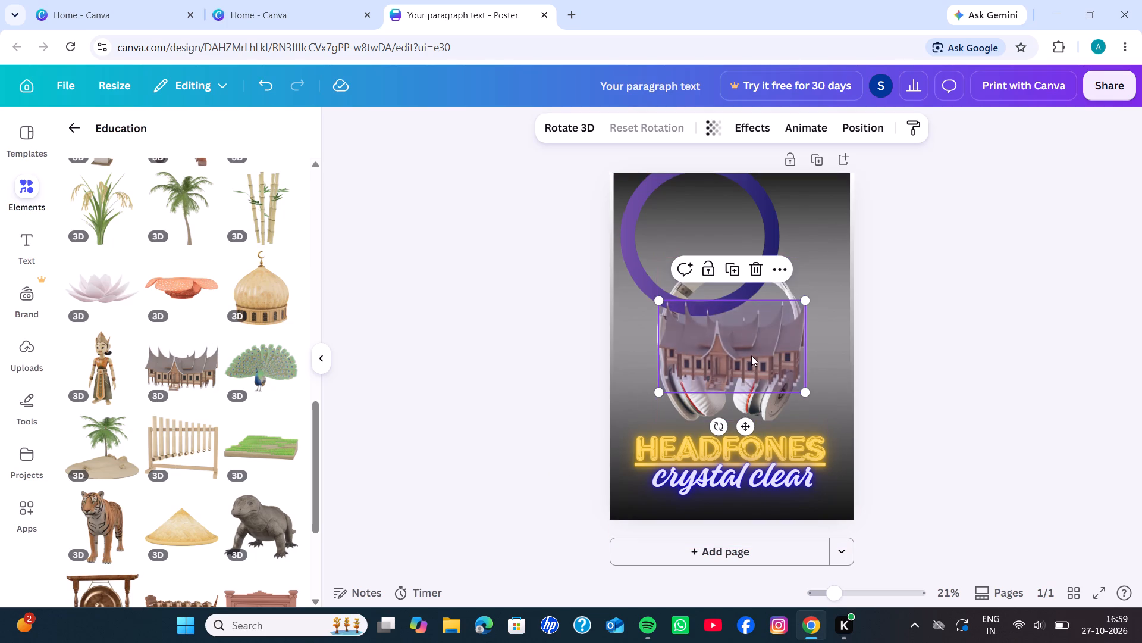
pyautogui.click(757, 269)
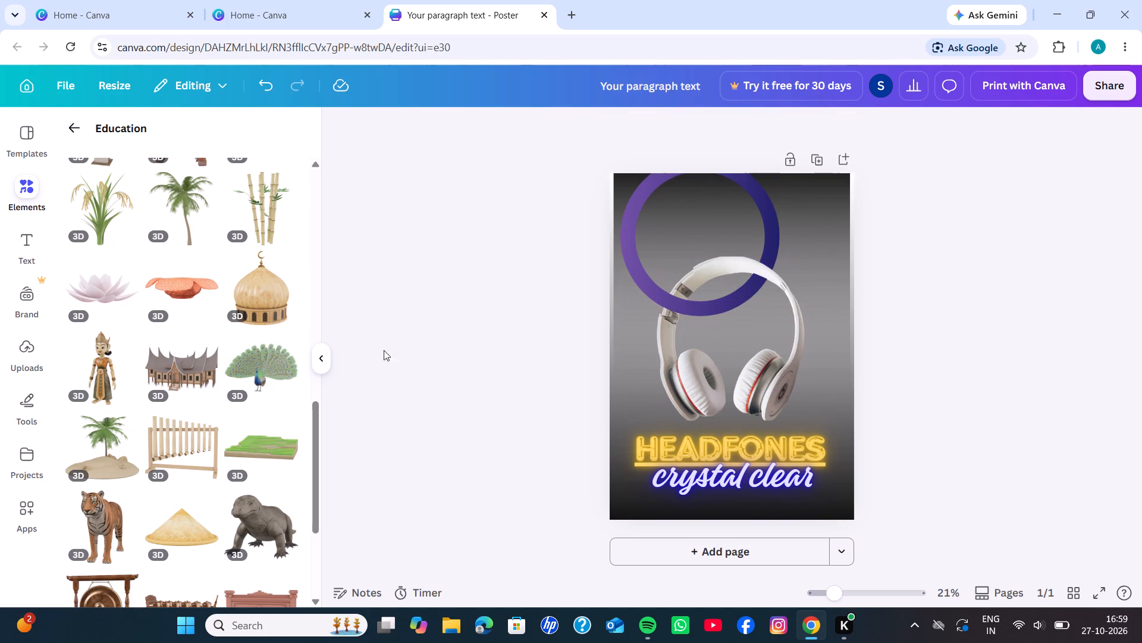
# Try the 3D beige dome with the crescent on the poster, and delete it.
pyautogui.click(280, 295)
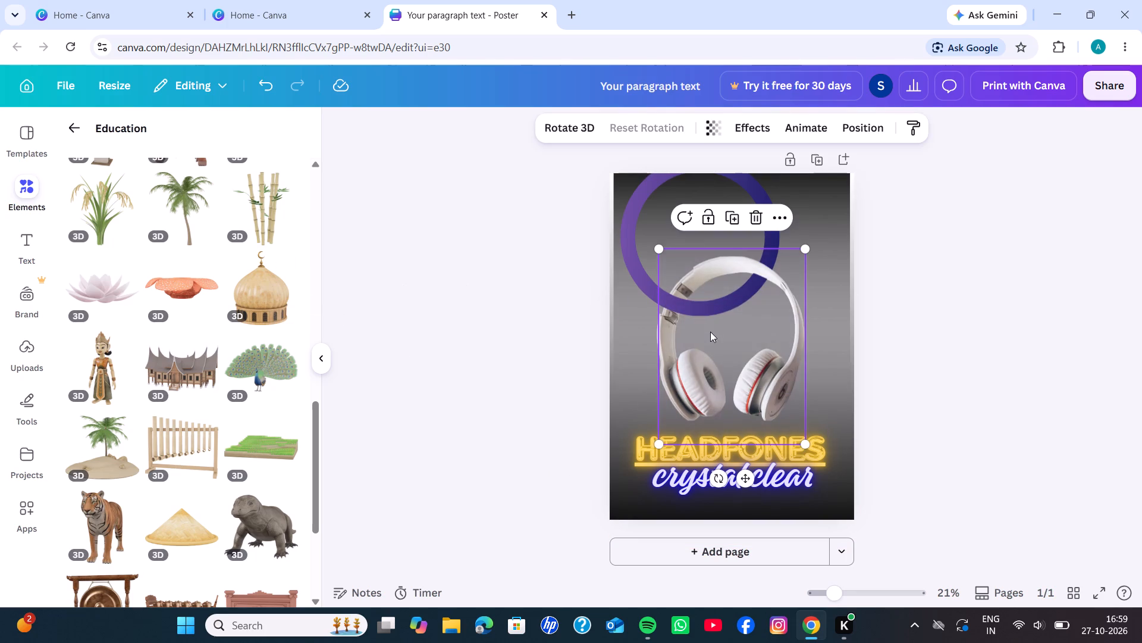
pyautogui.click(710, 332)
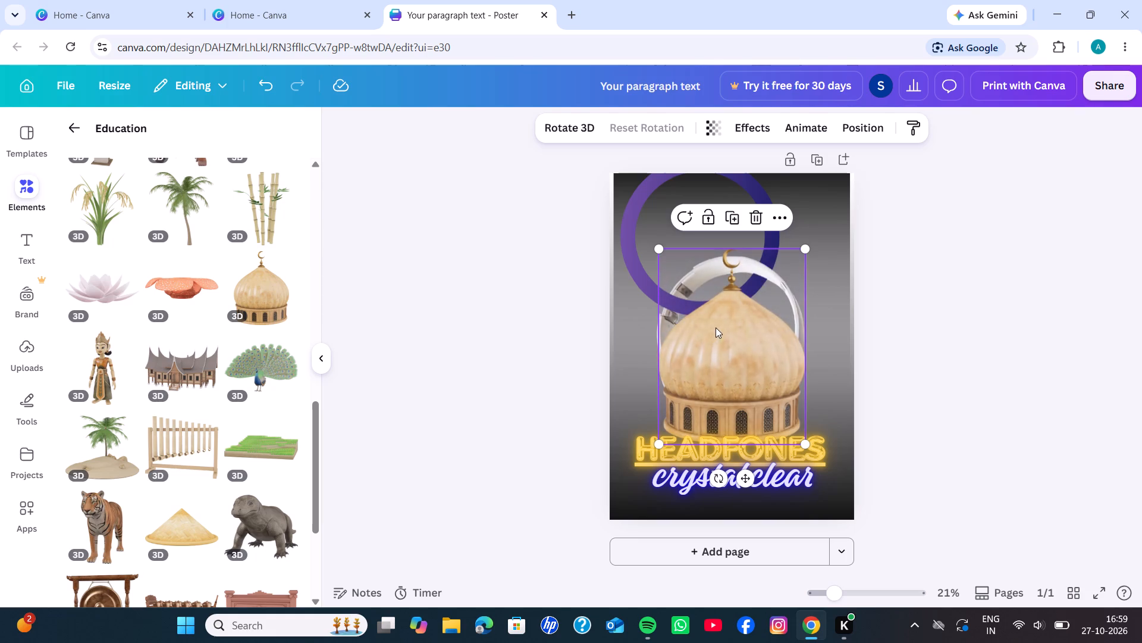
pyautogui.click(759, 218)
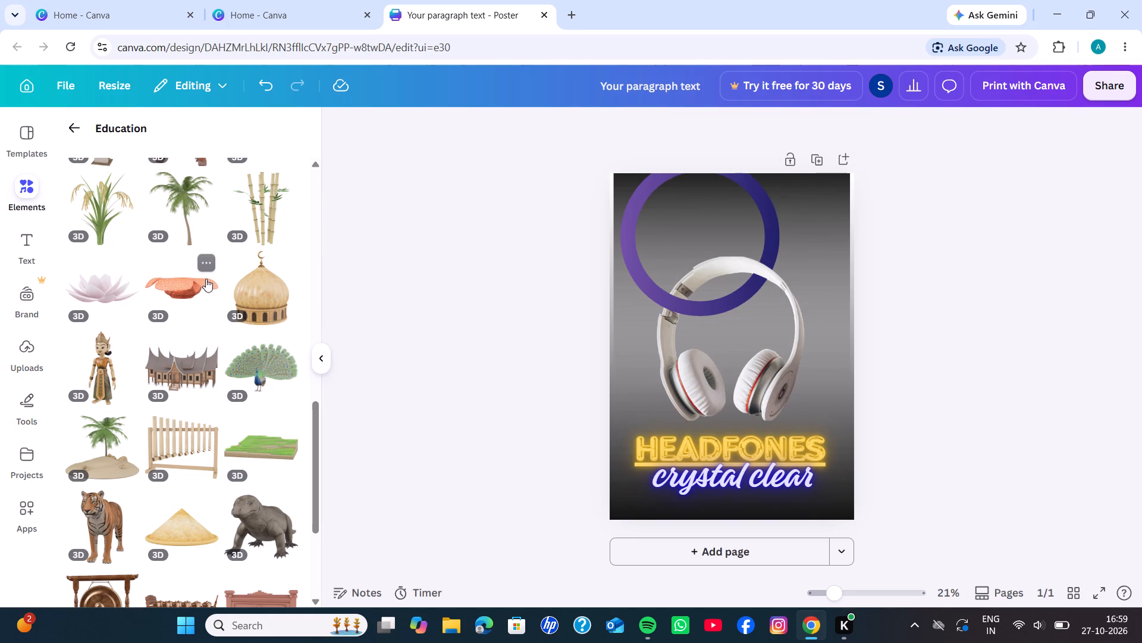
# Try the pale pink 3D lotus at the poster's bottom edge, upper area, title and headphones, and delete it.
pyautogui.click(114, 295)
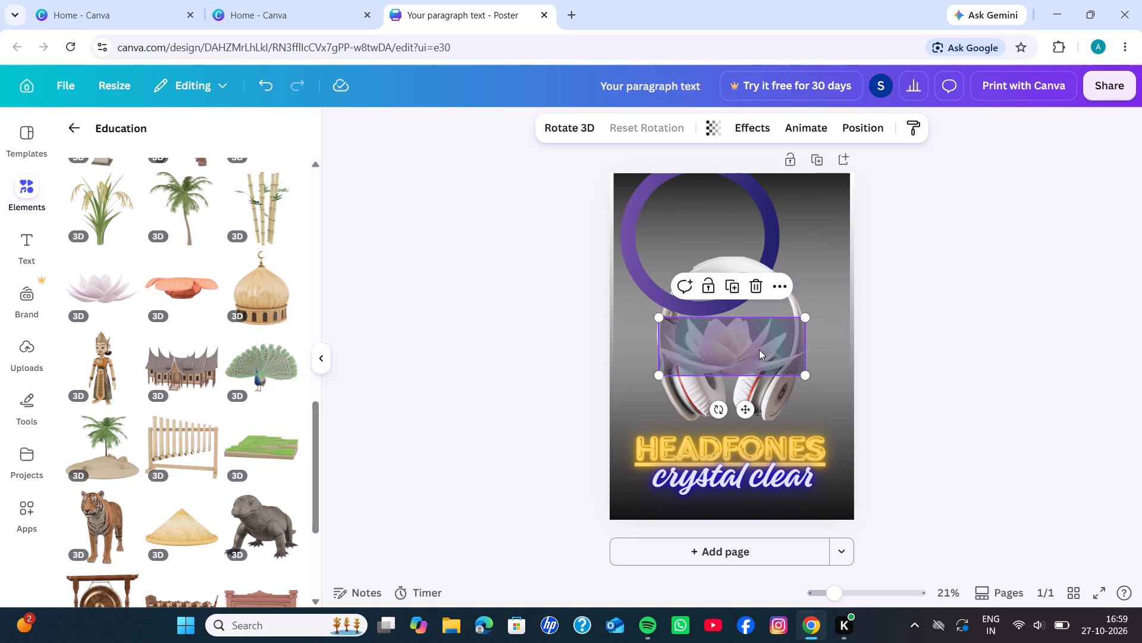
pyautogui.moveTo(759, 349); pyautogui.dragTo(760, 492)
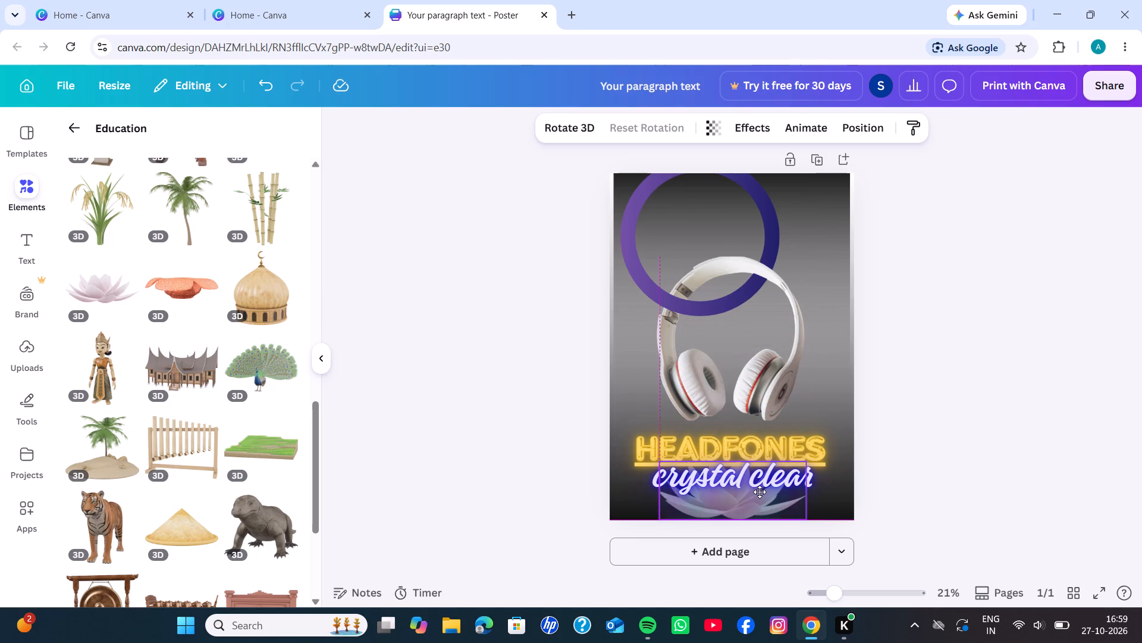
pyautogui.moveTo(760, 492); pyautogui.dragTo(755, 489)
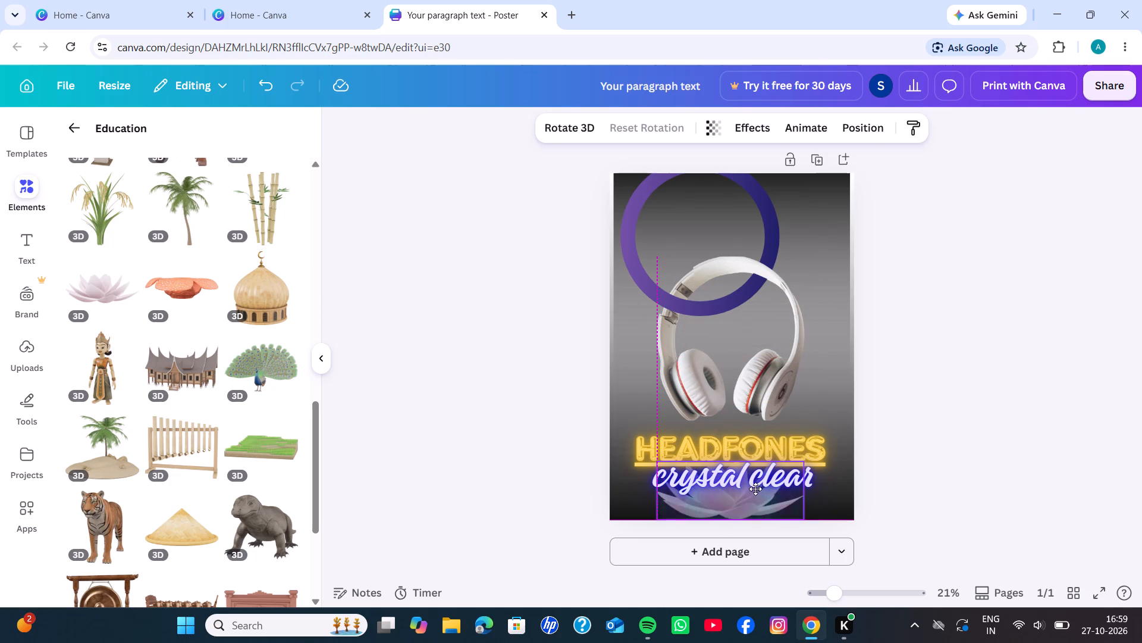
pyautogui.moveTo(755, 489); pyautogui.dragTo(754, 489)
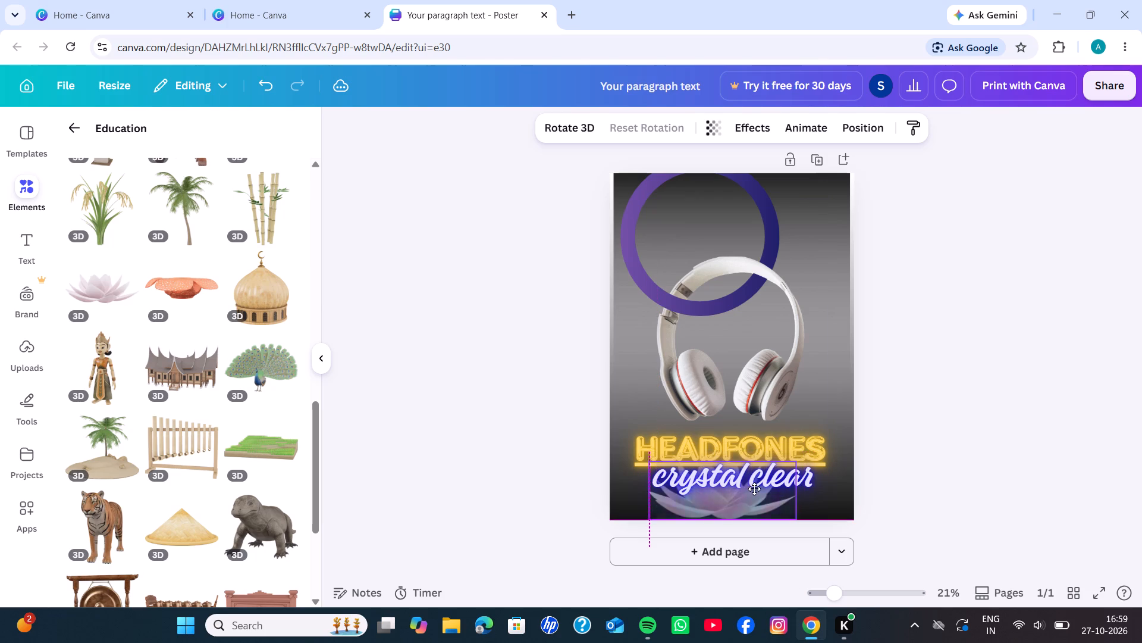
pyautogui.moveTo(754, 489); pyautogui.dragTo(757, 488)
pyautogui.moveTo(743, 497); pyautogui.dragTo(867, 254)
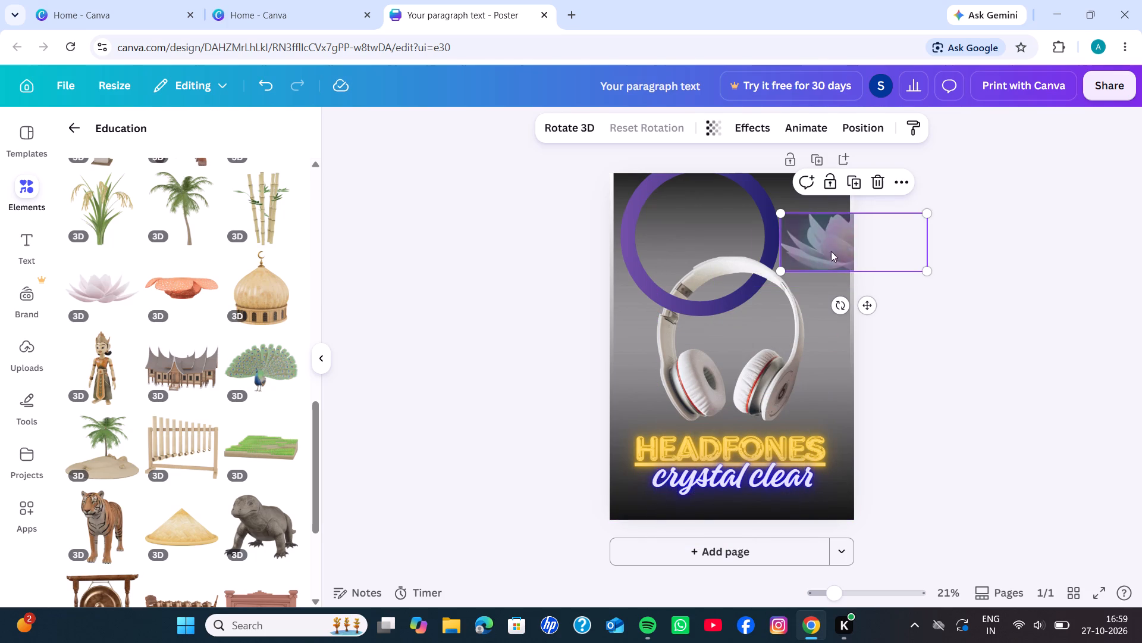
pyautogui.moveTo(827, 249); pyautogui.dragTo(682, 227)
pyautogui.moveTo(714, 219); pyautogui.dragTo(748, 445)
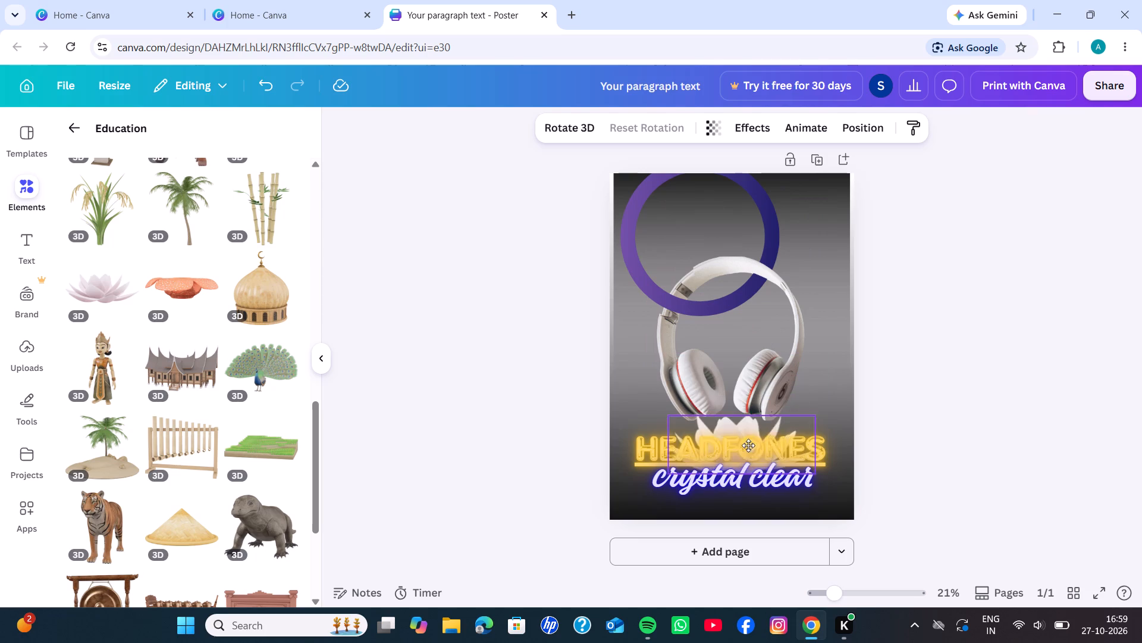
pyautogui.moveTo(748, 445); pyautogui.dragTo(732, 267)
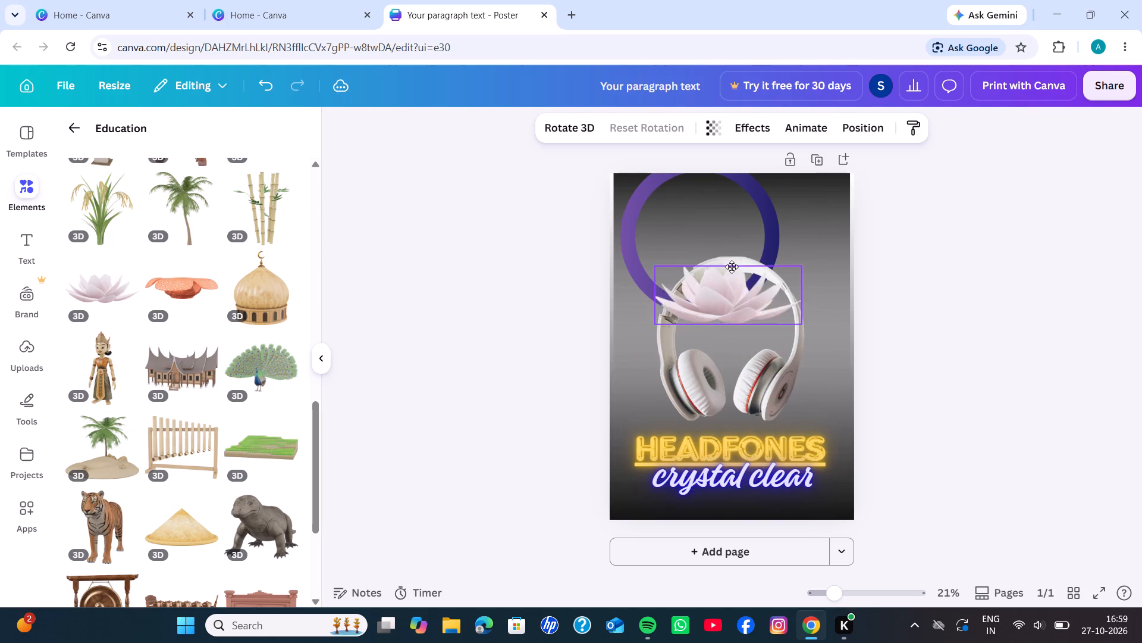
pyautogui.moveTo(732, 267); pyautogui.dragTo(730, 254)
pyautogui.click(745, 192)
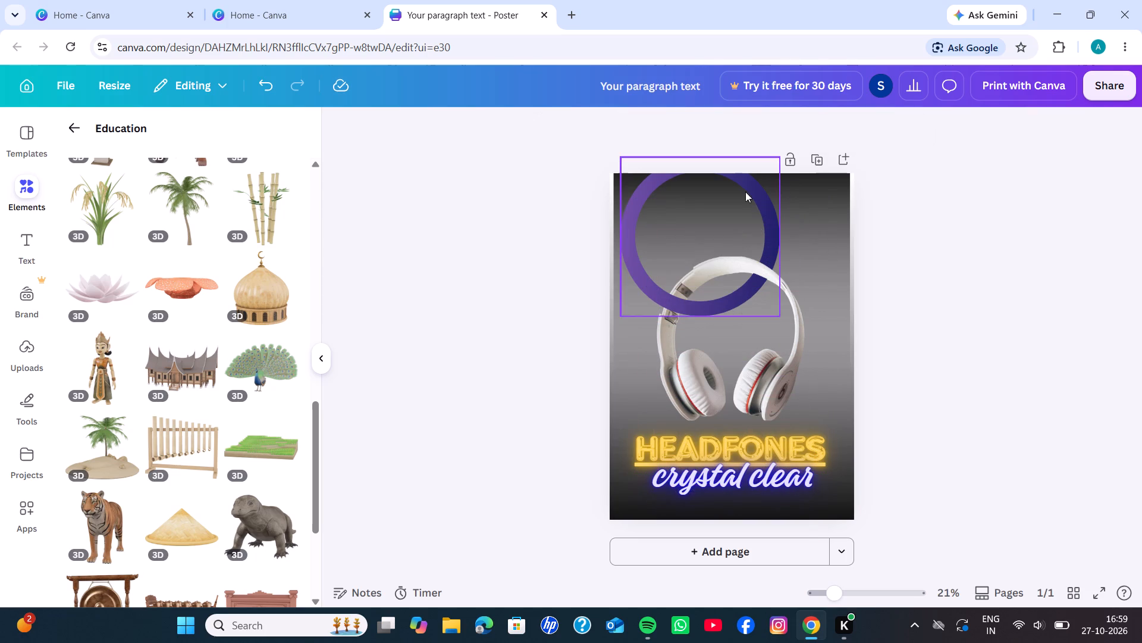
# Look through the rest of the Education 3D collection for a graphic that suits the headphones poster.
pyautogui.scroll(-4, 138, 383)
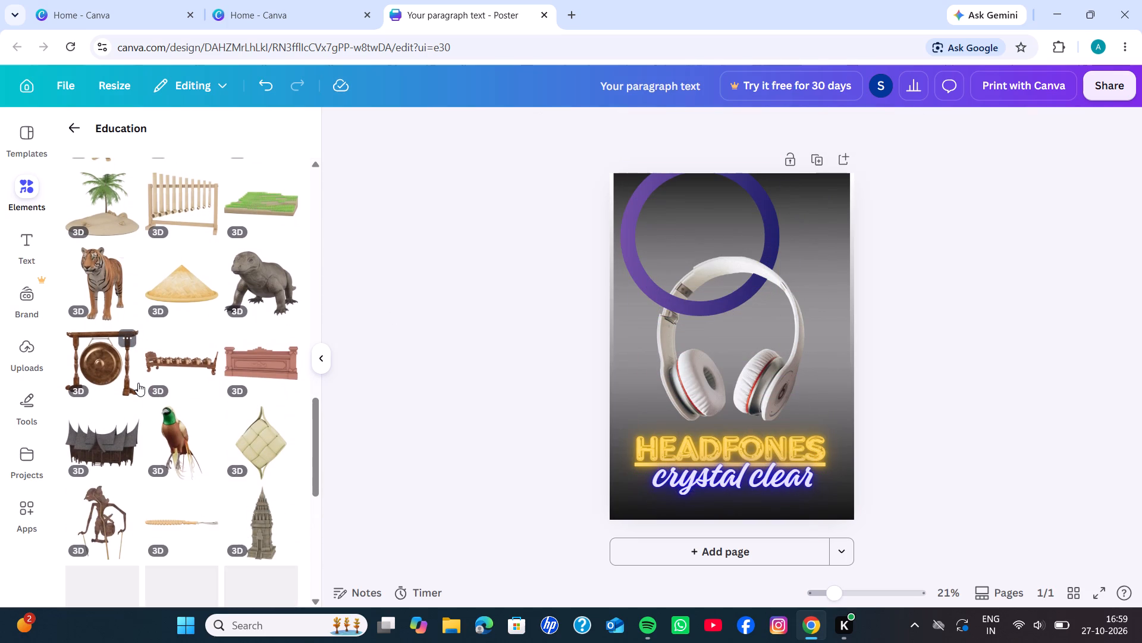
pyautogui.scroll(-2, 138, 383)
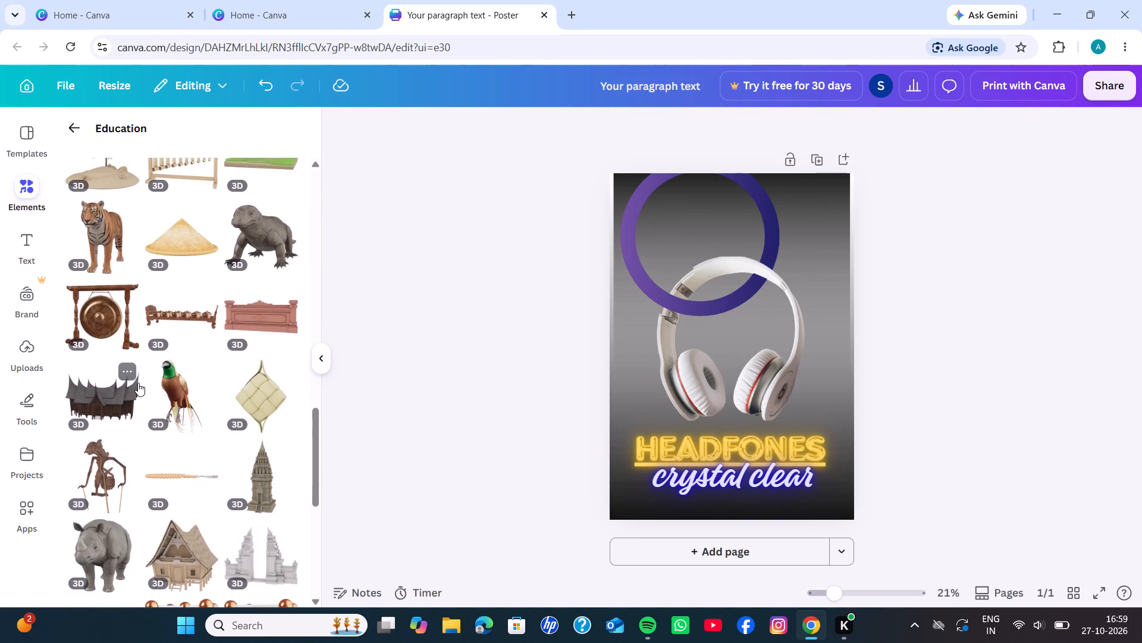
pyautogui.scroll(-3, 138, 383)
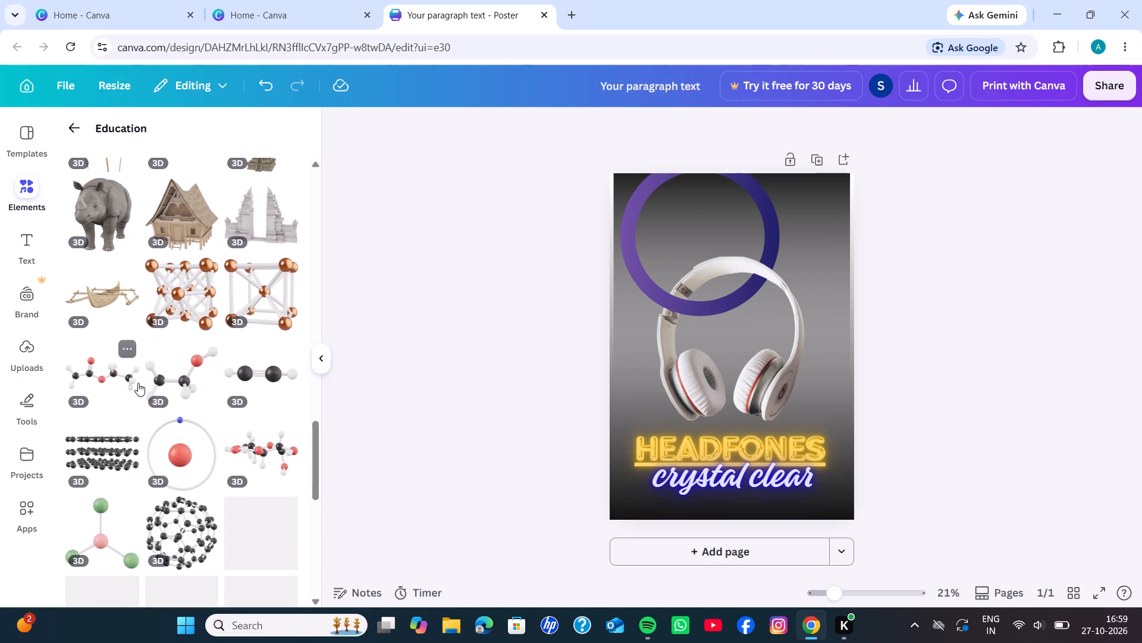
pyautogui.scroll(-5, 138, 383)
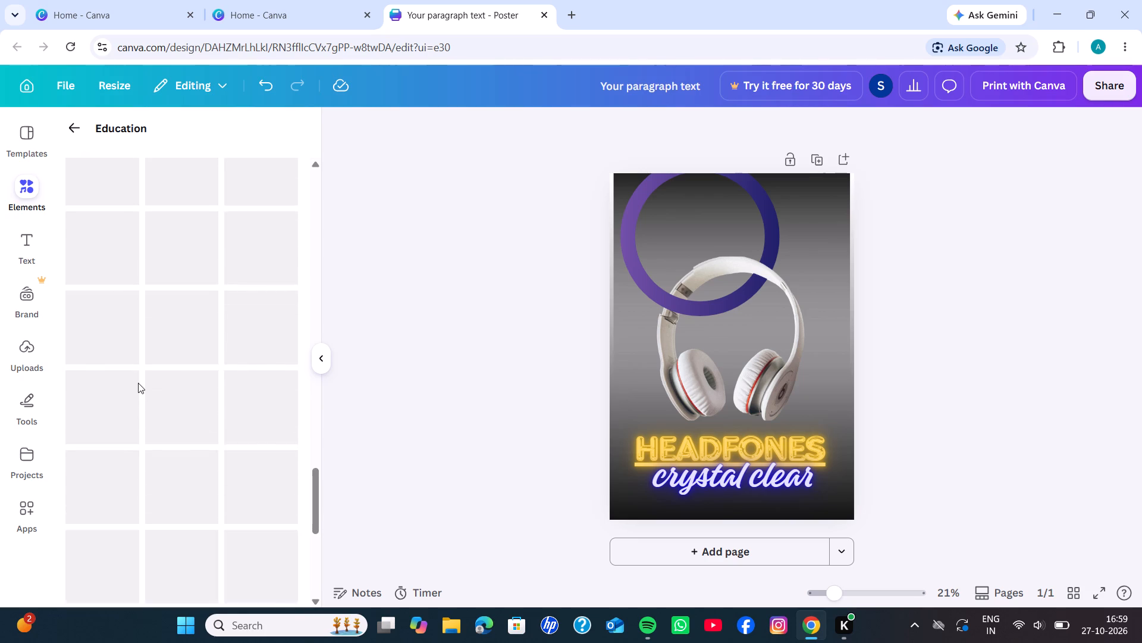
pyautogui.hscroll(1, 138, 383)
pyautogui.scroll(-1, 138, 383)
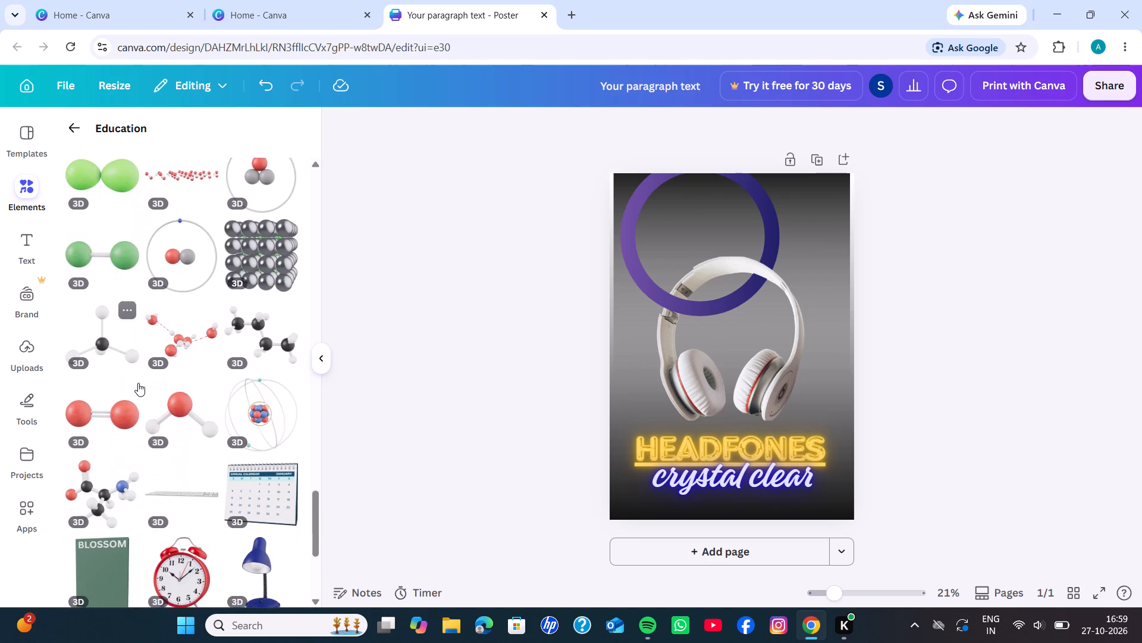
pyautogui.scroll(-5, 138, 383)
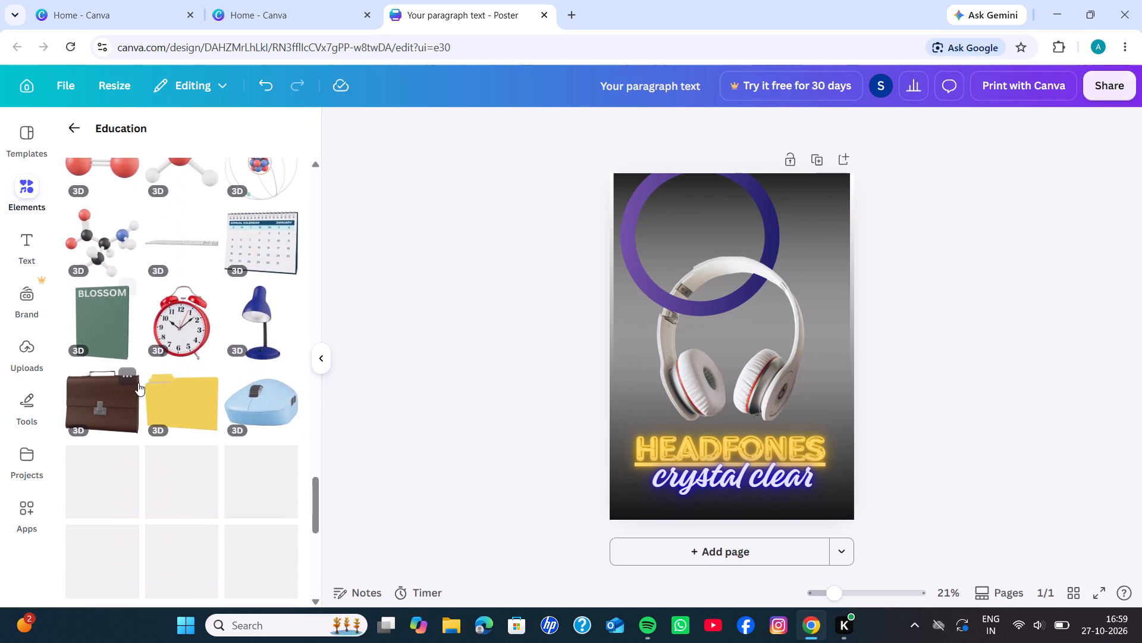
pyautogui.scroll(-3, 138, 383)
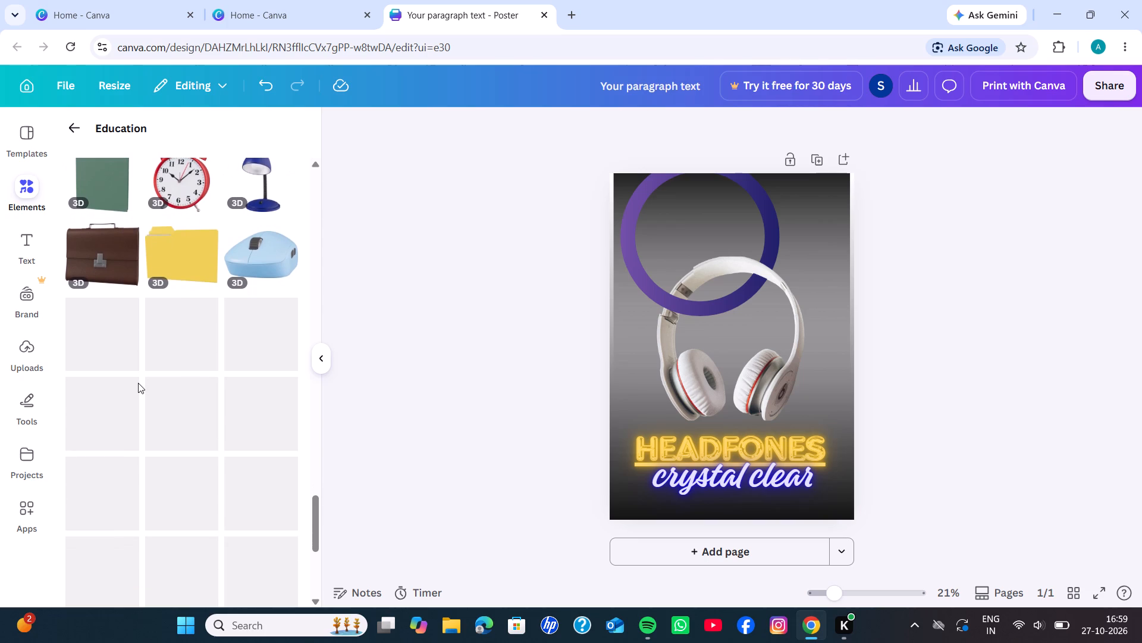
pyautogui.scroll(-2, 138, 383)
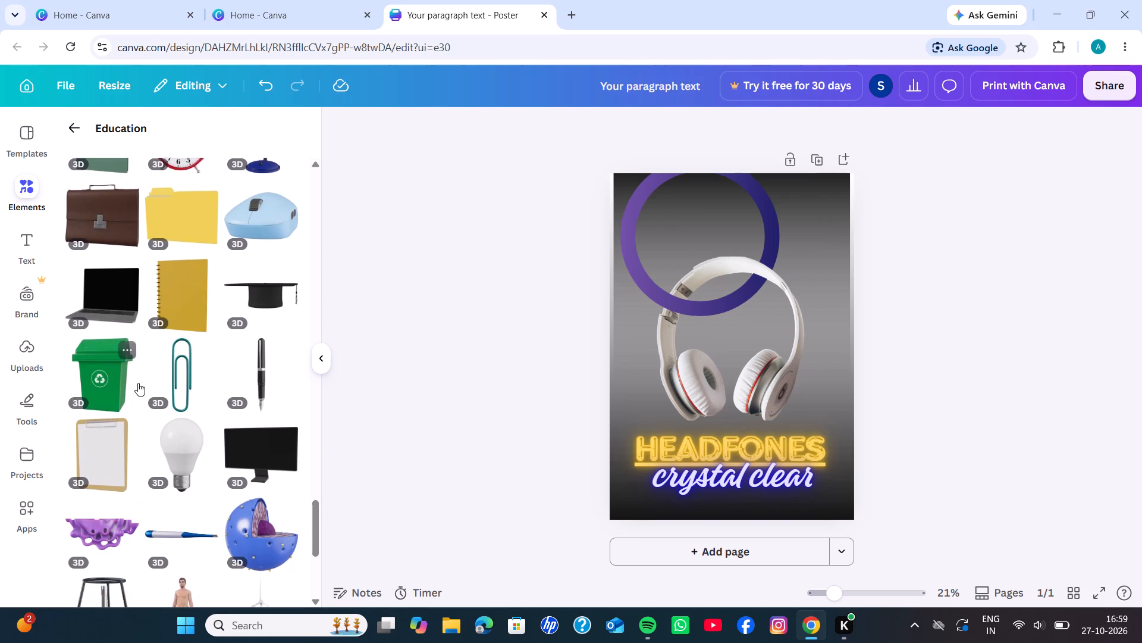
pyautogui.scroll(-4, 138, 383)
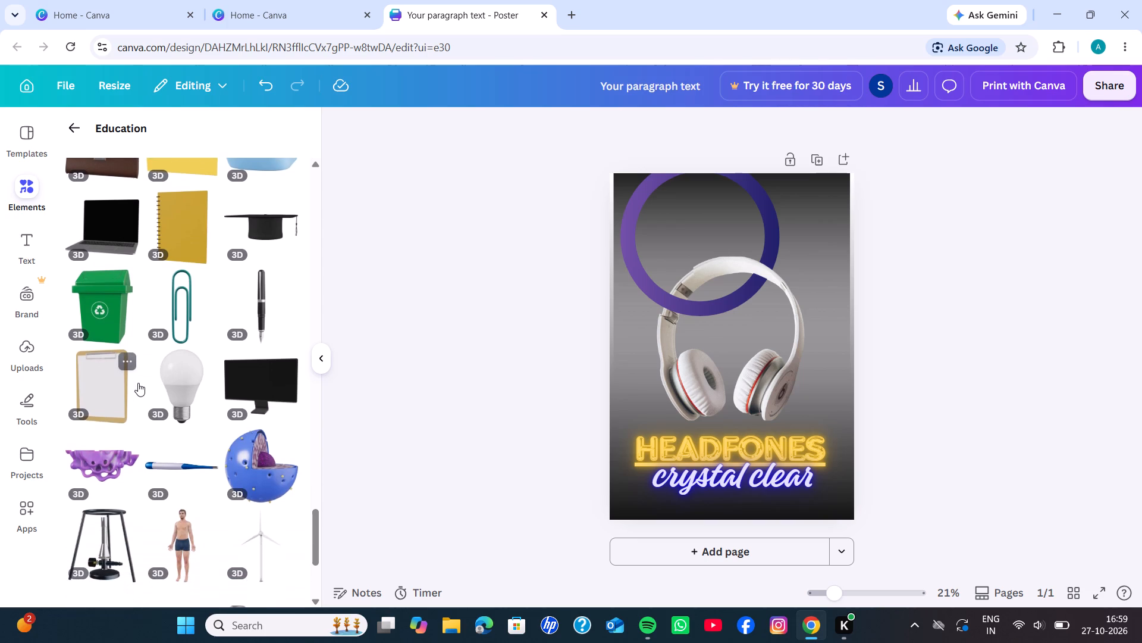
pyautogui.scroll(-3, 138, 383)
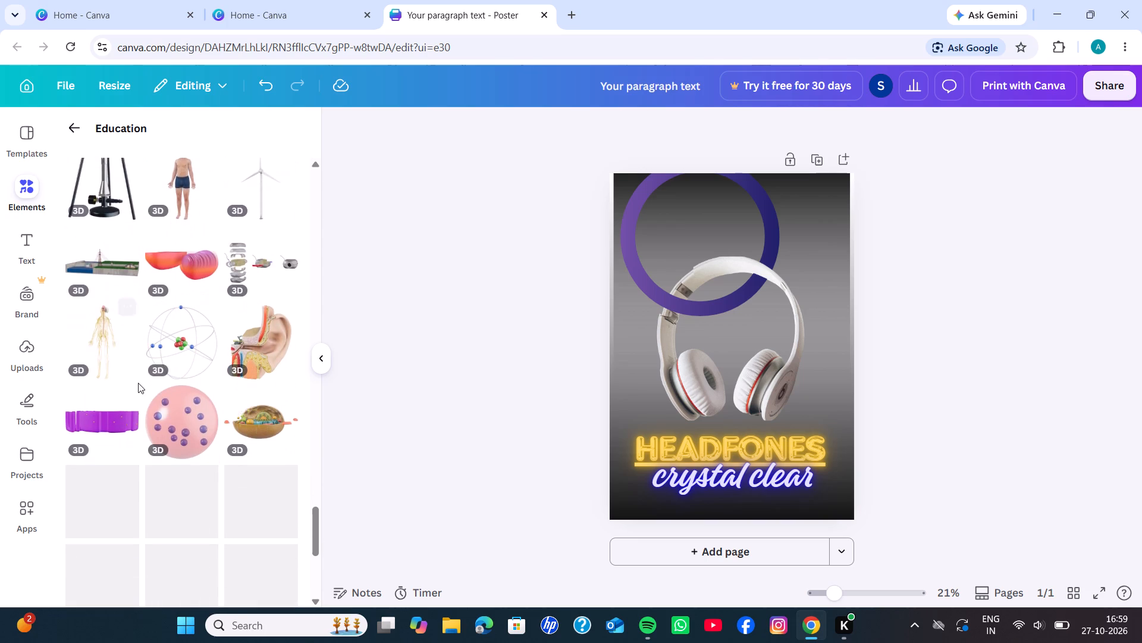
pyautogui.scroll(-3, 138, 383)
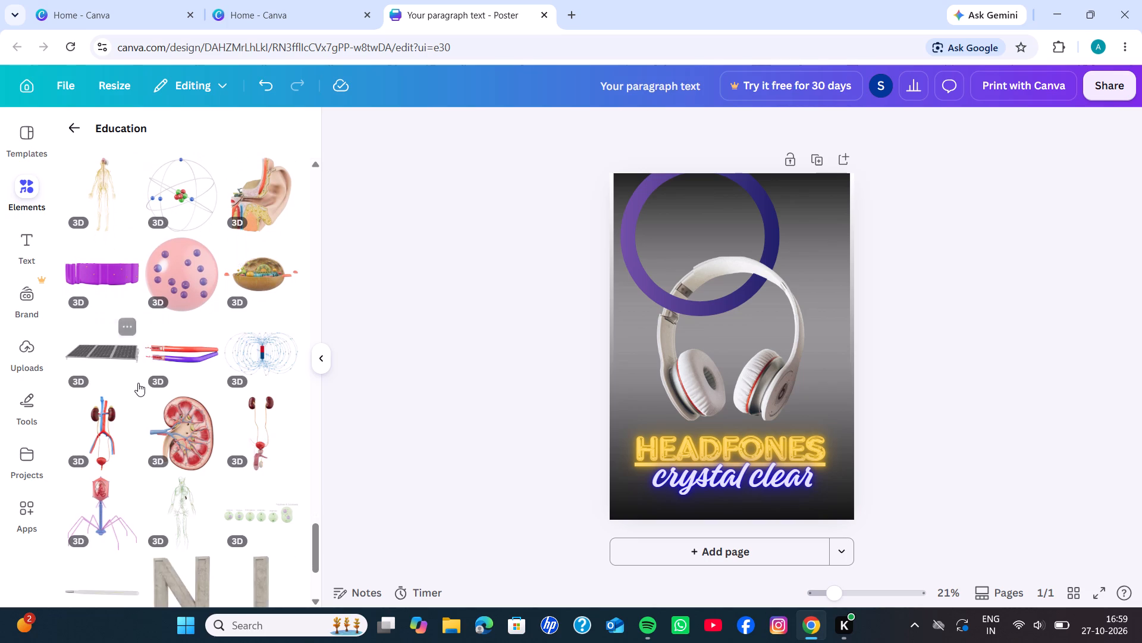
pyautogui.scroll(-2, 138, 383)
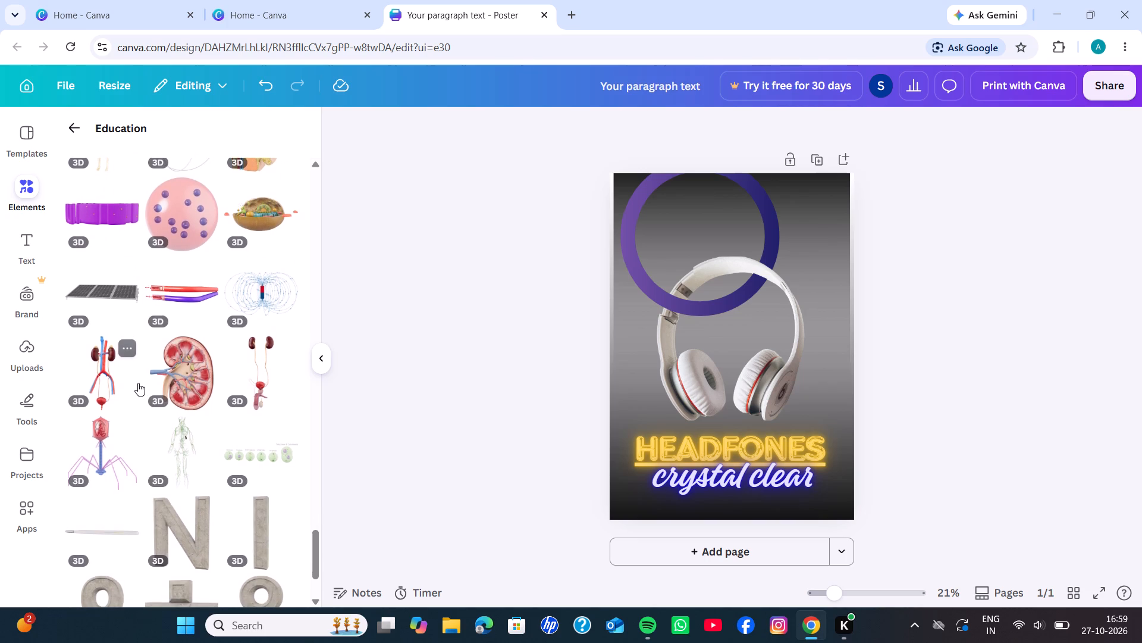
pyautogui.scroll(-4, 138, 383)
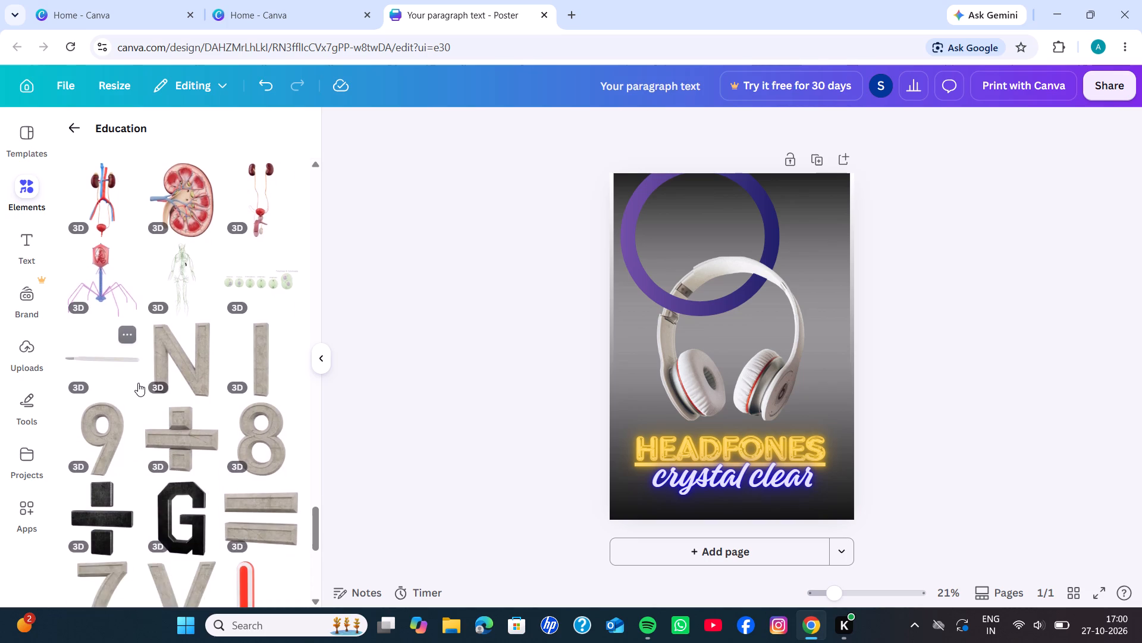
pyautogui.scroll(-2, 138, 383)
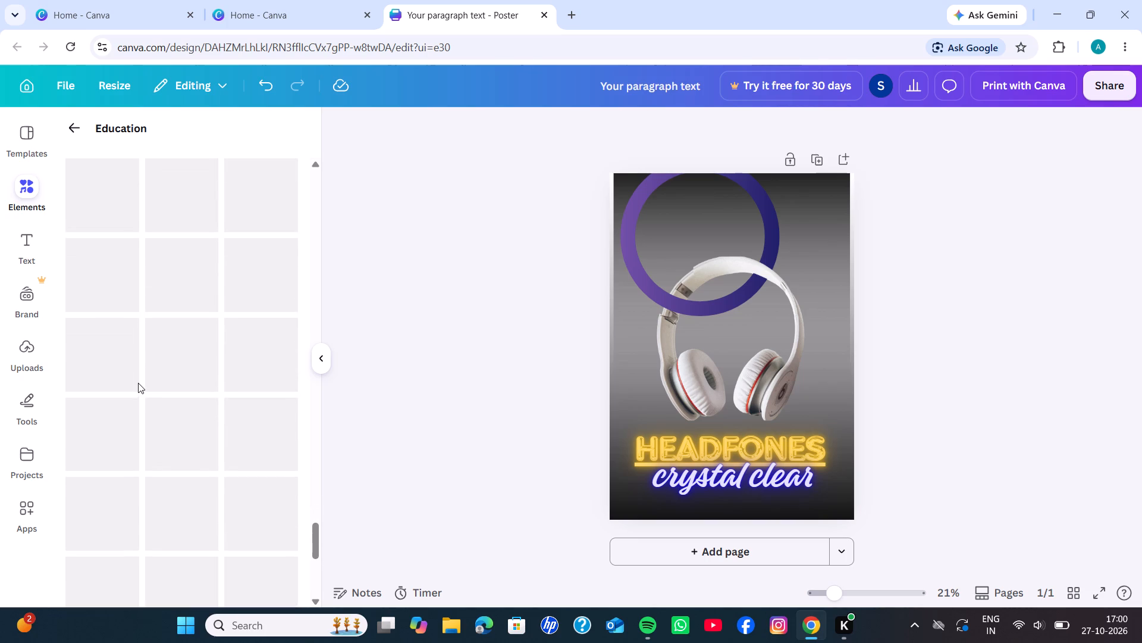
pyautogui.scroll(-1, 138, 383)
pyautogui.scroll(1, 138, 383)
pyautogui.scroll(-1, 138, 383)
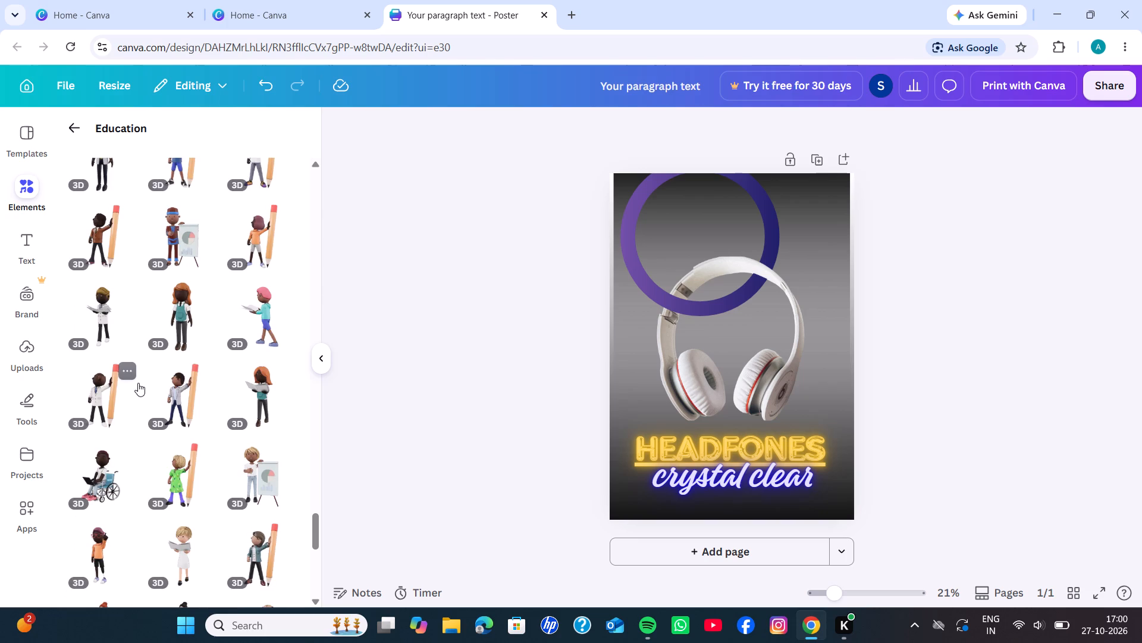
pyautogui.scroll(-1, 138, 383)
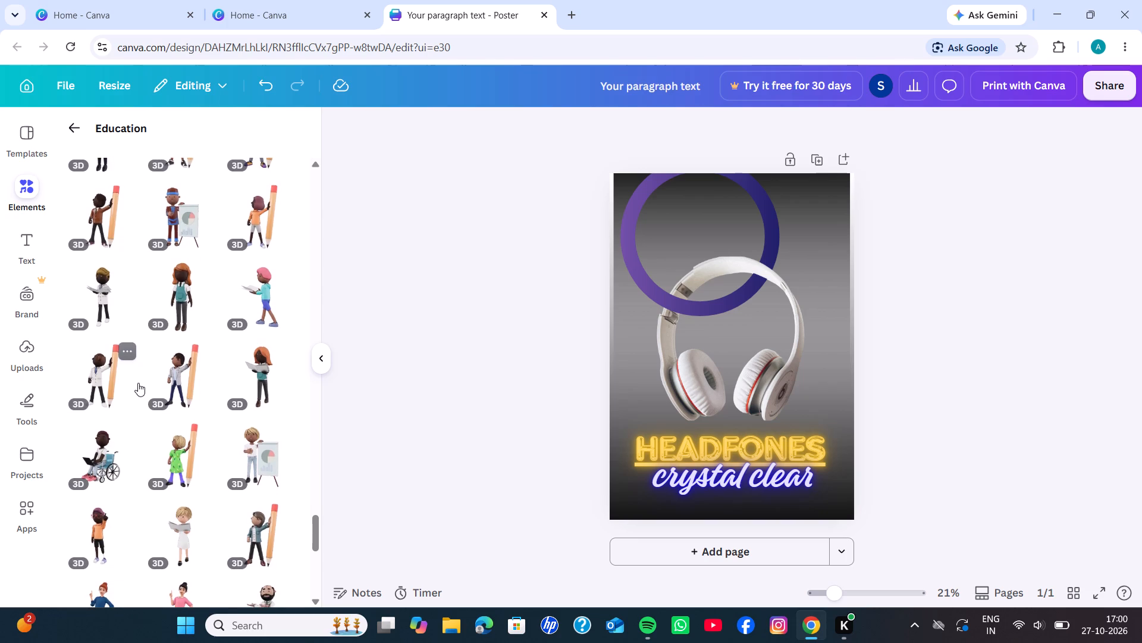
pyautogui.scroll(-2, 138, 383)
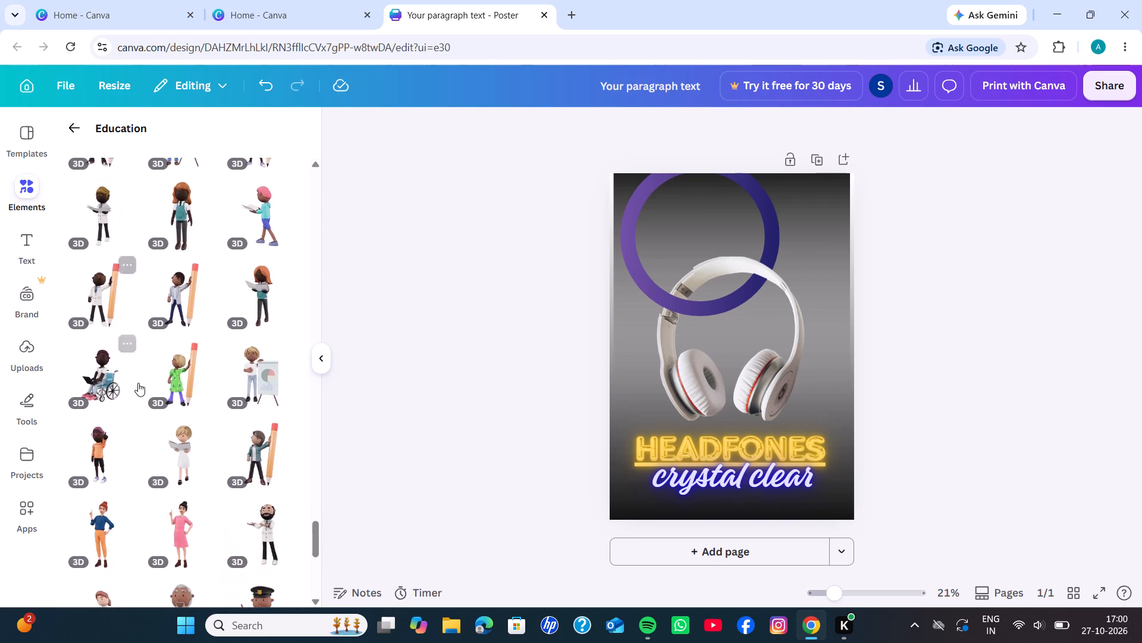
pyautogui.scroll(-1, 138, 383)
pyautogui.scroll(-2, 184, 342)
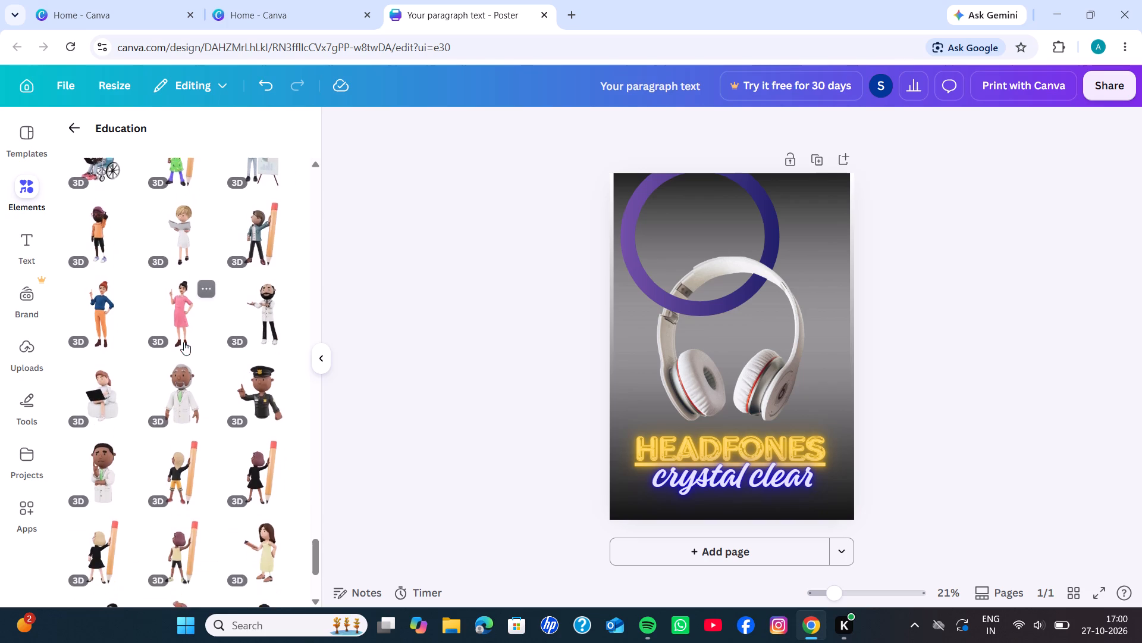
pyautogui.scroll(-4, 184, 342)
pyautogui.scroll(10, 184, 342)
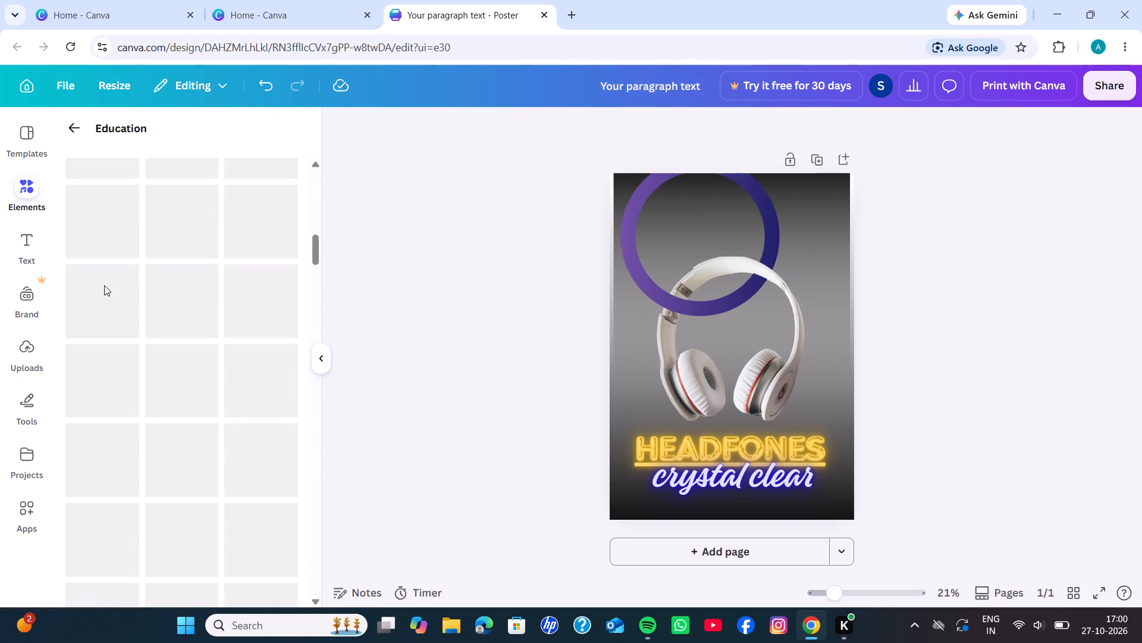
# Return to the 3D categories overview and look through its collections for another decoration for the poster.
pyautogui.click(73, 122)
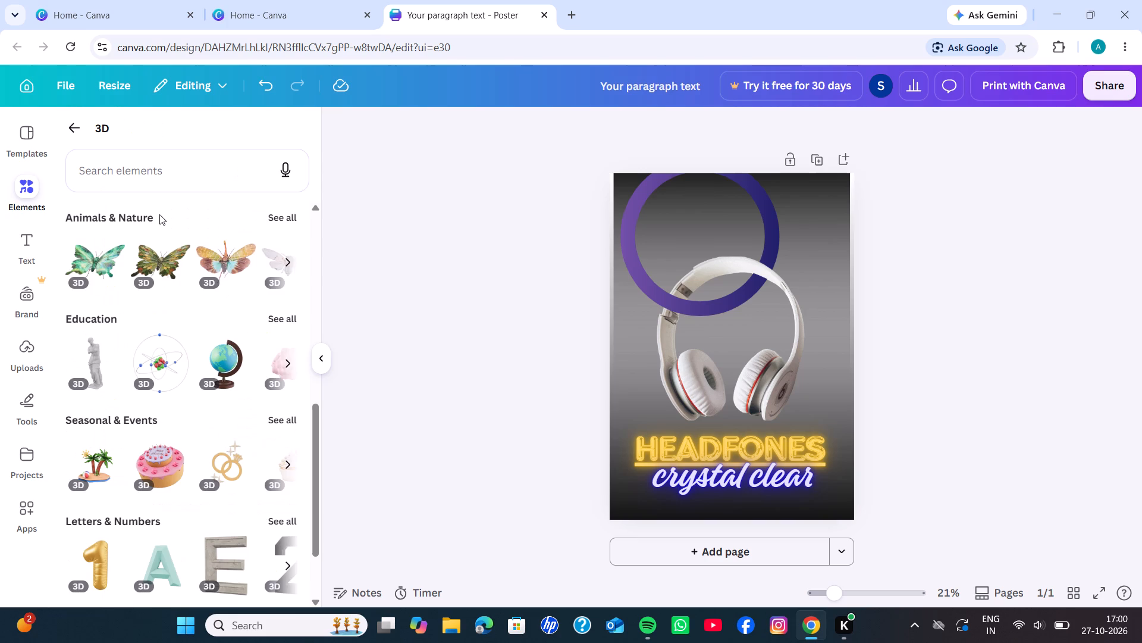
pyautogui.scroll(-2, 159, 214)
pyautogui.scroll(3, 159, 214)
pyautogui.scroll(-1, 159, 214)
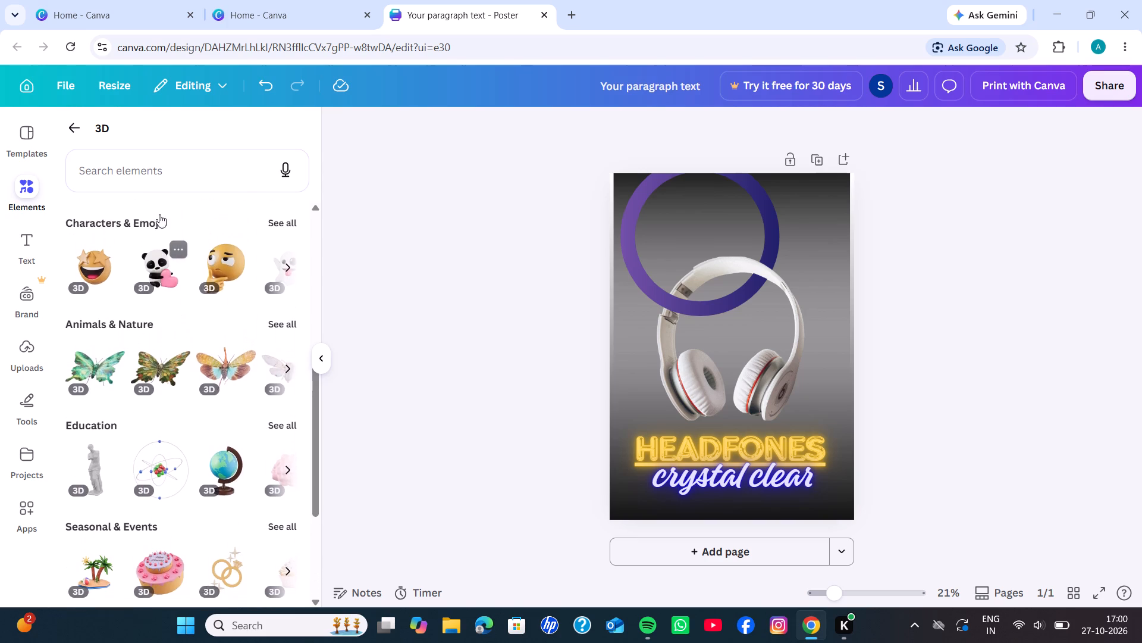
pyautogui.scroll(-4, 159, 214)
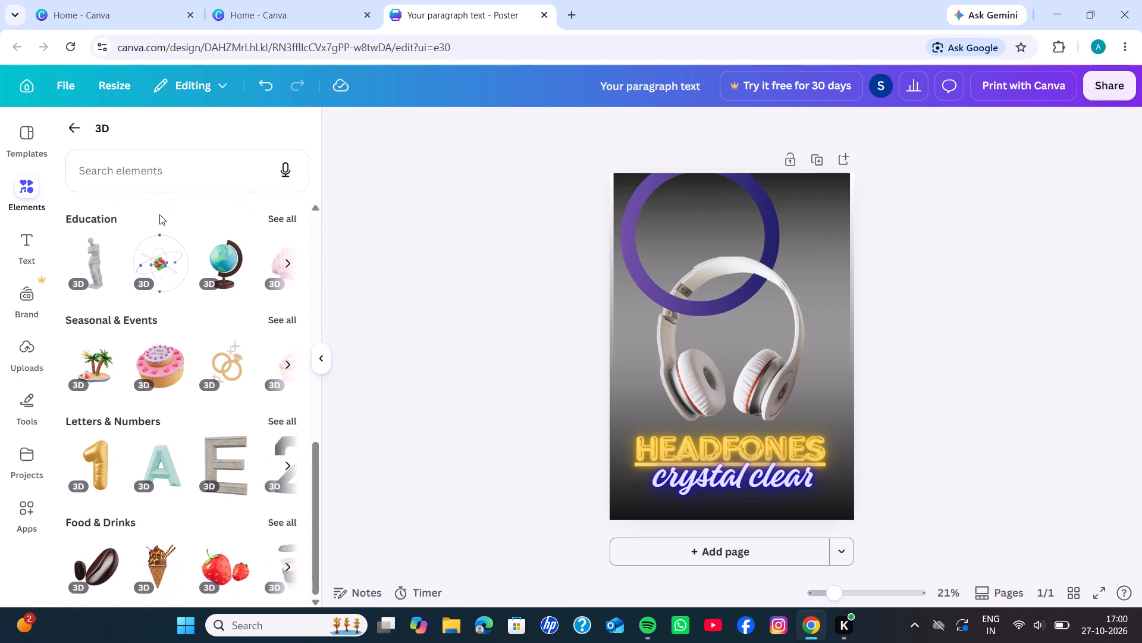
pyautogui.scroll(-1, 159, 214)
pyautogui.scroll(-1, 123, 258)
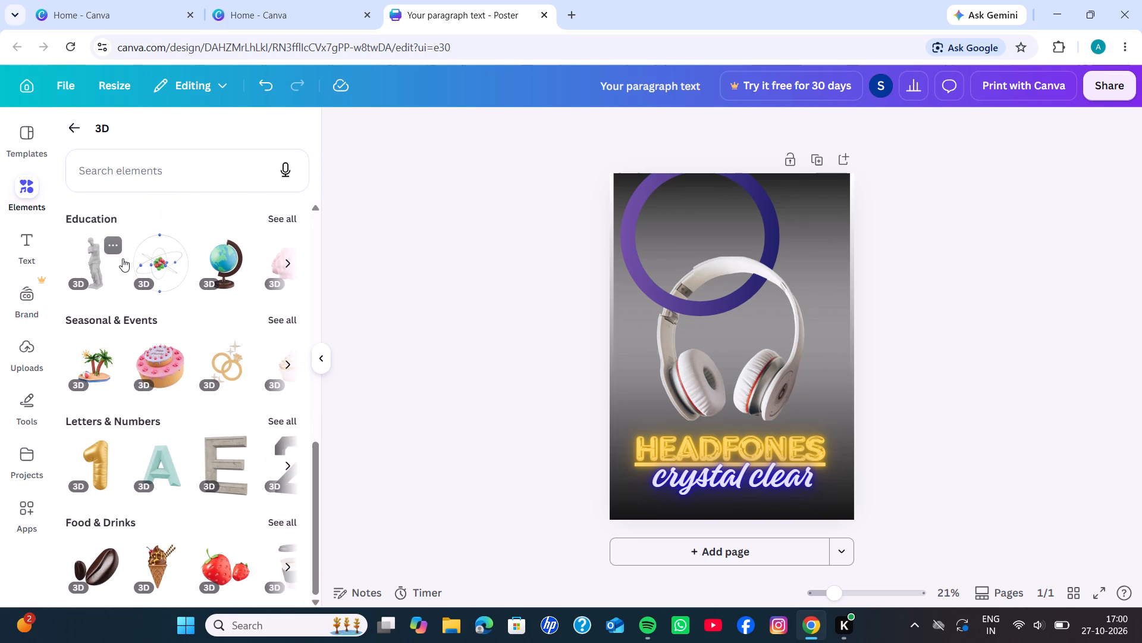
pyautogui.scroll(-2, 123, 258)
pyautogui.scroll(-1, 100, 355)
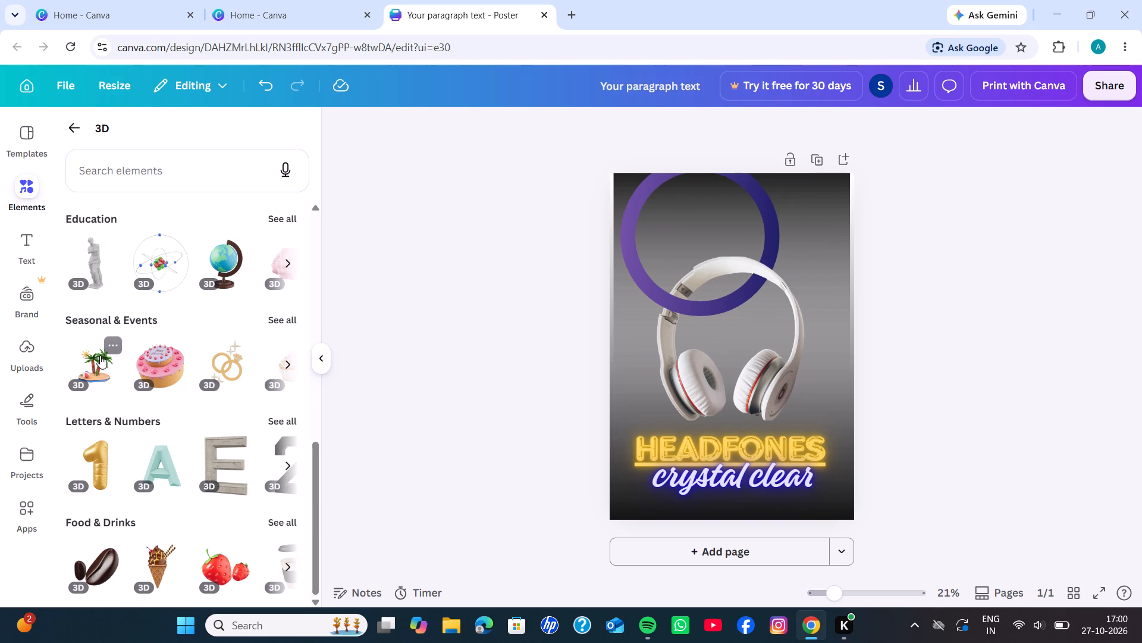
pyautogui.scroll(-2, 100, 355)
pyautogui.scroll(1, 100, 355)
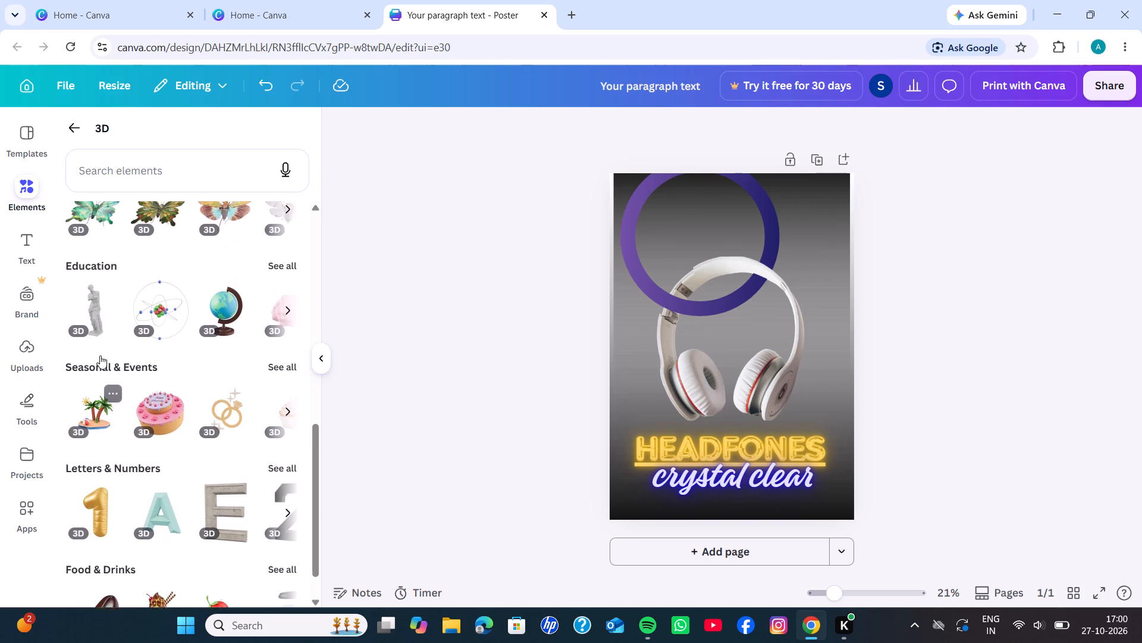
pyautogui.scroll(5, 100, 355)
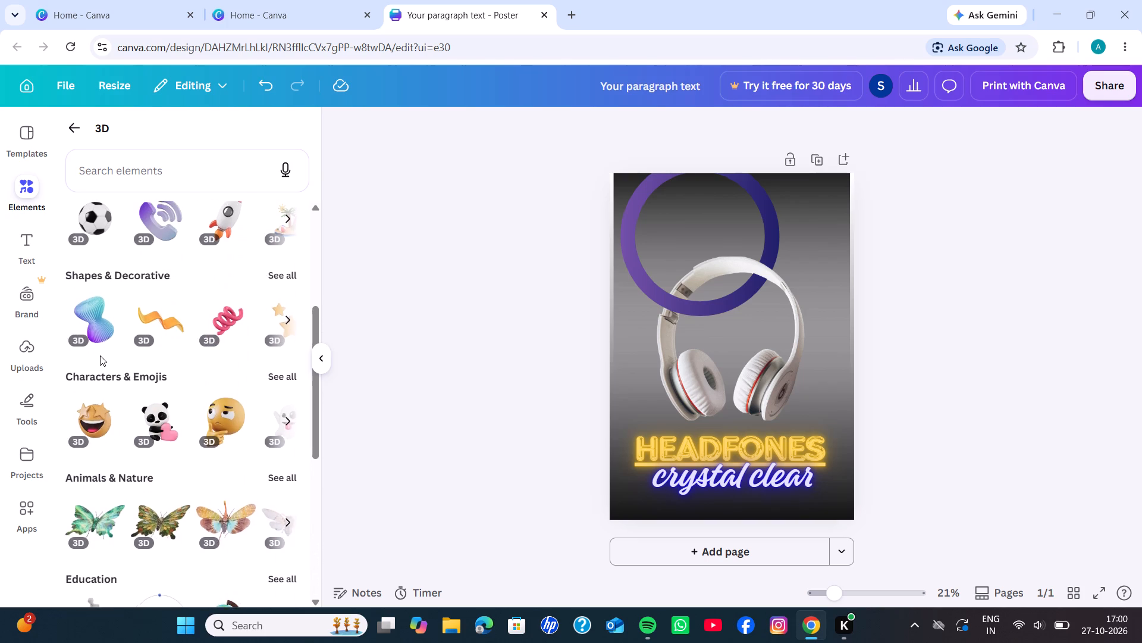
pyautogui.scroll(3, 100, 355)
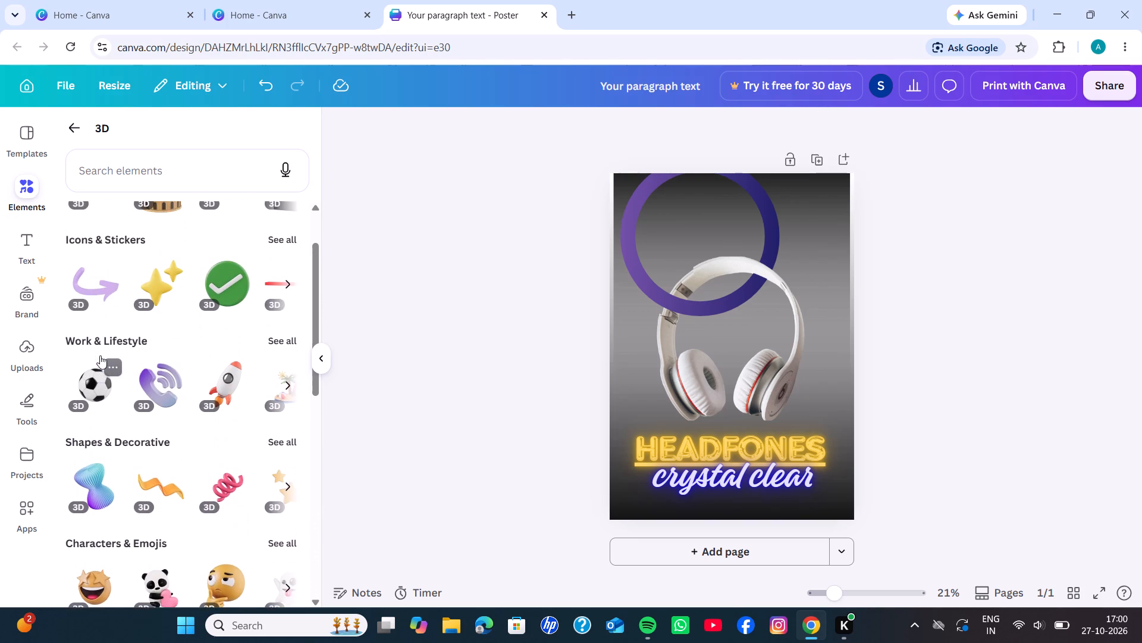
pyautogui.scroll(1, 100, 355)
pyautogui.scroll(-1, 76, 389)
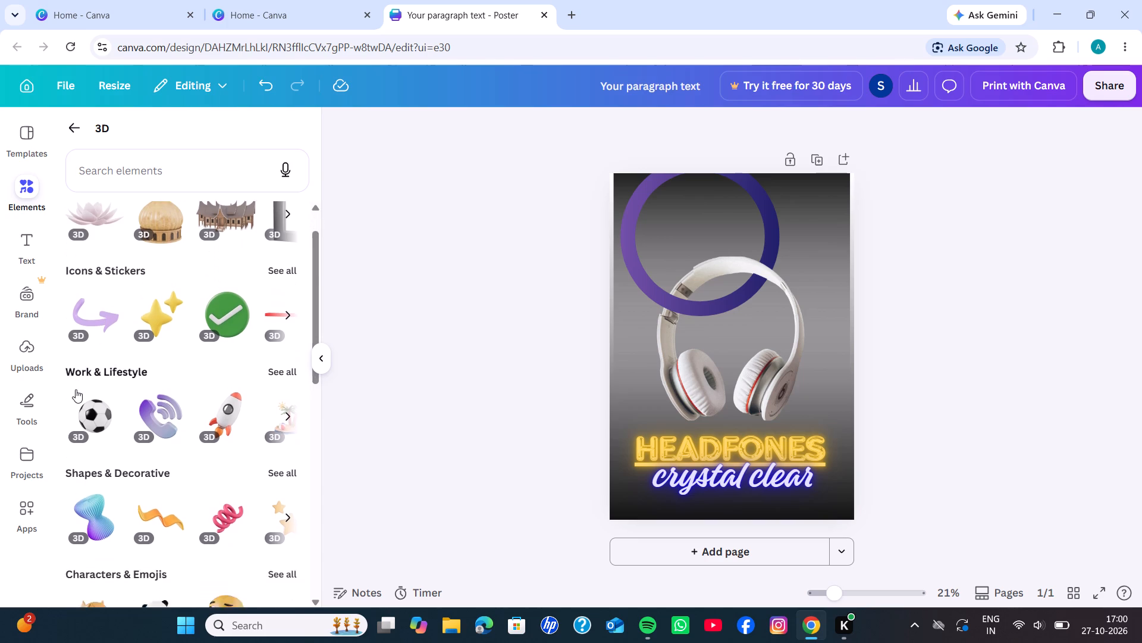
pyautogui.scroll(-4, 76, 389)
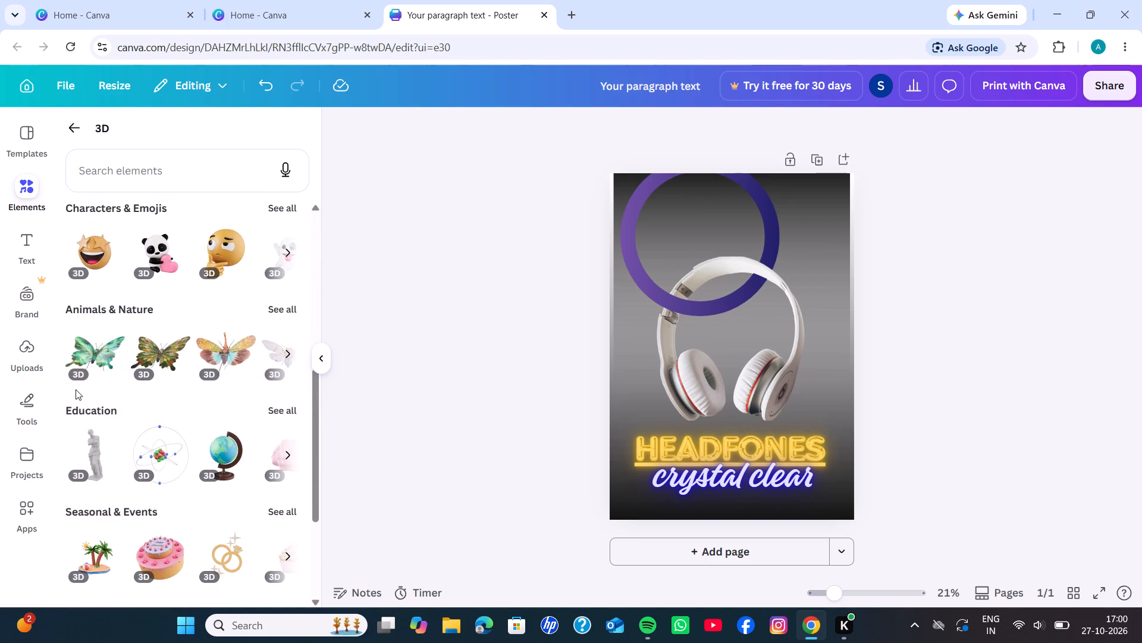
pyautogui.scroll(-5, 76, 389)
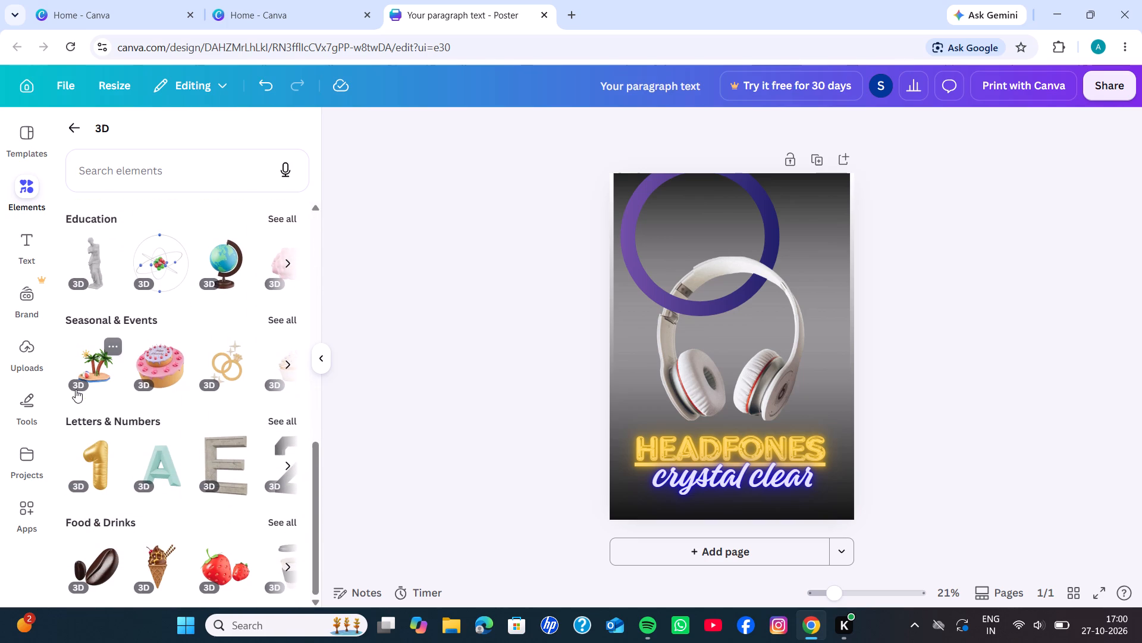
pyautogui.scroll(-4, 76, 389)
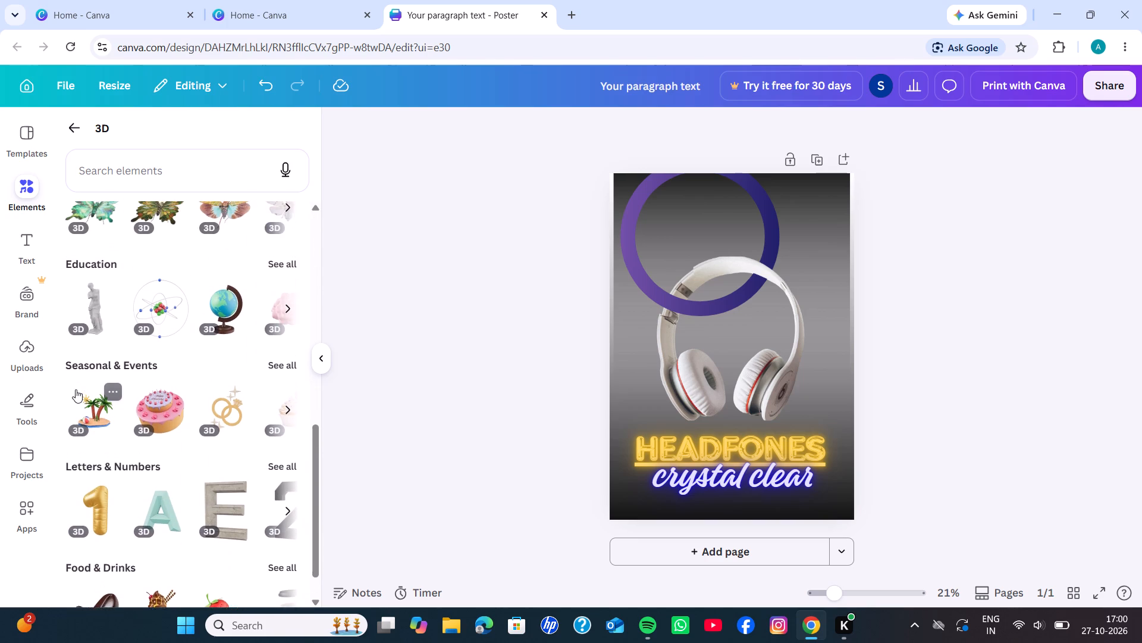
pyautogui.scroll(-1, 76, 389)
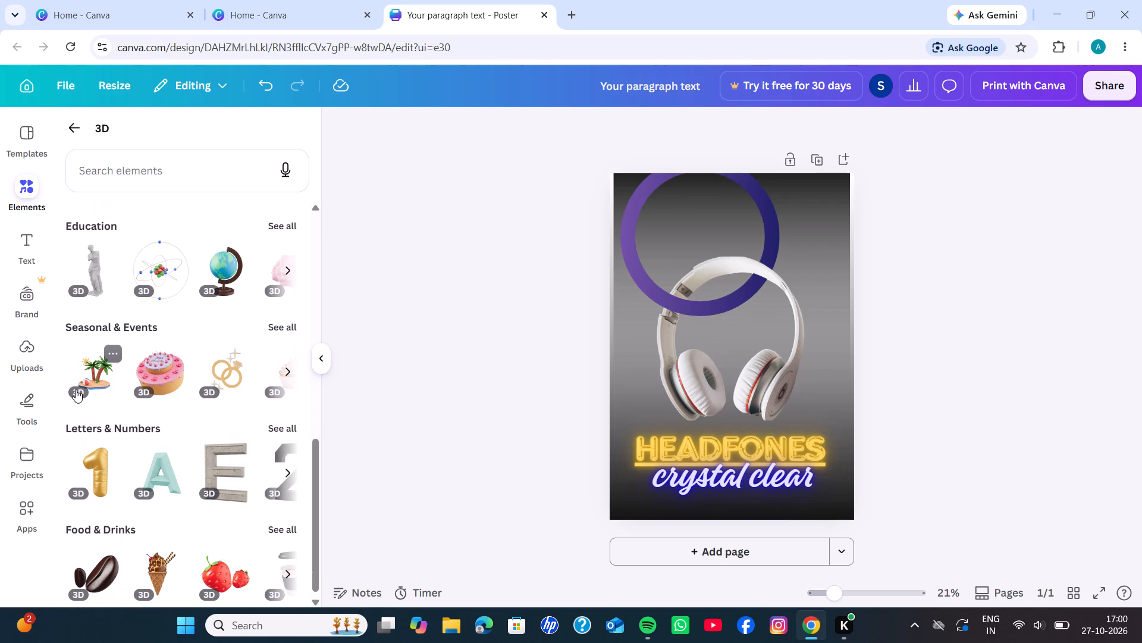
pyautogui.scroll(-1, 76, 389)
pyautogui.scroll(1, 76, 389)
pyautogui.scroll(-1, 76, 389)
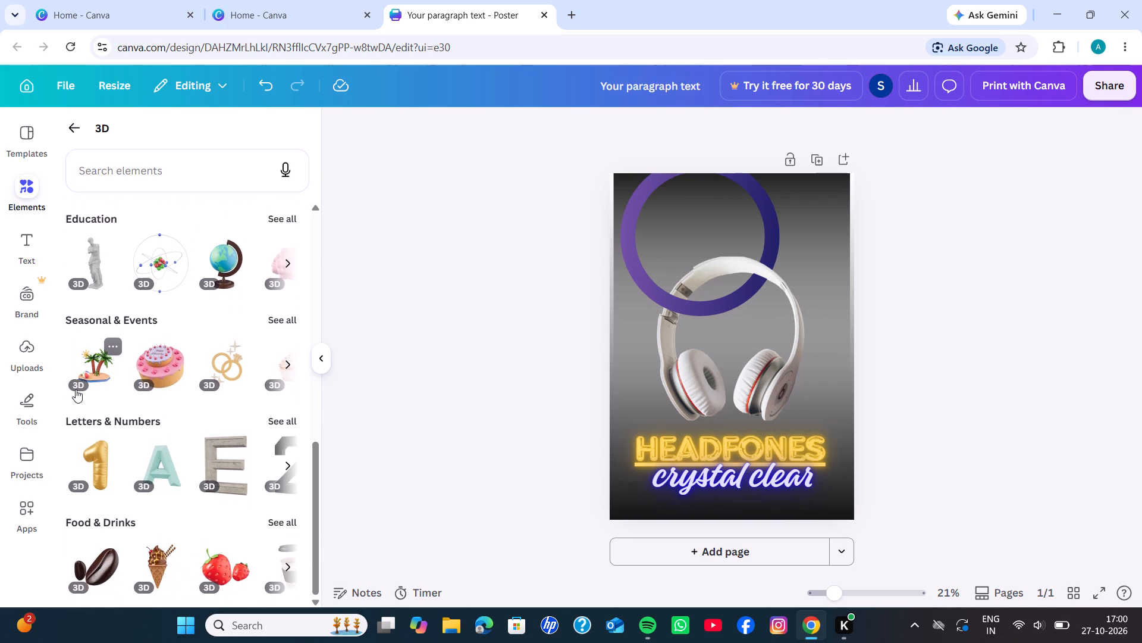
pyautogui.scroll(-2, 76, 389)
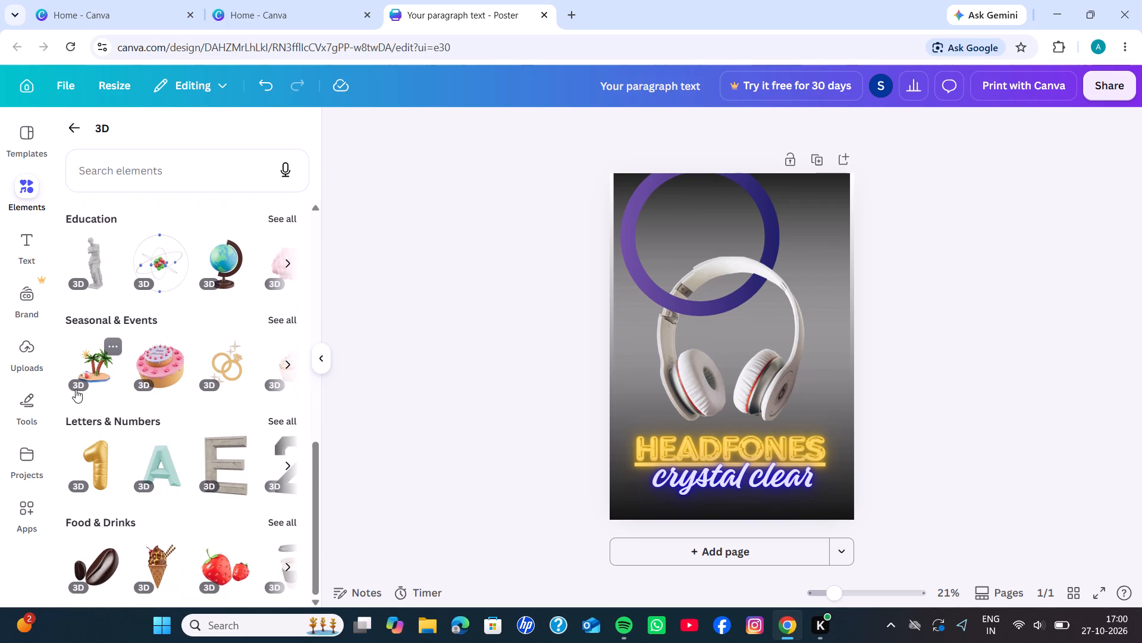
# Look through the remaining 3D categories for a decoration that suits the headphones poster.
pyautogui.scroll(-5, 76, 389)
pyautogui.scroll(5, 76, 389)
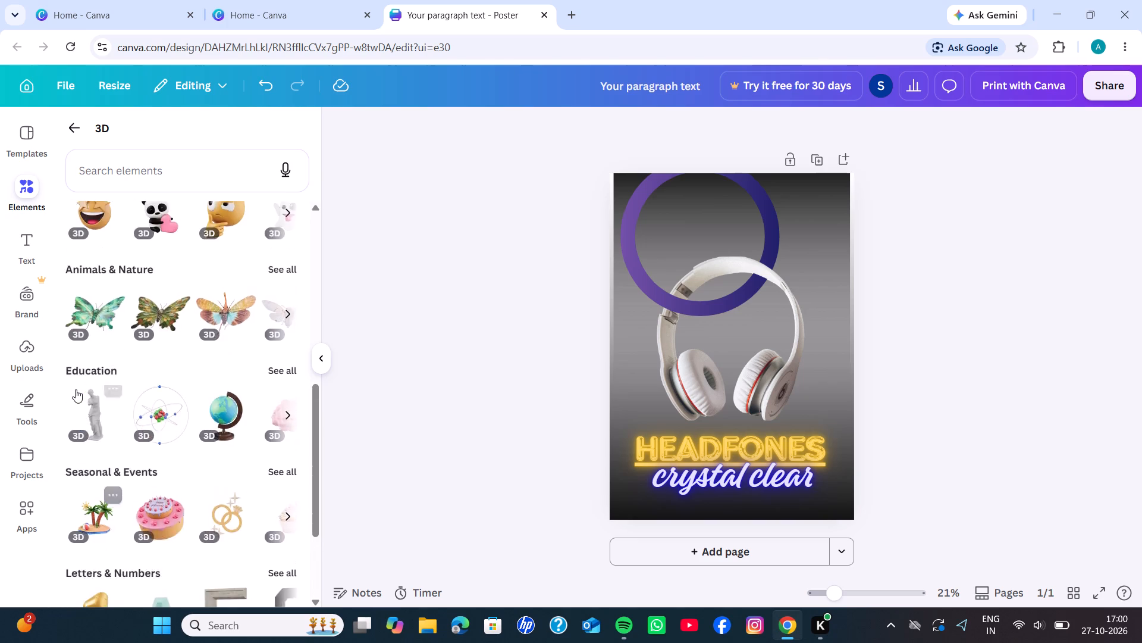
pyautogui.scroll(7, 76, 389)
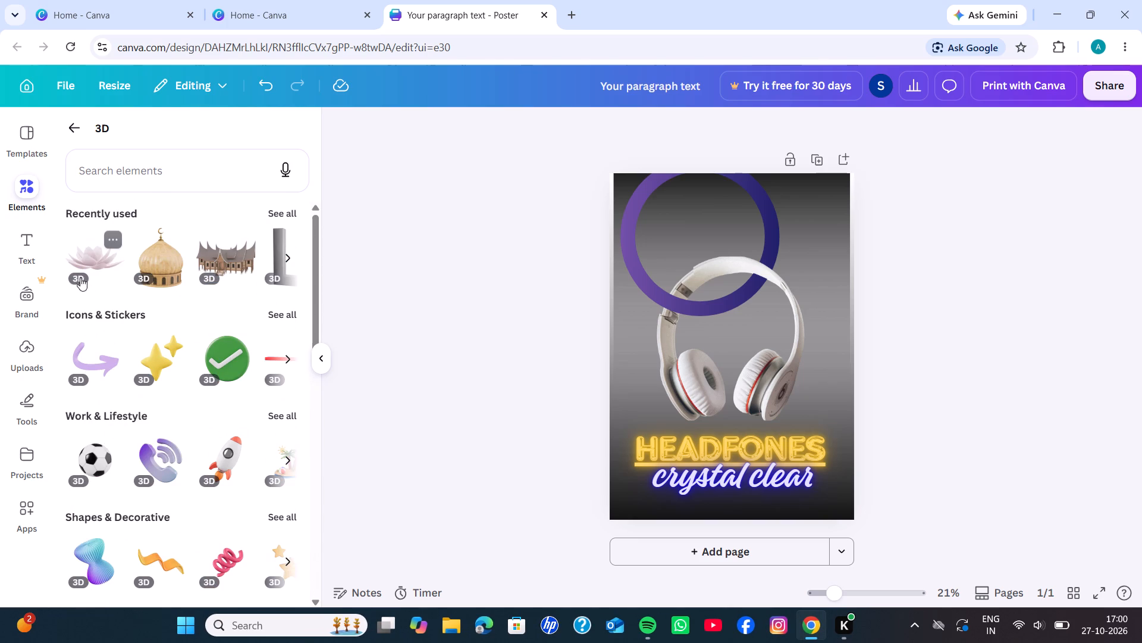
# Leave the 3D collection and look through the Graphics and Shapes element categories for a poster decoration.
pyautogui.click(73, 126)
pyautogui.scroll(-1, 179, 341)
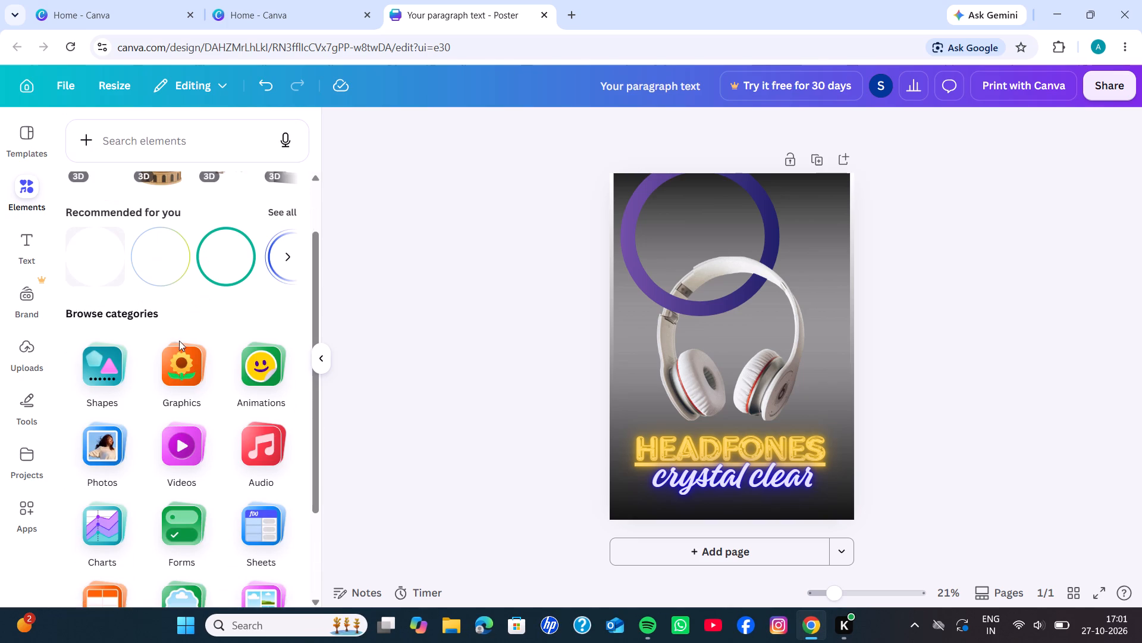
pyautogui.scroll(-3, 179, 341)
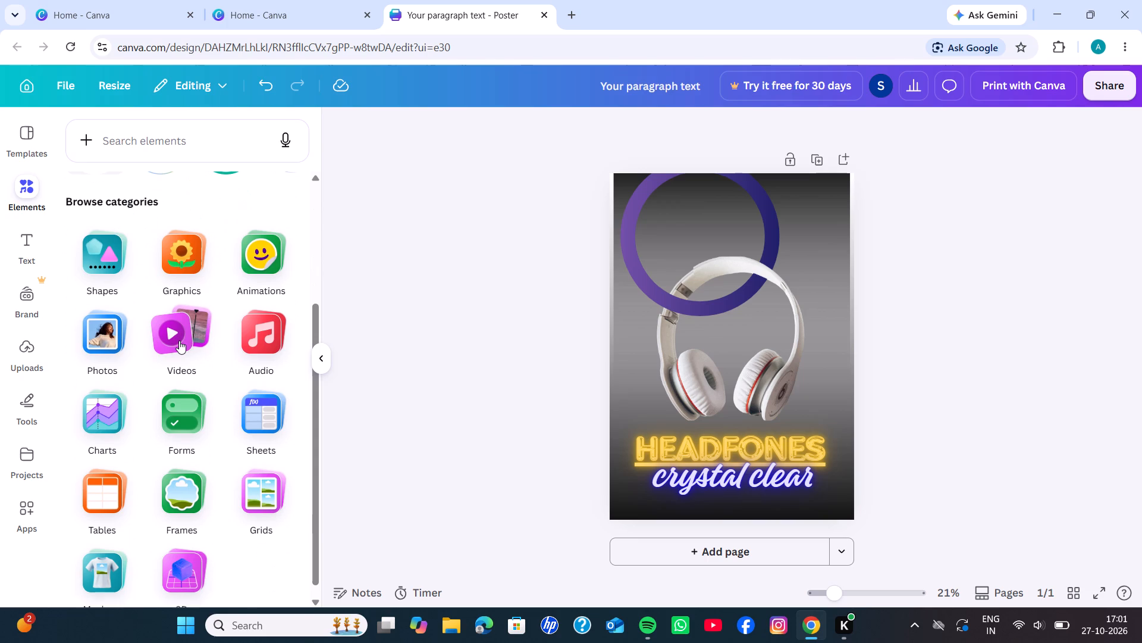
pyautogui.scroll(-1, 179, 341)
pyautogui.click(190, 252)
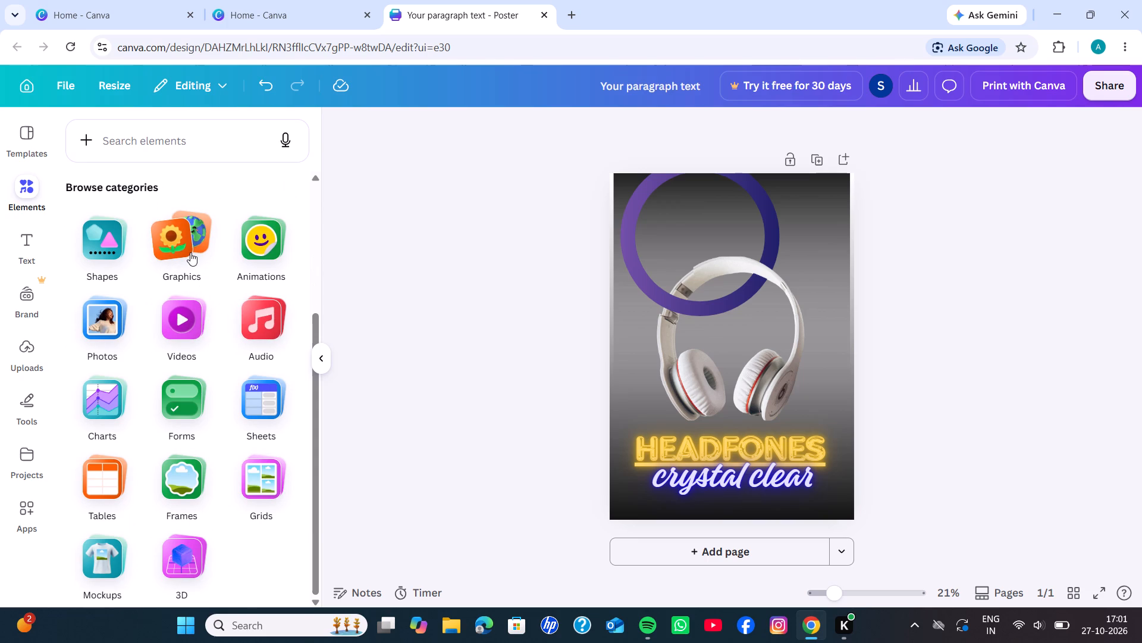
pyautogui.click(69, 134)
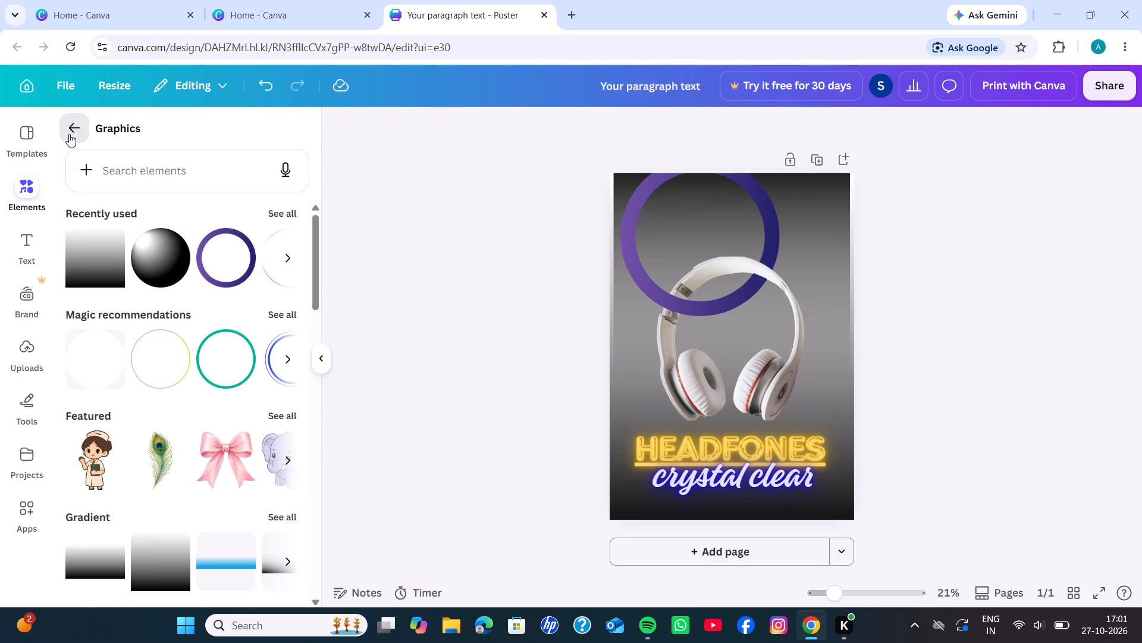
pyautogui.click(103, 293)
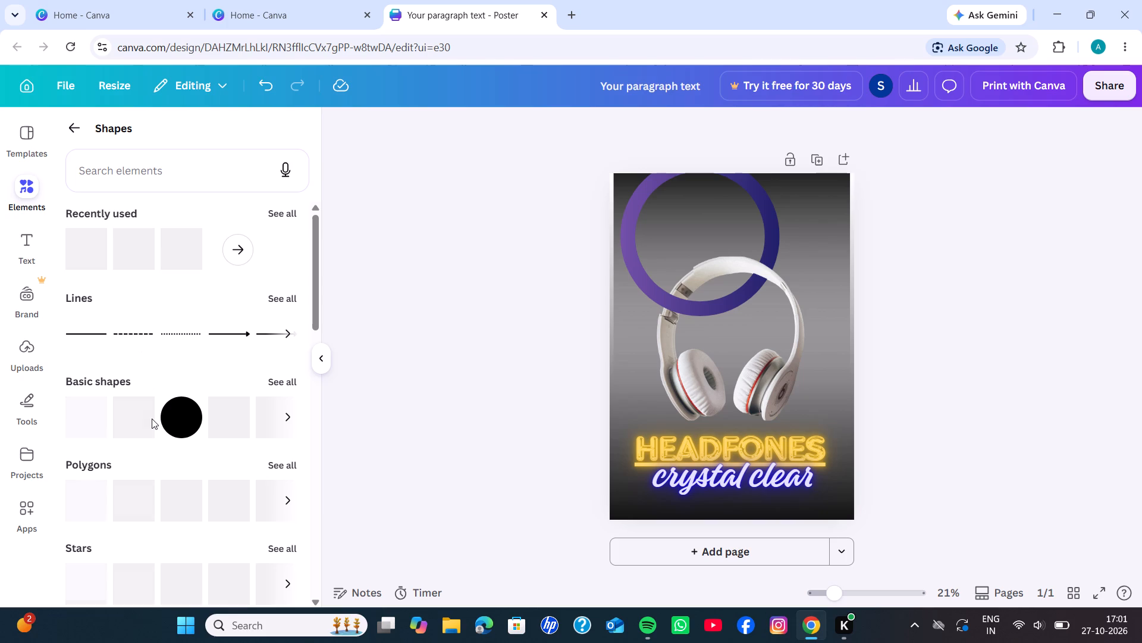
pyautogui.hscroll(1, 152, 419)
pyautogui.click(70, 136)
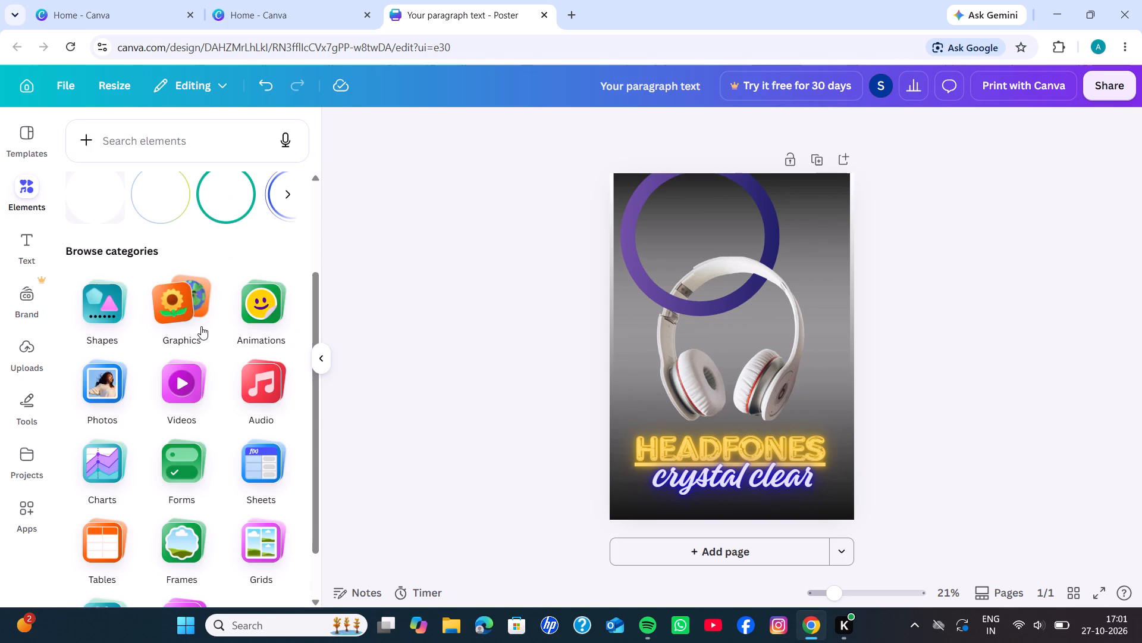
pyautogui.click(188, 302)
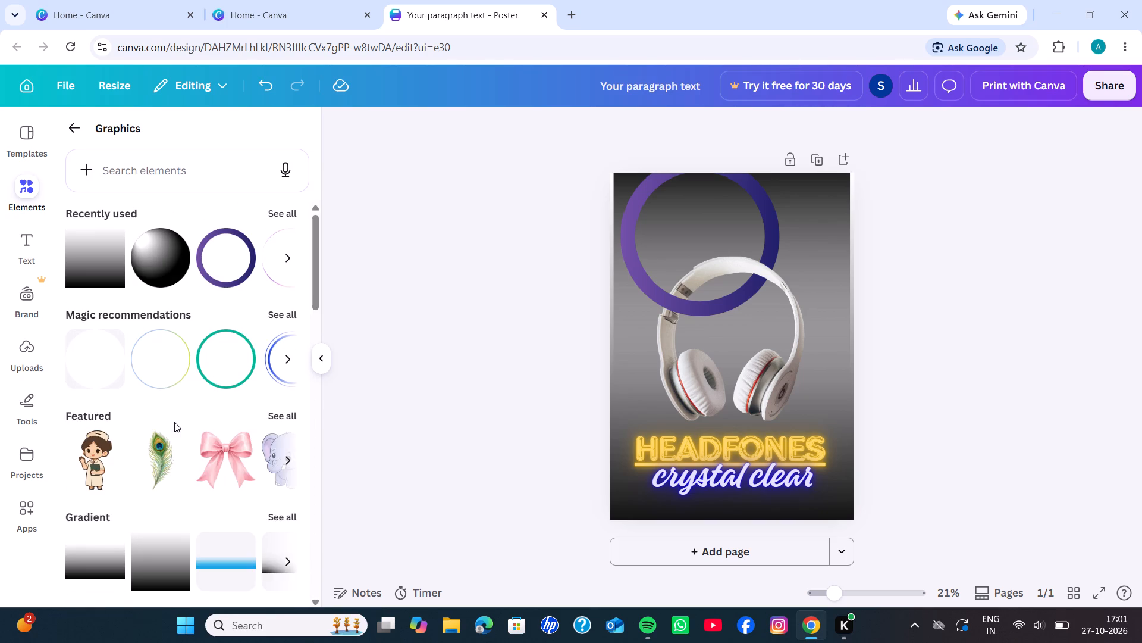
pyautogui.scroll(-5, 174, 422)
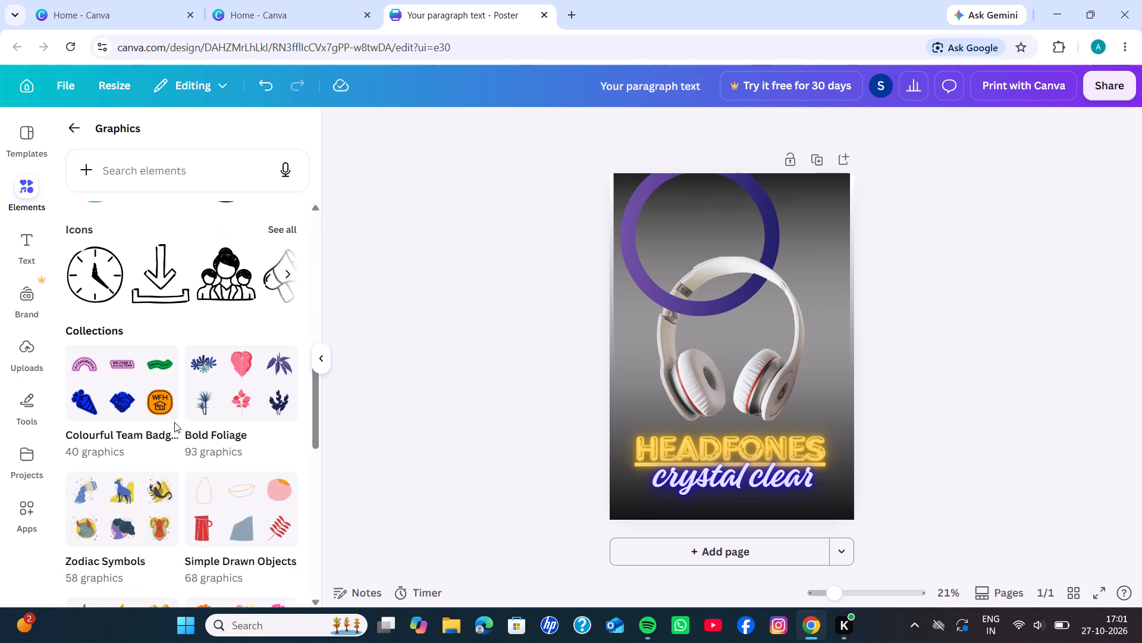
pyautogui.scroll(-3, 174, 422)
pyautogui.scroll(7, 174, 422)
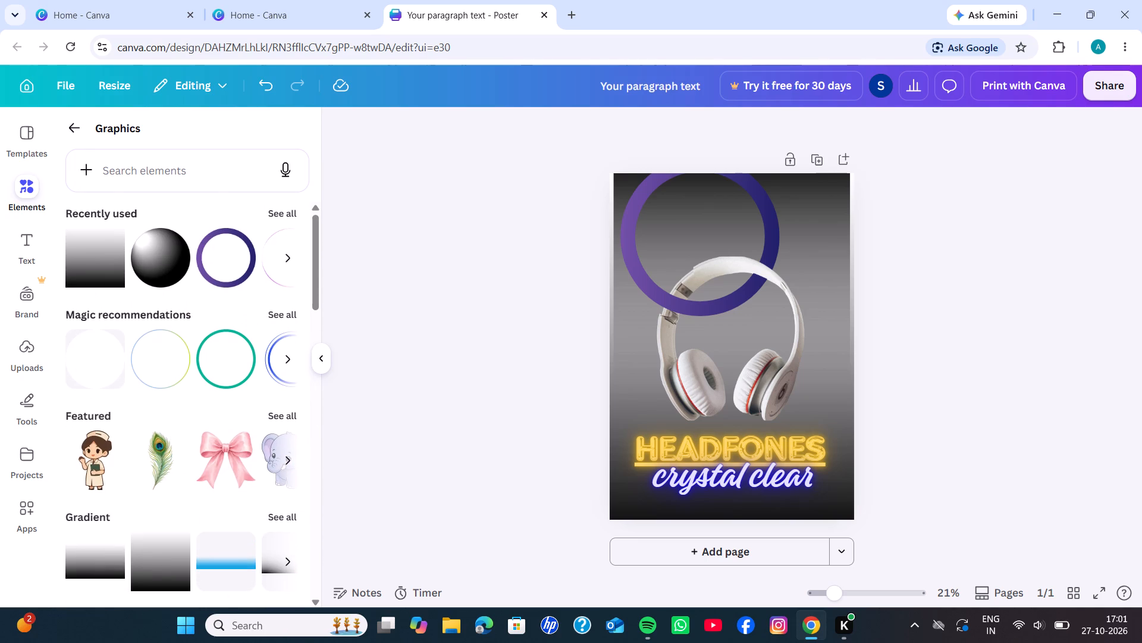
pyautogui.click(78, 134)
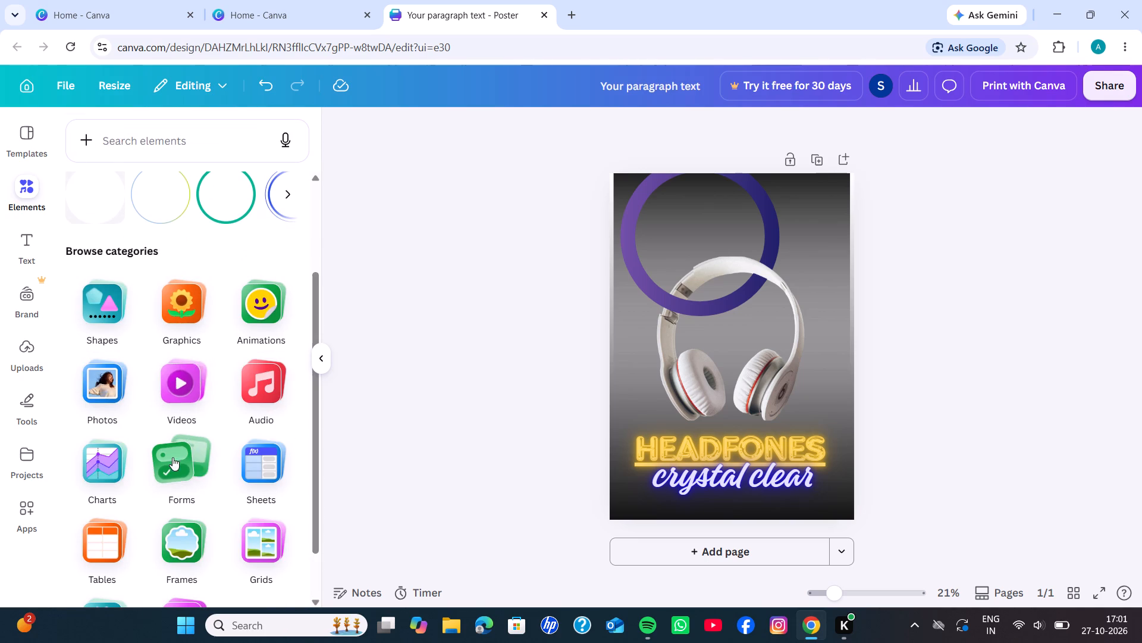
# Return to the 3D elements and look through their categories down to Food & Drinks.
pyautogui.scroll(-2, 174, 529)
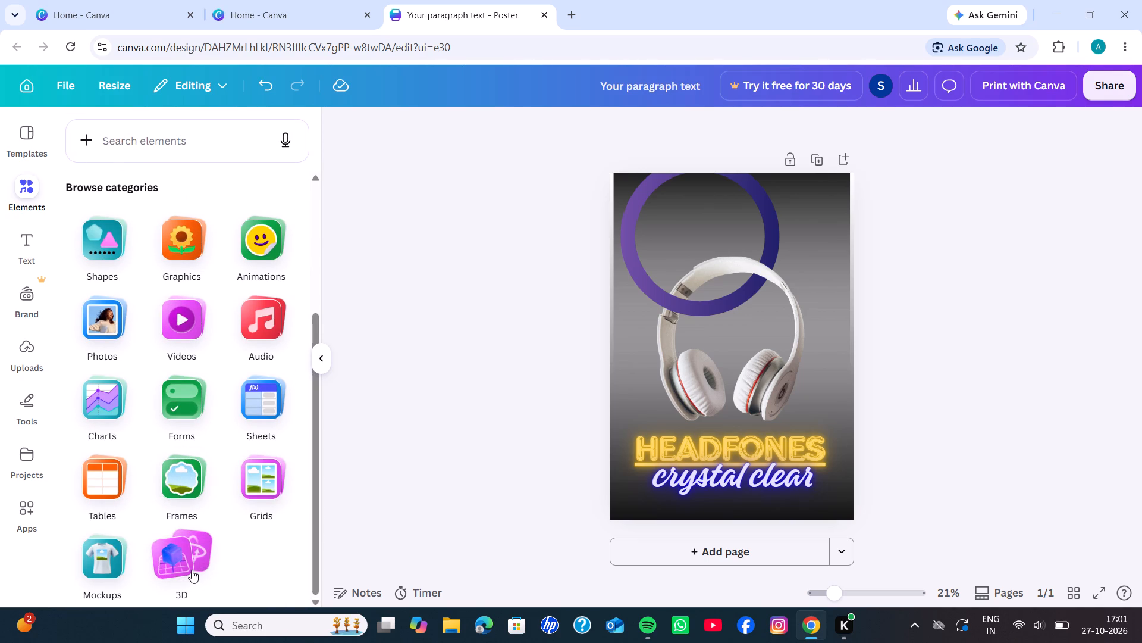
pyautogui.click(192, 570)
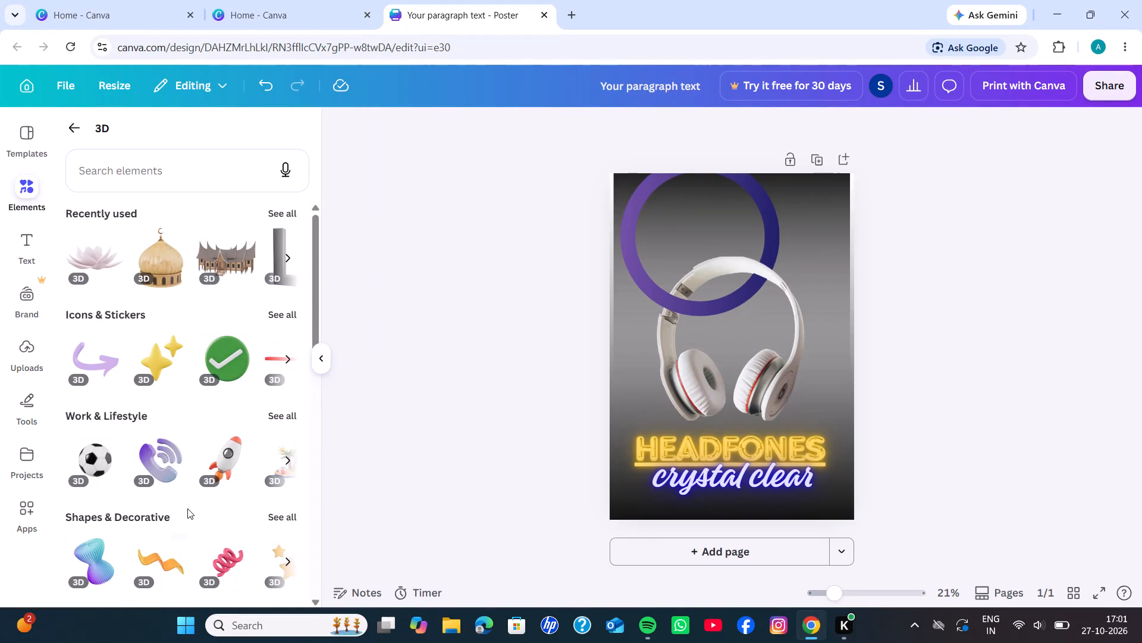
pyautogui.scroll(-7, 187, 508)
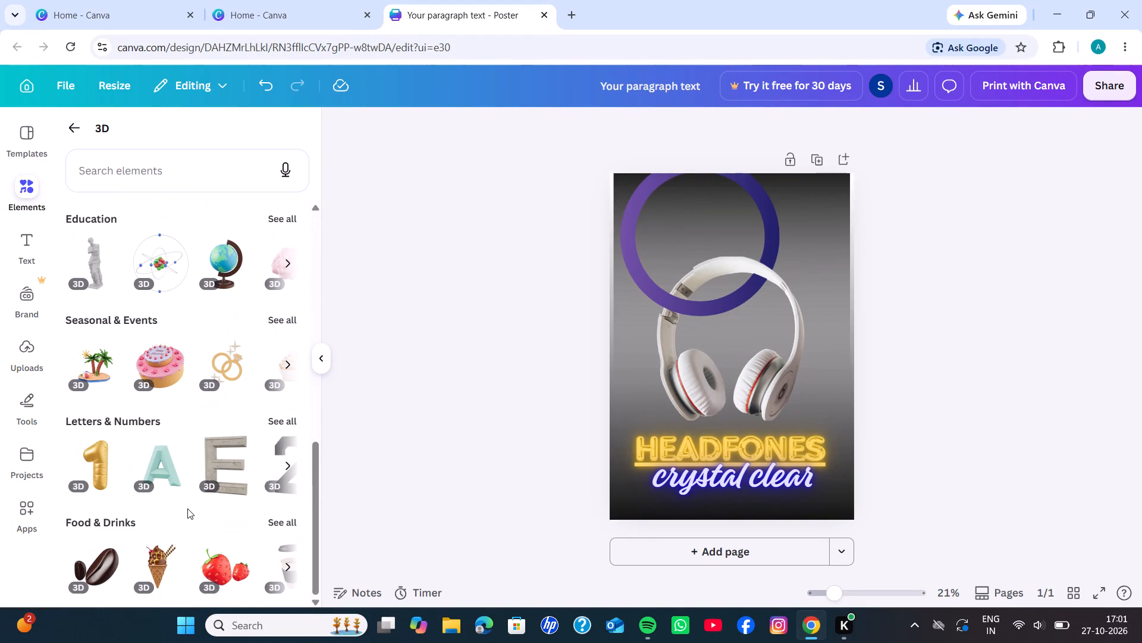
pyautogui.scroll(-4, 187, 508)
# Look through the first objects in the 3D Food & Drinks collection for a decoration that suits the headphones poster.
pyautogui.click(275, 525)
pyautogui.scroll(-1, 221, 519)
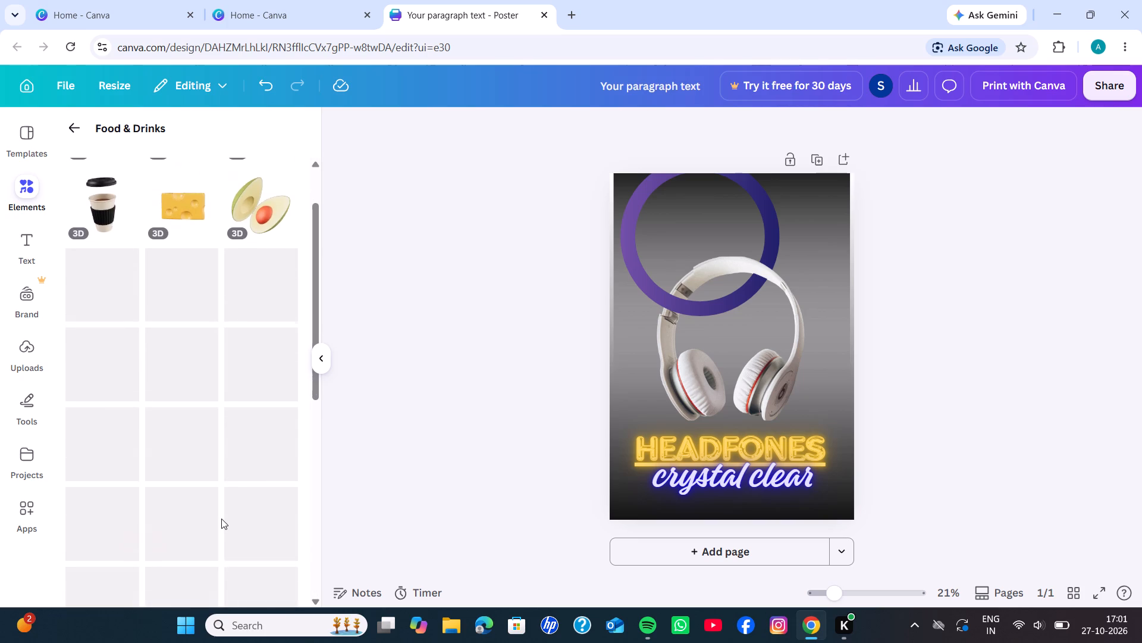
pyautogui.scroll(-2, 221, 519)
pyautogui.scroll(2, 221, 519)
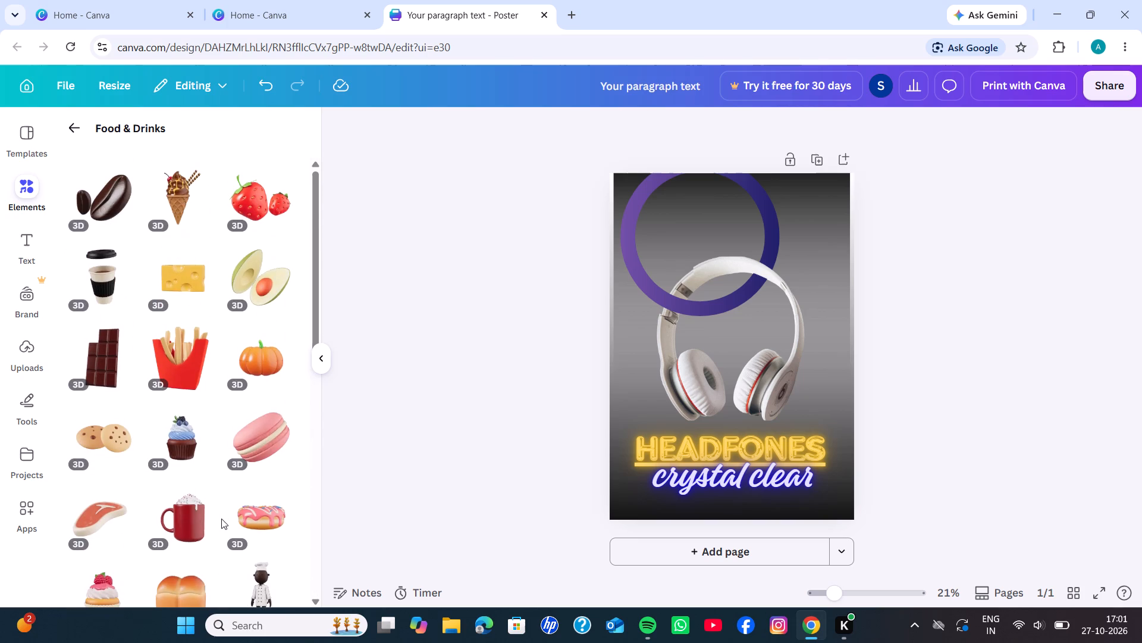
pyautogui.scroll(-2, 221, 519)
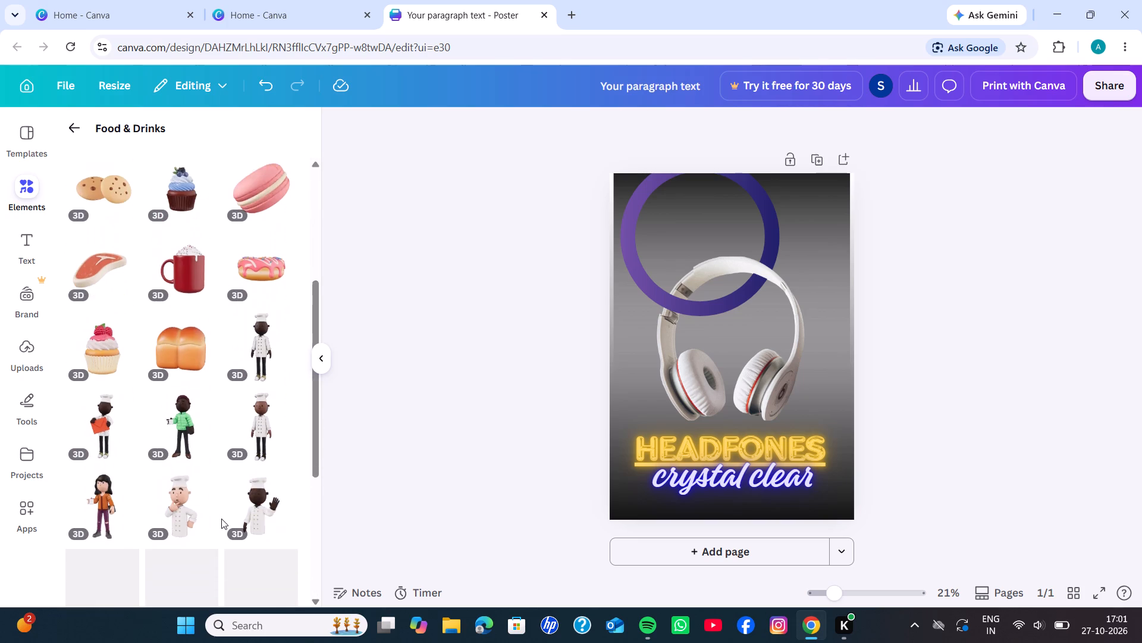
pyautogui.scroll(-4, 221, 519)
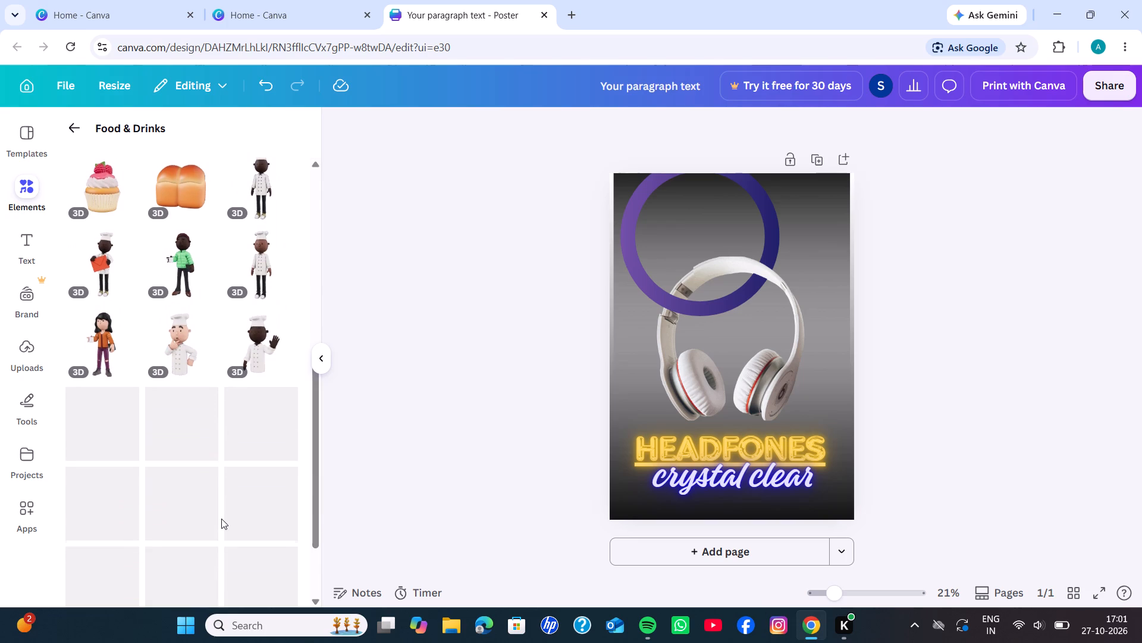
pyautogui.scroll(-1, 221, 519)
pyautogui.scroll(2, 221, 519)
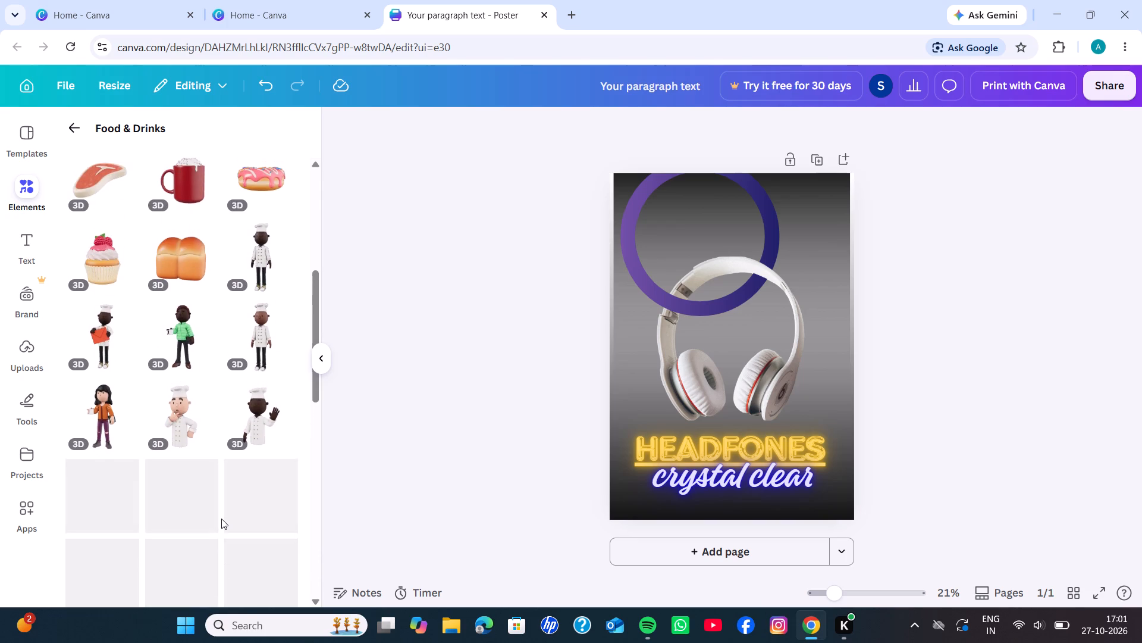
pyautogui.scroll(4, 221, 519)
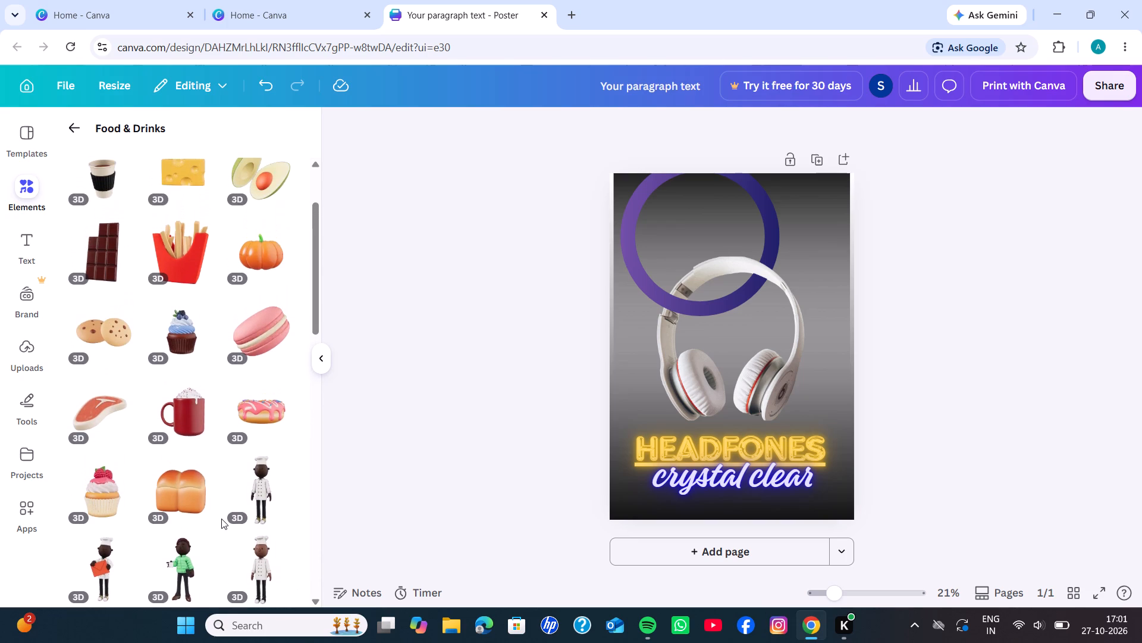
pyautogui.scroll(2, 221, 519)
pyautogui.scroll(-1, 221, 519)
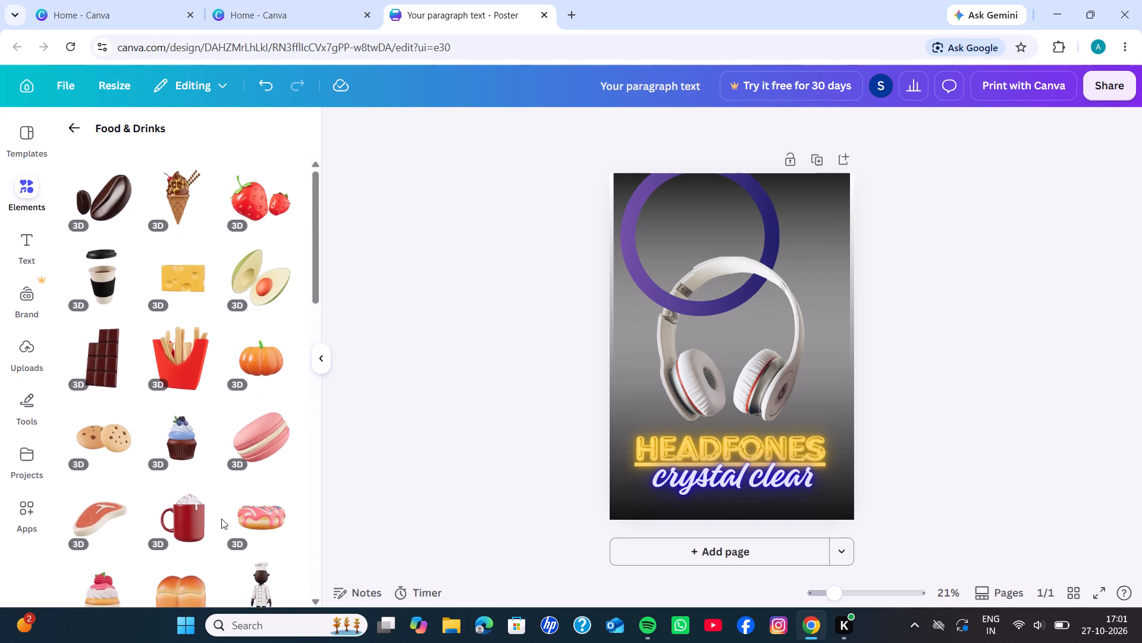
pyautogui.scroll(-3, 221, 519)
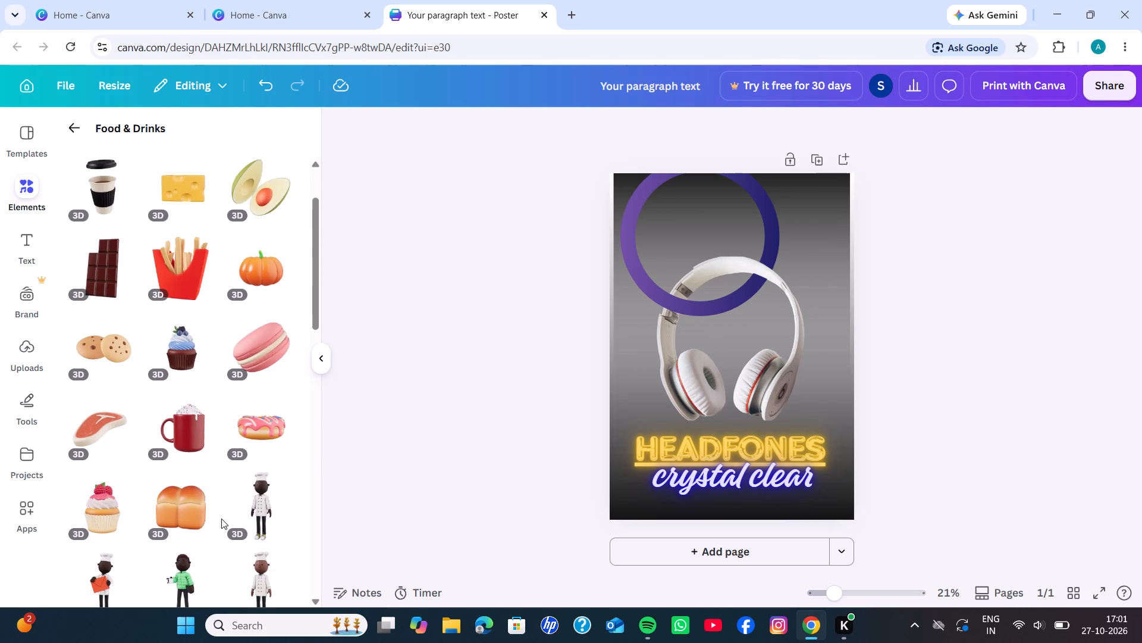
pyautogui.scroll(-2, 221, 519)
pyautogui.scroll(3, 192, 517)
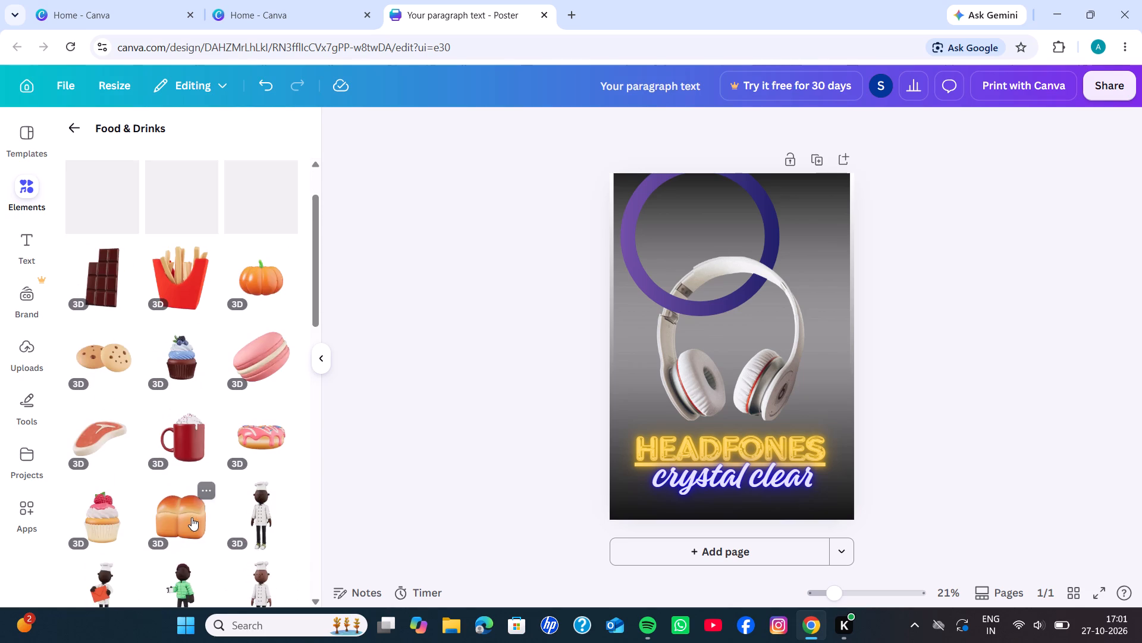
pyautogui.scroll(3, 192, 517)
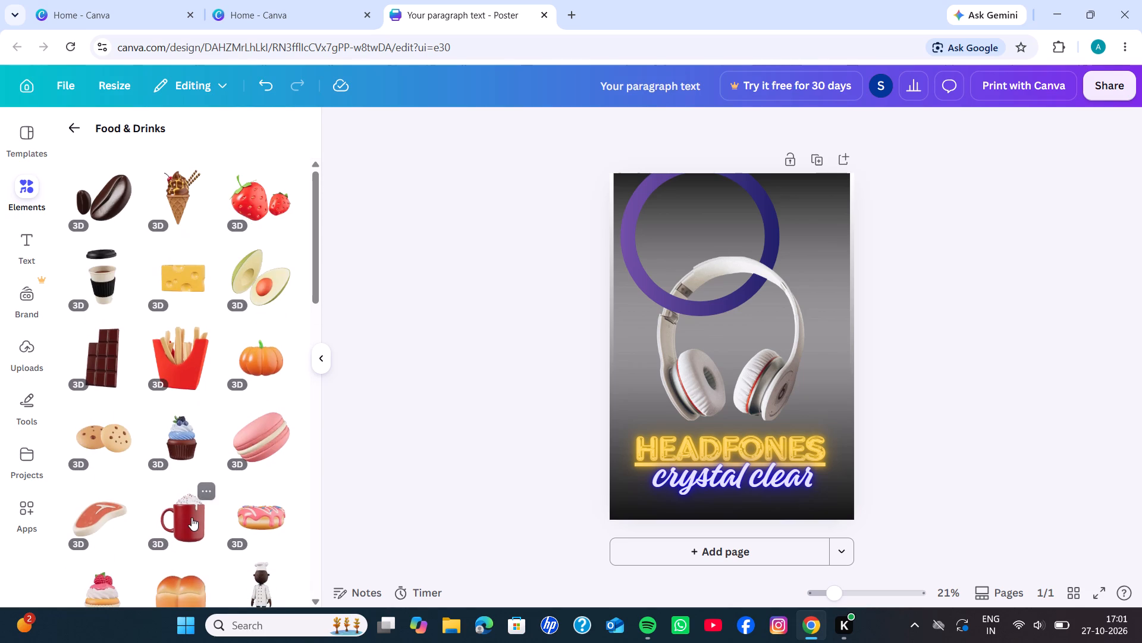
pyautogui.scroll(2, 192, 517)
# Look further down the 3D Food & Drinks collection for a poster decoration and return to the 3D categories overview.
pyautogui.scroll(-6, 192, 517)
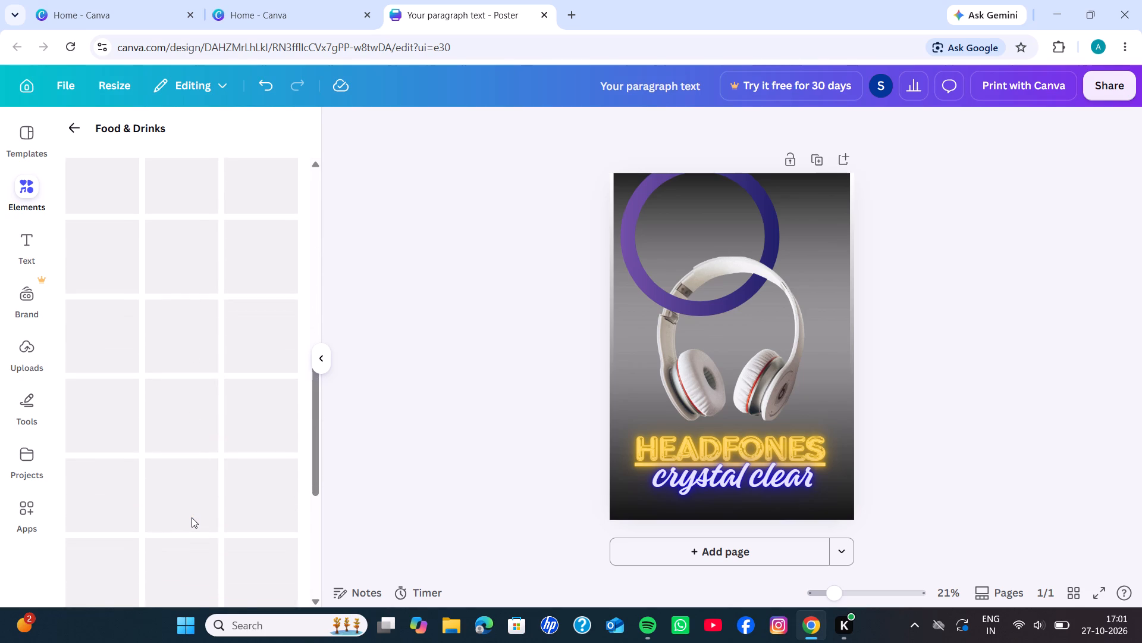
pyautogui.scroll(-3, 192, 517)
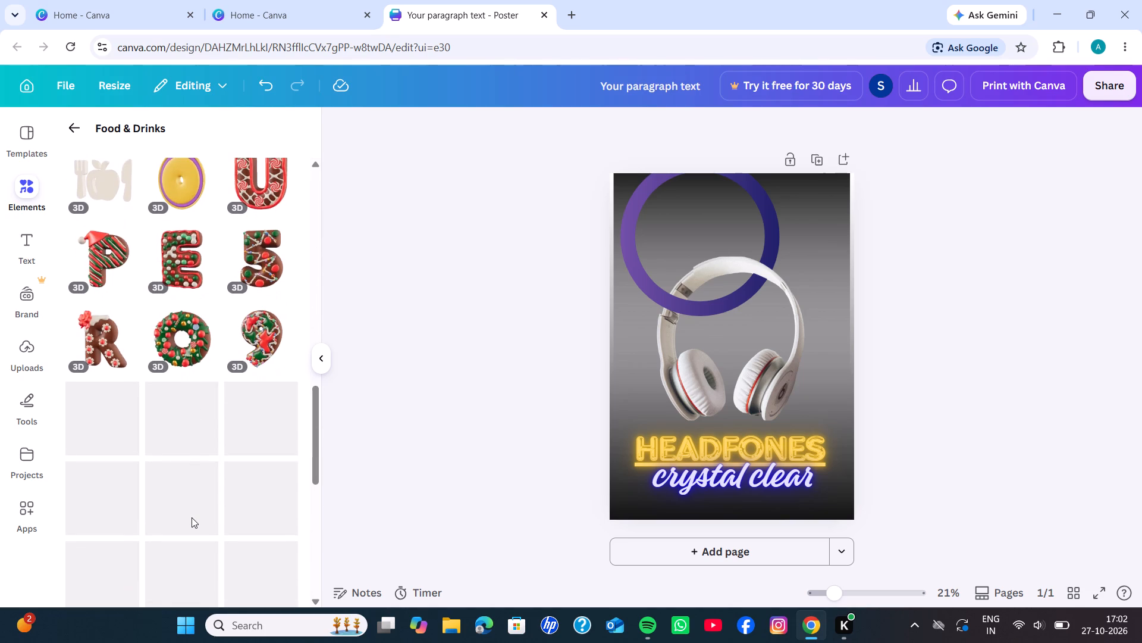
pyautogui.scroll(-4, 192, 517)
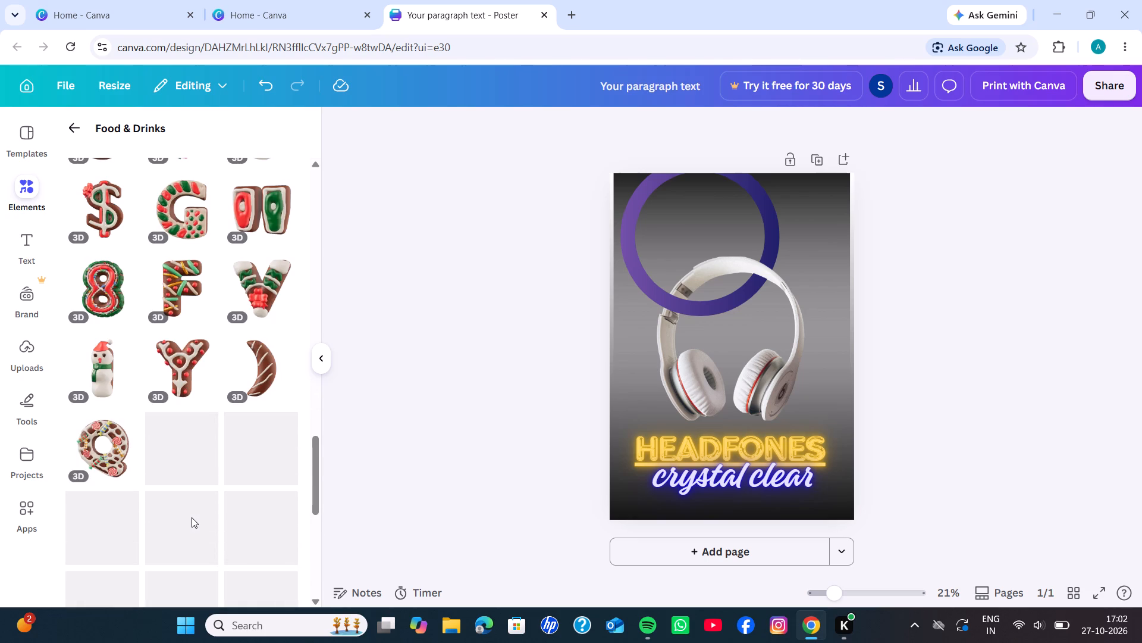
pyautogui.scroll(-2, 192, 517)
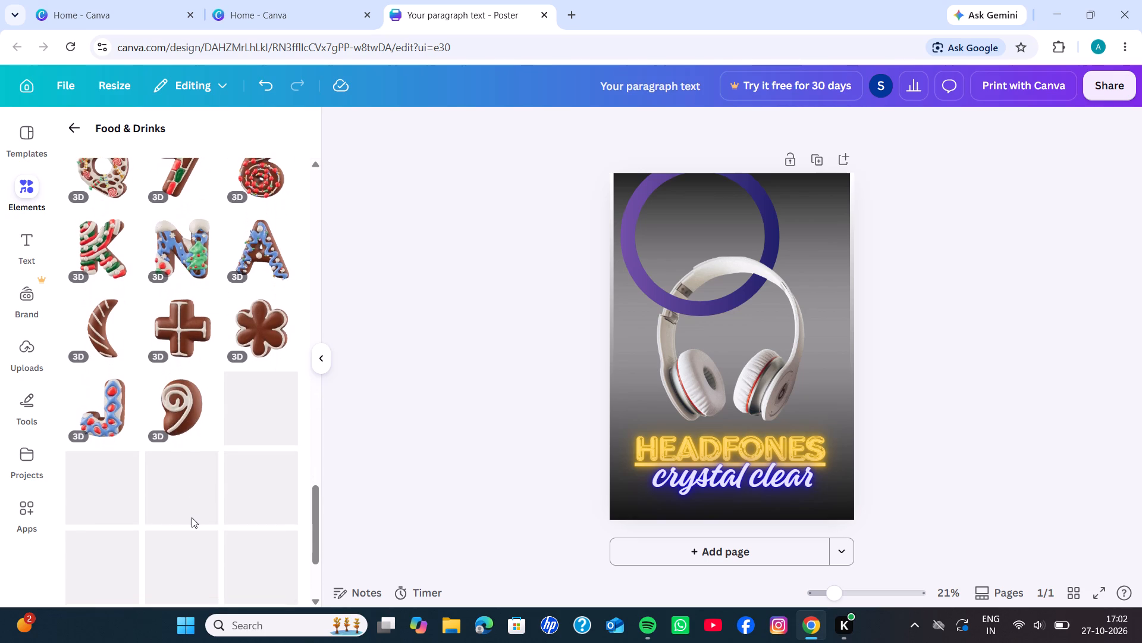
pyautogui.scroll(-2, 192, 517)
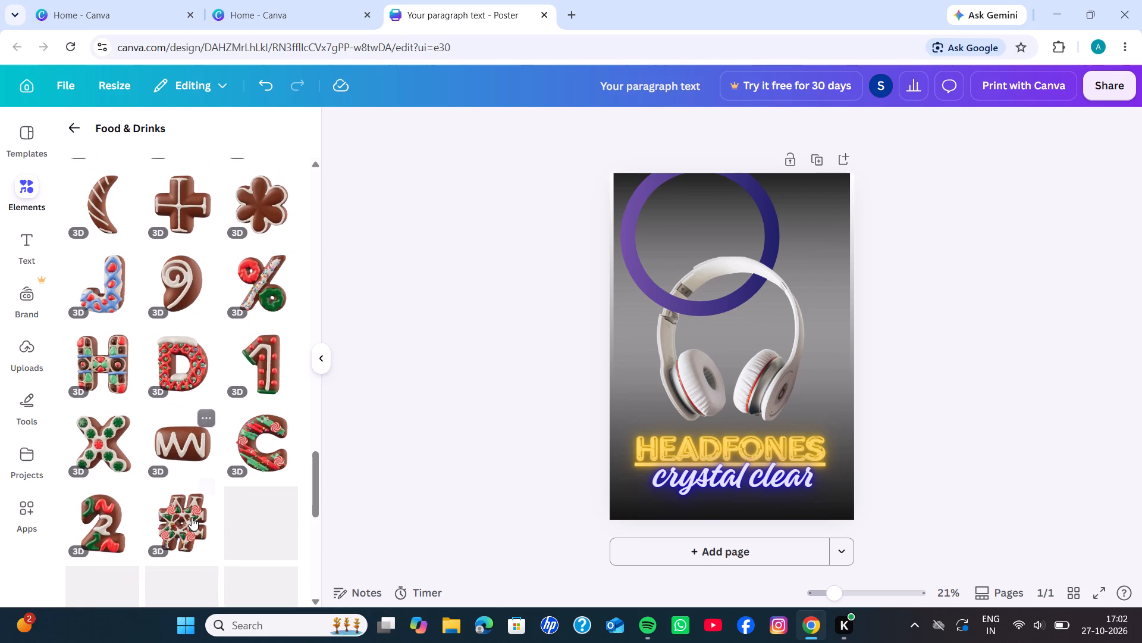
pyautogui.scroll(-3, 192, 517)
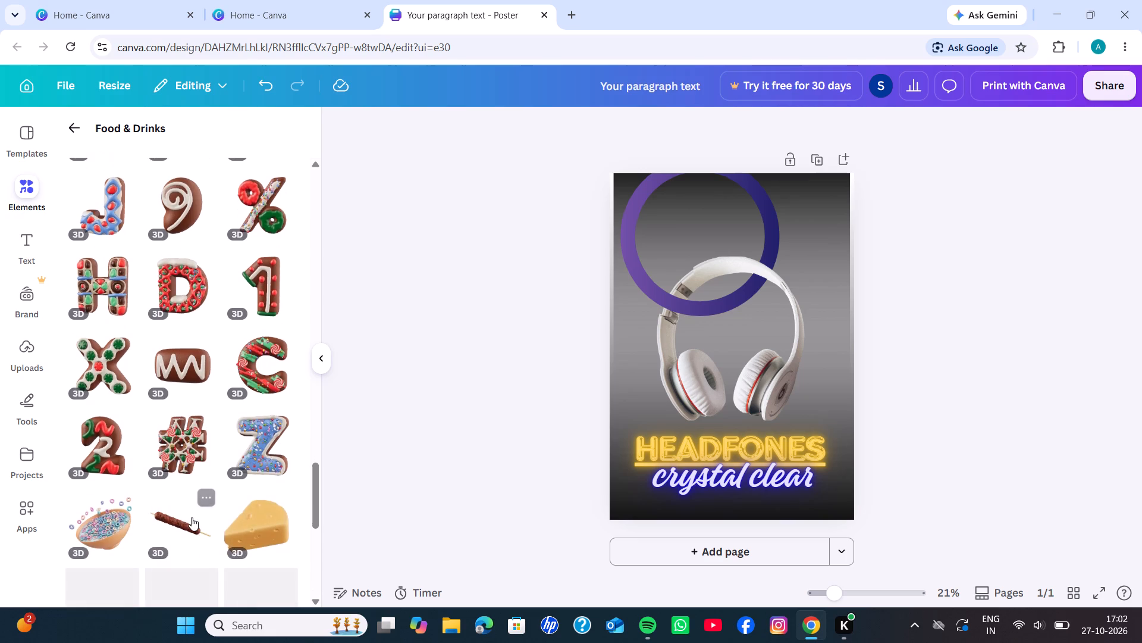
pyautogui.scroll(-3, 192, 517)
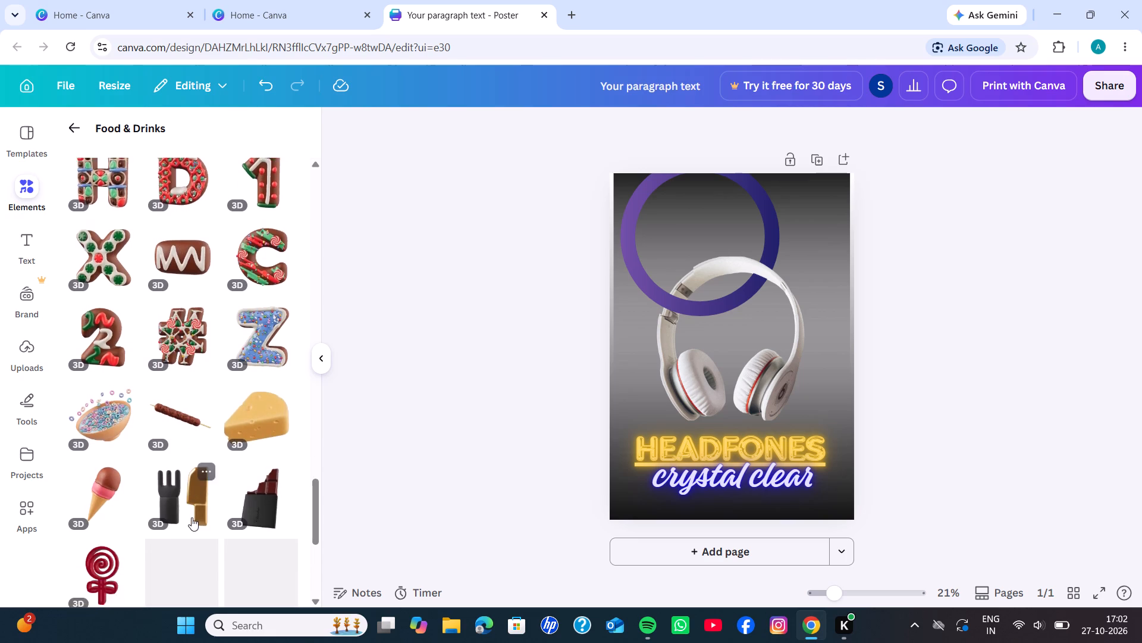
pyautogui.scroll(-2, 192, 517)
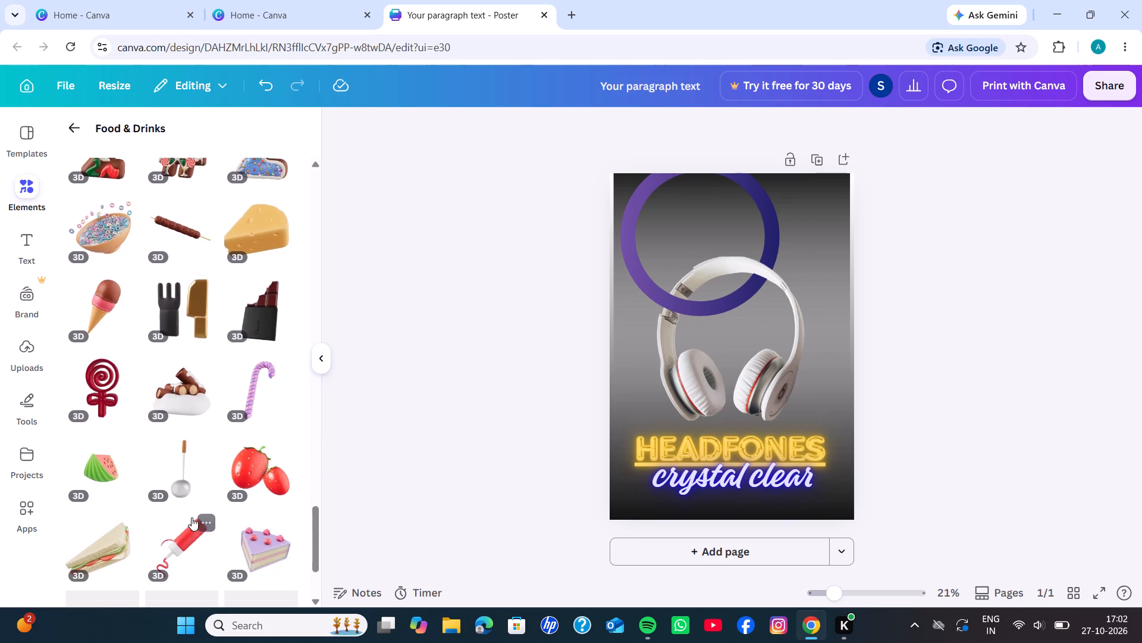
pyautogui.scroll(-2, 192, 517)
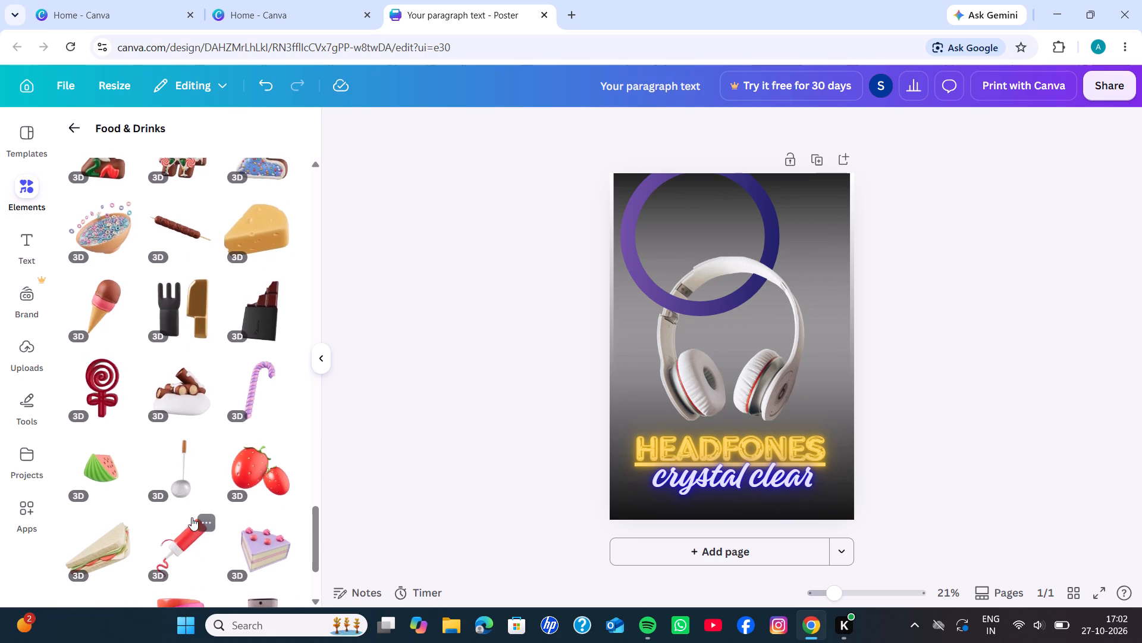
pyautogui.scroll(-2, 192, 517)
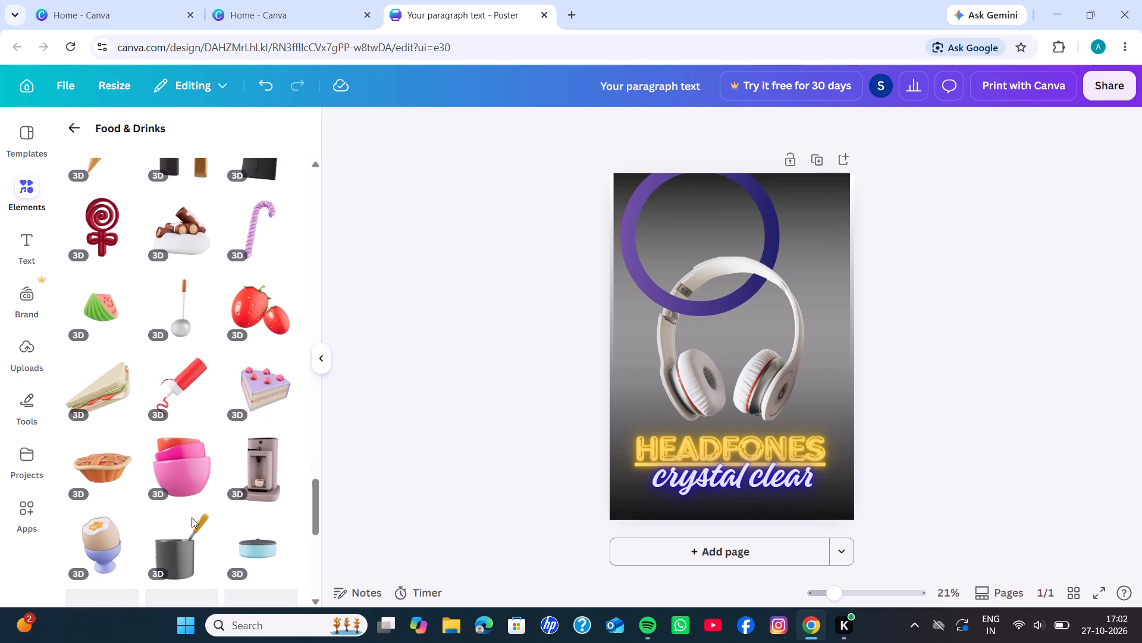
pyautogui.scroll(-2, 192, 517)
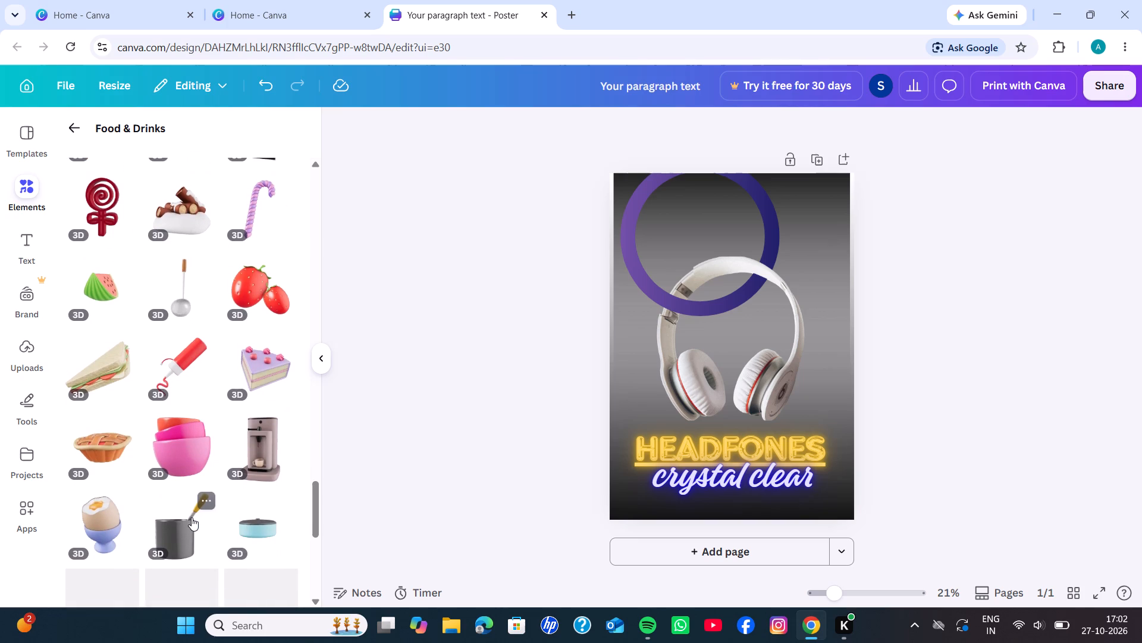
pyautogui.scroll(-3, 192, 517)
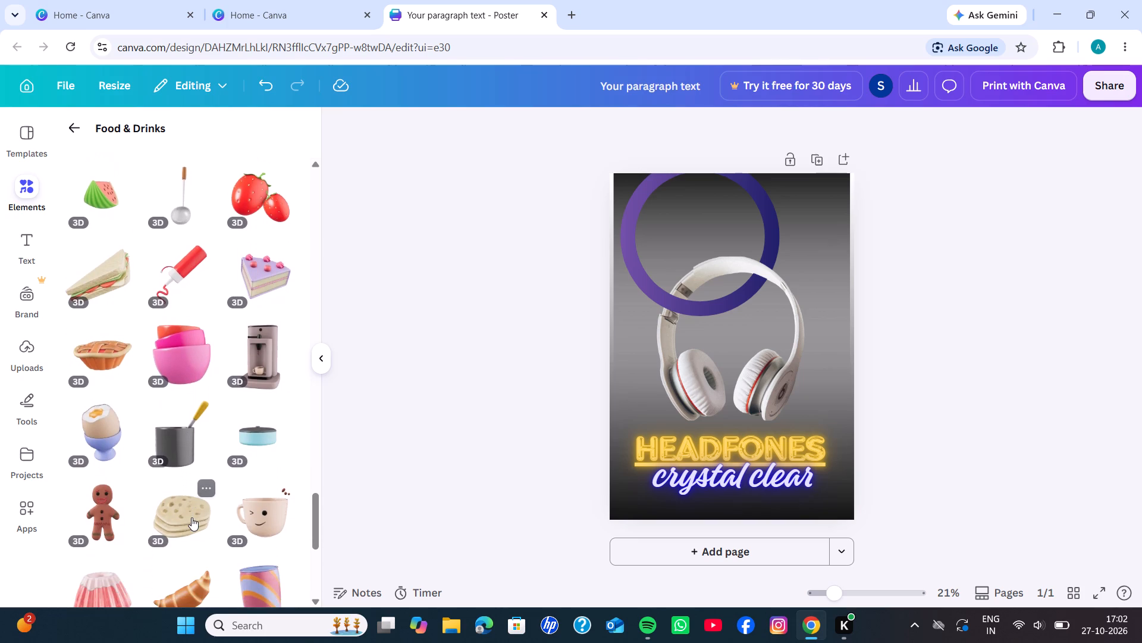
pyautogui.scroll(-2, 192, 517)
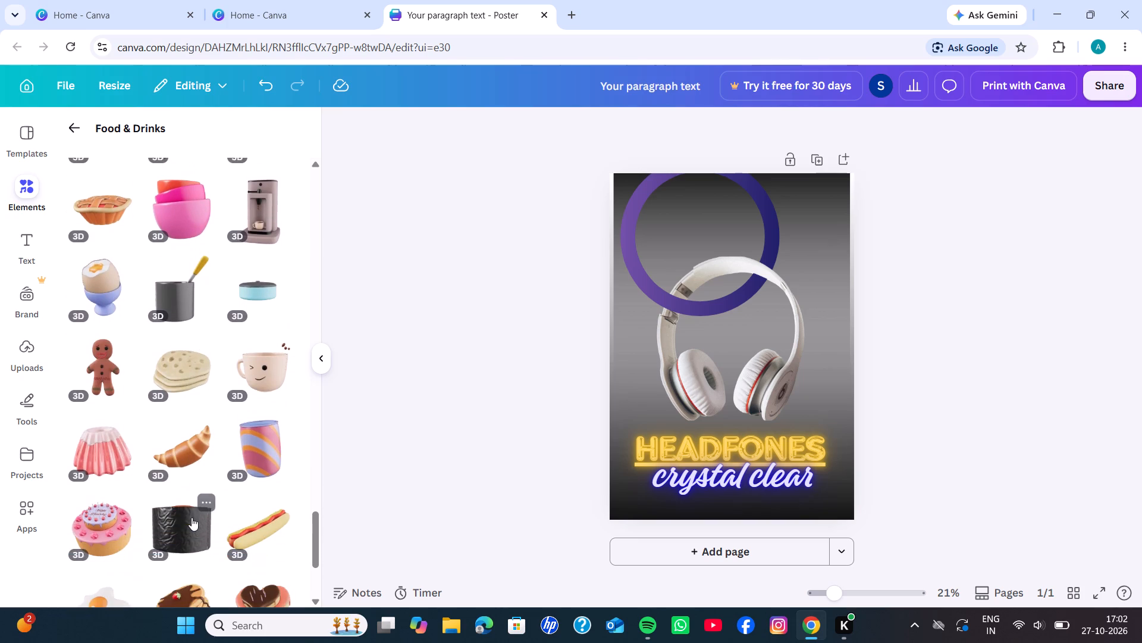
pyautogui.scroll(4, 192, 517)
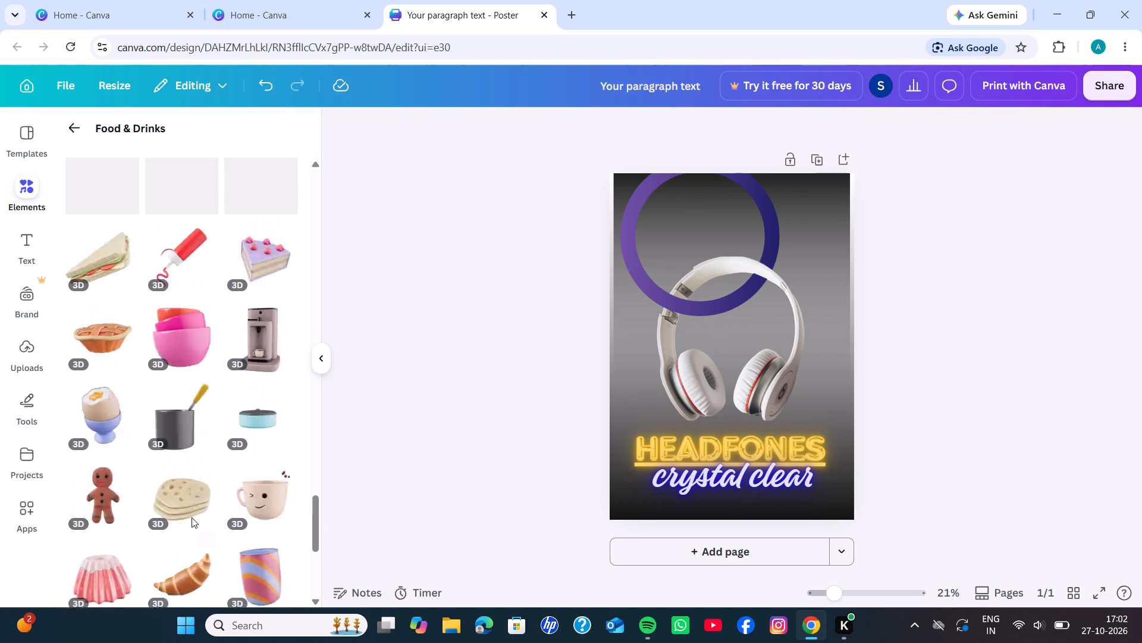
pyautogui.scroll(11, 192, 517)
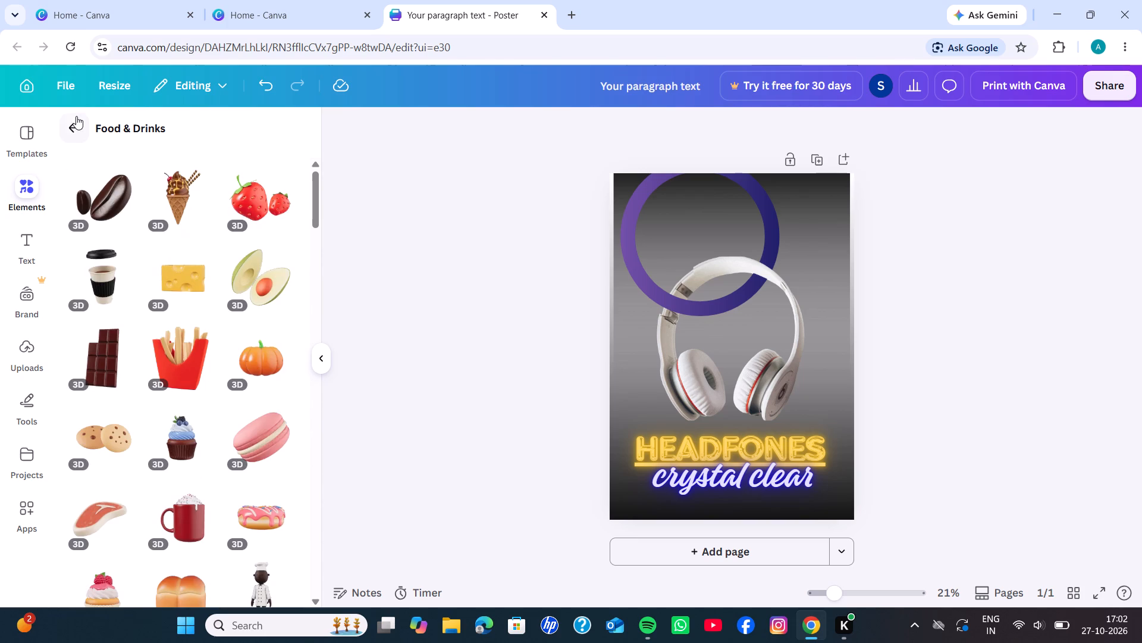
pyautogui.click(73, 124)
pyautogui.scroll(-1, 123, 427)
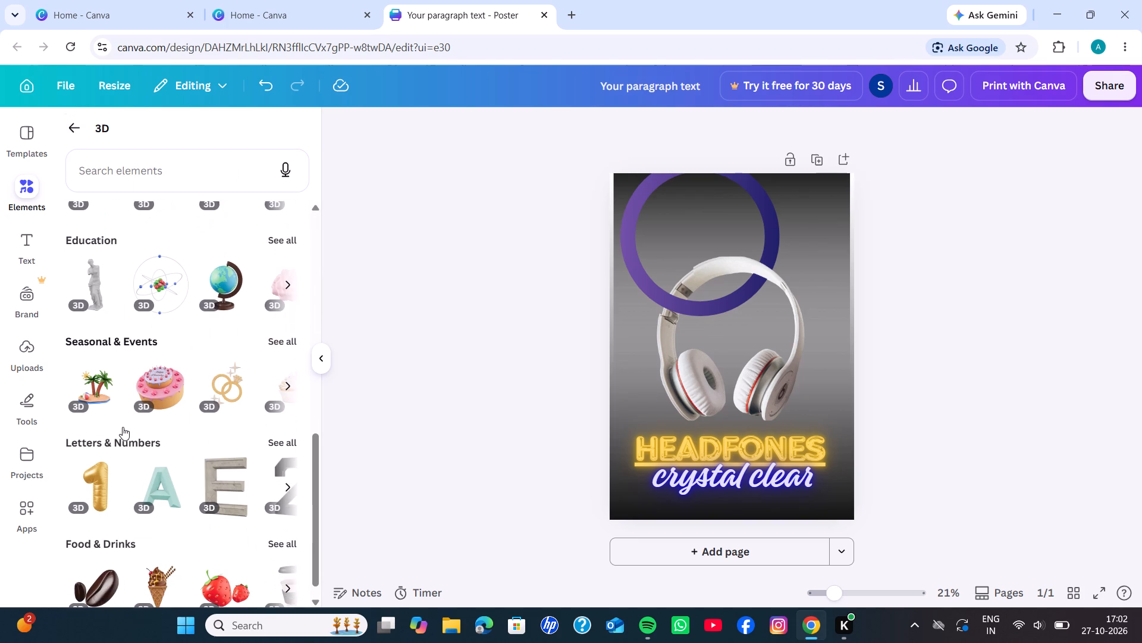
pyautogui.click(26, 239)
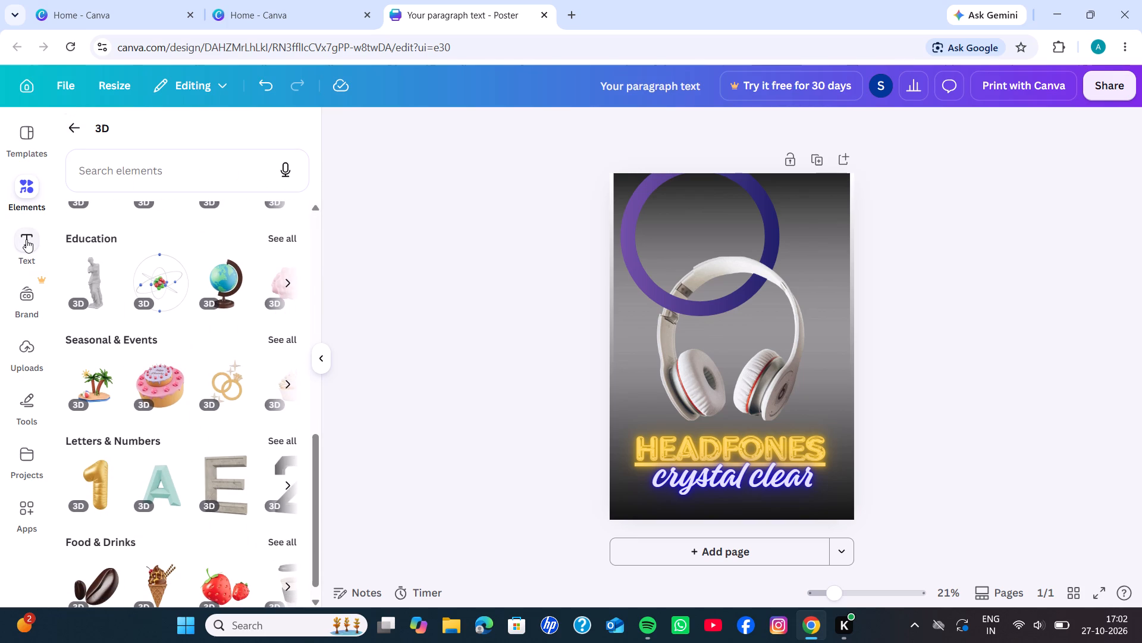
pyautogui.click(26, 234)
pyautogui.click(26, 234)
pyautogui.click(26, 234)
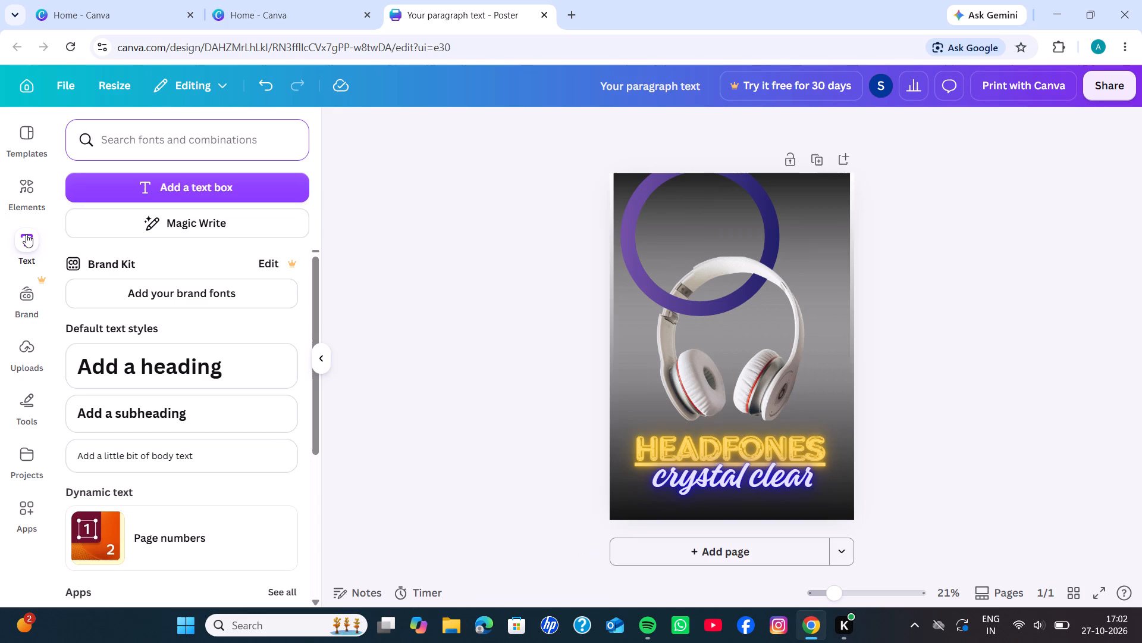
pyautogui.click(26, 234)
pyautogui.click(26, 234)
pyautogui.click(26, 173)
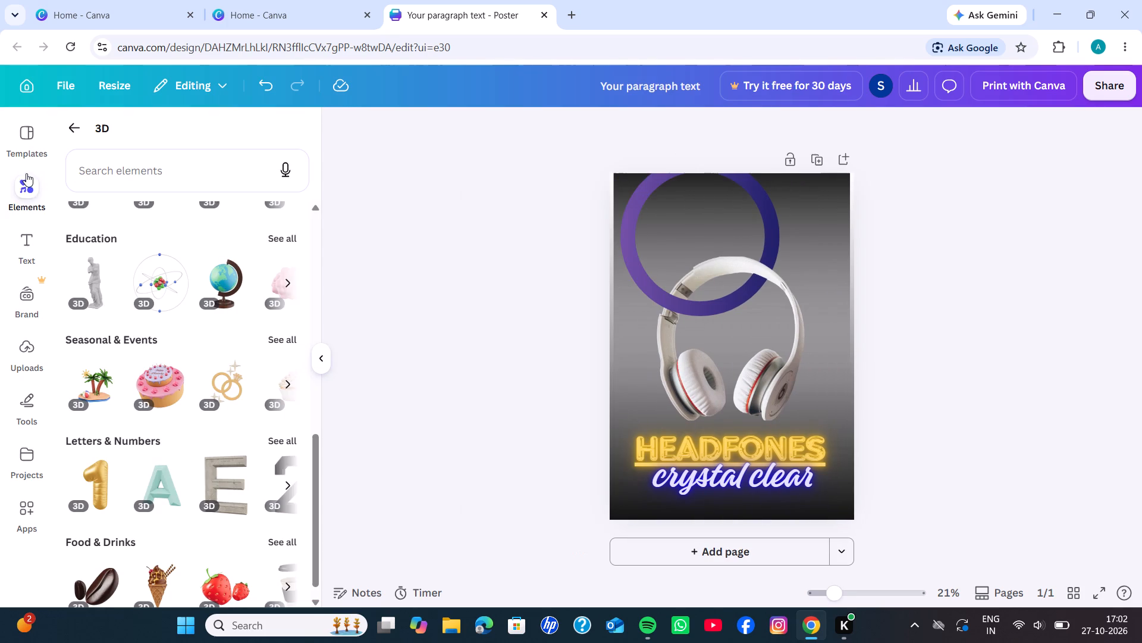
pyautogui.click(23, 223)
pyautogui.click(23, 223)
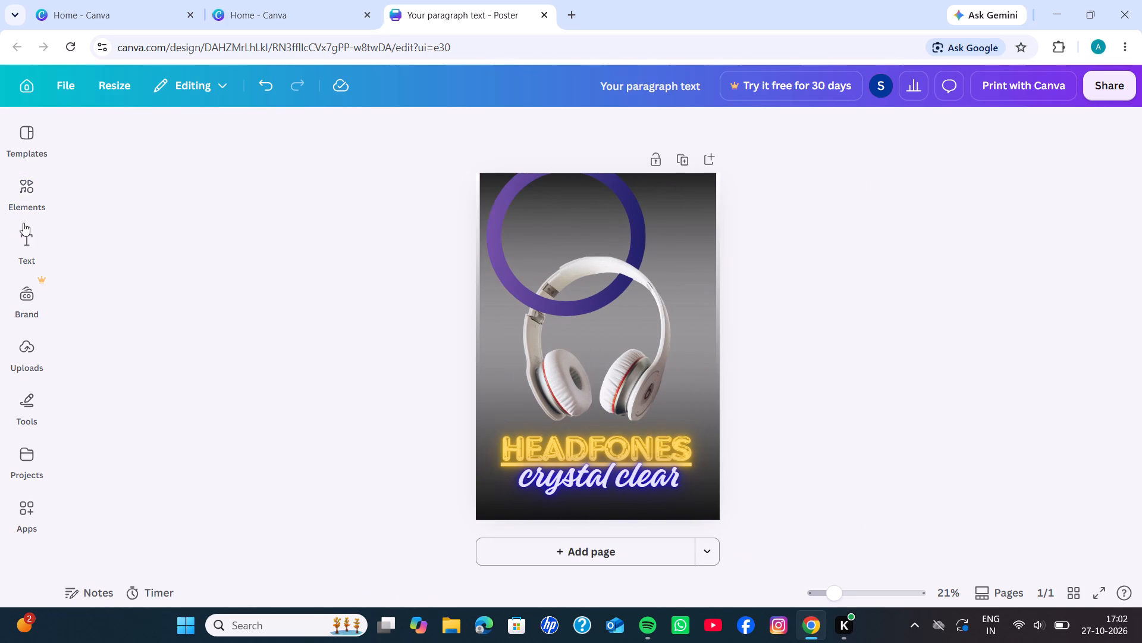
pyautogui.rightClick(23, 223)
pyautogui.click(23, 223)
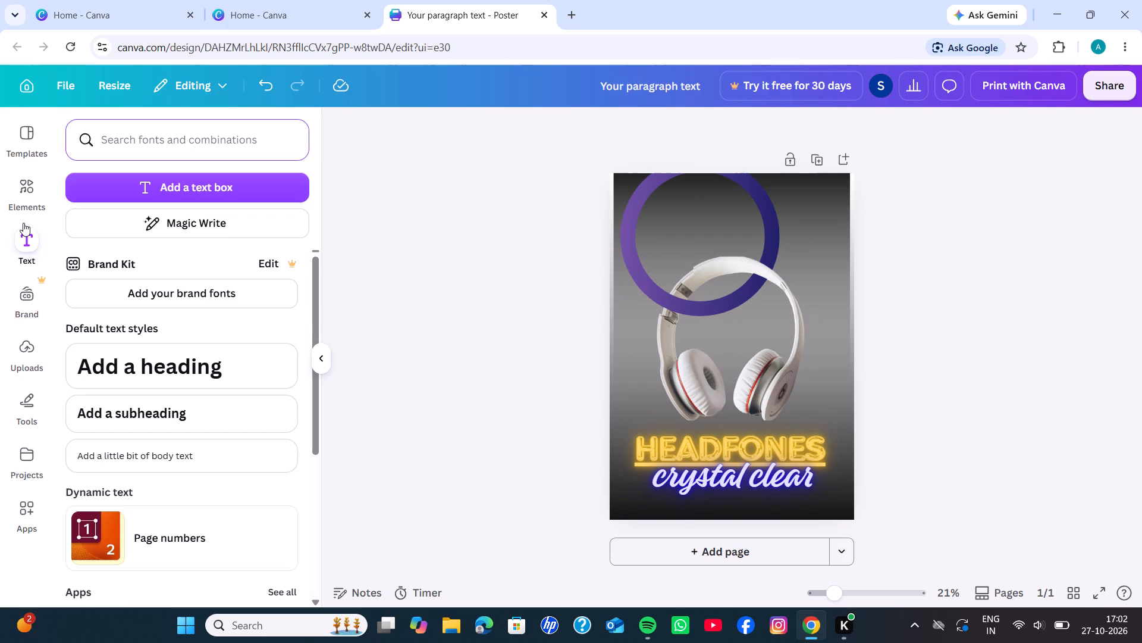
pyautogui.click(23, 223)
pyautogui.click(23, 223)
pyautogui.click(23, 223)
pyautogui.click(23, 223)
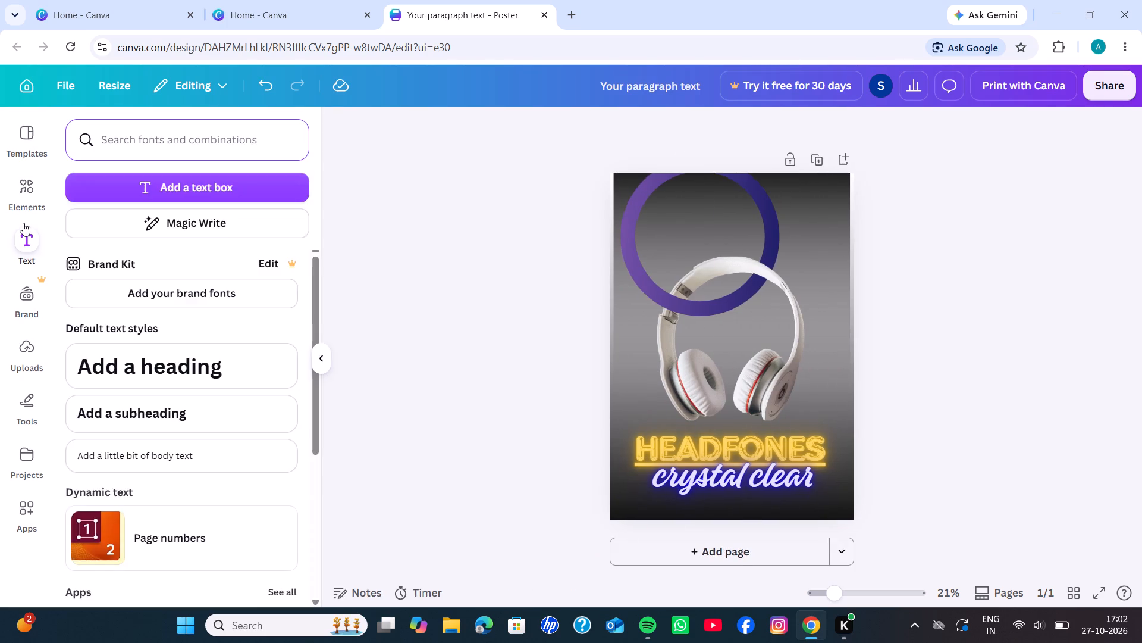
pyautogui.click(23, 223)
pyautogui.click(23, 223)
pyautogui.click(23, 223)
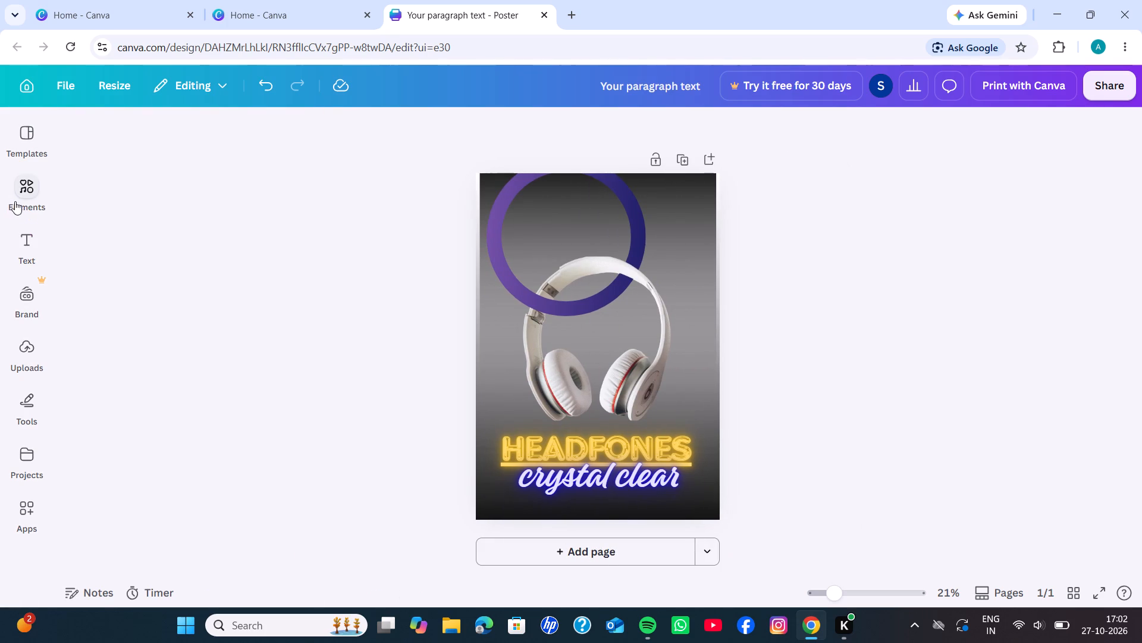
# Leave the 3D collection and look through the overview of element categories and the text options for a poster addition.
pyautogui.click(17, 201)
pyautogui.scroll(8, 128, 247)
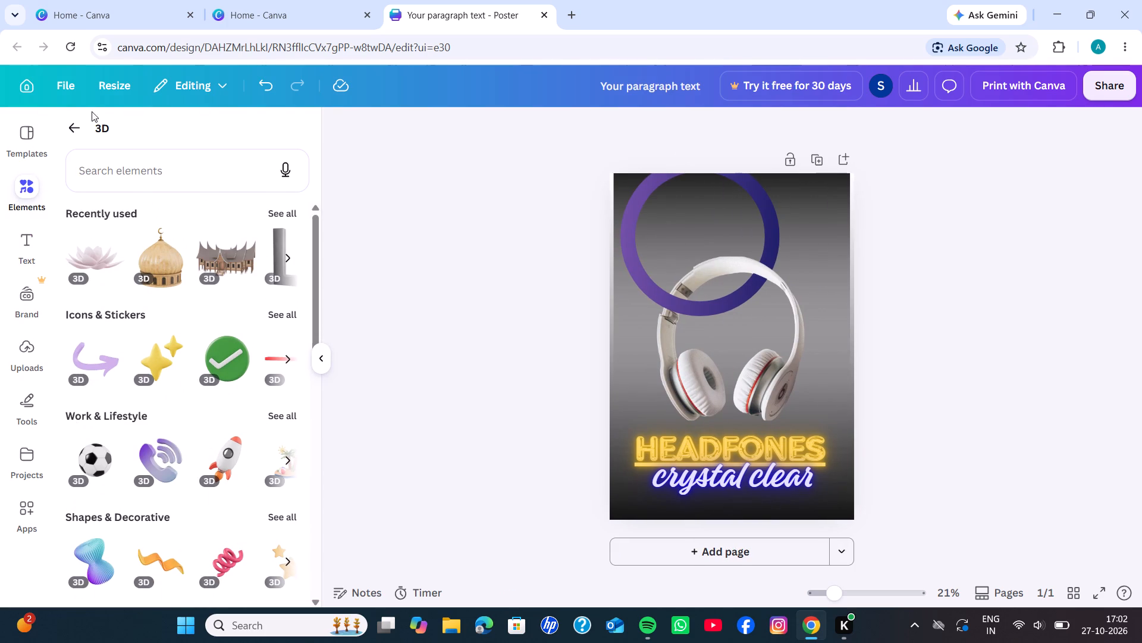
pyautogui.click(72, 119)
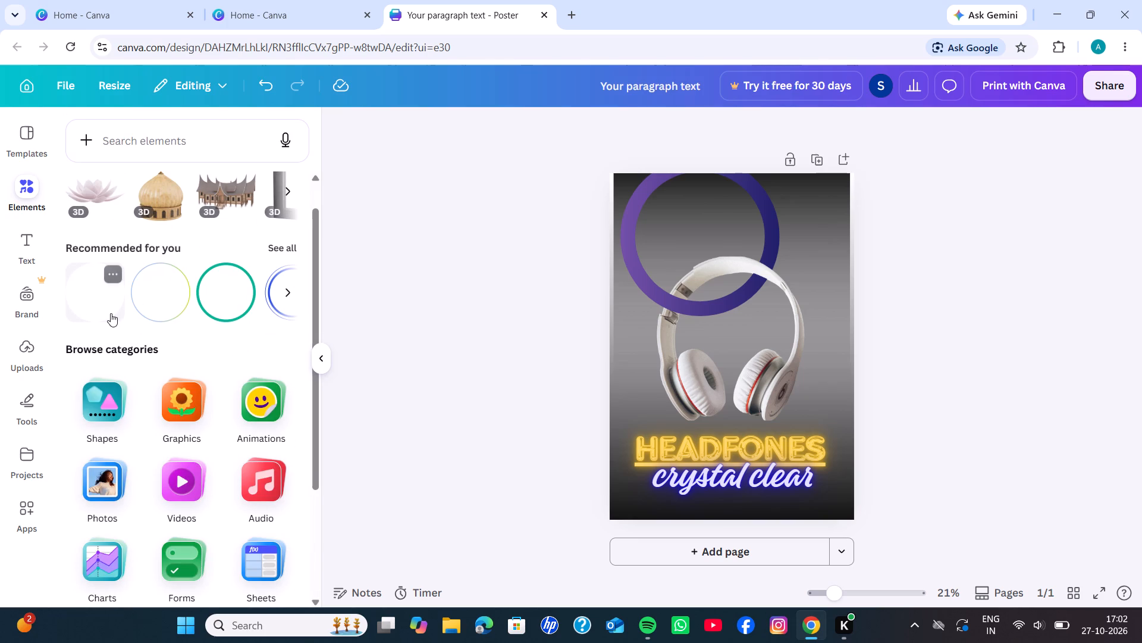
pyautogui.rightClick(104, 199)
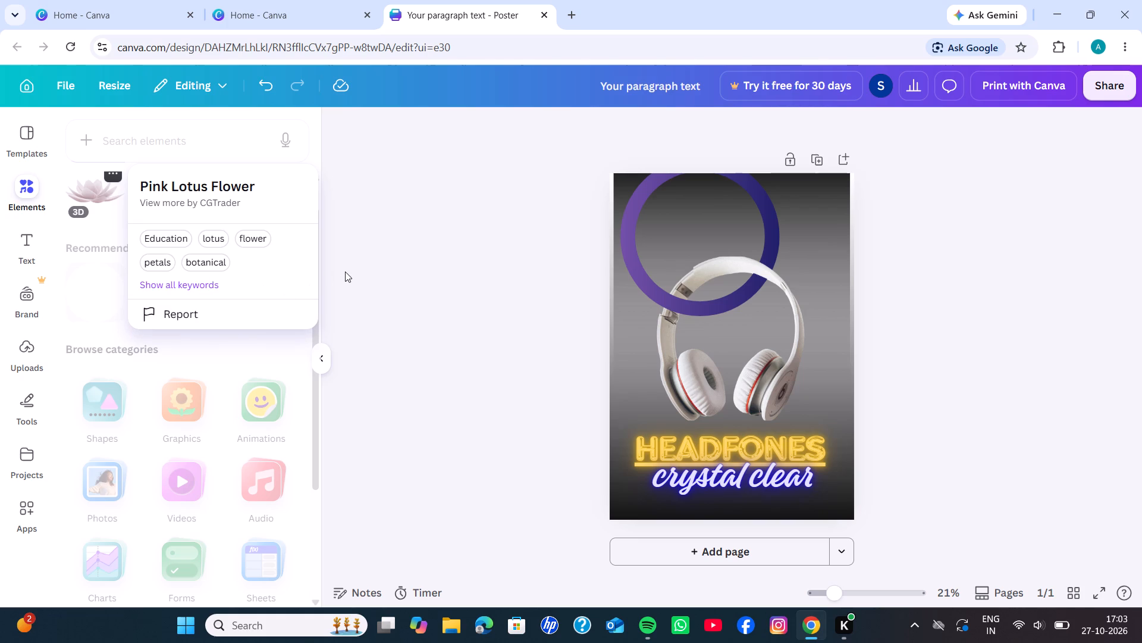
pyautogui.click(392, 259)
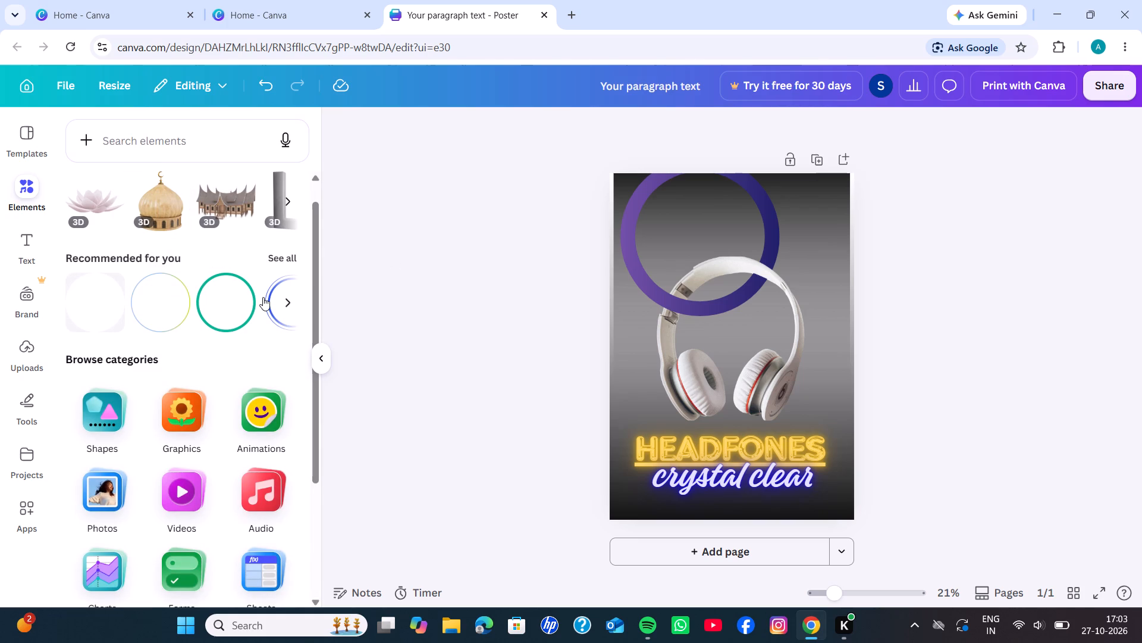
pyautogui.scroll(-3, 263, 297)
pyautogui.scroll(1, 263, 297)
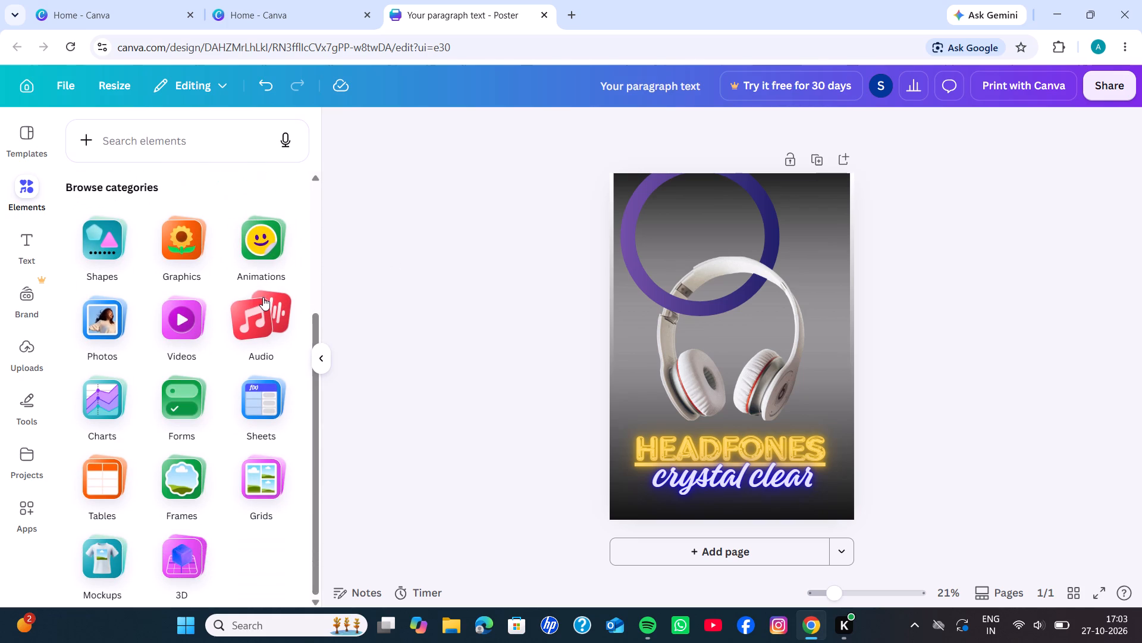
pyautogui.scroll(2, 263, 297)
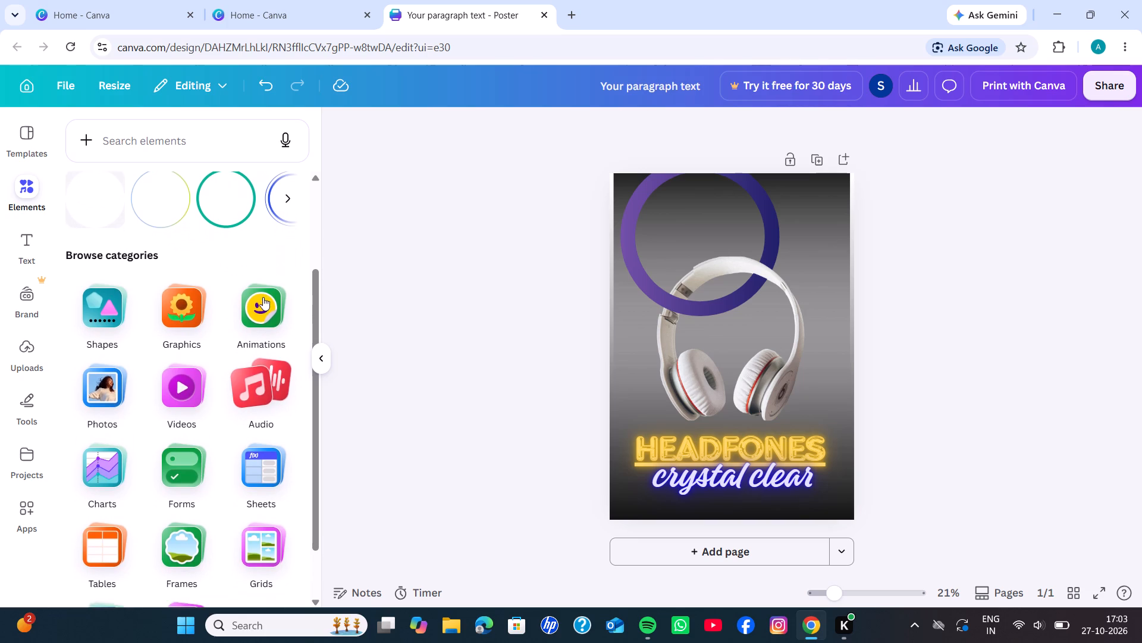
pyautogui.scroll(1, 263, 297)
pyautogui.scroll(-2, 263, 297)
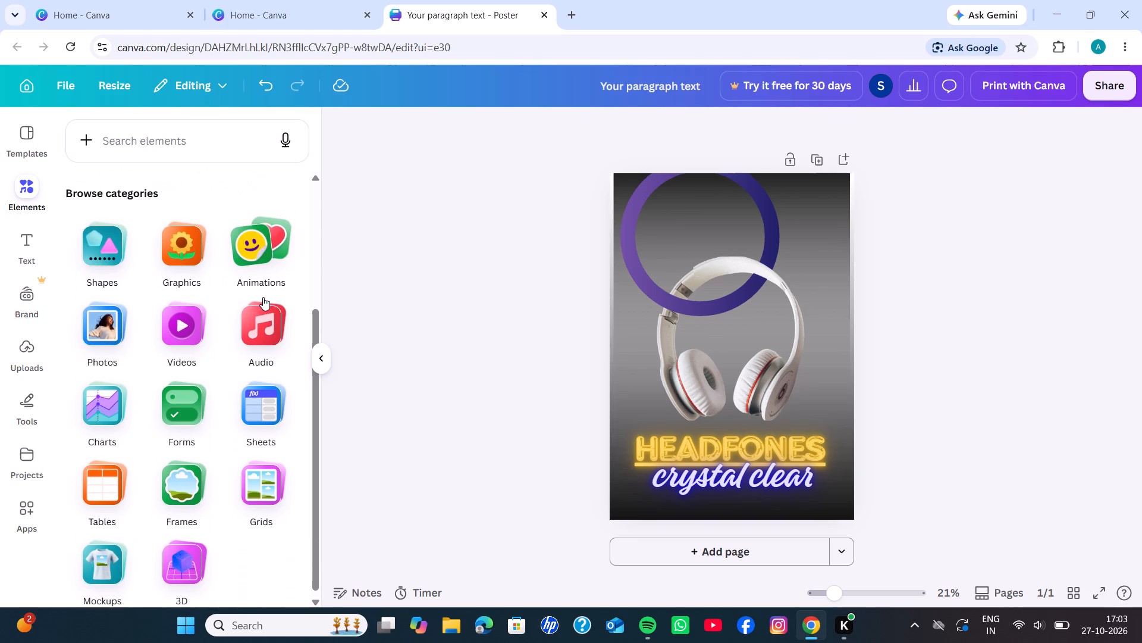
pyautogui.scroll(-1, 263, 297)
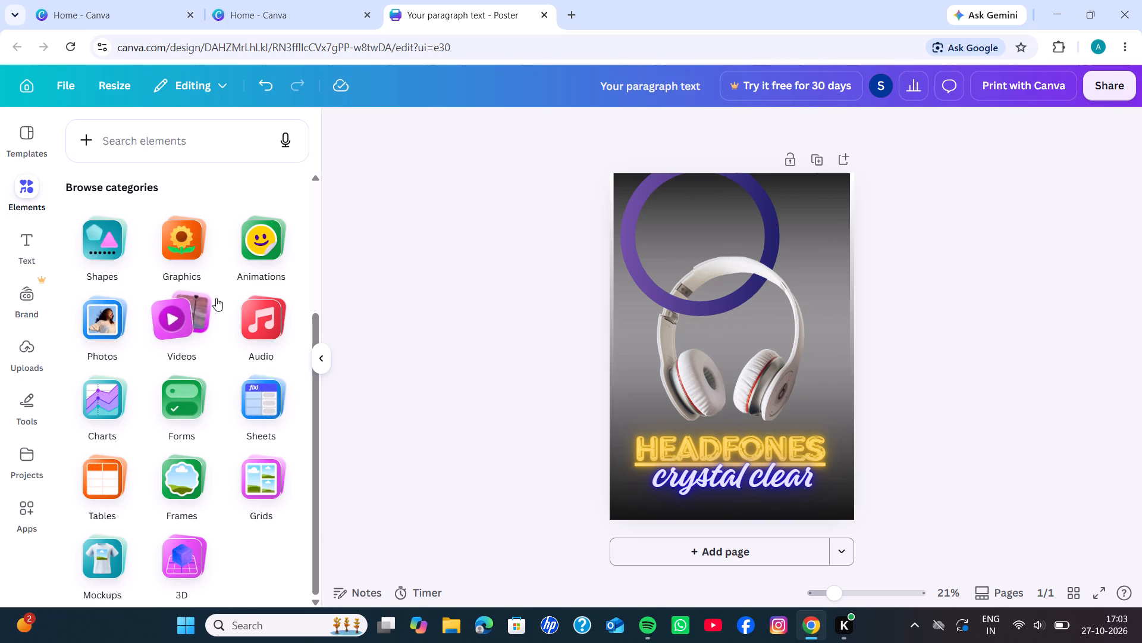
pyautogui.click(24, 170)
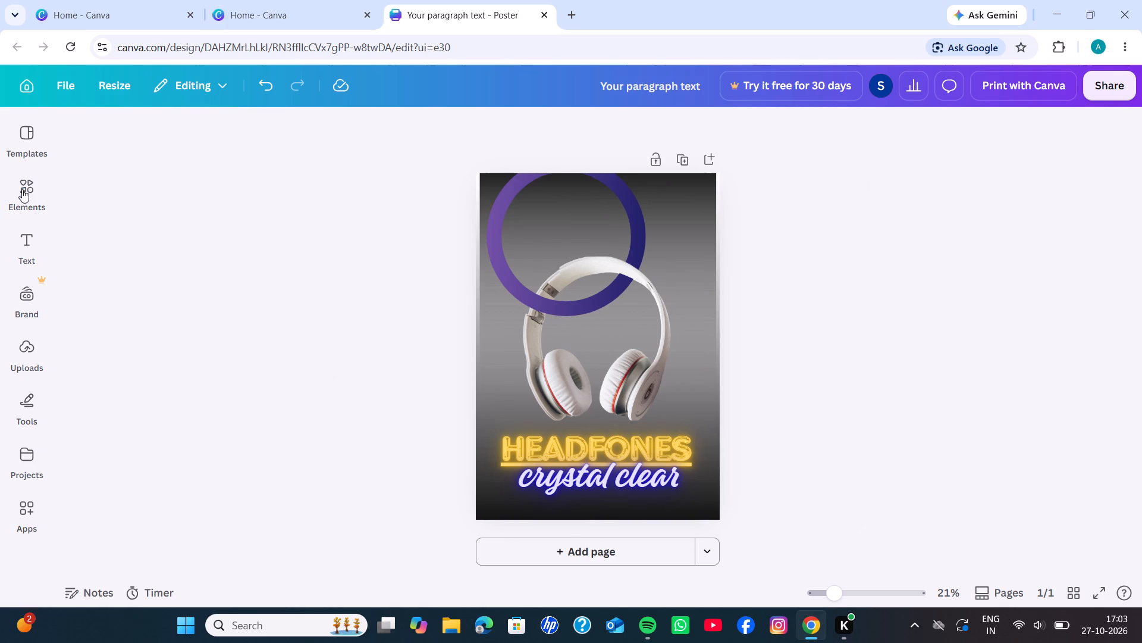
pyautogui.click(26, 235)
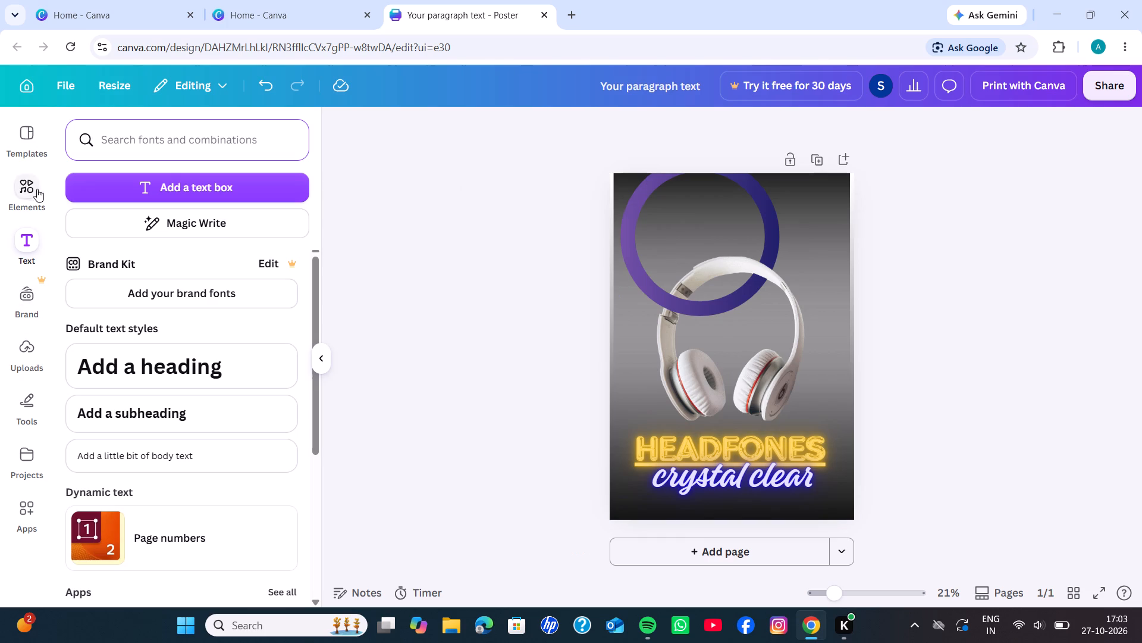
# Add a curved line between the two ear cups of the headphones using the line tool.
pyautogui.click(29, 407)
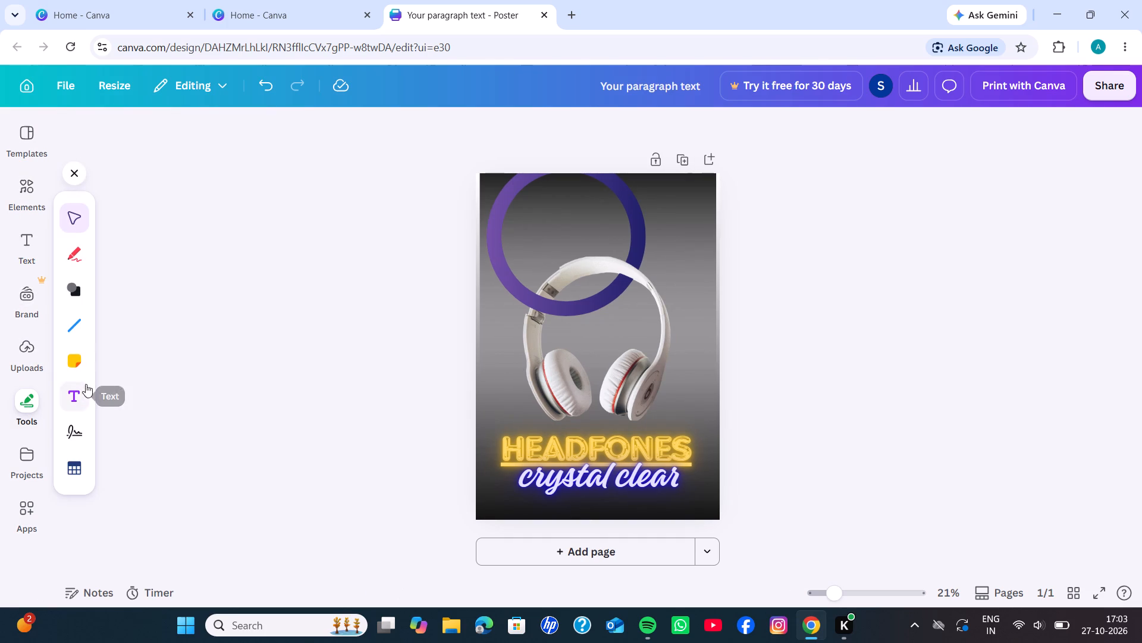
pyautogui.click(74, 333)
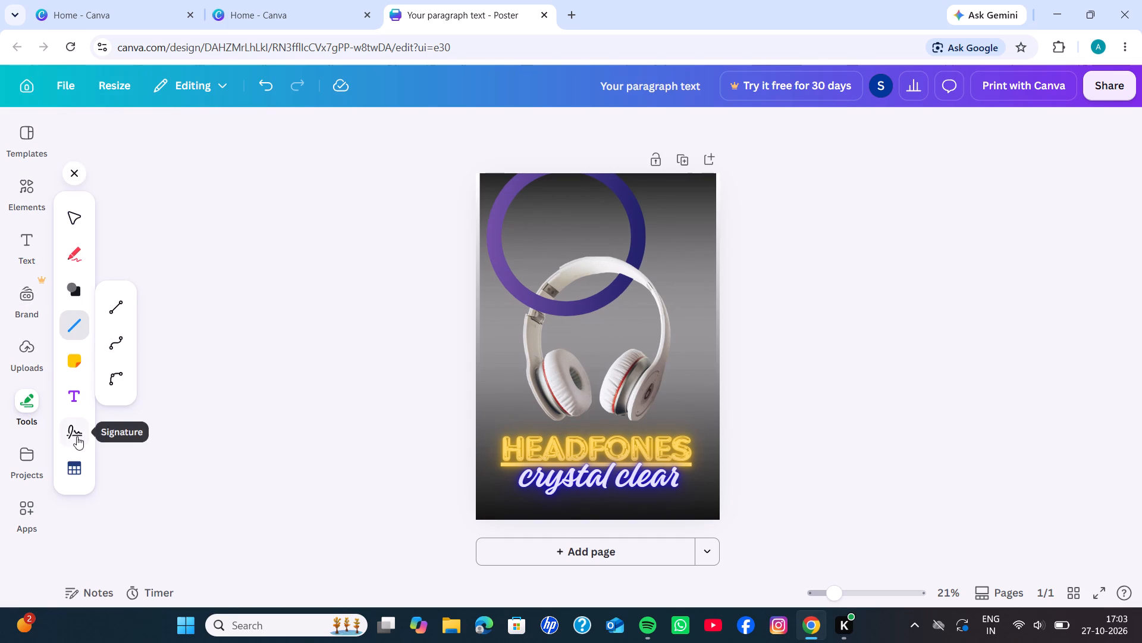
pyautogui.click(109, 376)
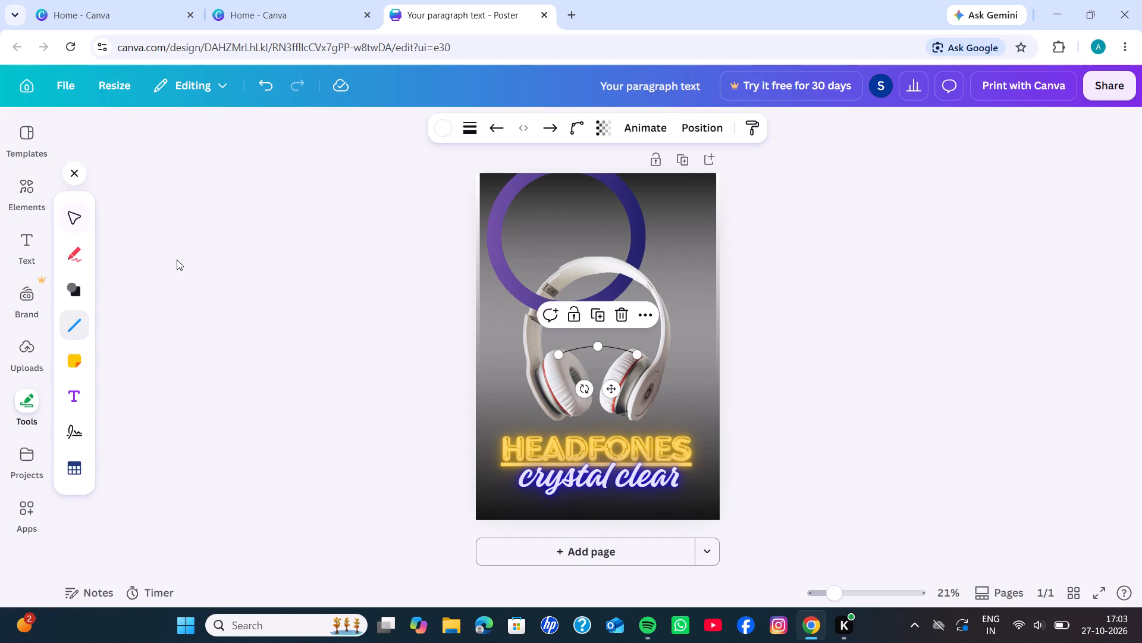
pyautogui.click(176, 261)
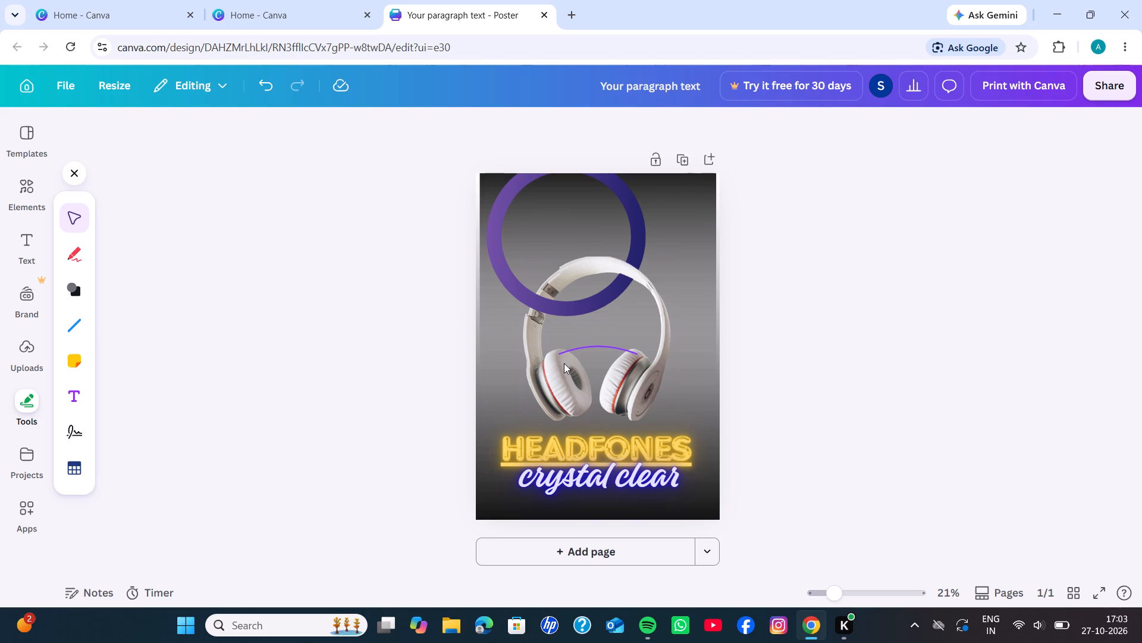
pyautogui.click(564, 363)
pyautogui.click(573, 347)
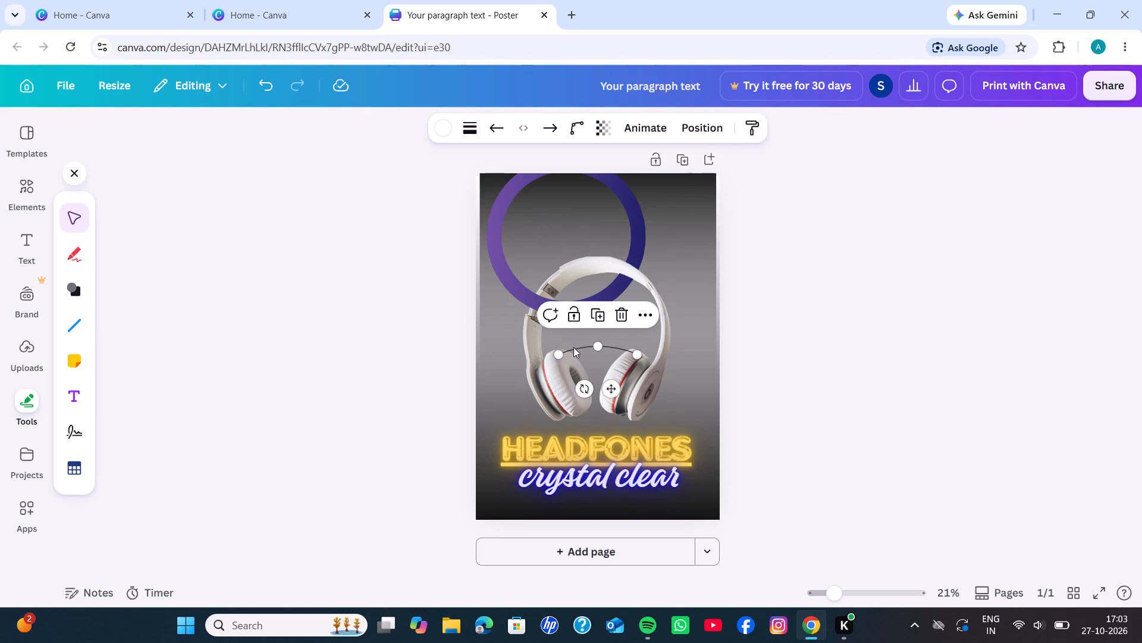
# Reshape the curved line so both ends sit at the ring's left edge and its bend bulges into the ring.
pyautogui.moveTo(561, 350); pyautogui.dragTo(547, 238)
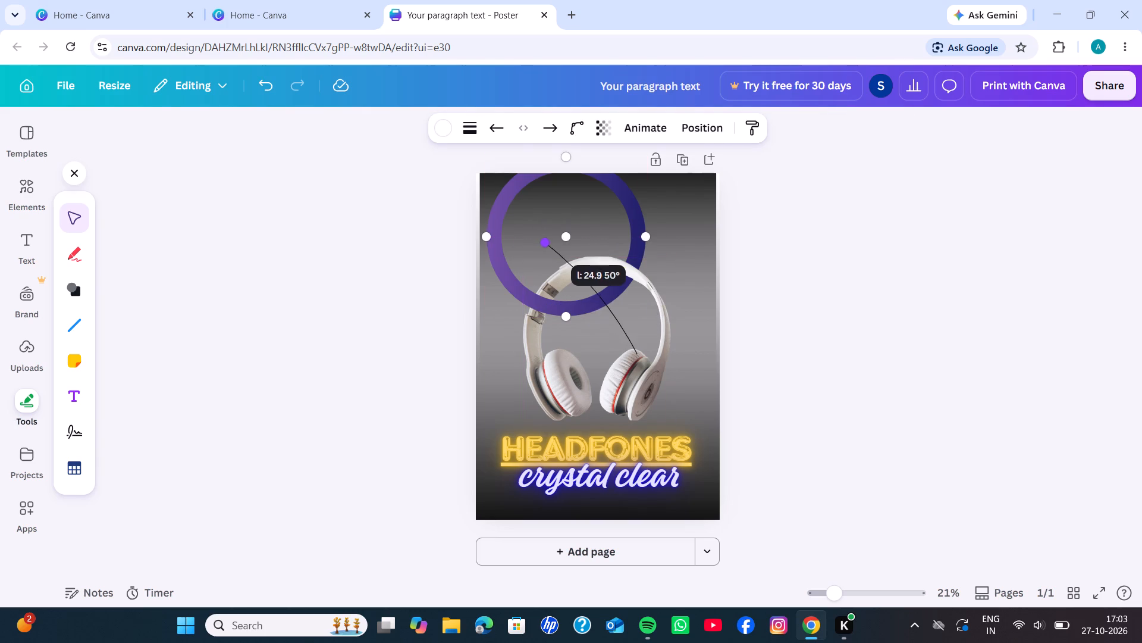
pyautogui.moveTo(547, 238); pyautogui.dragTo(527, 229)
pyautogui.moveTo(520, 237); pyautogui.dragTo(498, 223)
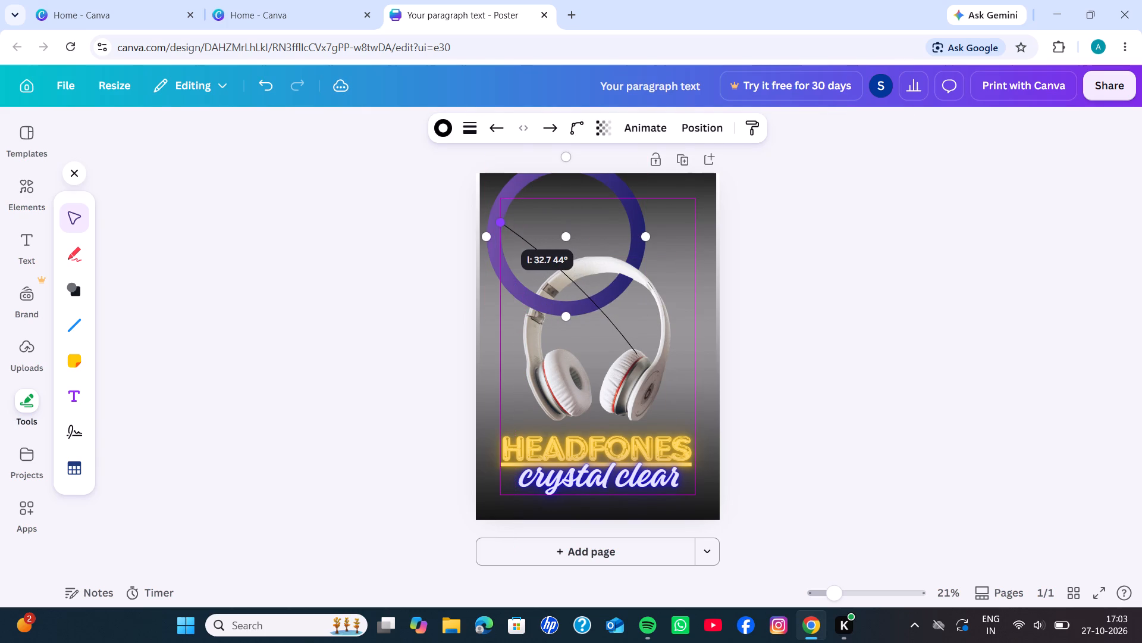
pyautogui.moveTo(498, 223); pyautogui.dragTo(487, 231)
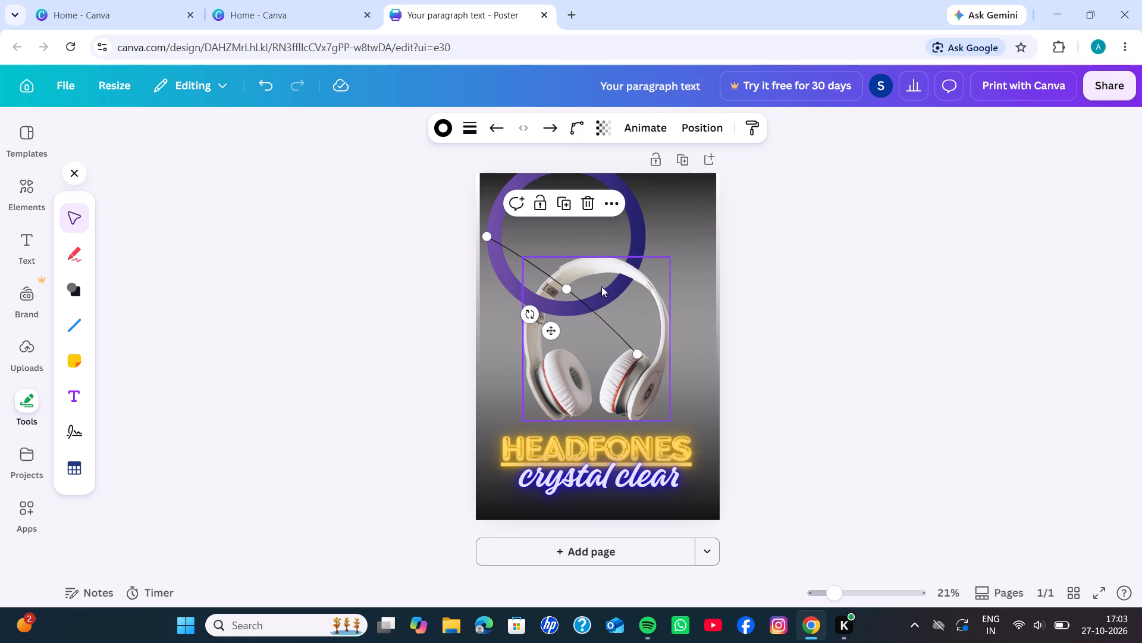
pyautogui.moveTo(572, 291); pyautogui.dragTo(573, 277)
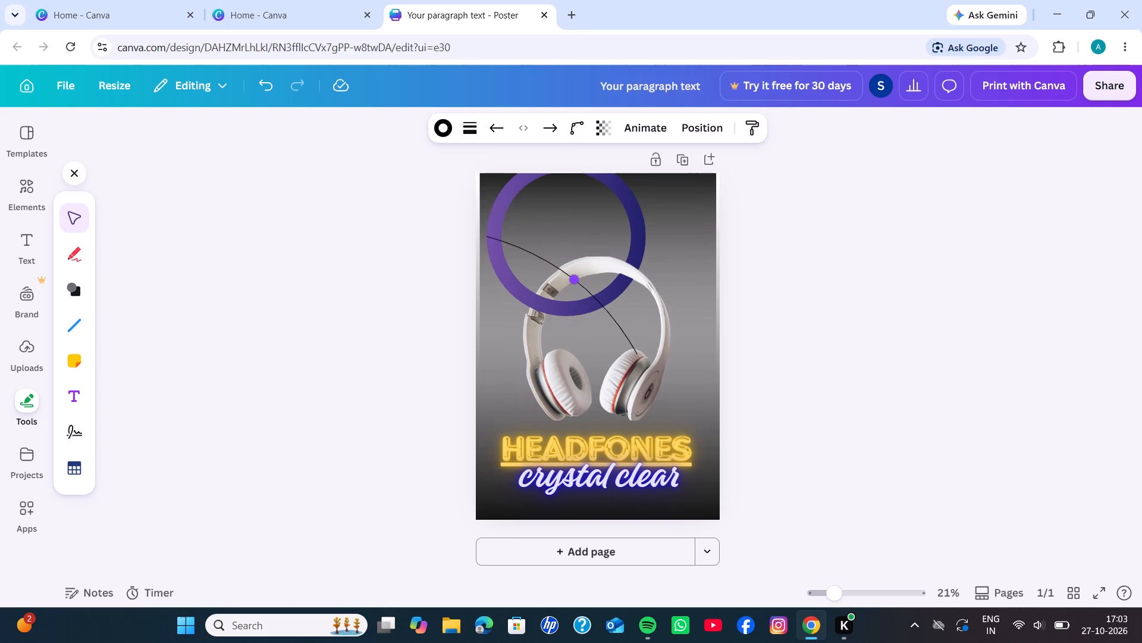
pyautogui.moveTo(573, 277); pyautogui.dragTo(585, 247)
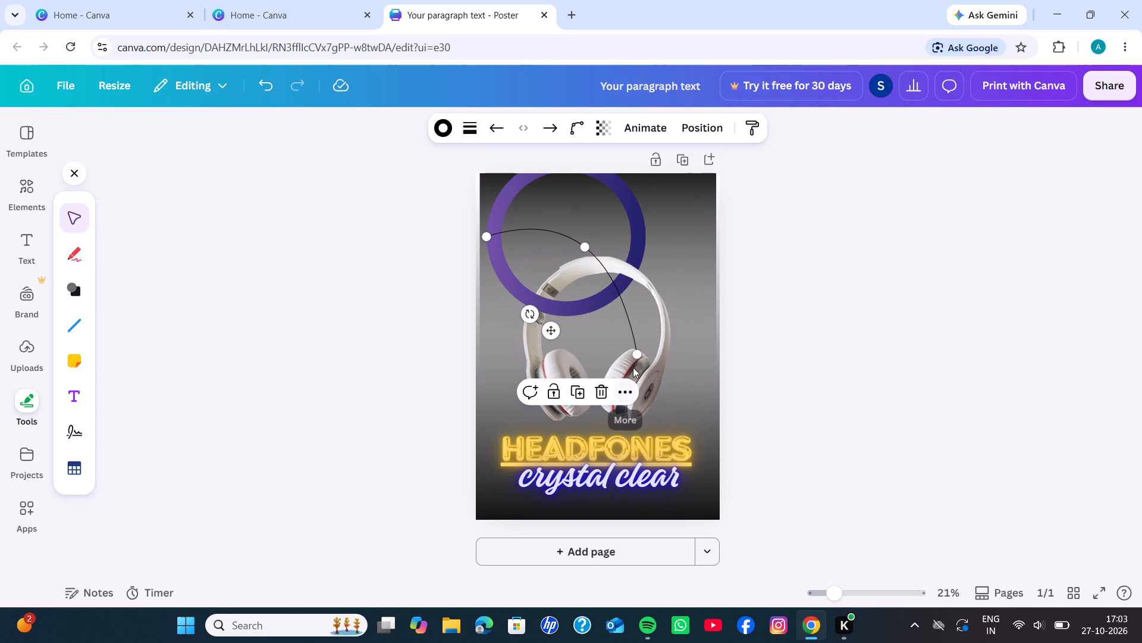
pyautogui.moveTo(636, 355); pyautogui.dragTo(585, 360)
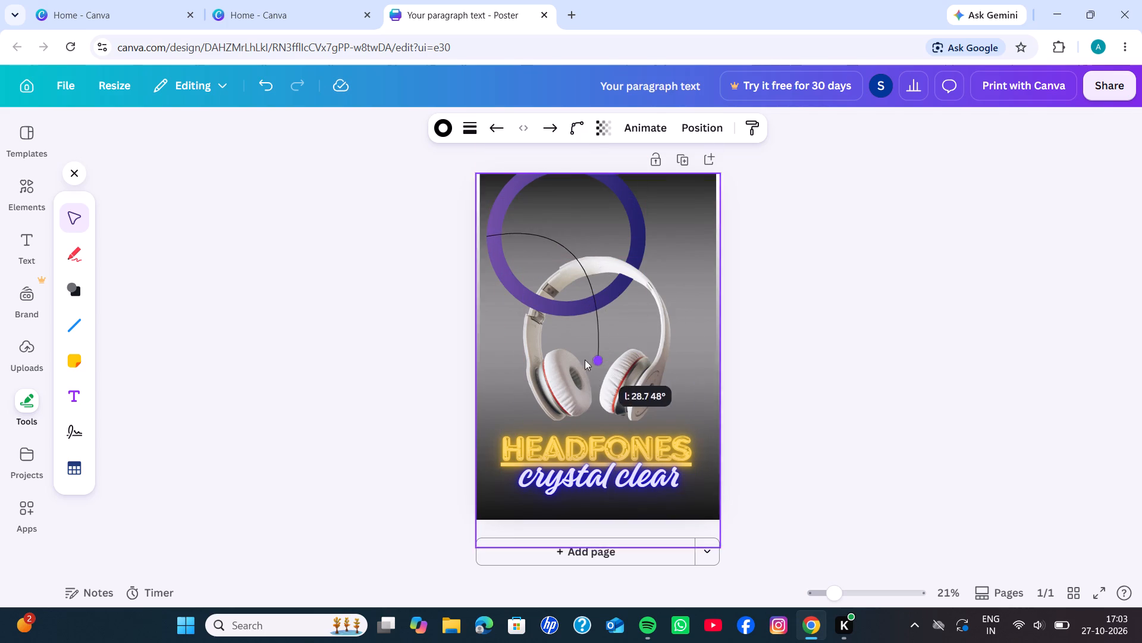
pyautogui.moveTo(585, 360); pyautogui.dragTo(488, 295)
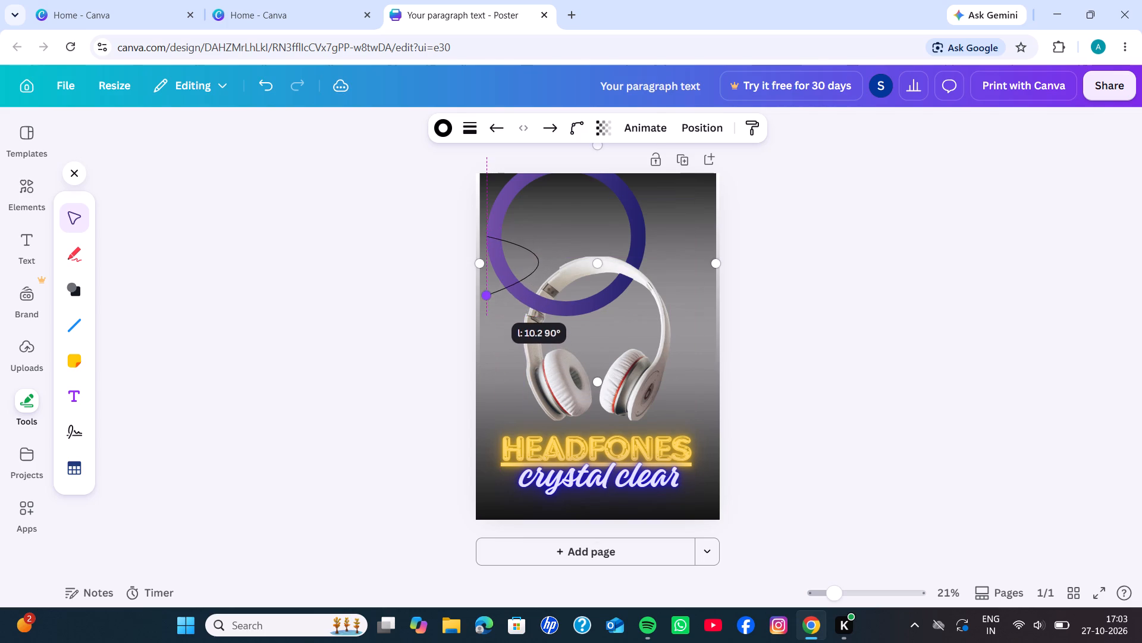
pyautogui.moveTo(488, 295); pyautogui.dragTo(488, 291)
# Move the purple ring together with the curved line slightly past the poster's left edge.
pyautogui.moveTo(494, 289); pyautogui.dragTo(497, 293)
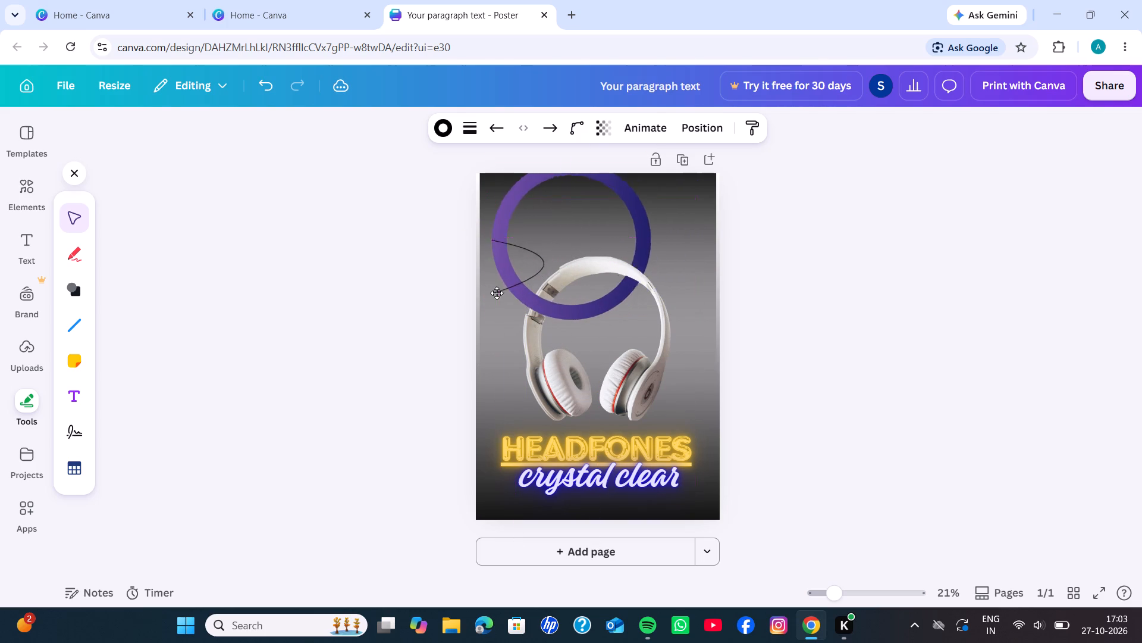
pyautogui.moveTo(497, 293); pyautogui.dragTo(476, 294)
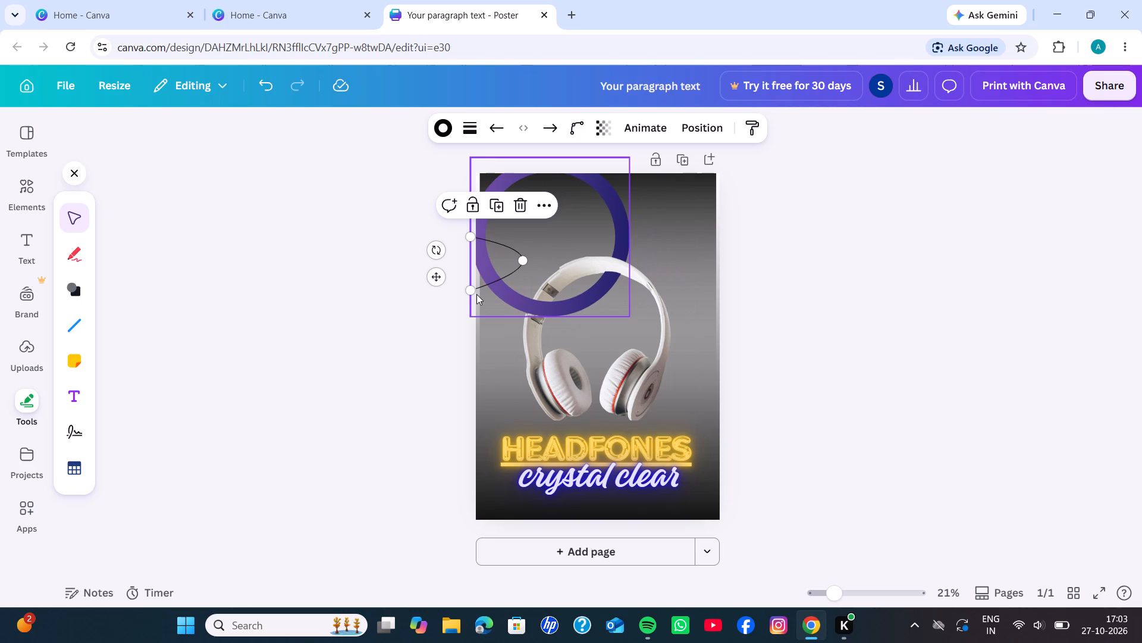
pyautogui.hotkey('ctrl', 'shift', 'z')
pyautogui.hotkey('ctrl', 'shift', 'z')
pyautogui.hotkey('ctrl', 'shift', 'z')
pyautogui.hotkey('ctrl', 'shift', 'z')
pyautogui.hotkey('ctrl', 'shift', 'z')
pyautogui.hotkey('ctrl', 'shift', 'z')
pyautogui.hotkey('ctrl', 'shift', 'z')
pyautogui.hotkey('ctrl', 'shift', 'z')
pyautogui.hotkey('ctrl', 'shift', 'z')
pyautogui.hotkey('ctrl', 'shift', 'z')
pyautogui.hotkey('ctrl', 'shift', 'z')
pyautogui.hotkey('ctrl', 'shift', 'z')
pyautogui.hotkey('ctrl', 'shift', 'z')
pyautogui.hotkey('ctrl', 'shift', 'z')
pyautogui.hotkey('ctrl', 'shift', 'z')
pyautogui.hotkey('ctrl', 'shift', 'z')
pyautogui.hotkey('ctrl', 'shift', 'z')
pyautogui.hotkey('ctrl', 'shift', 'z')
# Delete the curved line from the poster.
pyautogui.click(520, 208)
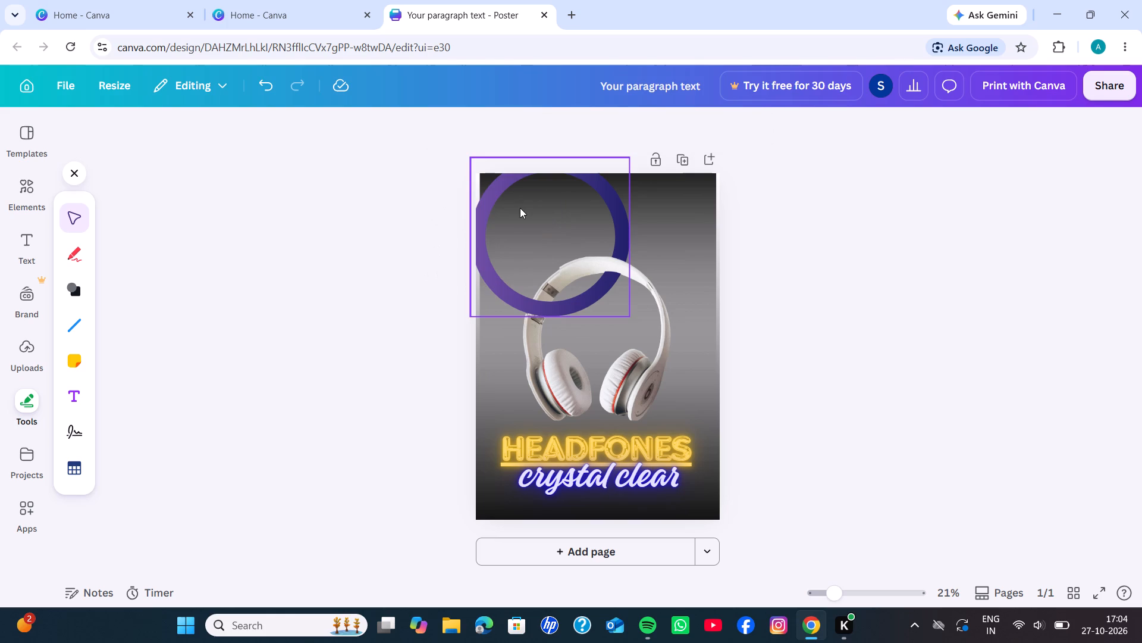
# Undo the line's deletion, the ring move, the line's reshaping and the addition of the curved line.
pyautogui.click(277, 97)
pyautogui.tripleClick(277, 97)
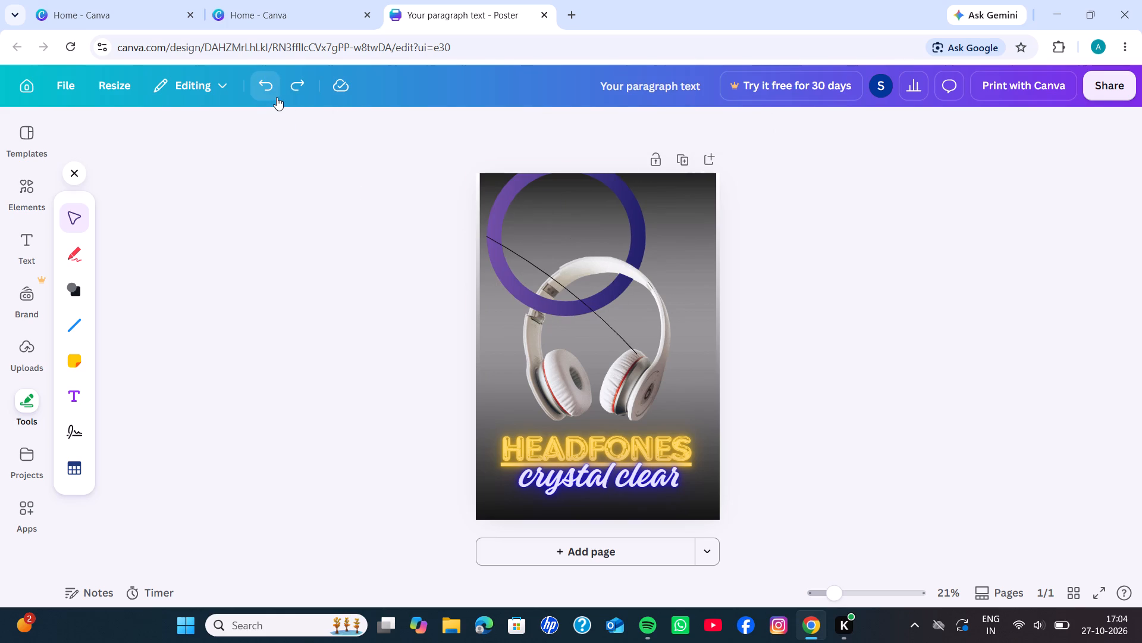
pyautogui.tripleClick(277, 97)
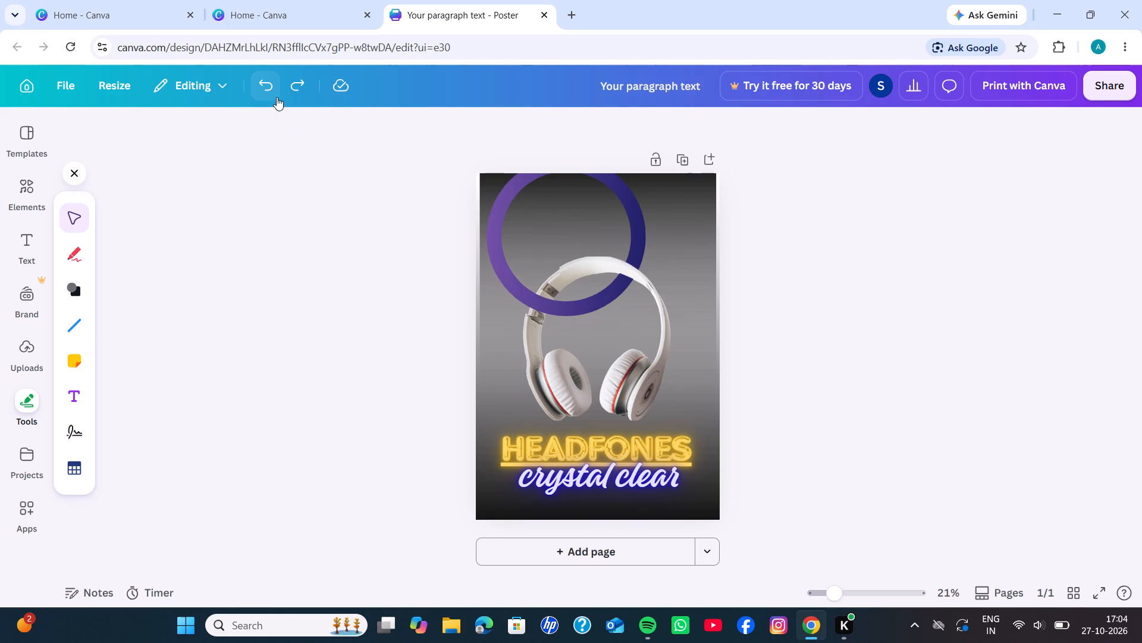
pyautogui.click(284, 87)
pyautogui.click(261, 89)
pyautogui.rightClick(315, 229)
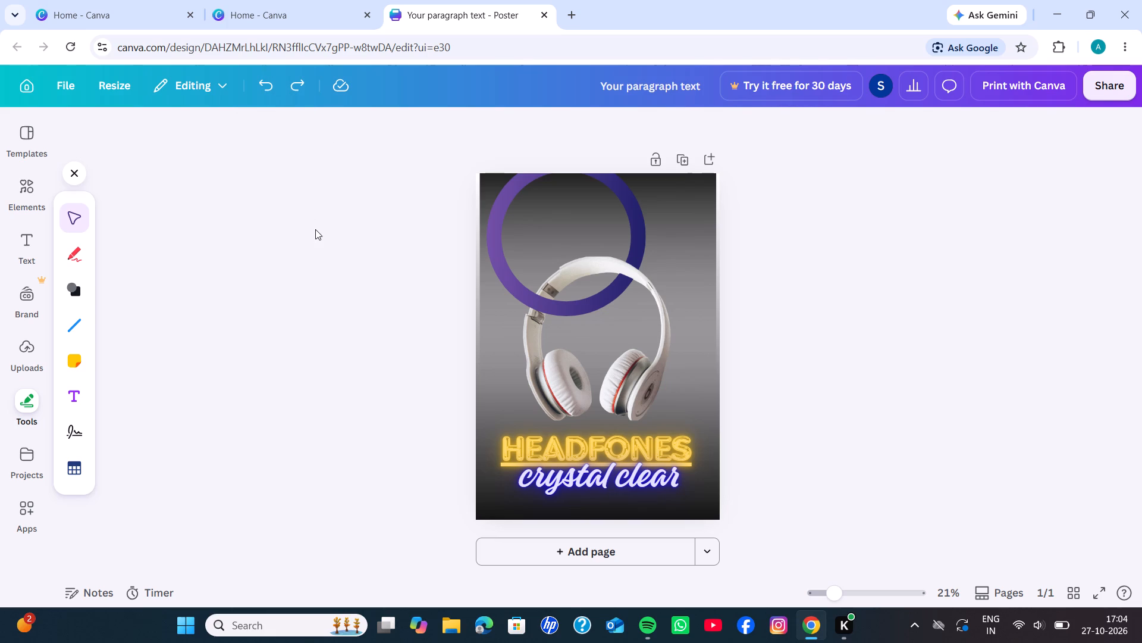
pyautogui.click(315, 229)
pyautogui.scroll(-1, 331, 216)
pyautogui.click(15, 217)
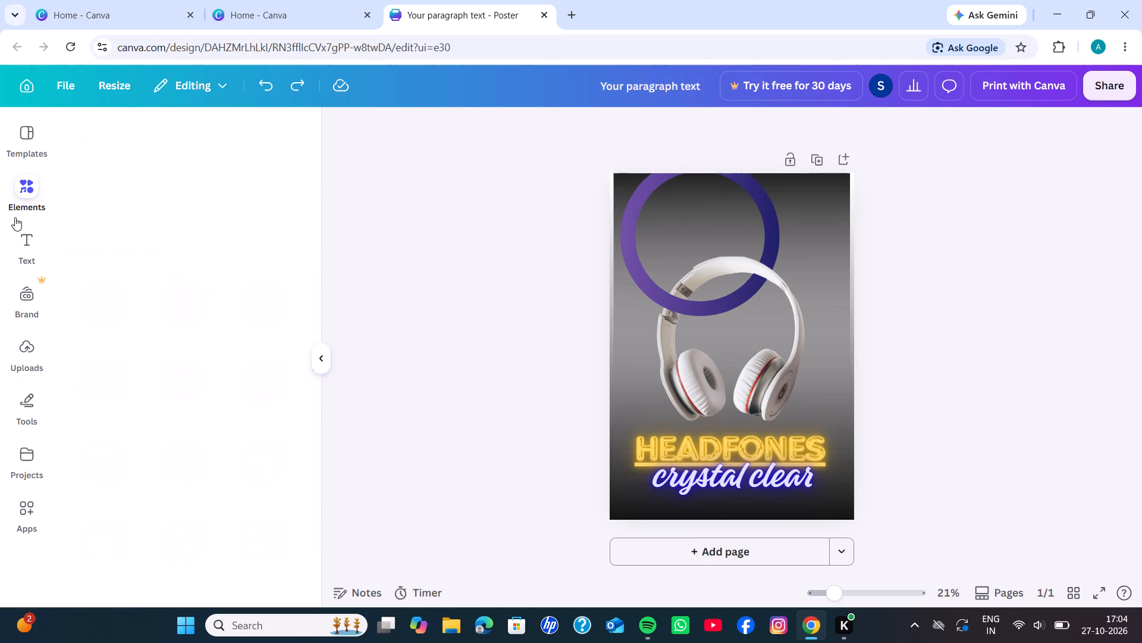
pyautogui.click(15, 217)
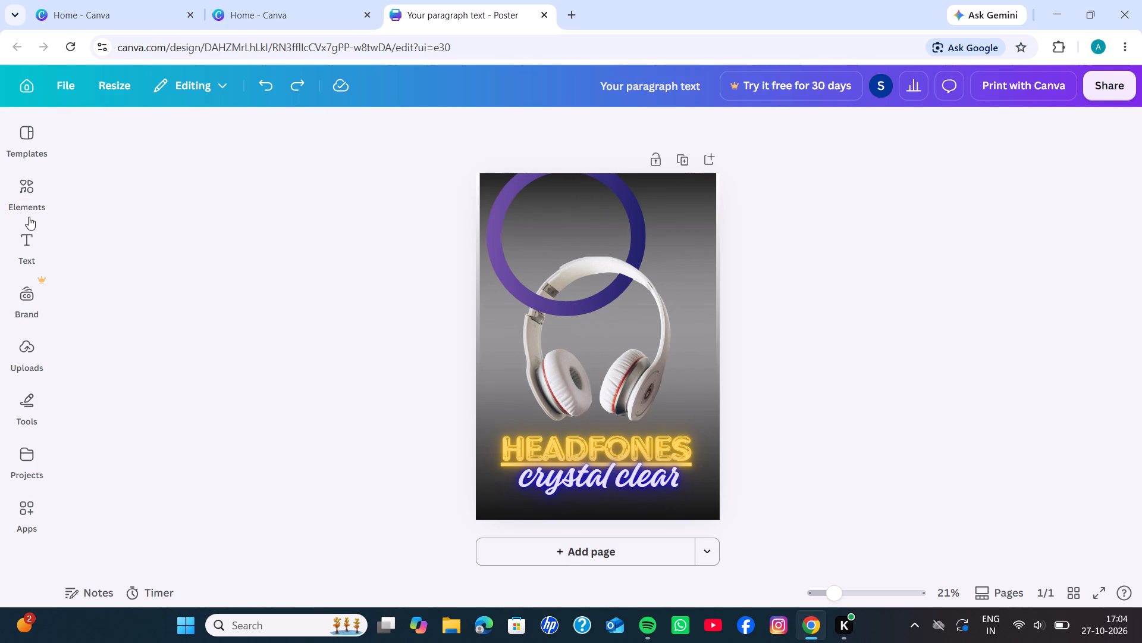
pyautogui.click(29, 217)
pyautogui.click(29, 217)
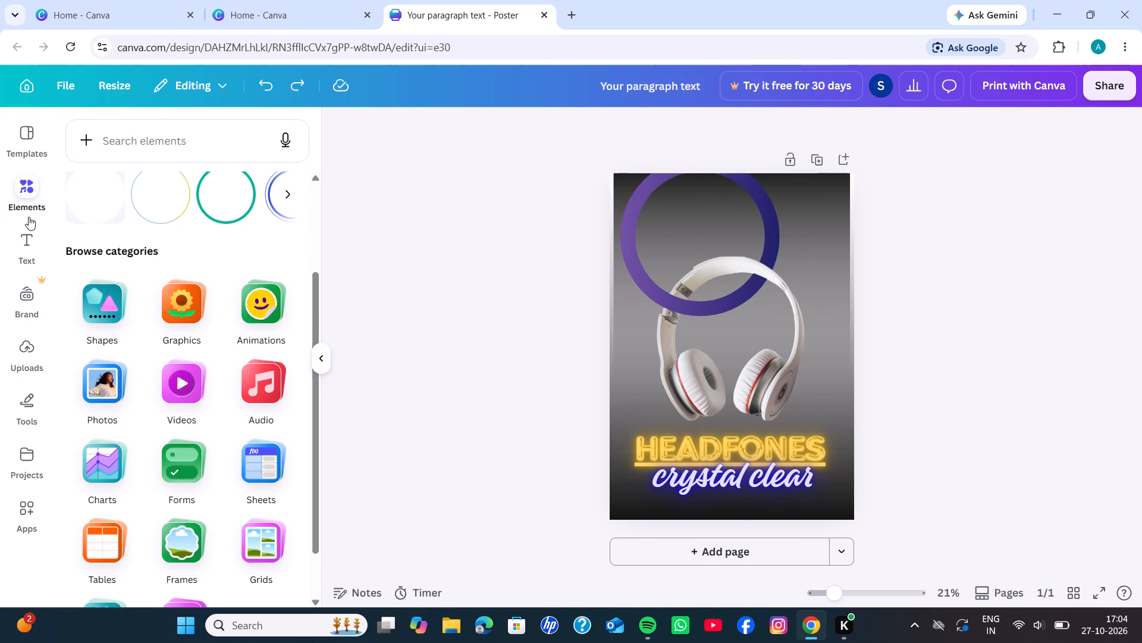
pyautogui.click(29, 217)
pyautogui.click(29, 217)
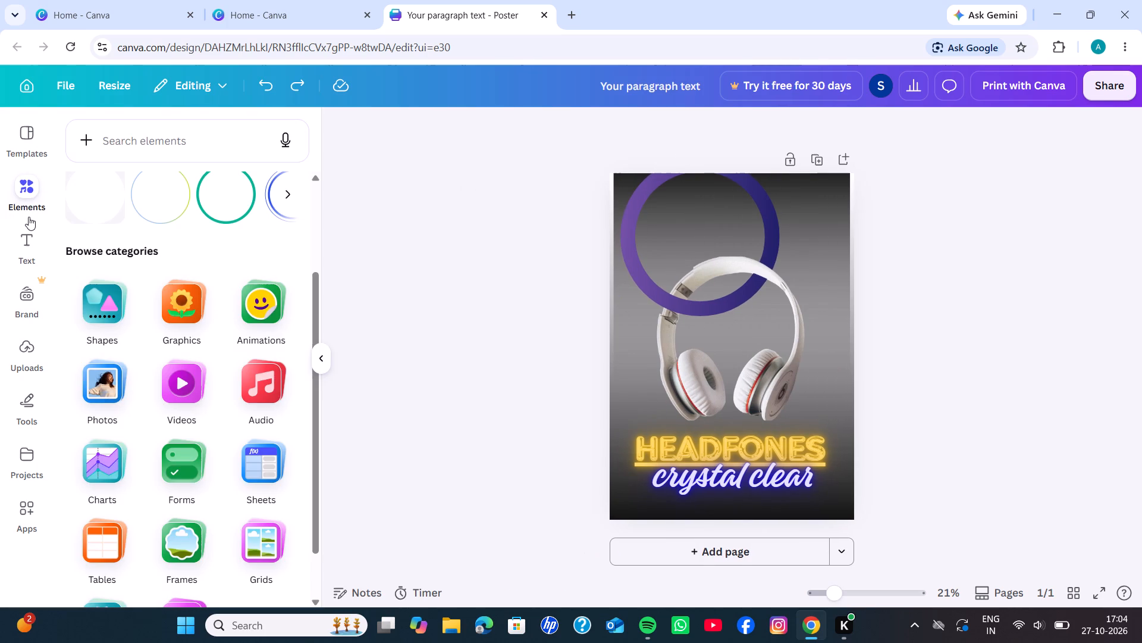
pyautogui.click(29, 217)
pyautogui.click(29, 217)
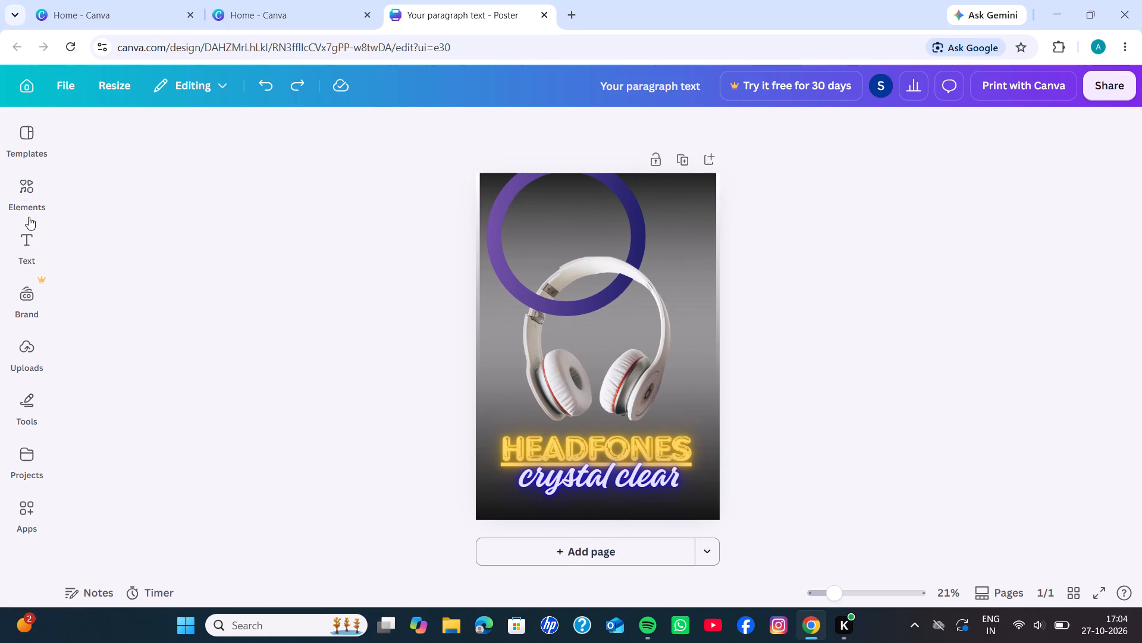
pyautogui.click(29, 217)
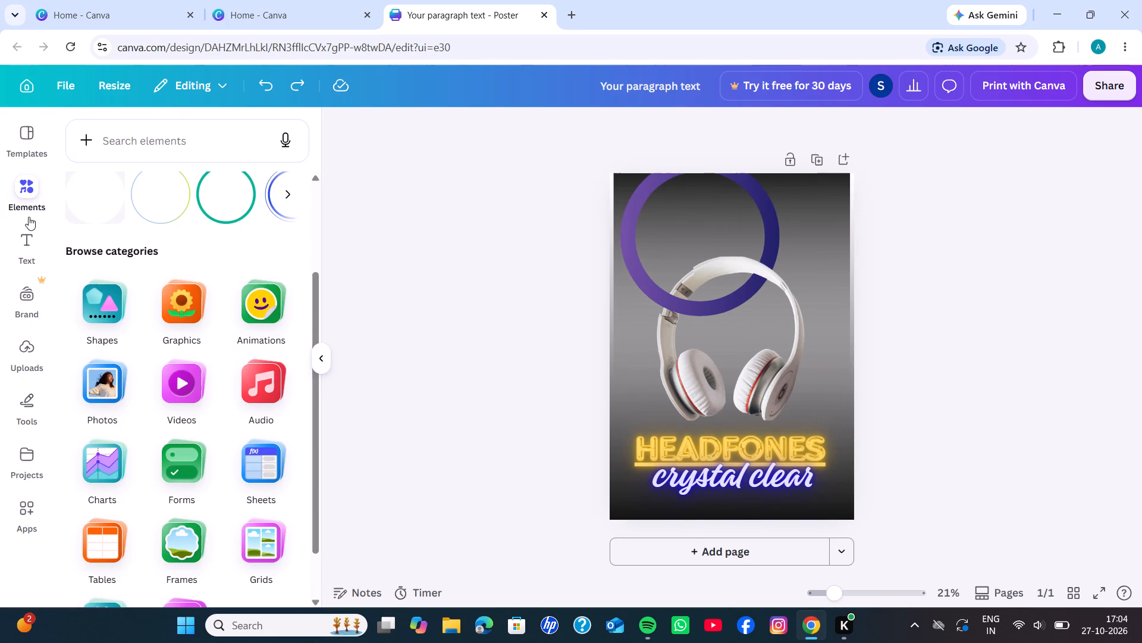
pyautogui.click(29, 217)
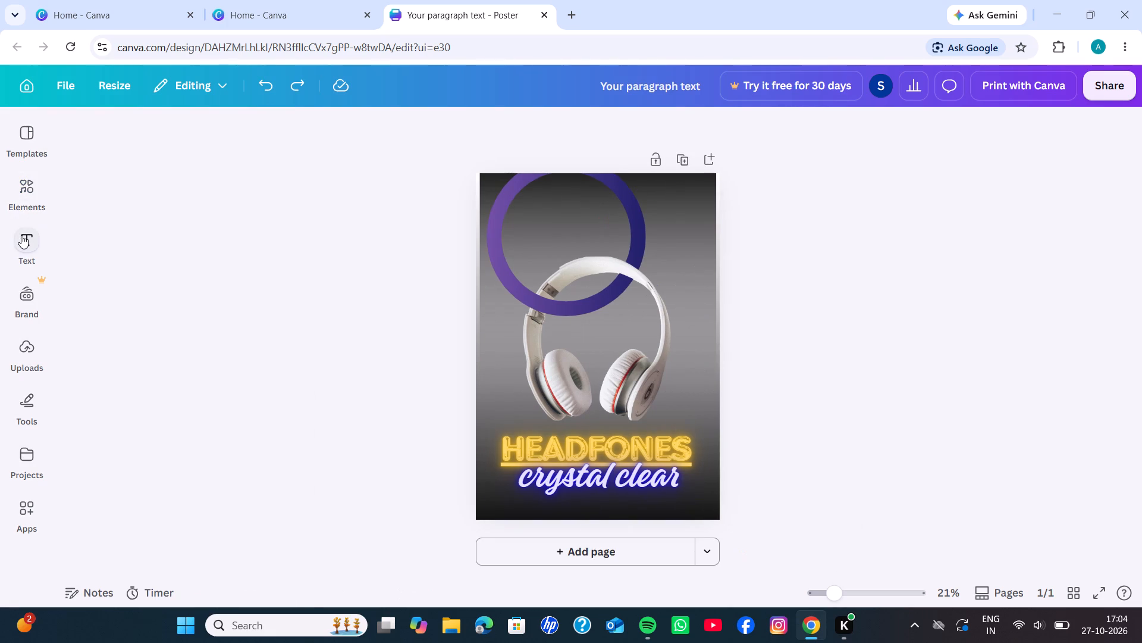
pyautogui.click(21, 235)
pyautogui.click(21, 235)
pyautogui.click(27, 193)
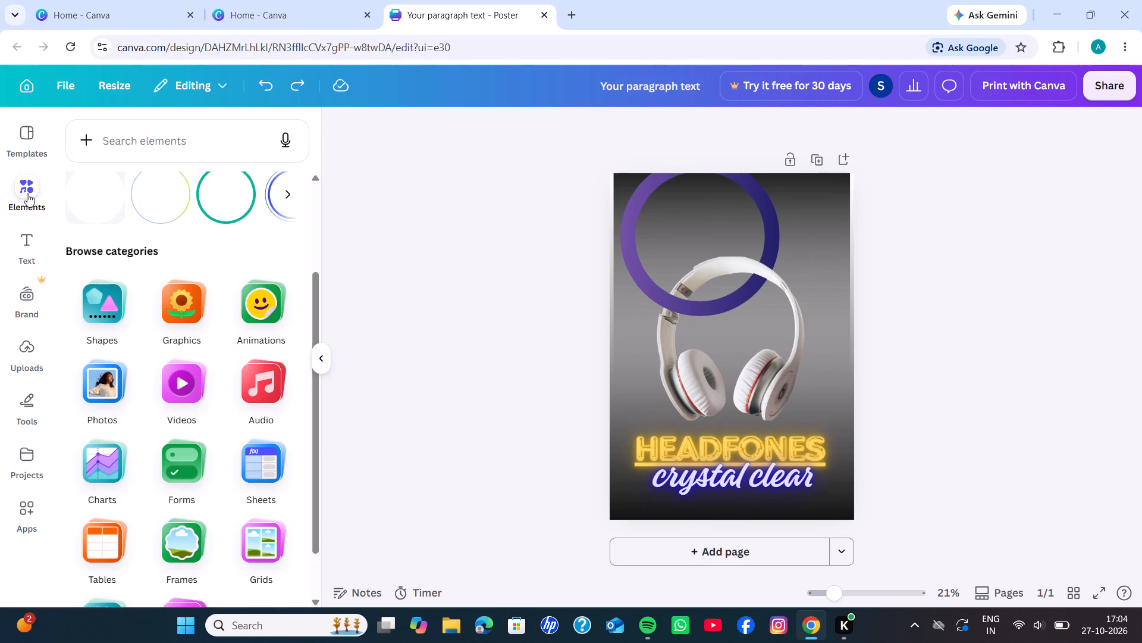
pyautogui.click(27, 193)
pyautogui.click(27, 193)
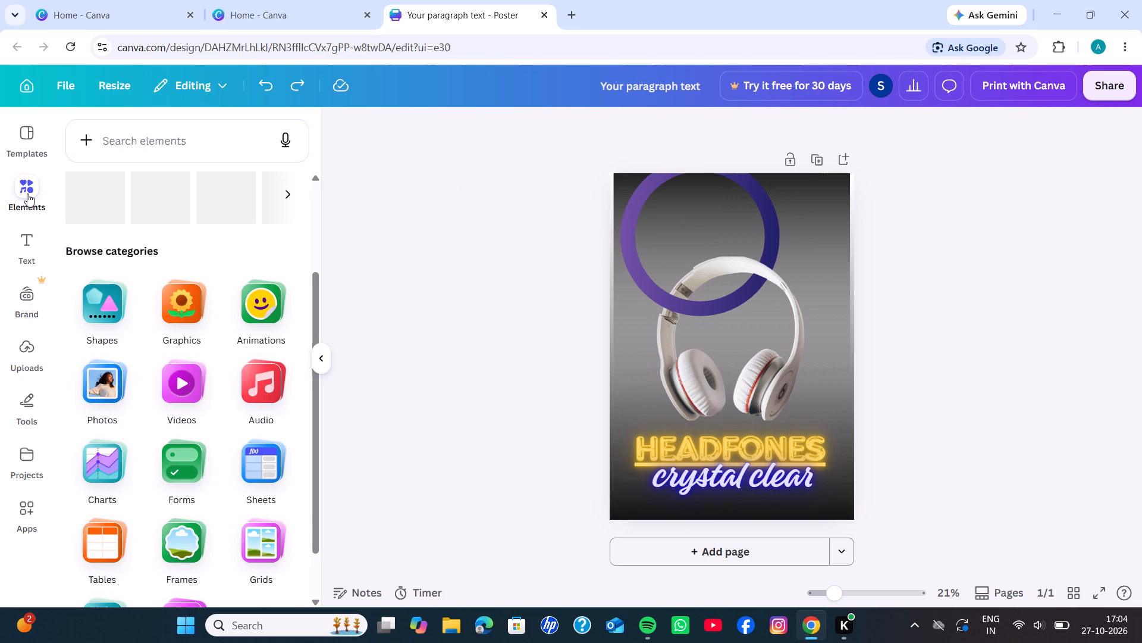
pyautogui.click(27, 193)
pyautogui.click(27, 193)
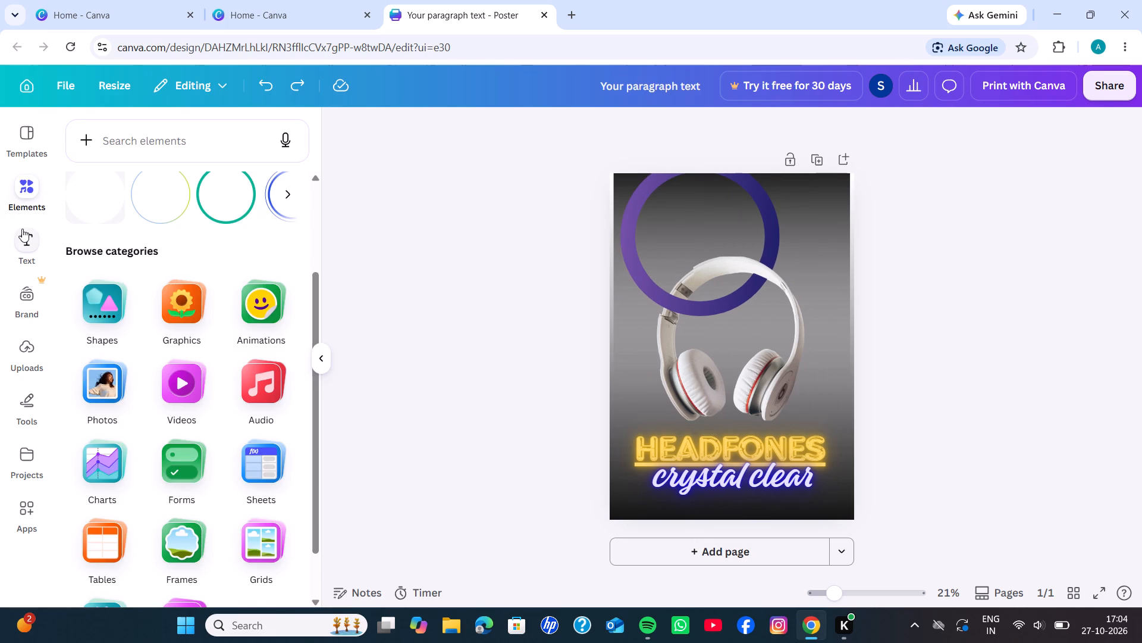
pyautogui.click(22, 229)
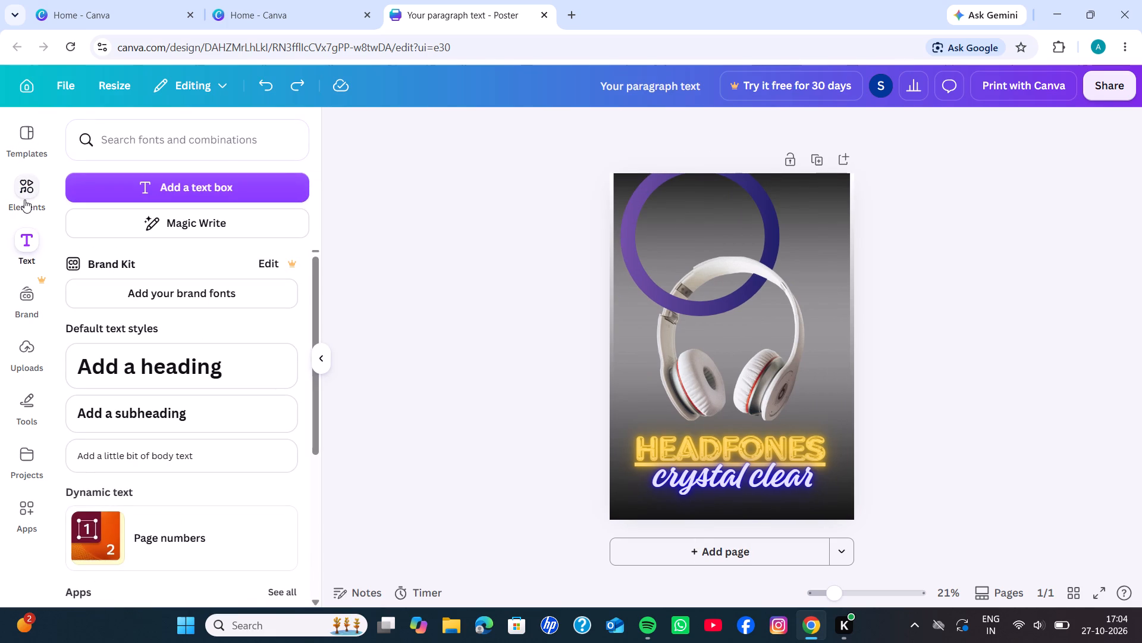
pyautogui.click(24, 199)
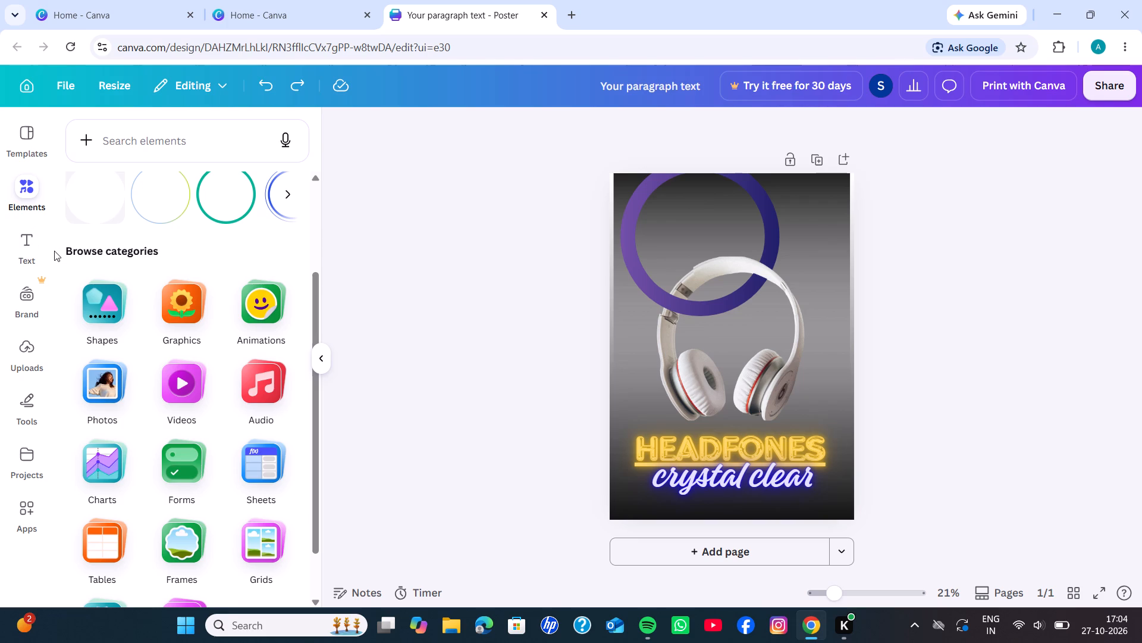
# Look through the default text styles and the font combinations for a text design that could suit the poster.
pyautogui.click(34, 258)
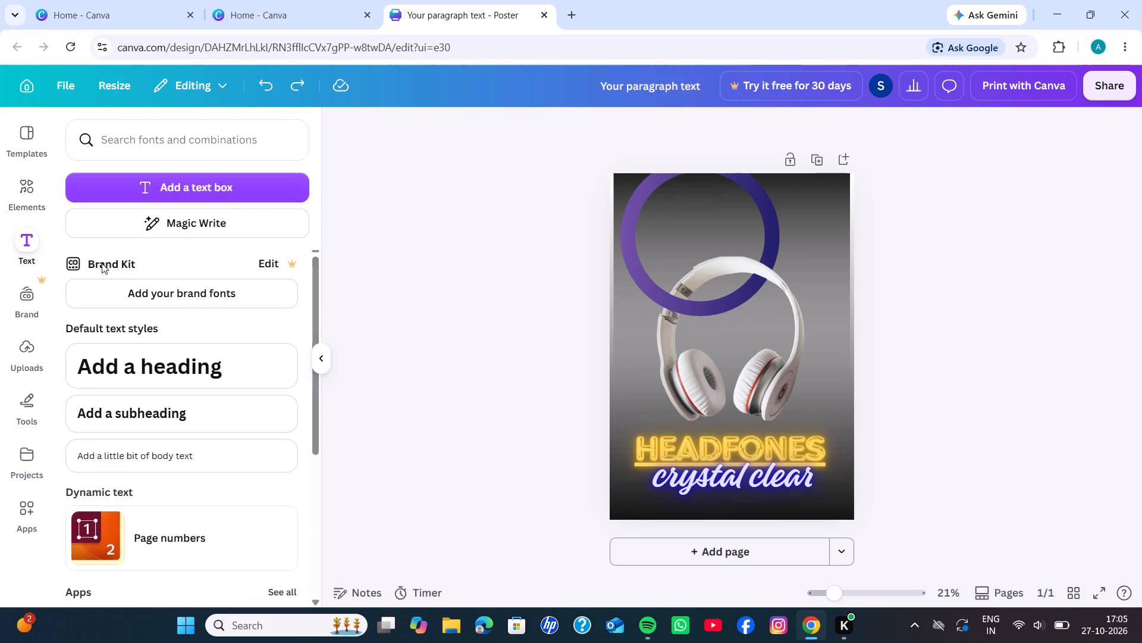
pyautogui.scroll(-5, 225, 360)
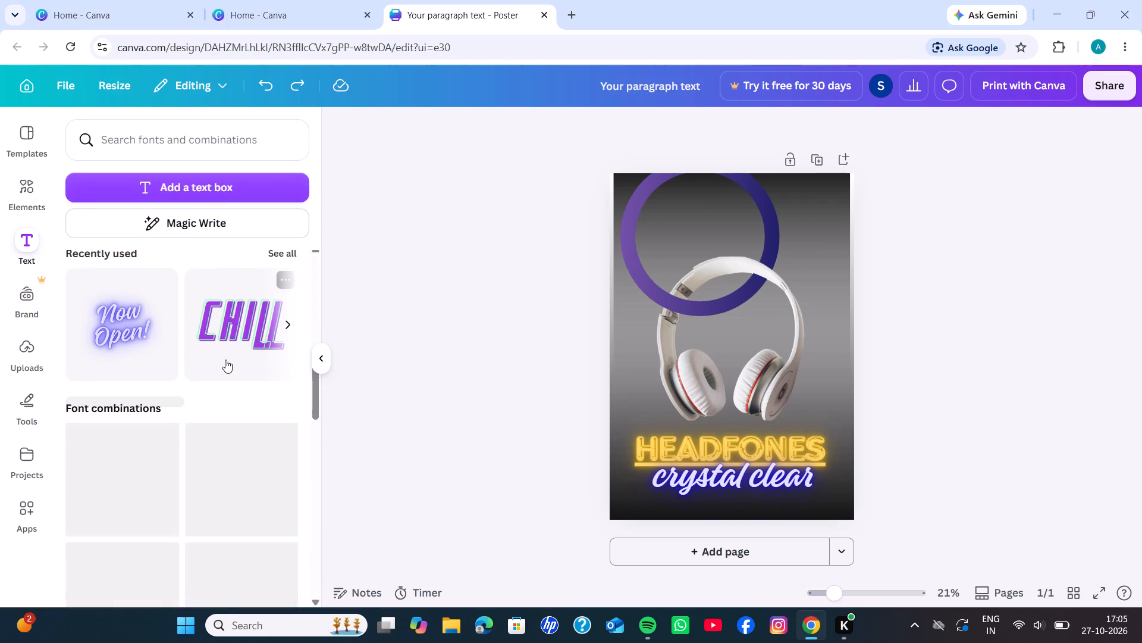
pyautogui.scroll(-3, 225, 360)
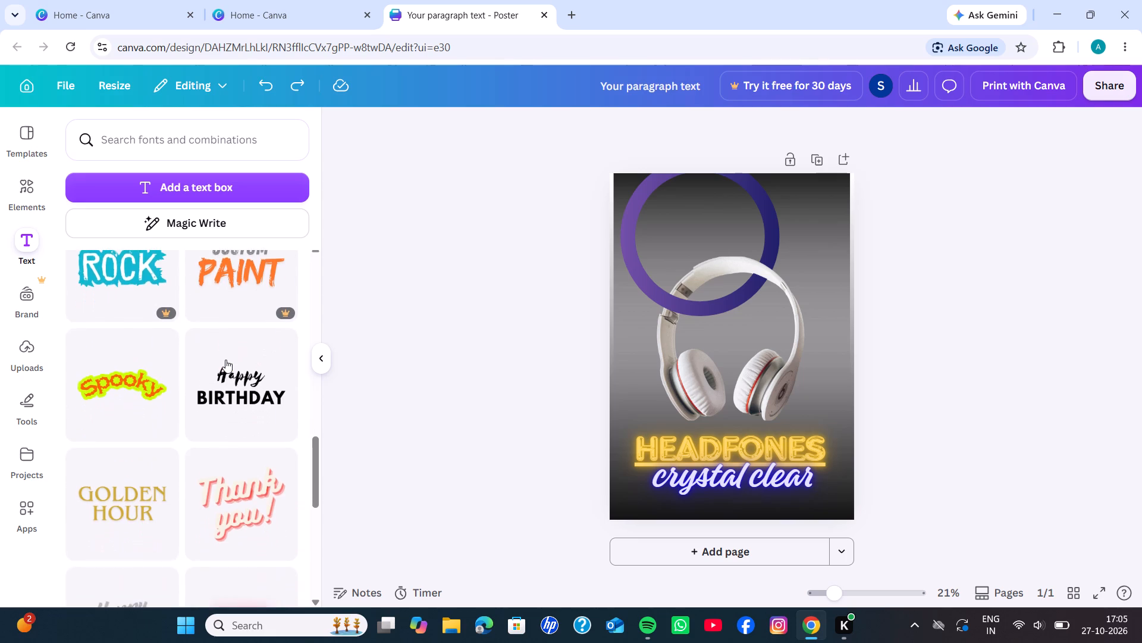
pyautogui.scroll(-4, 225, 360)
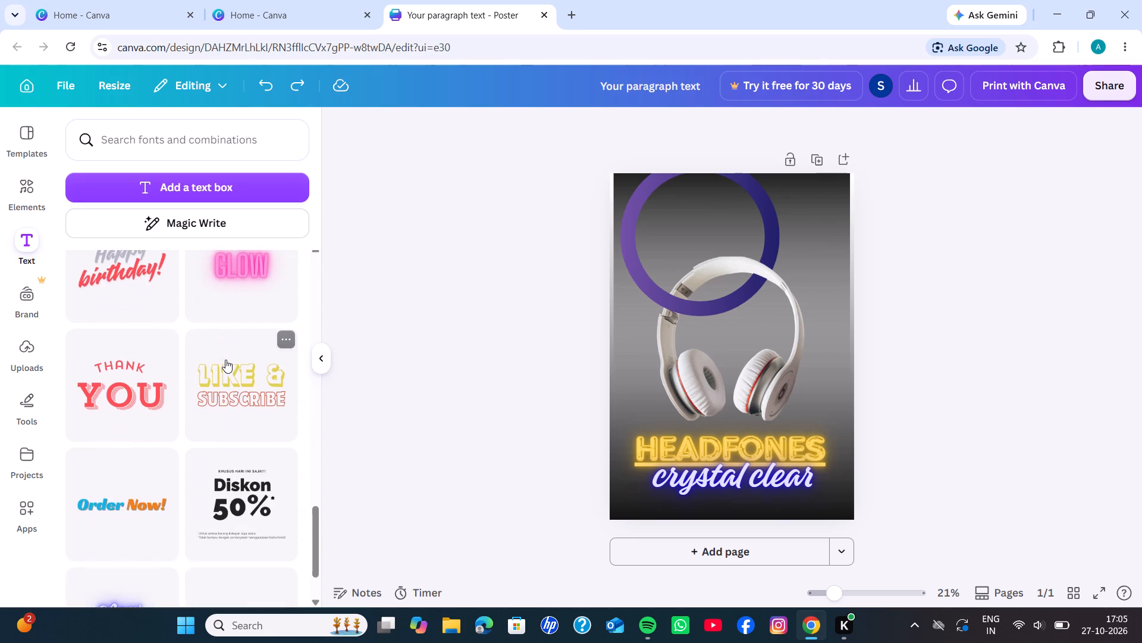
pyautogui.scroll(-1, 225, 360)
pyautogui.scroll(7, 225, 360)
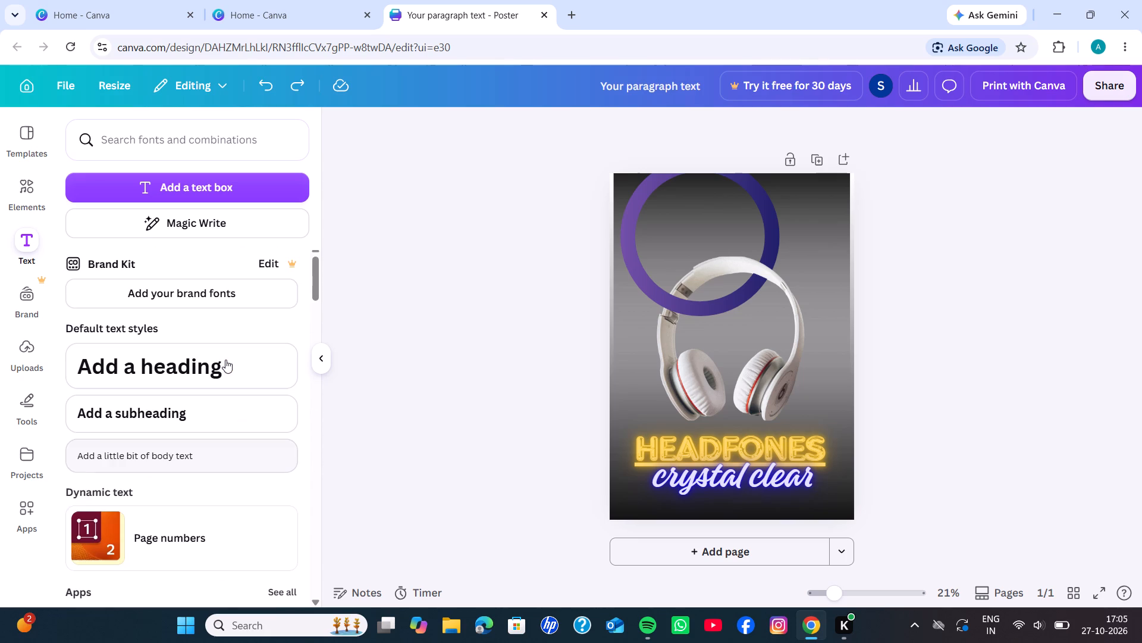
pyautogui.click(537, 432)
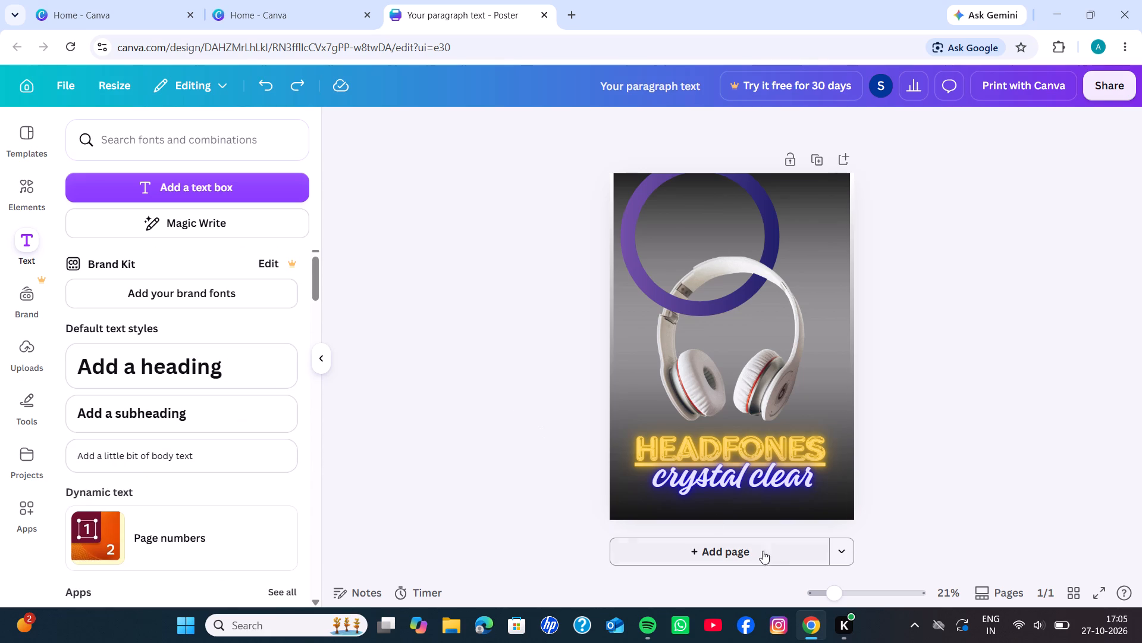